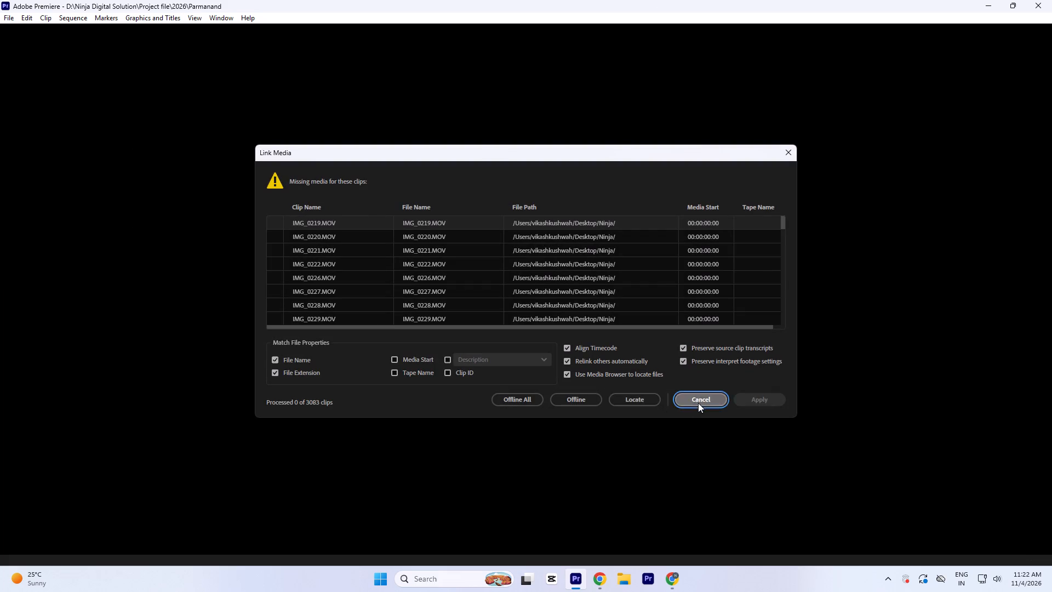
Dismiss the missing-media prompt without relinking the clips.
{"action": "left_click", "coordinate": [634, 337]}
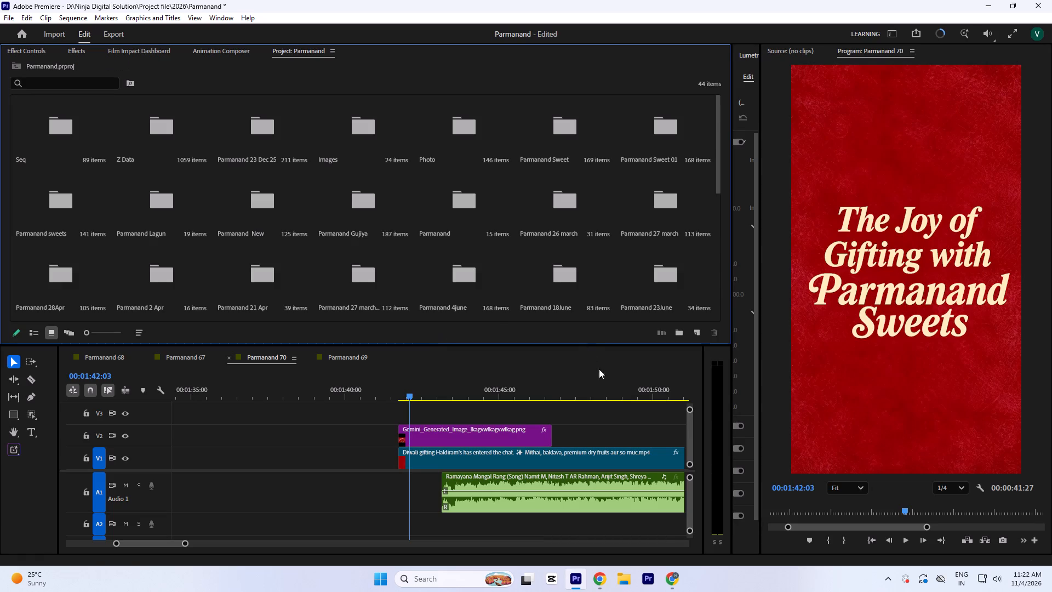
Switch to Chrome and import the downloaded 4K Sketch Green Screen Transition video from the recent downloads into the Premiere project.
{"action": "left_click", "coordinate": [600, 576]}
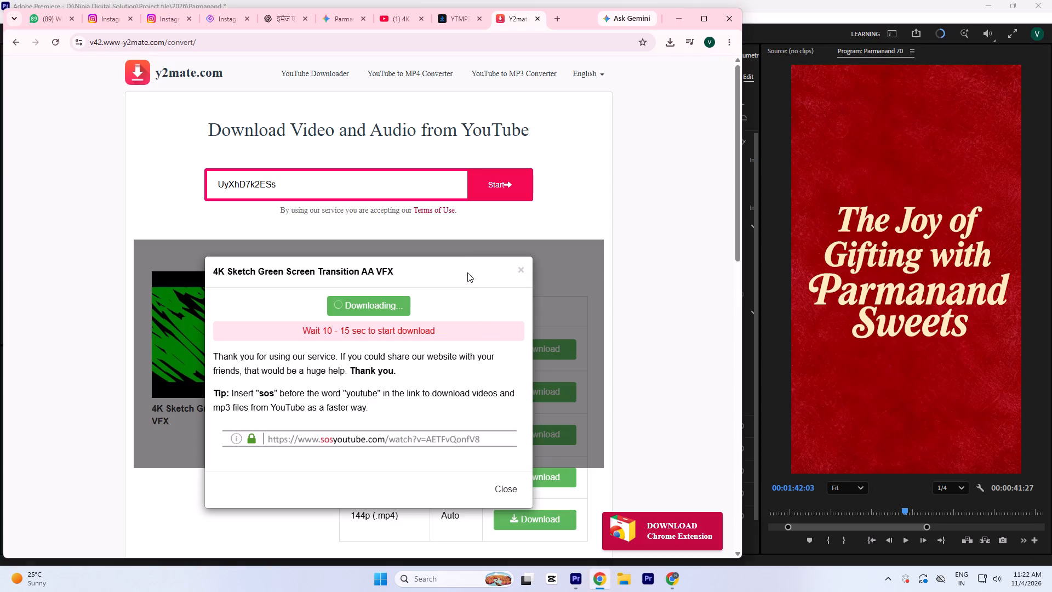
{"action": "left_click", "coordinate": [667, 41]}
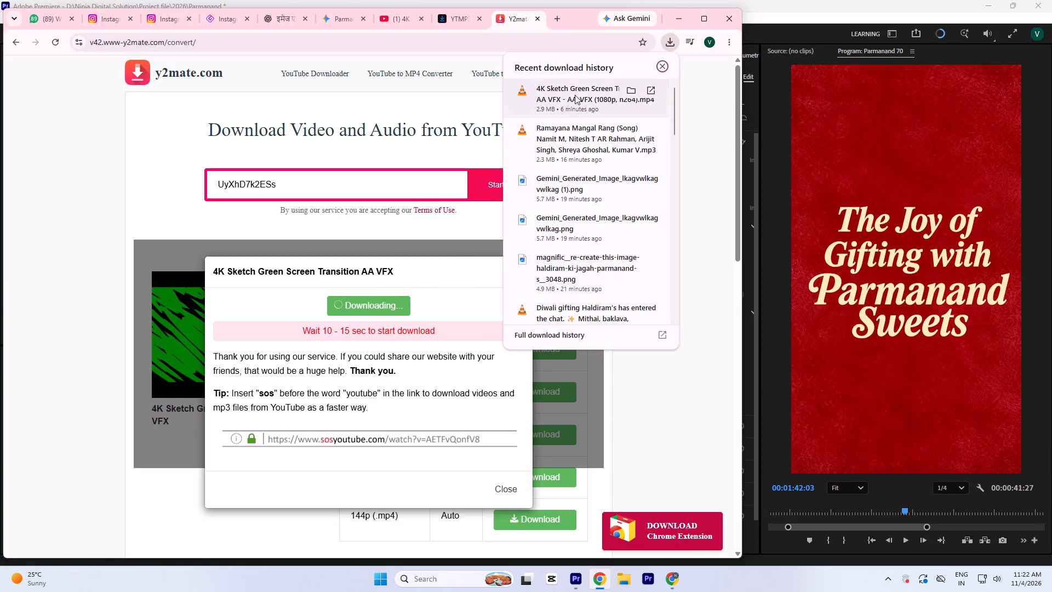
{"action": "left_click_drag", "start_coordinate": [575, 95], "coordinate": [346, 222]}
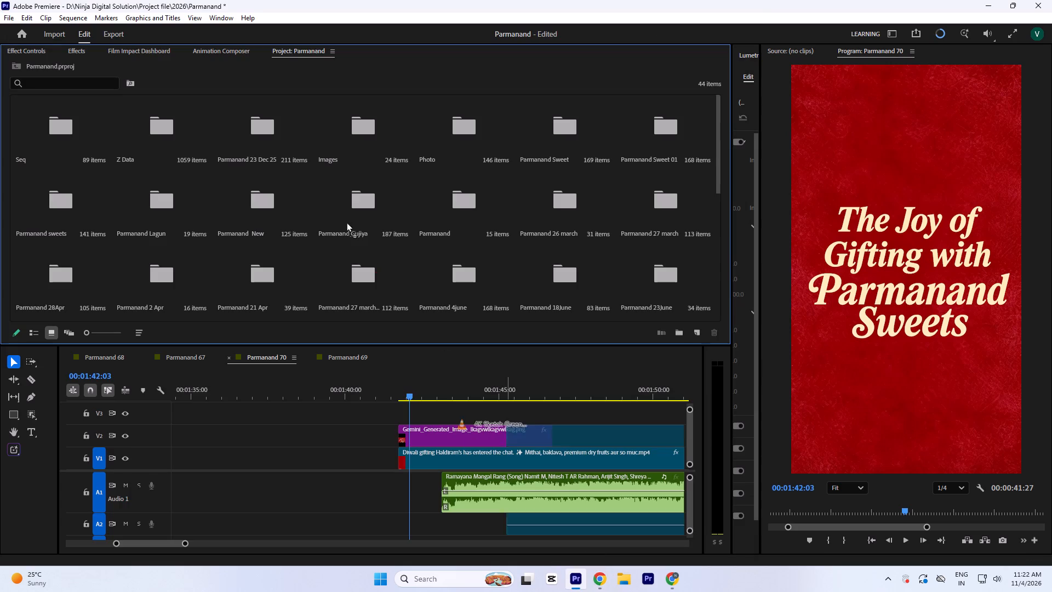
{"action": "left_click_drag", "start_coordinate": [346, 222], "coordinate": [524, 281]}
Open the imported sketch transition clip in the Source monitor, skim through it and mark an In point.
{"action": "scroll", "coordinate": [466, 223], "scroll_direction": "down", "scroll_amount": 13}
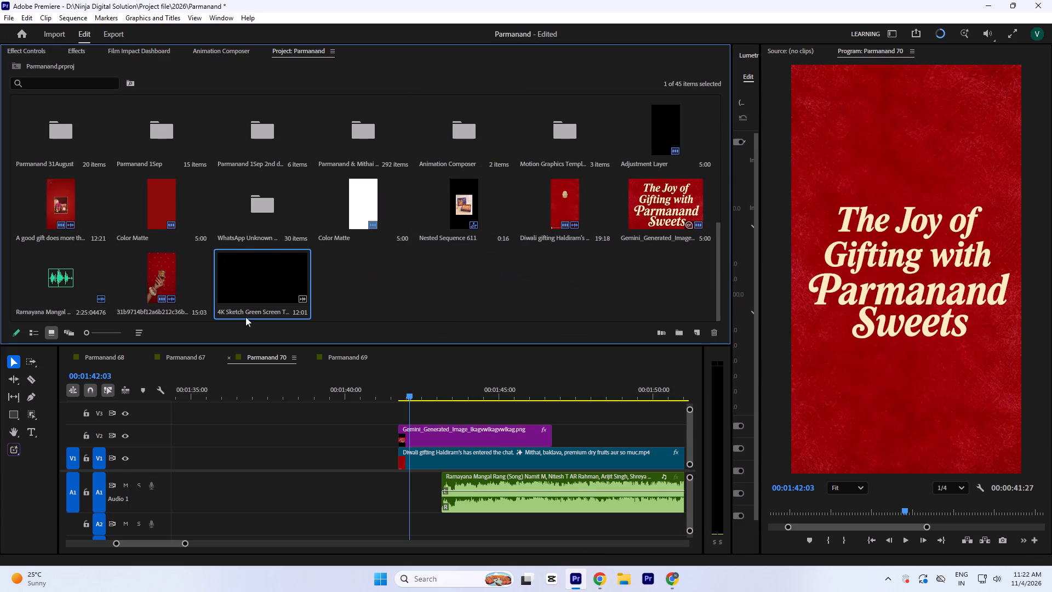
{"action": "double_click", "coordinate": [249, 286]}
{"action": "key", "text": "space"}
{"action": "left_click_drag", "start_coordinate": [859, 513], "coordinate": [788, 525]}
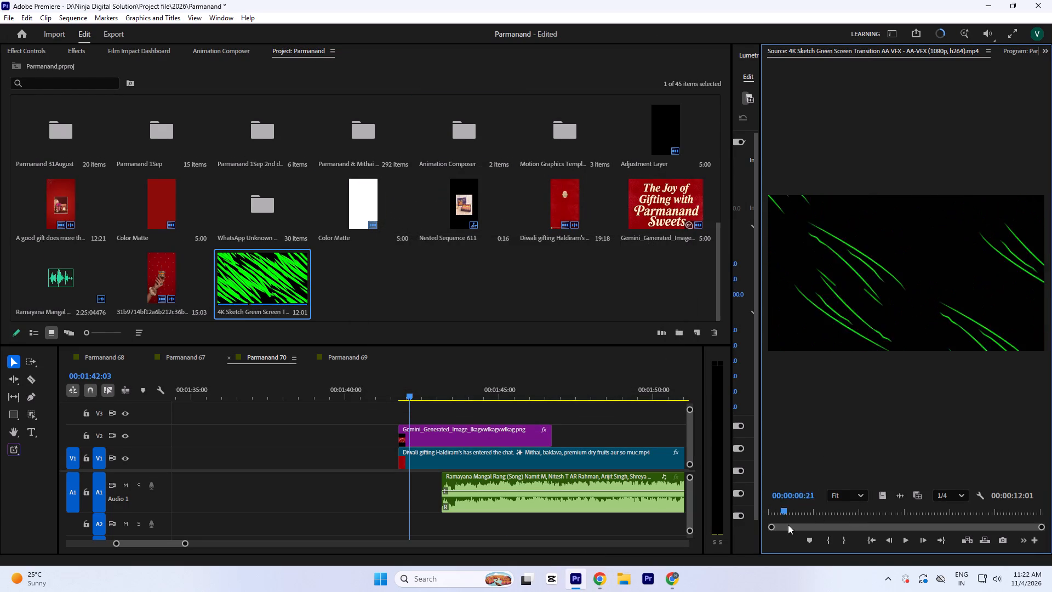
{"action": "left_click_drag", "start_coordinate": [788, 525], "coordinate": [815, 542]}
{"action": "key", "text": "i"}
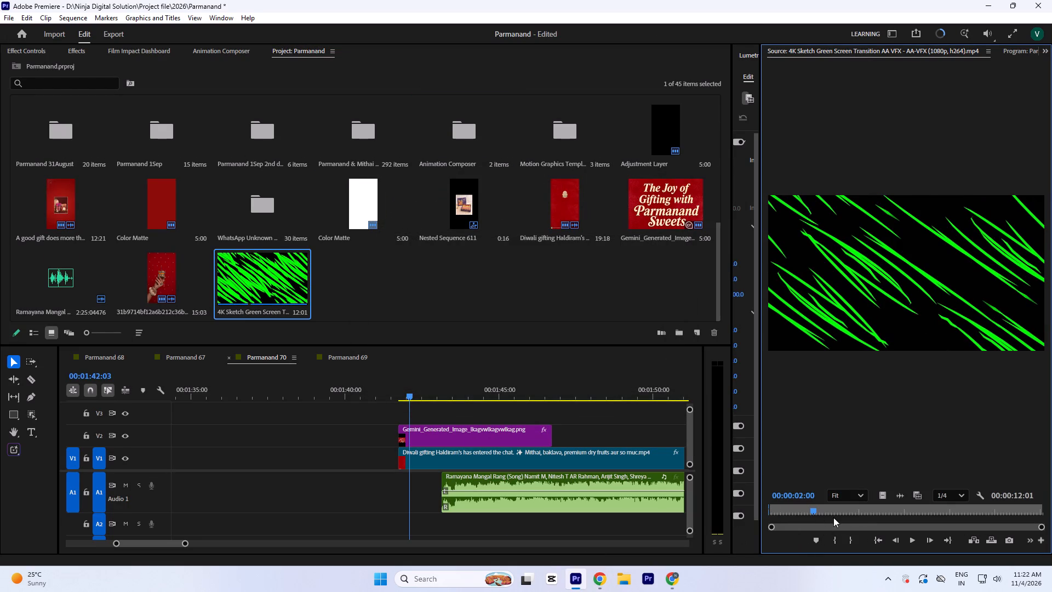
Place only the video of the sketch transition on track V3, aligned with the start of the Gemini image clip.
{"action": "left_click_drag", "start_coordinate": [880, 496], "coordinate": [419, 420]}
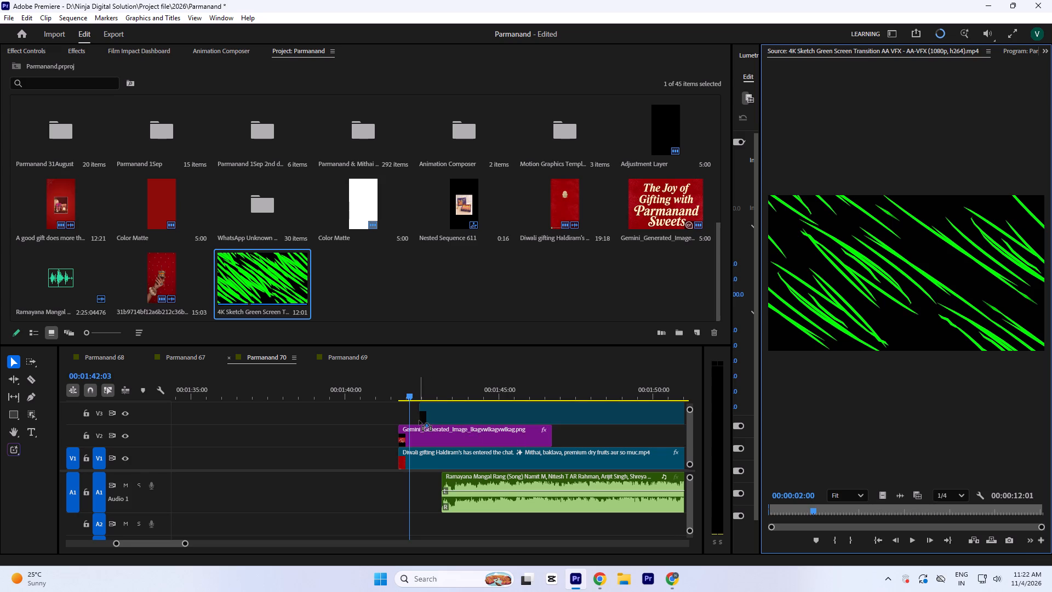
{"action": "left_click_drag", "start_coordinate": [419, 420], "coordinate": [416, 422]}
{"action": "key", "text": "minus"}
{"action": "key", "text": "minus"}
{"action": "key", "text": "equal"}
{"action": "key", "text": "equal"}
{"action": "key", "text": "equal"}
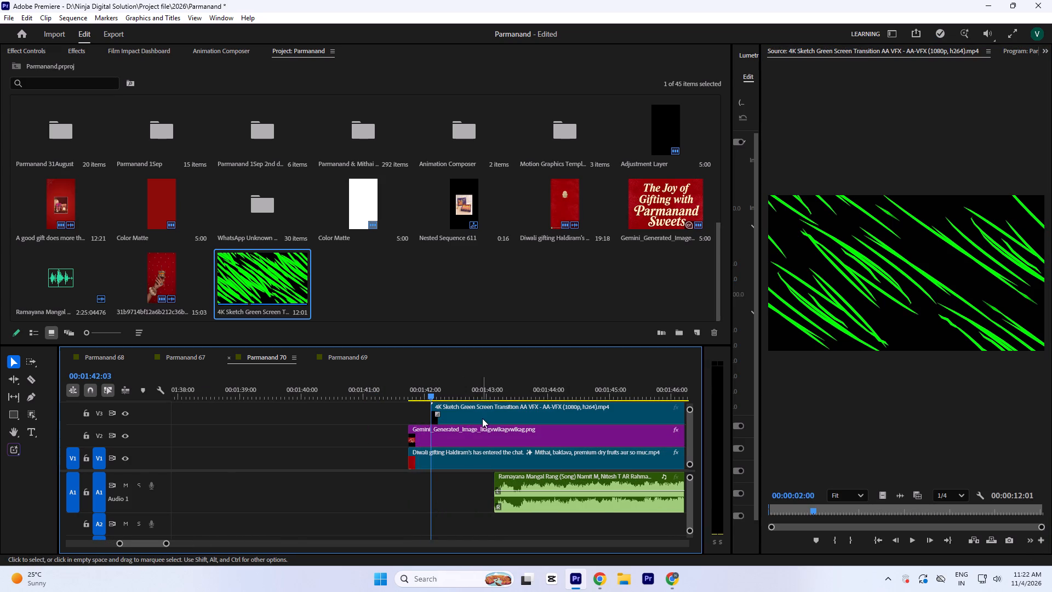
{"action": "left_click_drag", "start_coordinate": [483, 418], "coordinate": [461, 418]}
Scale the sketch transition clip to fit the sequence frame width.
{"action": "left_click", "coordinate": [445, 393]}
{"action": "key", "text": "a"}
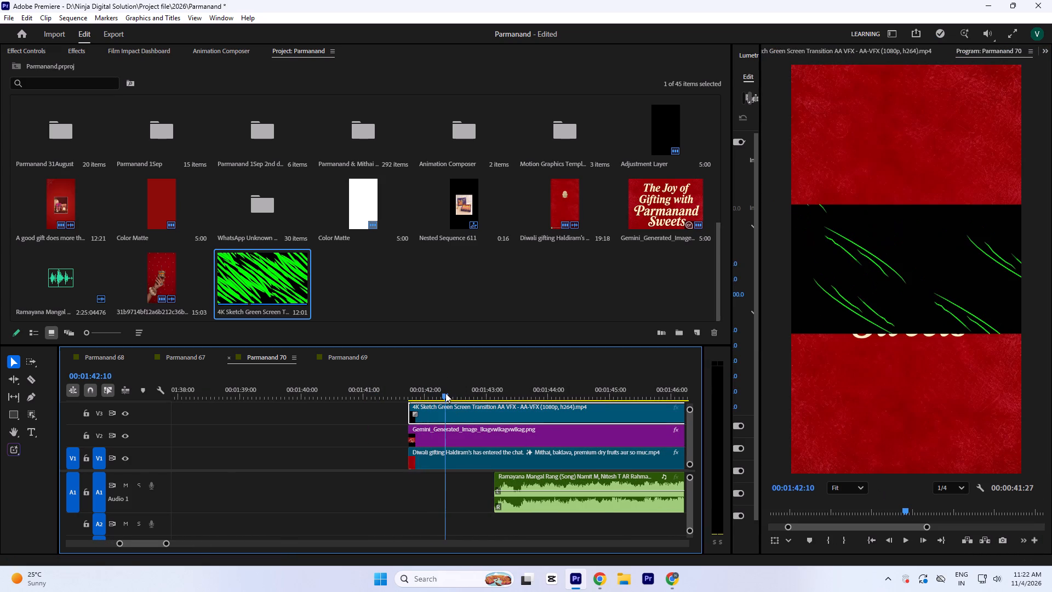
Set the sketch transition clip's rotation to -90°.
{"action": "left_click", "coordinate": [43, 52]}
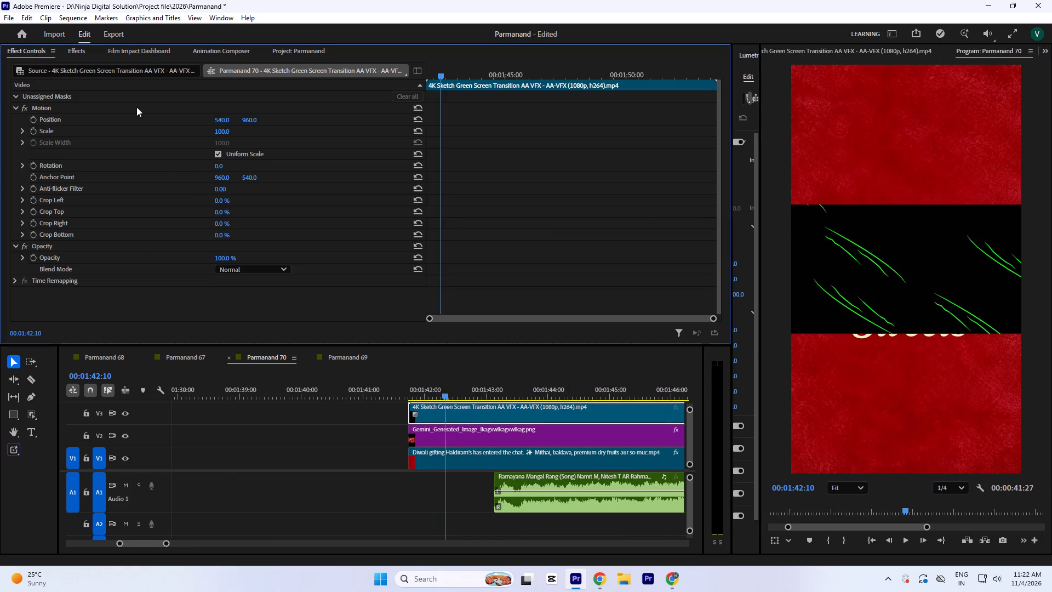
{"action": "left_click", "coordinate": [224, 166]}
{"action": "key", "text": "minus"}
{"action": "key", "text": "9"}
{"action": "key", "text": "0"}
{"action": "left_click", "coordinate": [630, 166]}
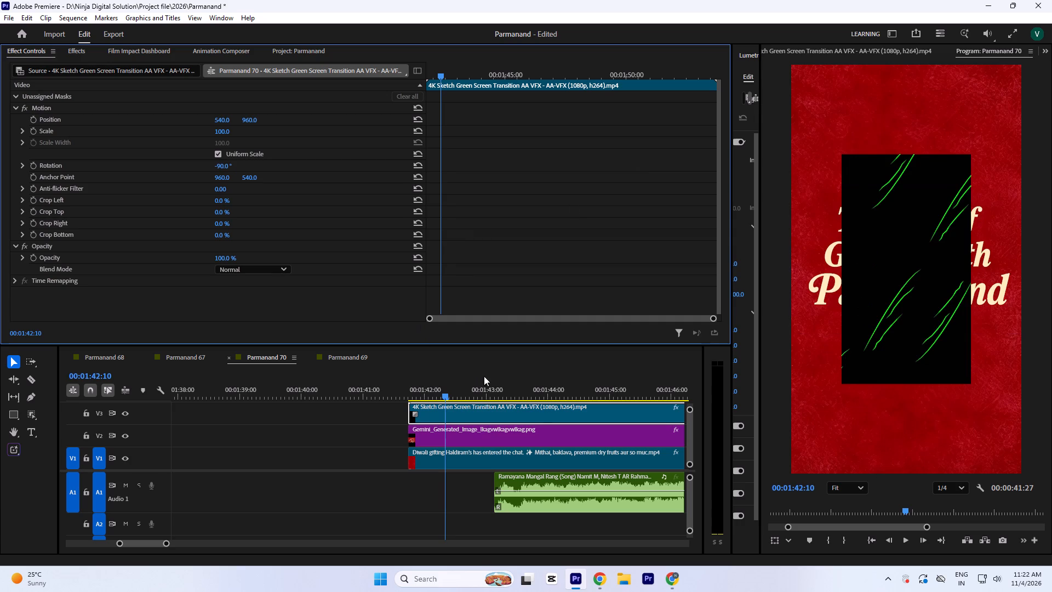
Switch off the frame-fit scaling so the rotated sketch transition fills the whole vertical frame.
{"action": "left_click", "coordinate": [461, 389]}
{"action": "key", "text": "a"}
{"action": "left_click", "coordinate": [345, 436]}
{"action": "left_click", "coordinate": [456, 418]}
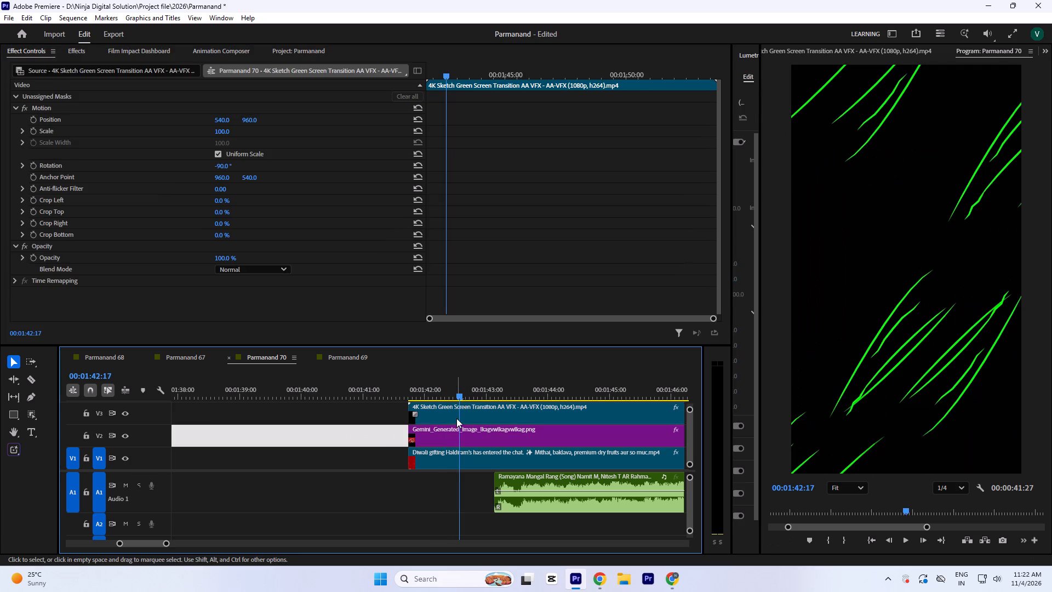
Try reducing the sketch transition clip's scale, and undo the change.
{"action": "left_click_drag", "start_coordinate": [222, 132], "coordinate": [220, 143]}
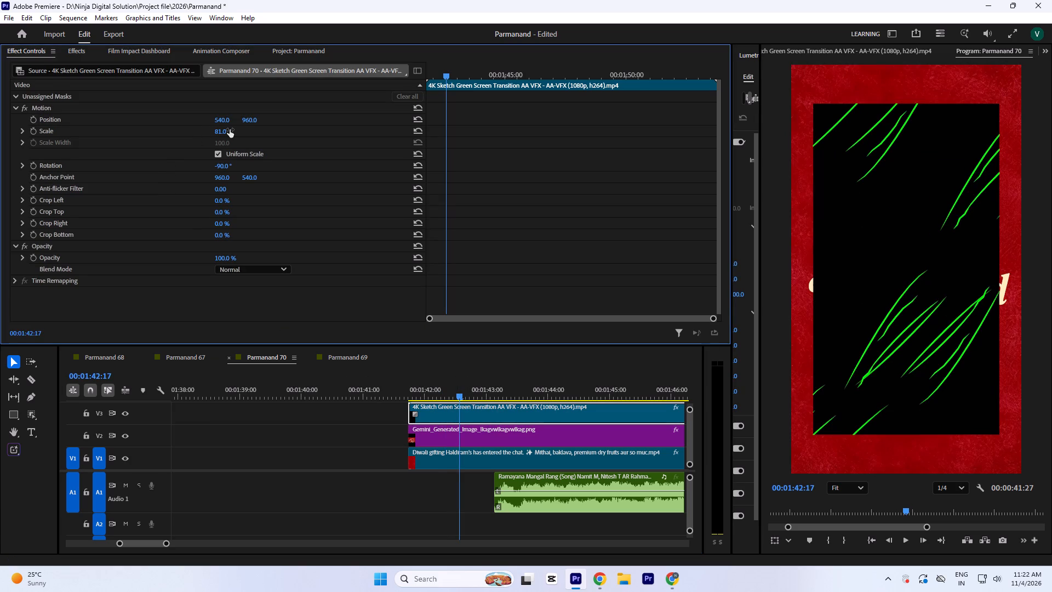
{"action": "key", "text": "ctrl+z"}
Find the Ultra Key effect and apply it to the sketch transition clip, with the playhead on a mostly green frame.
{"action": "left_click", "coordinate": [511, 388]}
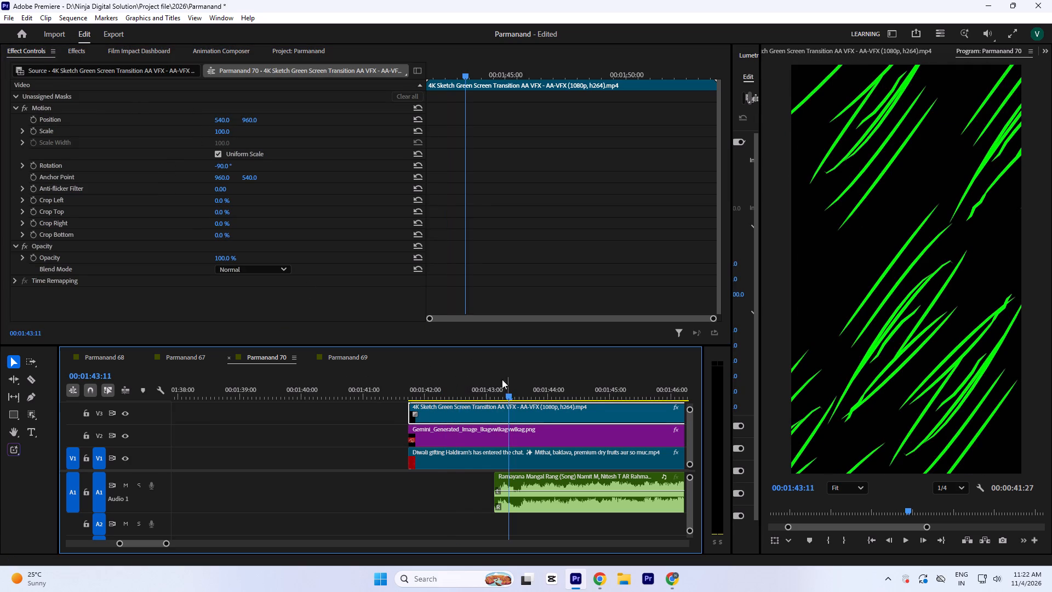
{"action": "key", "text": "minus"}
{"action": "key", "text": "minus"}
{"action": "left_click_drag", "start_coordinate": [481, 397], "coordinate": [535, 431]}
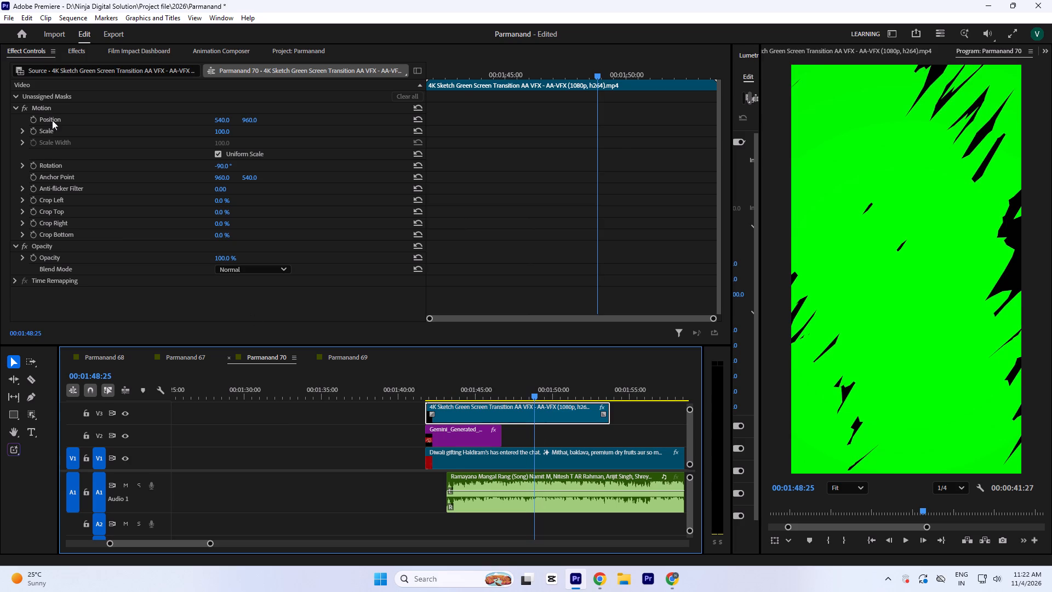
{"action": "left_click_drag", "start_coordinate": [80, 51], "coordinate": [70, 59]}
{"action": "left_click", "coordinate": [59, 73]}
{"action": "type", "text": "ultr"}
{"action": "double_click", "coordinate": [56, 169]}
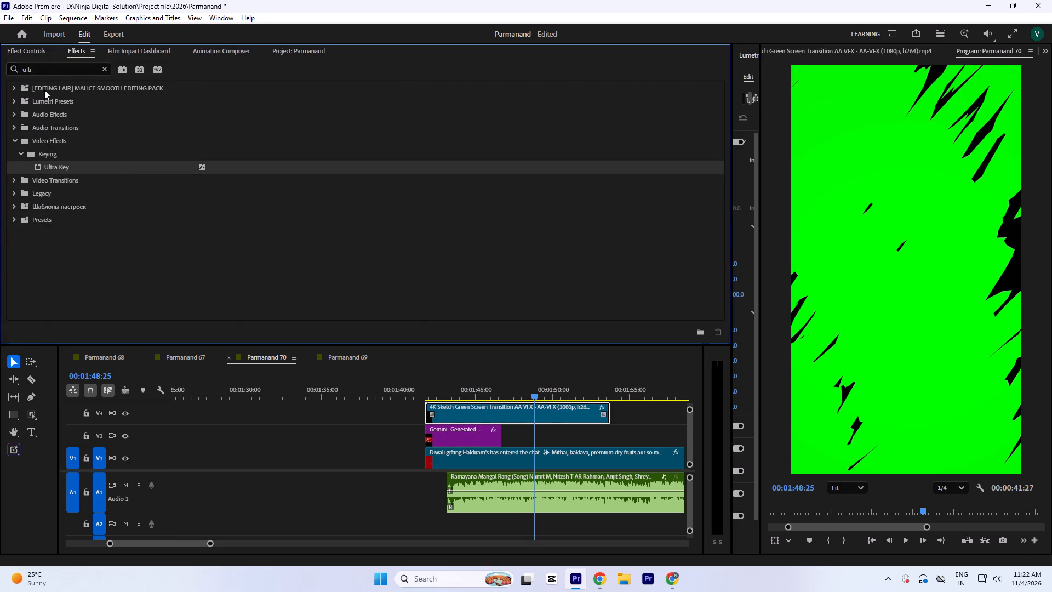
Sample the green in the frame as Ultra Key's key color and play back the keyed transition.
{"action": "left_click", "coordinate": [39, 54]}
{"action": "scroll", "coordinate": [110, 184], "scroll_direction": "down", "scroll_amount": 6}
{"action": "left_click", "coordinate": [231, 263]}
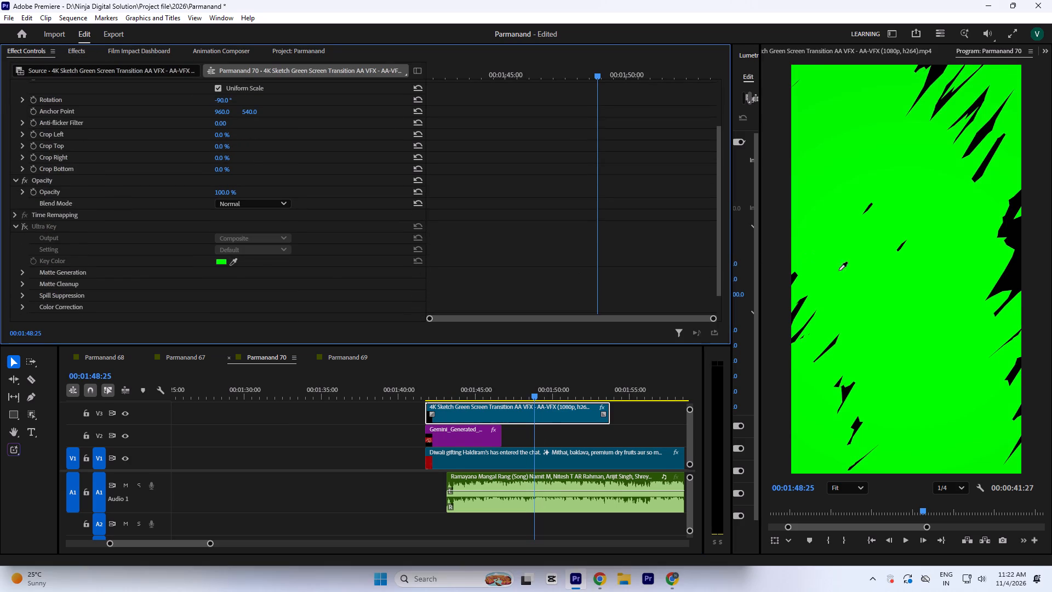
{"action": "left_click", "coordinate": [845, 271]}
{"action": "left_click", "coordinate": [421, 388]}
{"action": "key", "text": "space"}
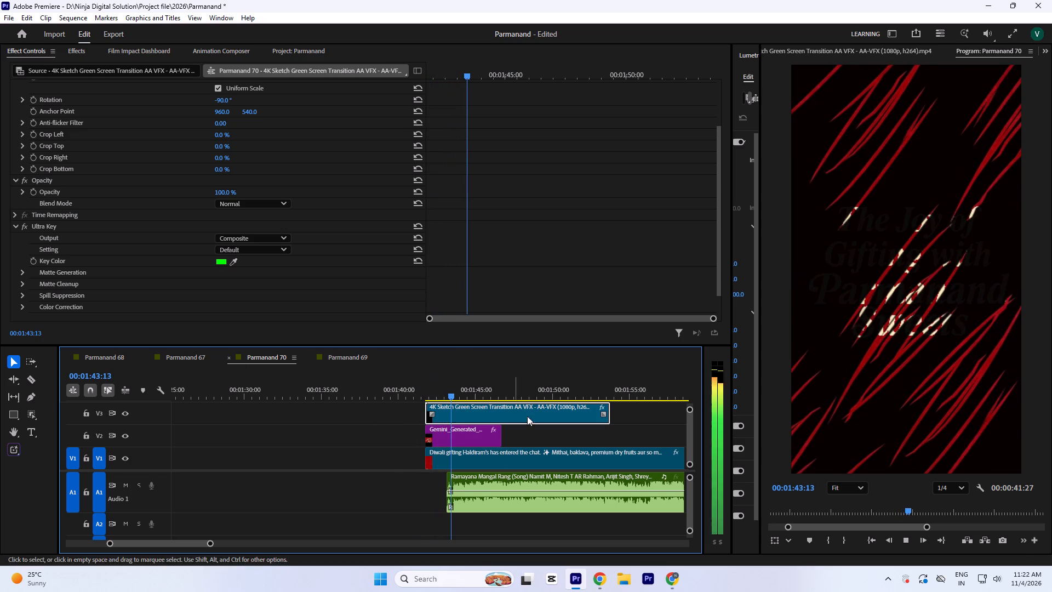
{"action": "key", "text": "space"}
Lower the system volume slightly.
{"action": "left_click", "coordinate": [1001, 582]}
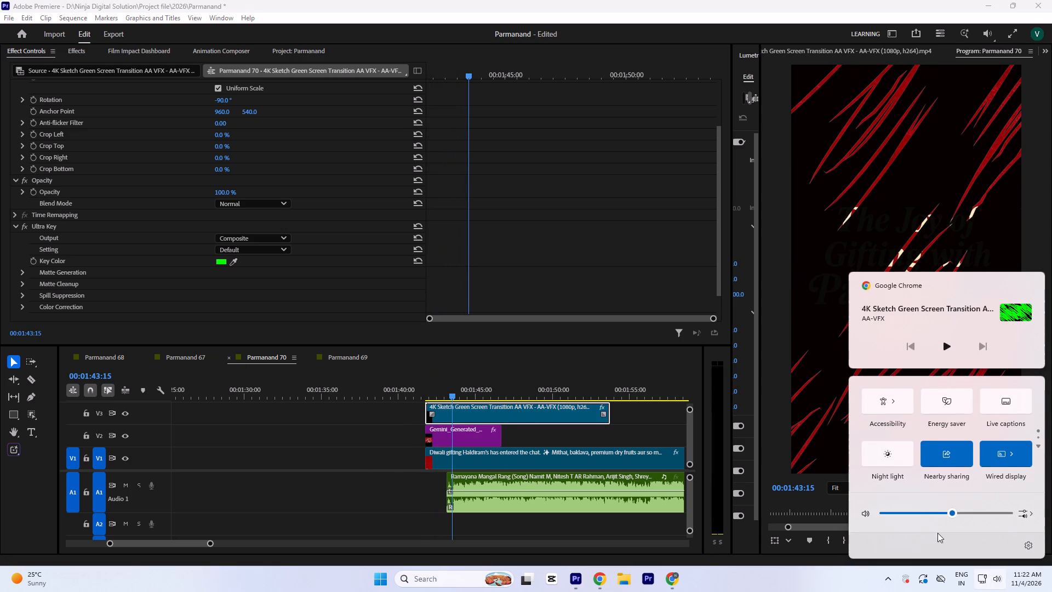
{"action": "left_click_drag", "start_coordinate": [933, 511], "coordinate": [928, 517]}
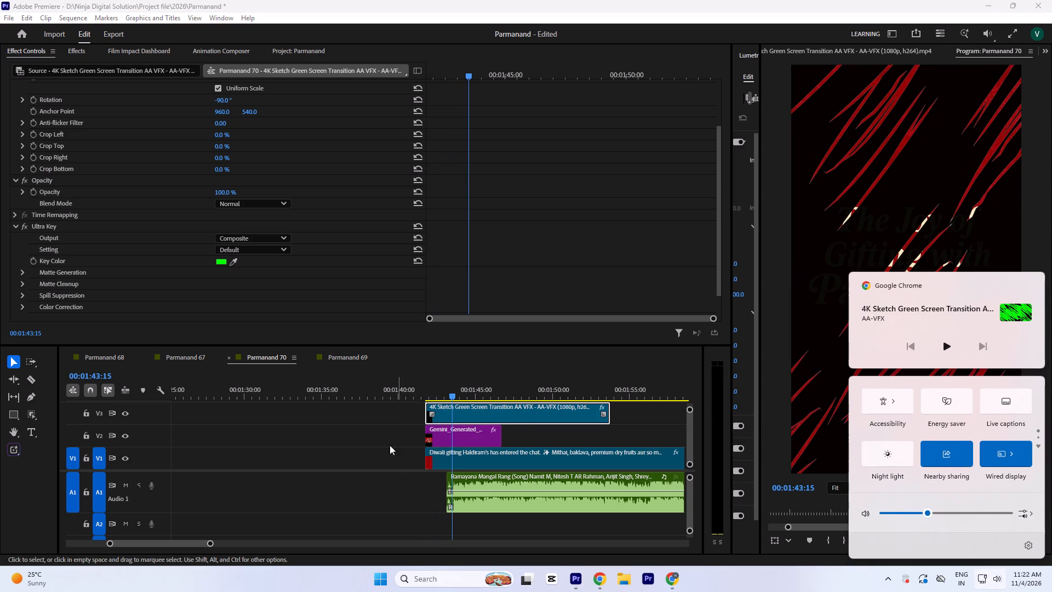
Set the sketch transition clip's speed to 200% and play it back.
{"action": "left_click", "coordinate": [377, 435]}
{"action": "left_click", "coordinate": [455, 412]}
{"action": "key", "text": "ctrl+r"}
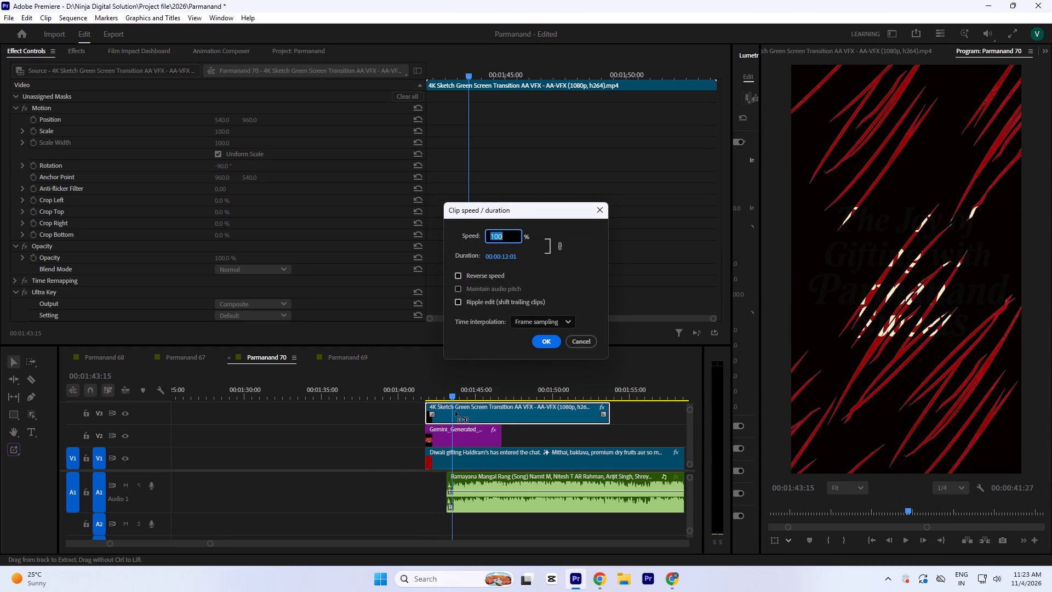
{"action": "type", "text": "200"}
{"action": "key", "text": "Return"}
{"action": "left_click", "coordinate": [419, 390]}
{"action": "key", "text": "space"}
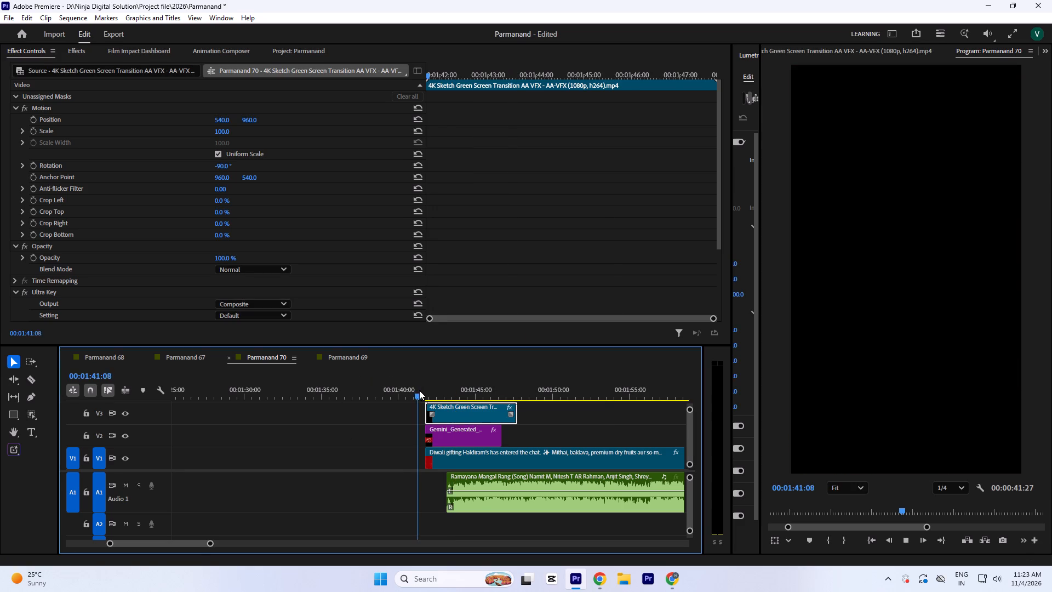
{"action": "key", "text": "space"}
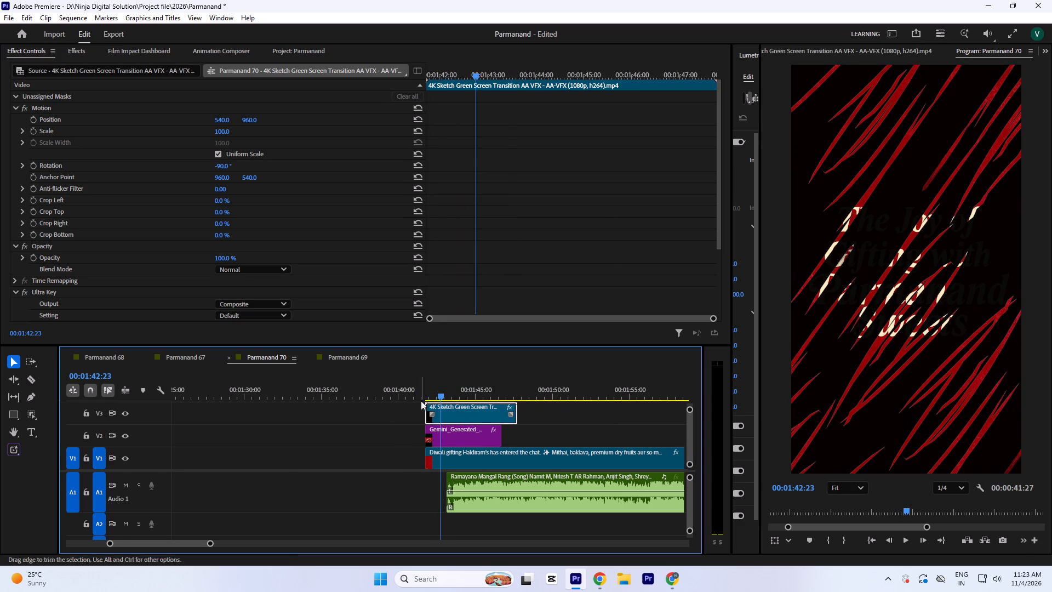
Set the sketch transition clip's speed to 400% and play it back.
{"action": "key", "text": "ctrl+r"}
{"action": "type", "text": "400"}
{"action": "key", "text": "Return"}
{"action": "left_click", "coordinate": [414, 397]}
{"action": "key", "text": "space"}
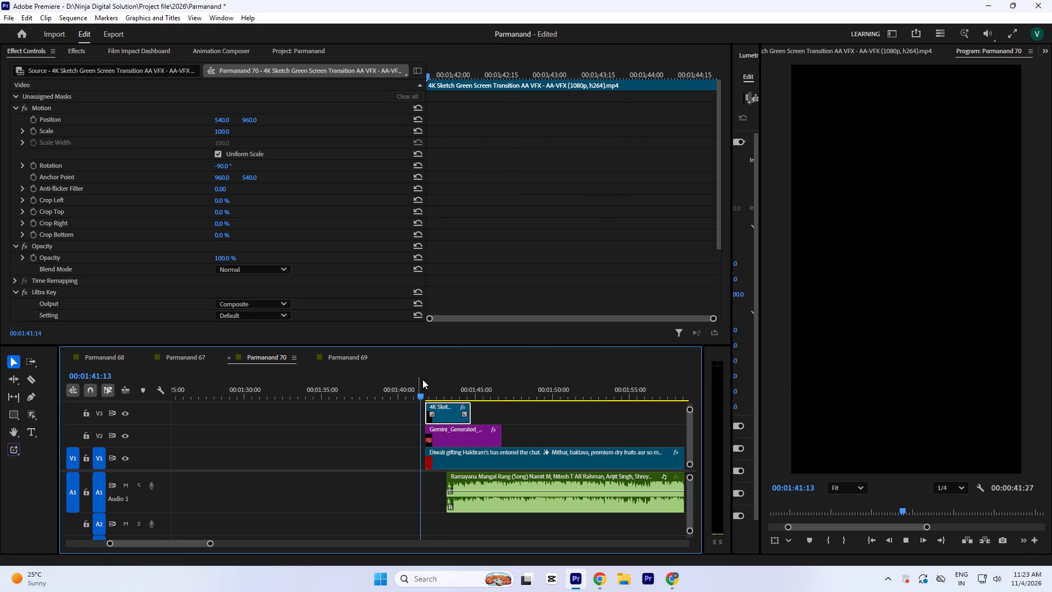
{"action": "key", "text": "space"}
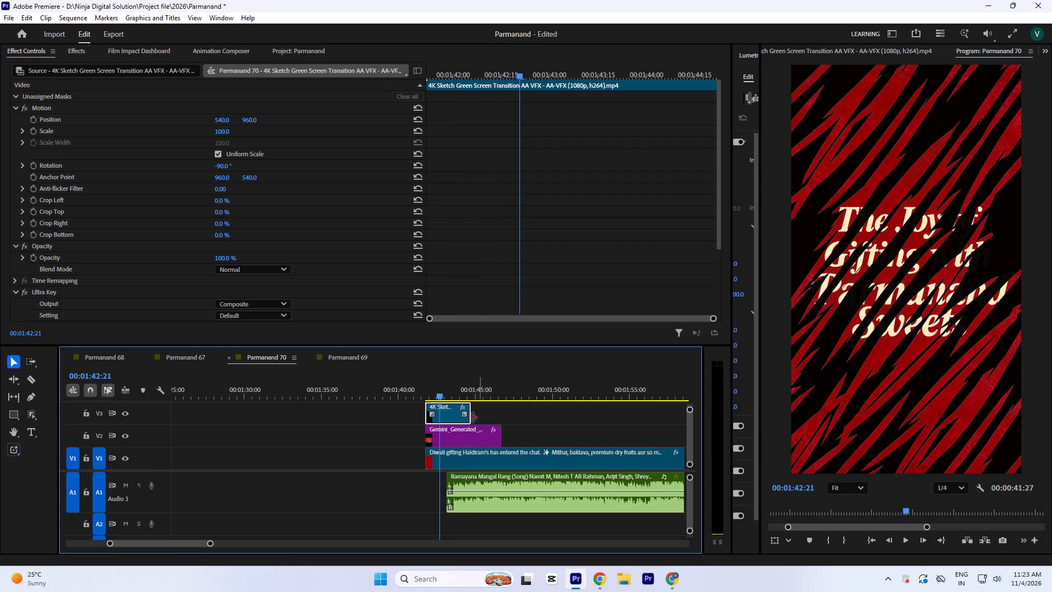
{"action": "key", "text": "equal"}
{"action": "key", "text": "equal"}
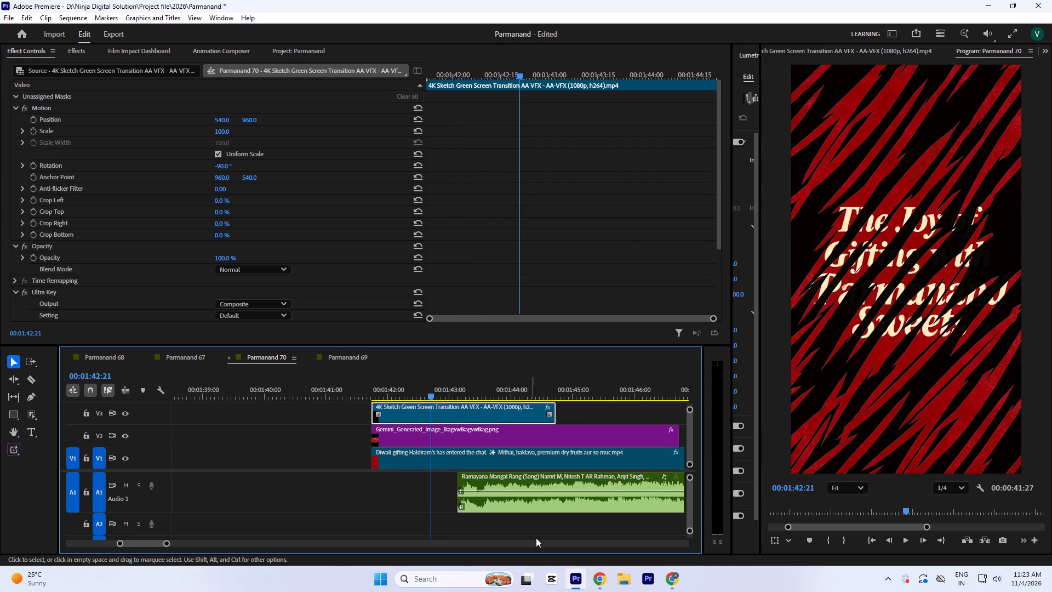
{"action": "key", "text": "space"}
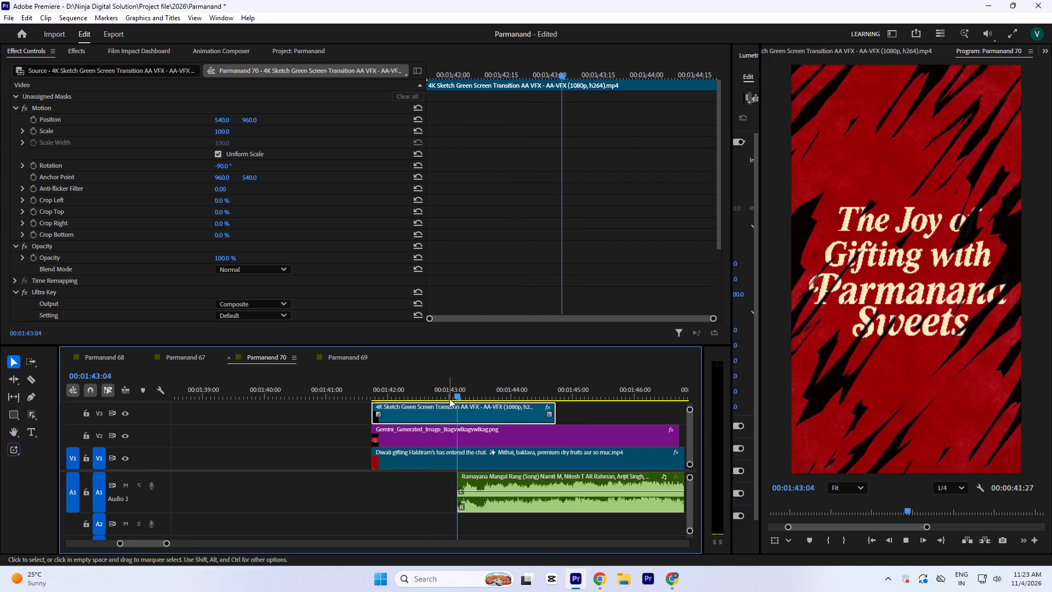
{"action": "key", "text": "space"}
Trim about one second off the sketch transition's start, move it back to the image clip's start and play it back.
{"action": "left_click_drag", "start_coordinate": [377, 385], "coordinate": [389, 407]}
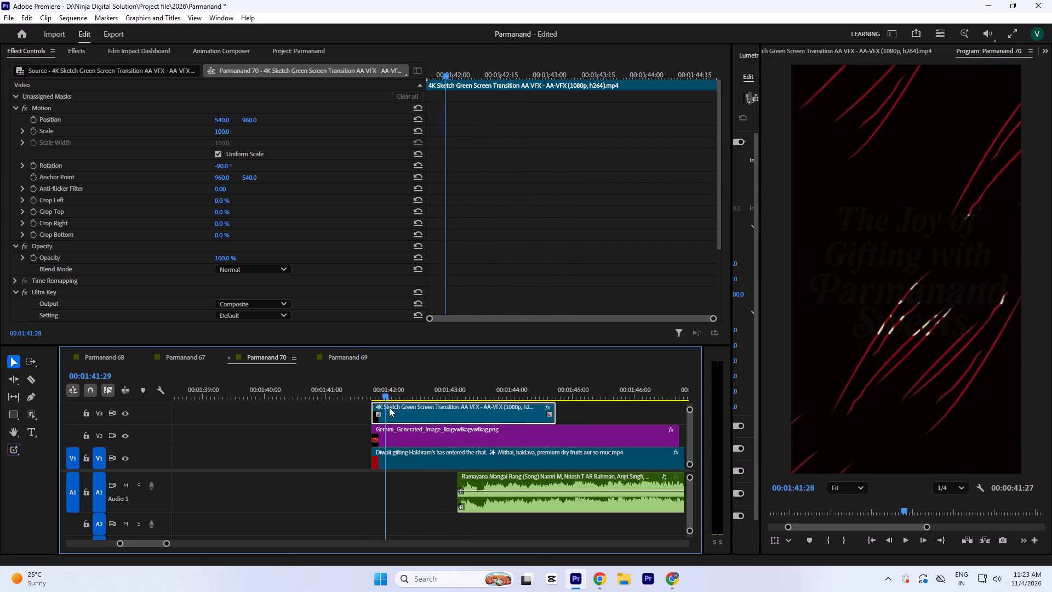
{"action": "left_click_drag", "start_coordinate": [389, 407], "coordinate": [435, 415]}
{"action": "left_click_drag", "start_coordinate": [368, 420], "coordinate": [389, 418]}
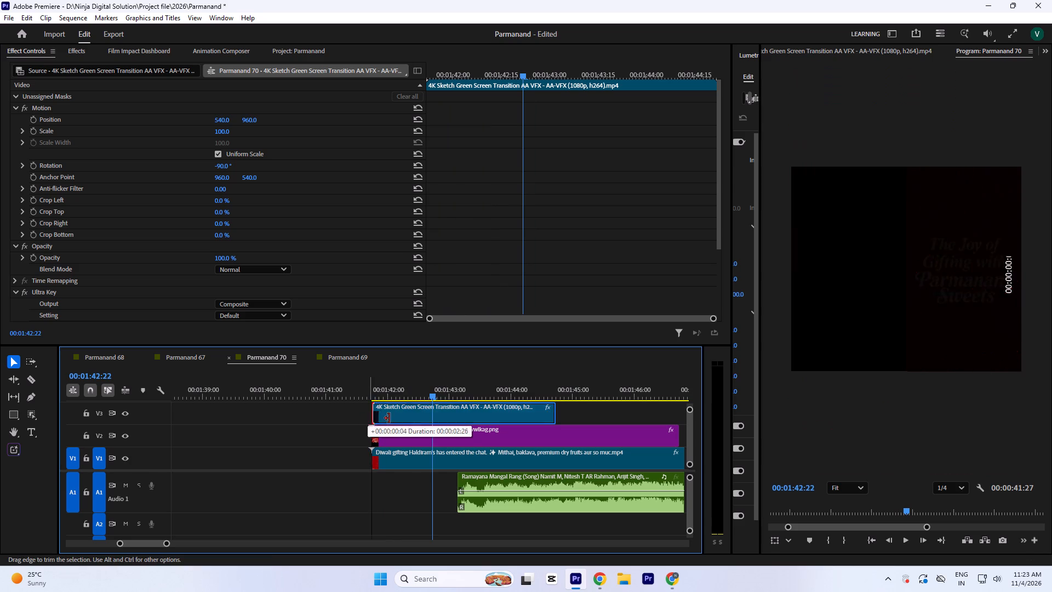
{"action": "left_click_drag", "start_coordinate": [389, 418], "coordinate": [429, 417]}
{"action": "left_click_drag", "start_coordinate": [467, 414], "coordinate": [402, 414]}
{"action": "left_click", "coordinate": [364, 389]}
{"action": "key", "text": "space"}
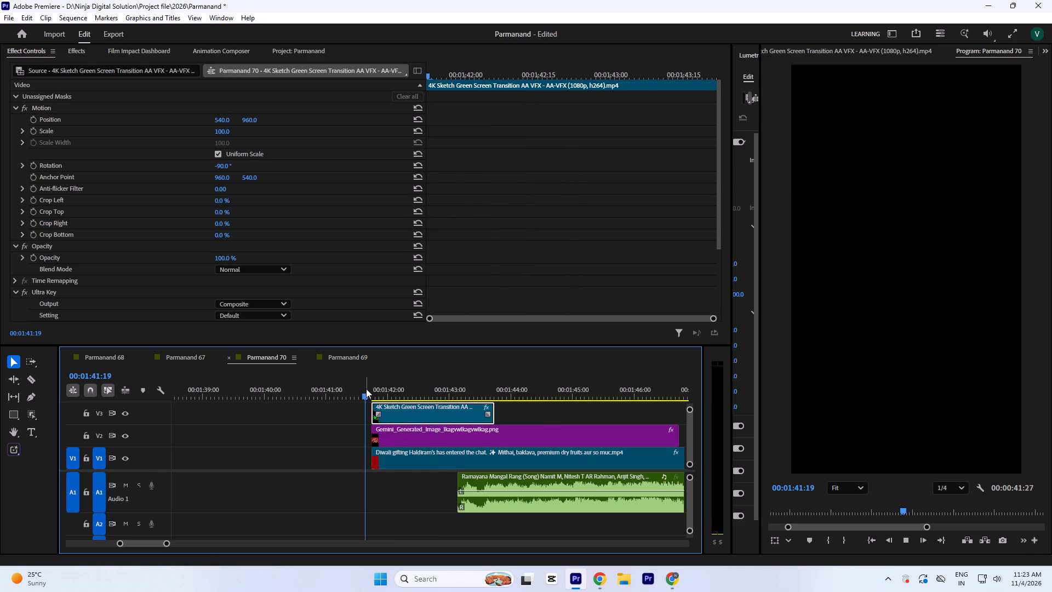
{"action": "key", "text": "space"}
{"action": "key", "text": "space"}
{"action": "key", "text": "space"}
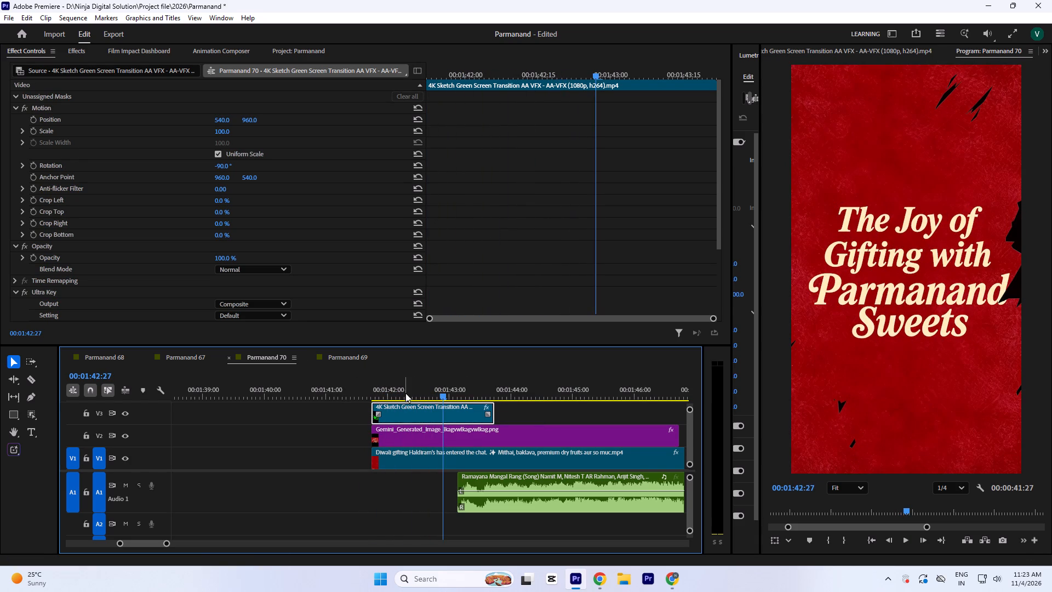
Move the Ramayana music clip on A1 to start together with the image clip and play back the opening.
{"action": "left_click_drag", "start_coordinate": [494, 508], "coordinate": [403, 508]}
{"action": "left_click", "coordinate": [358, 394]}
{"action": "key", "text": "space"}
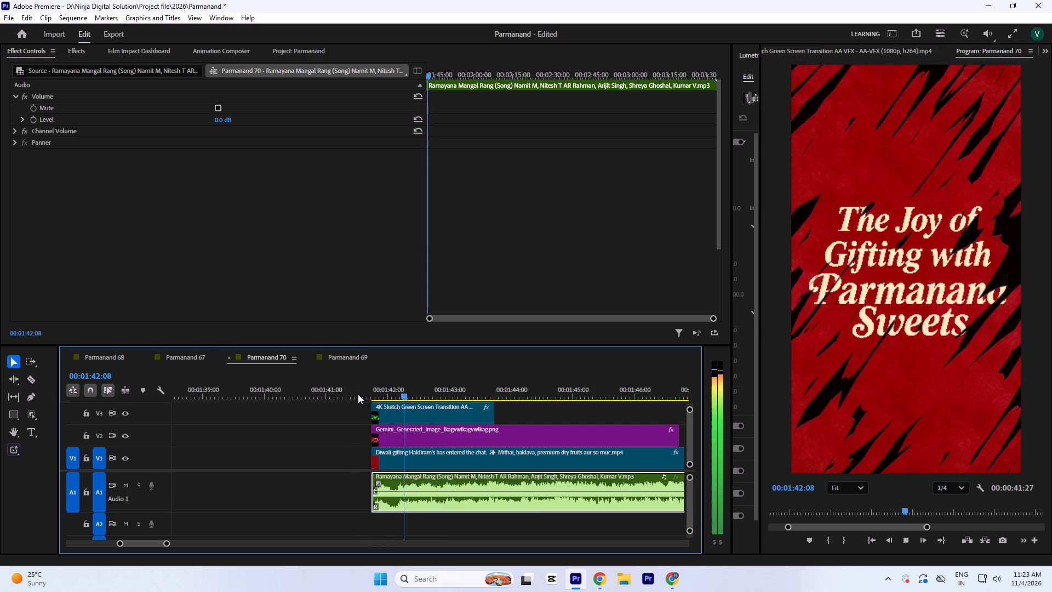
{"action": "key", "text": "space"}
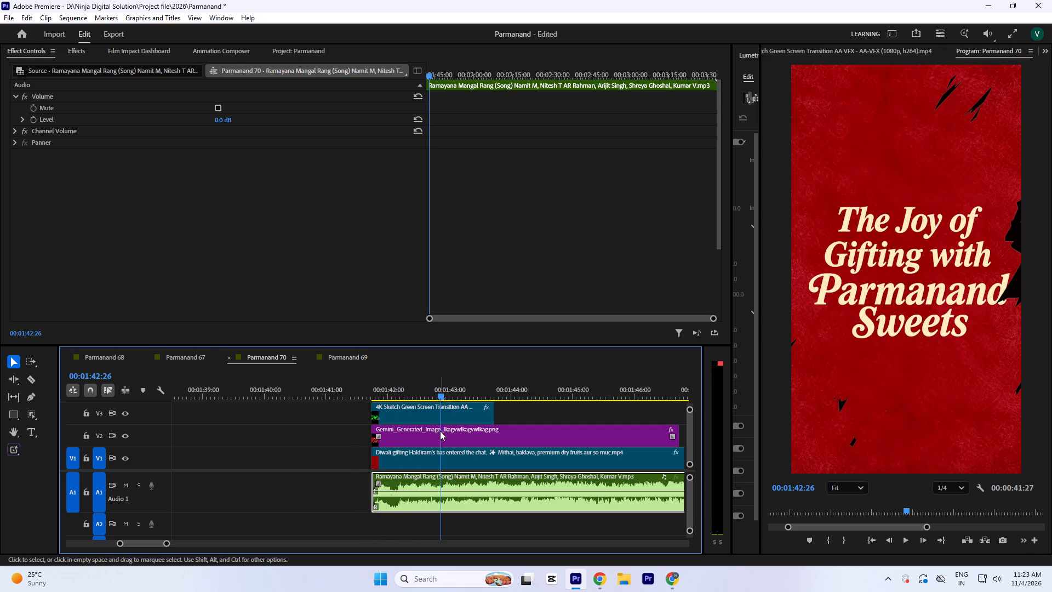
Add Cross Dissolve transitions to both ends of the sketch transition clip and play back the opening.
{"action": "left_click", "coordinate": [424, 414]}
{"action": "key", "text": "shift+d"}
{"action": "left_click", "coordinate": [370, 392]}
{"action": "key", "text": "space"}
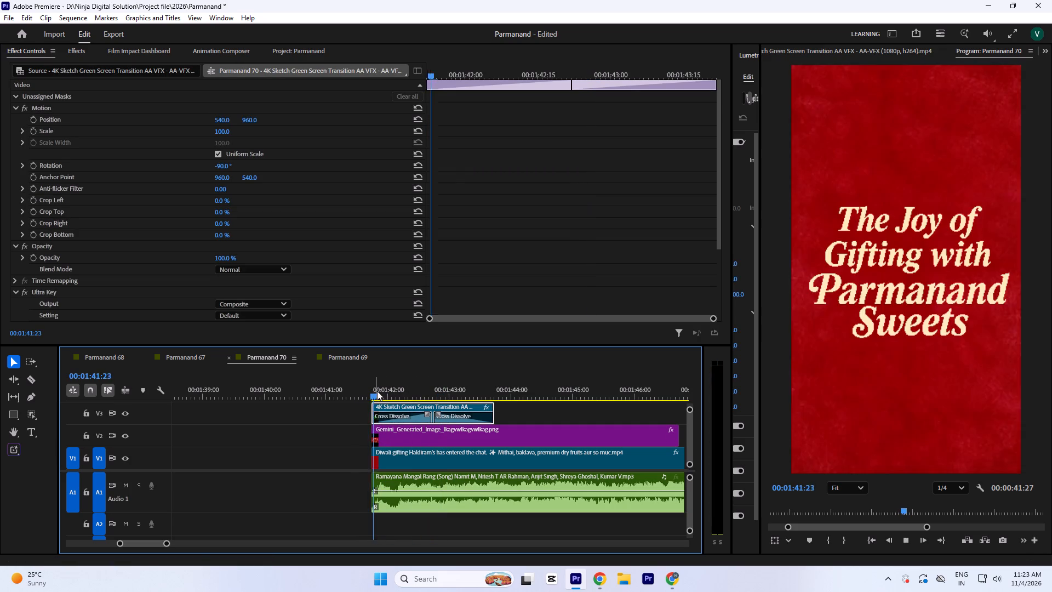
Stop playback and undo the Cross Dissolve transitions and the music clip's move on A1.
{"action": "key", "text": "space"}
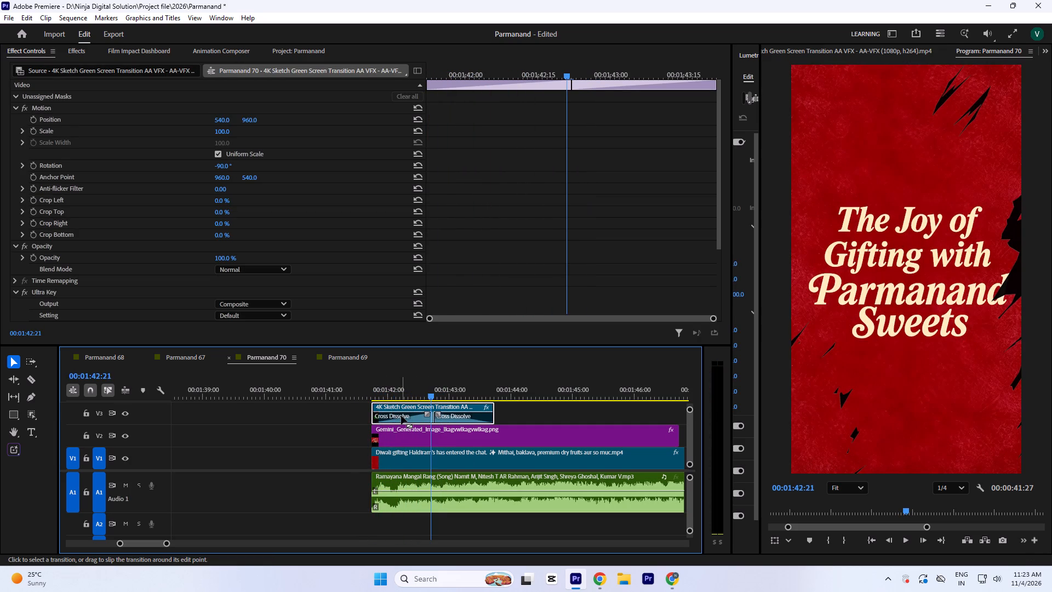
{"action": "key", "text": "ctrl+z"}
{"action": "key", "text": "ctrl+z"}
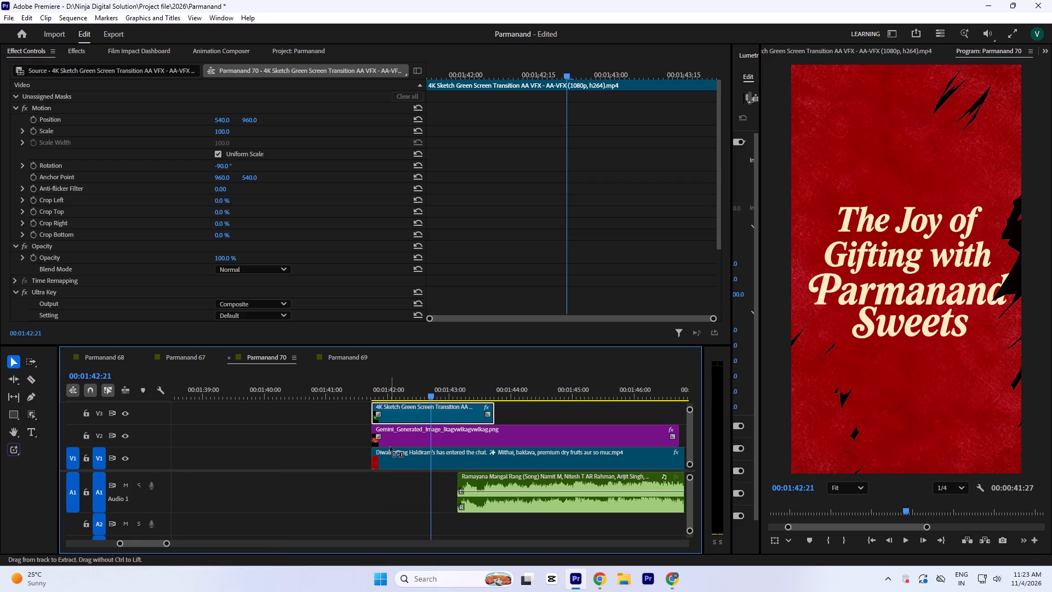
Switch to File Explorer and search the Downloads folder for "ske".
{"action": "left_click", "coordinate": [621, 576]}
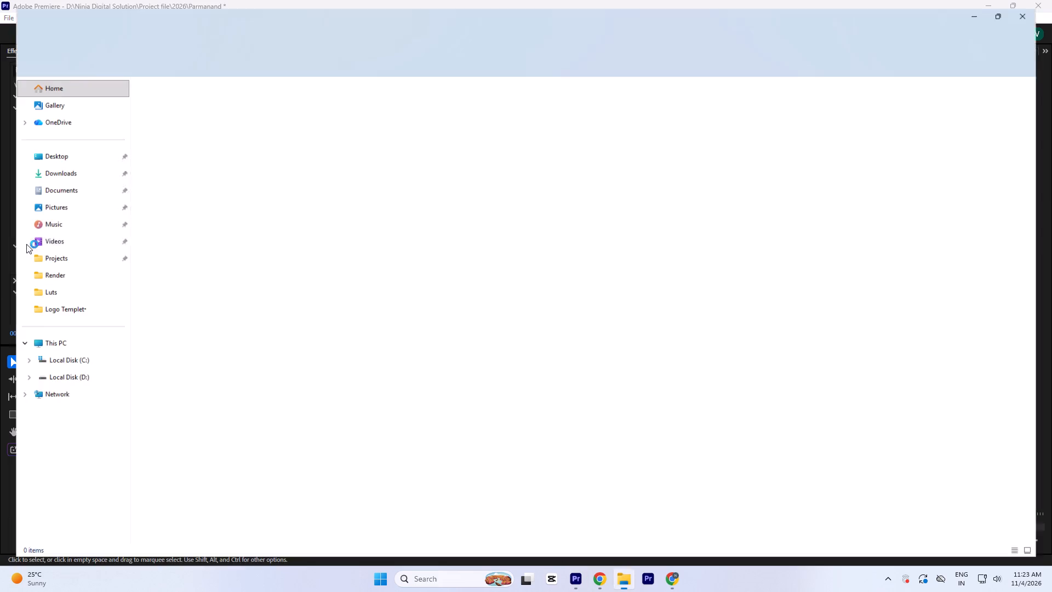
{"action": "left_click", "coordinate": [49, 172]}
{"action": "left_click", "coordinate": [807, 32]}
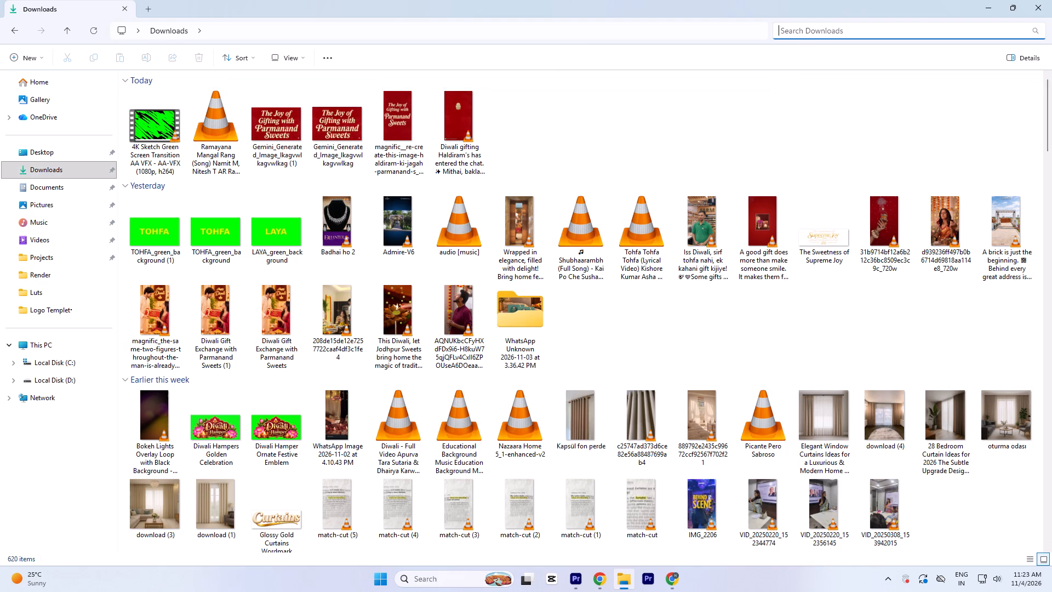
{"action": "type", "text": "ske"}
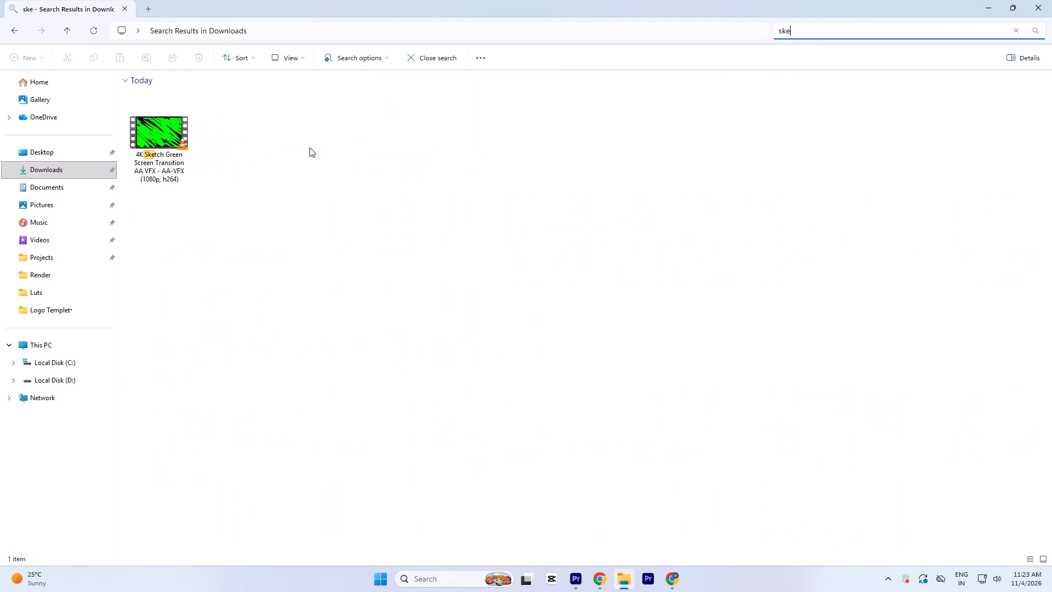
Search the Music Collection folder inside Ninja Digital Solution on drive D for "ske", and close File Explorer.
{"action": "left_click", "coordinate": [48, 341]}
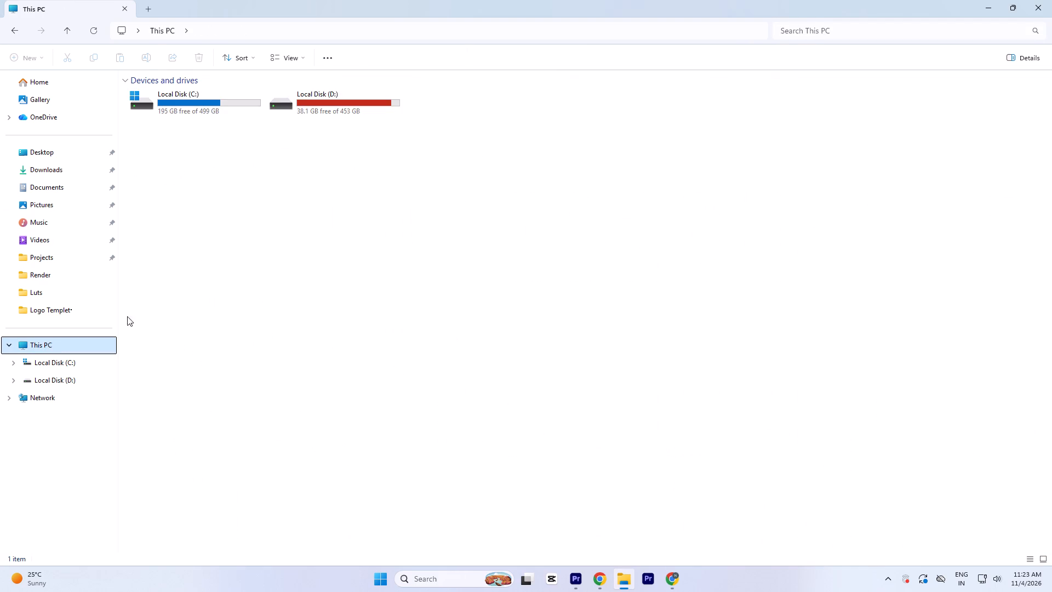
{"action": "double_click", "coordinate": [316, 90]}
{"action": "double_click", "coordinate": [212, 105]}
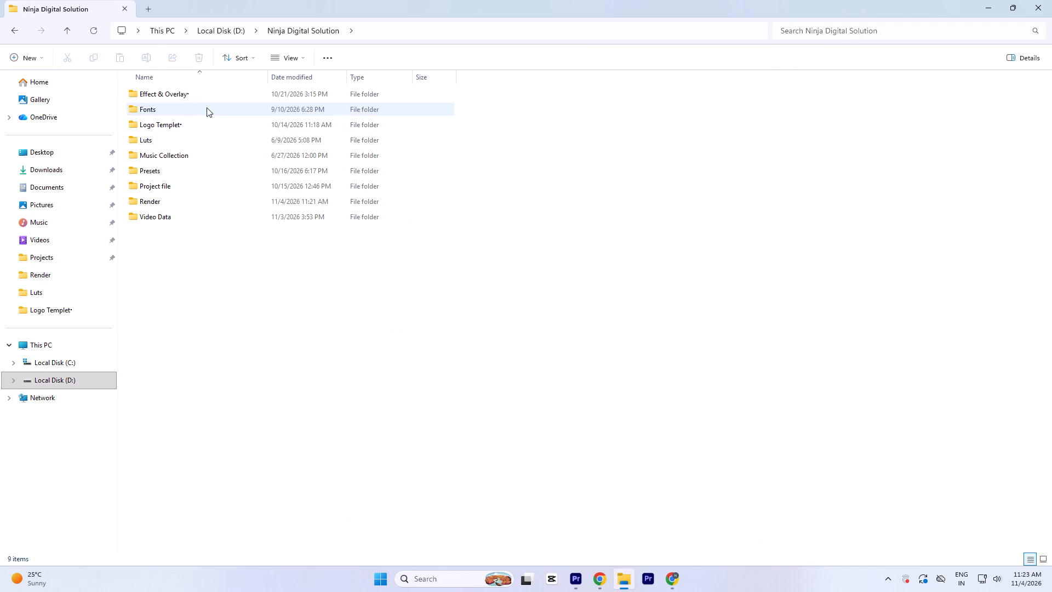
{"action": "double_click", "coordinate": [163, 158]}
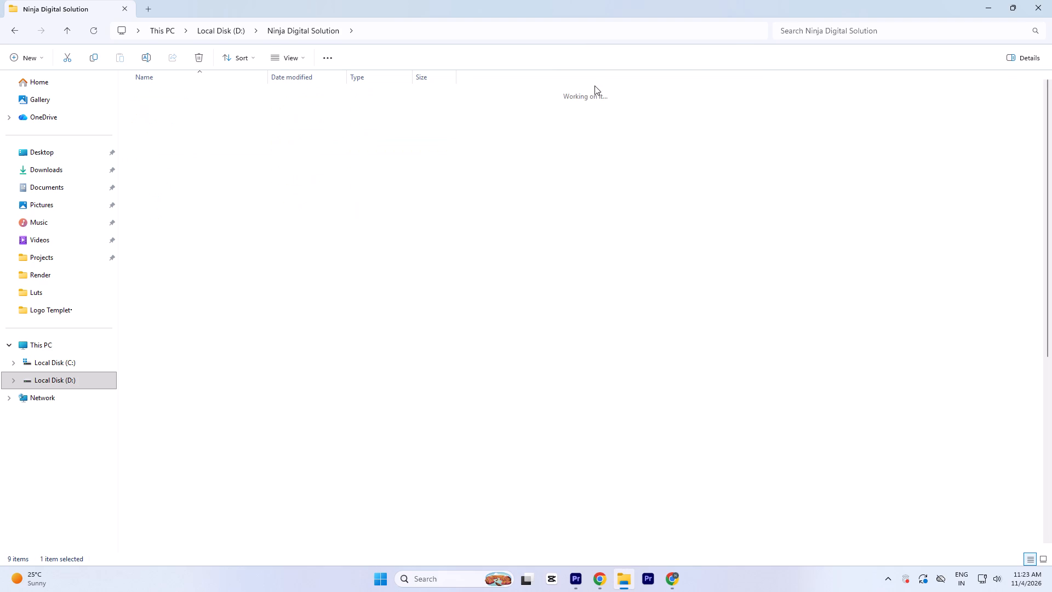
{"action": "left_click", "coordinate": [805, 27]}
{"action": "type", "text": "skr"}
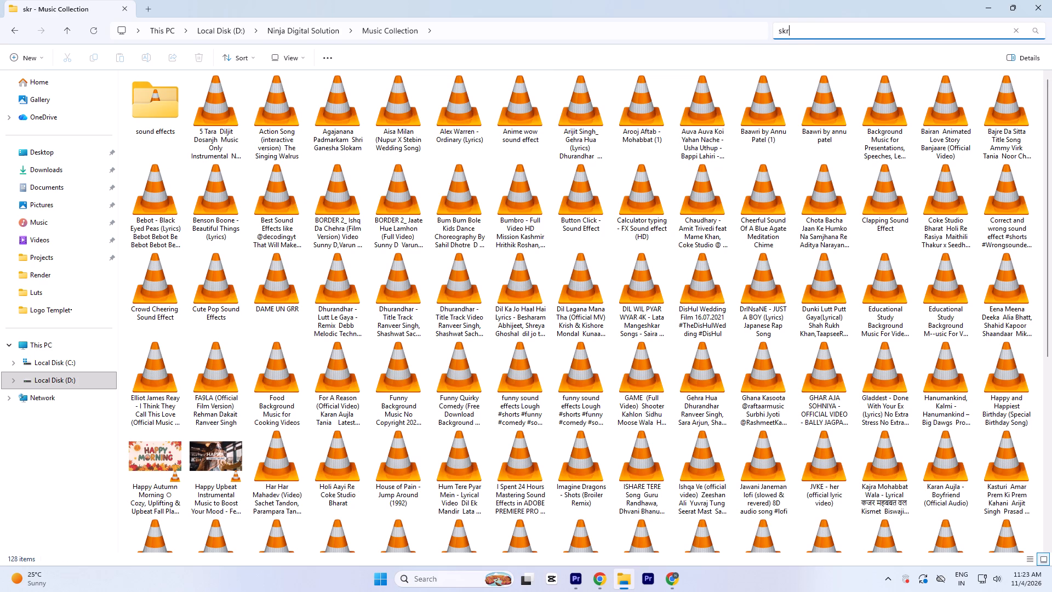
{"action": "key", "text": "BackSpace"}
{"action": "key", "text": "e"}
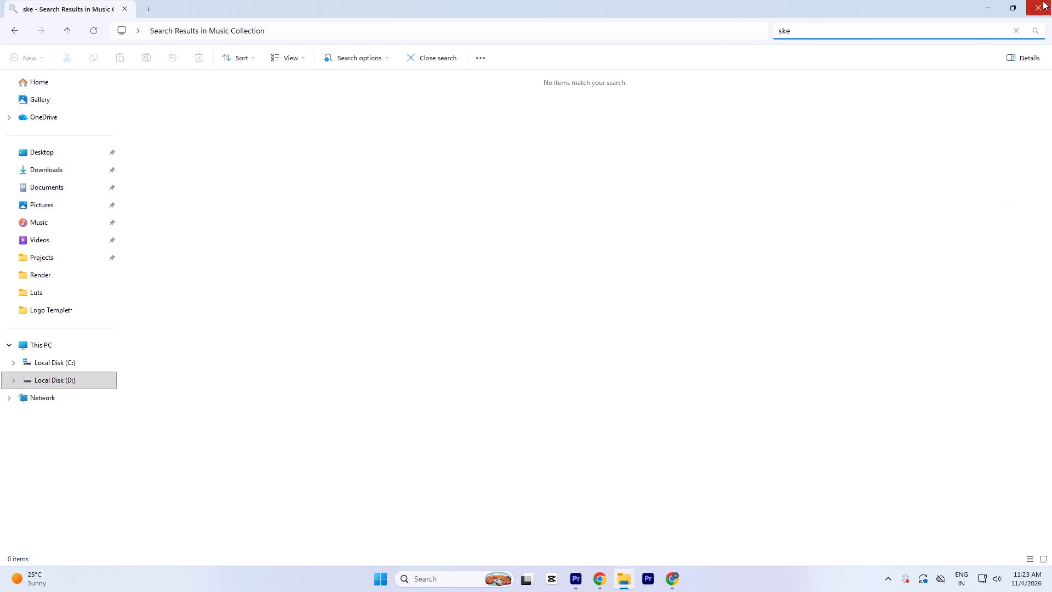
{"action": "left_click", "coordinate": [1040, 1]}
Switch to Chrome and search YouTube for "sketch sound effect".
{"action": "left_click", "coordinate": [596, 572]}
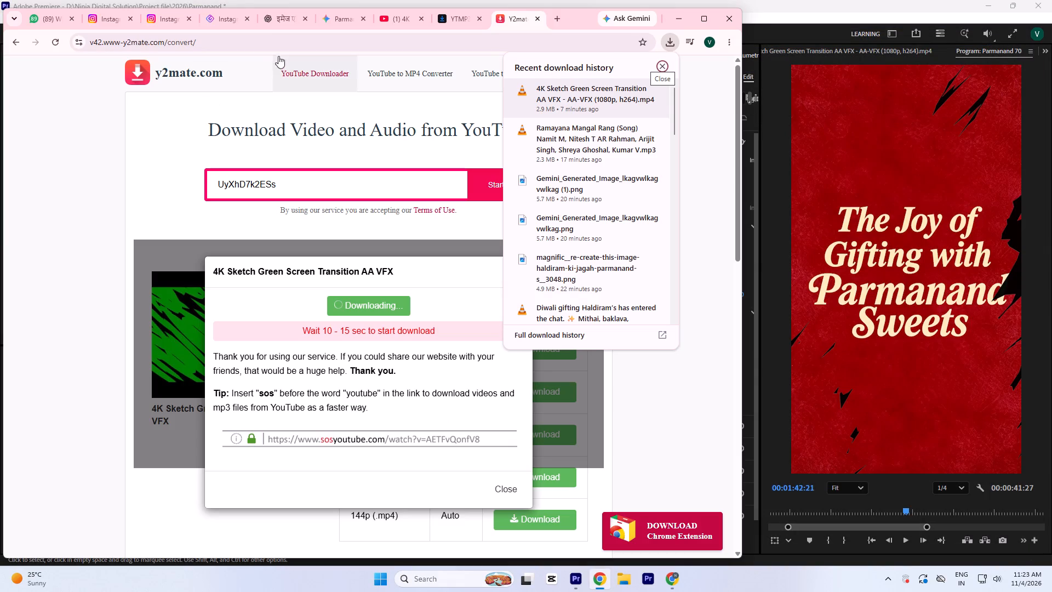
{"action": "left_click", "coordinate": [382, 16]}
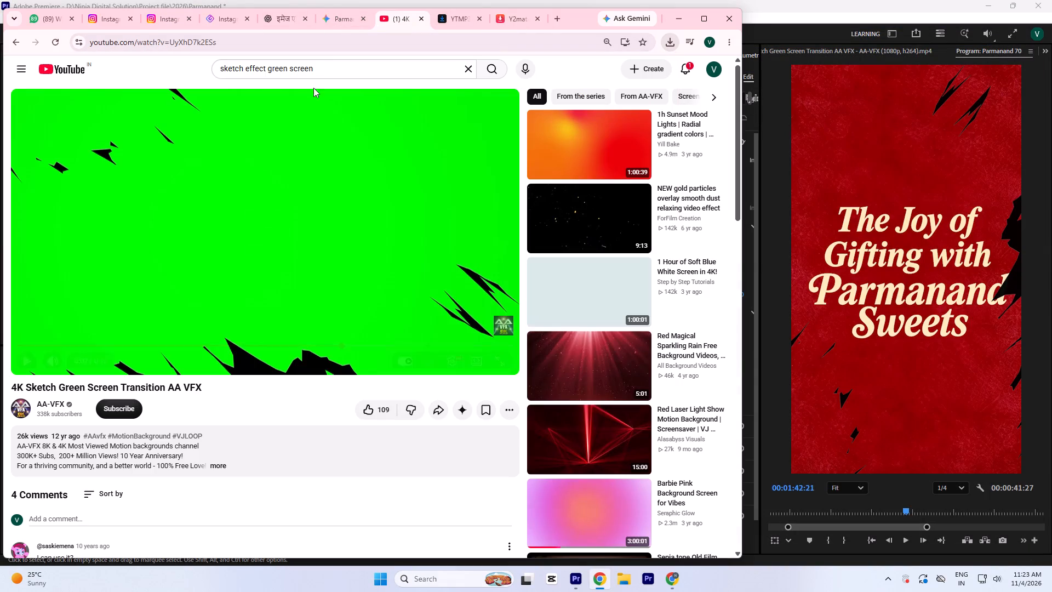
{"action": "left_click", "coordinate": [336, 66]}
{"action": "key", "text": "BackSpace"}
{"action": "key", "text": "BackSpace"}
{"action": "key", "text": "BackSpace"}
{"action": "key", "text": "BackSpace"}
{"action": "key", "text": "BackSpace"}
{"action": "key", "text": "BackSpace"}
{"action": "key", "text": "BackSpace"}
{"action": "key", "text": "BackSpace"}
{"action": "key", "text": "BackSpace"}
{"action": "key", "text": "BackSpace"}
{"action": "key", "text": "BackSpace"}
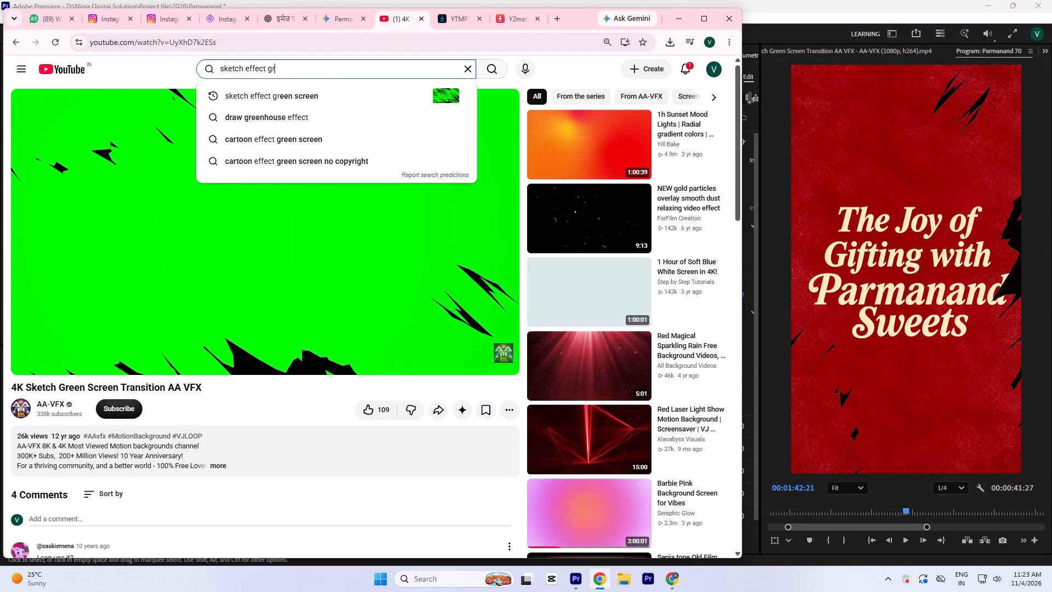
{"action": "key", "text": "BackSpace"}
{"action": "key", "text": "BackSpace"}
{"action": "key", "text": "BackSpace"}
{"action": "key", "text": "BackSpace"}
{"action": "key", "text": "BackSpace"}
{"action": "key", "text": "BackSpace"}
{"action": "key", "text": "BackSpace"}
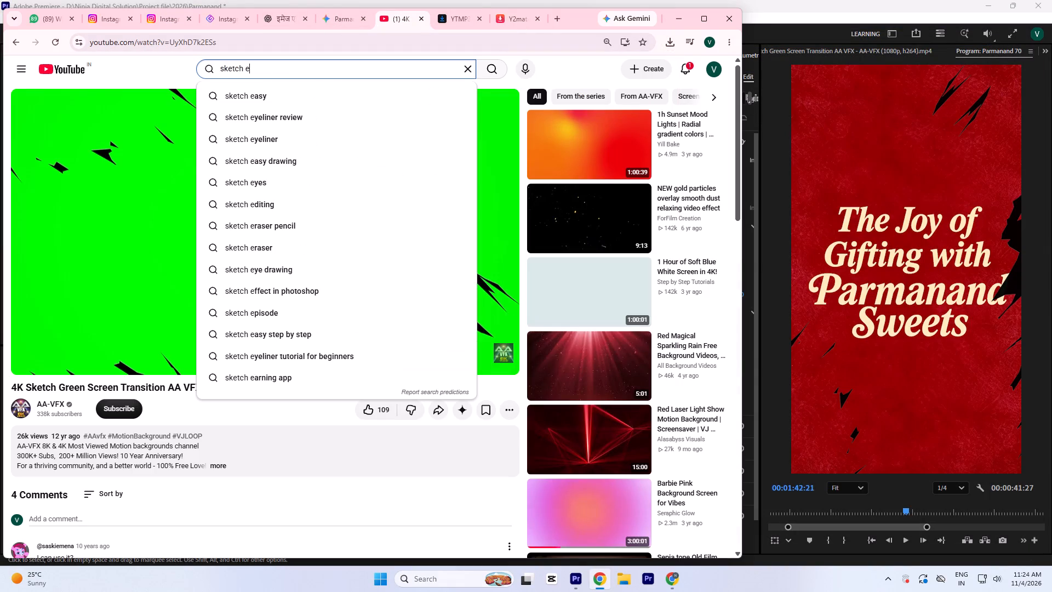
{"action": "key", "text": "BackSpace"}
{"action": "key", "text": "s"}
{"action": "type", "text": "ou"}
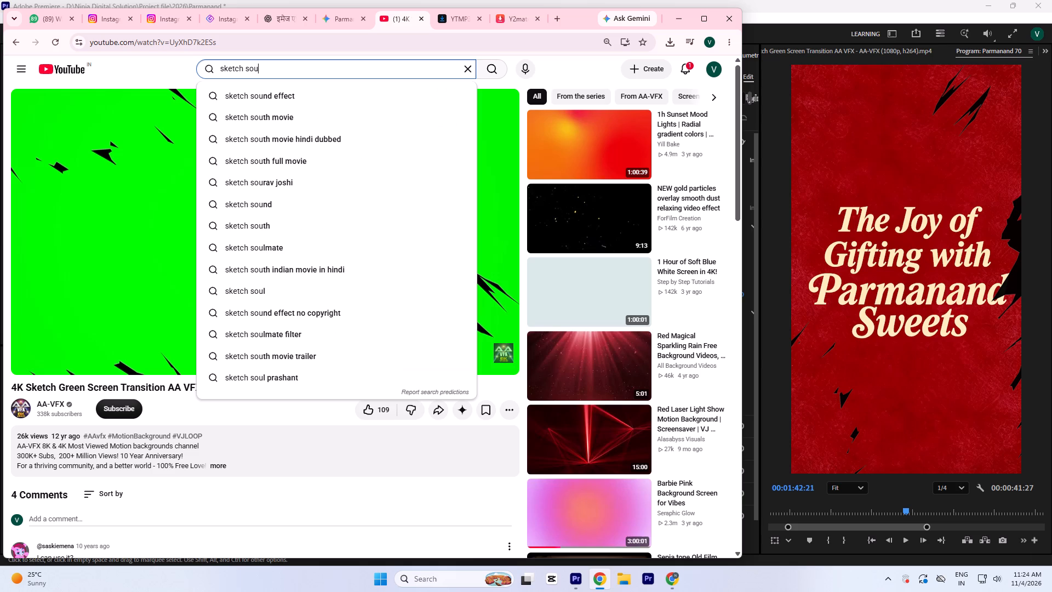
{"action": "key", "text": "Down"}
{"action": "key", "text": "Return"}
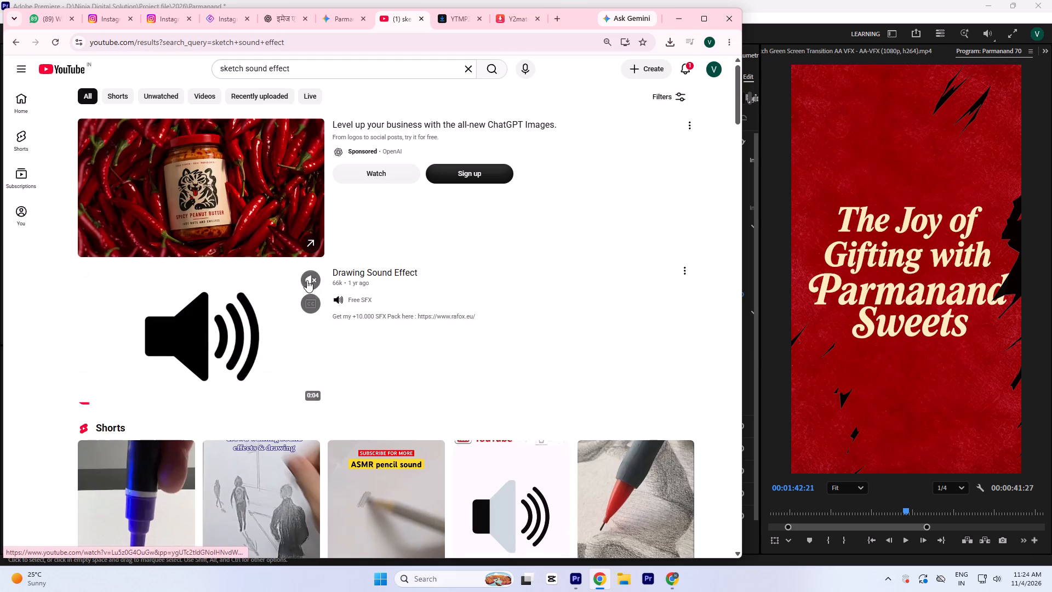
Listen to the sound previews of the drawing and pencil videos in the YouTube results to find a suitable sketch sound.
{"action": "left_click", "coordinate": [310, 277]}
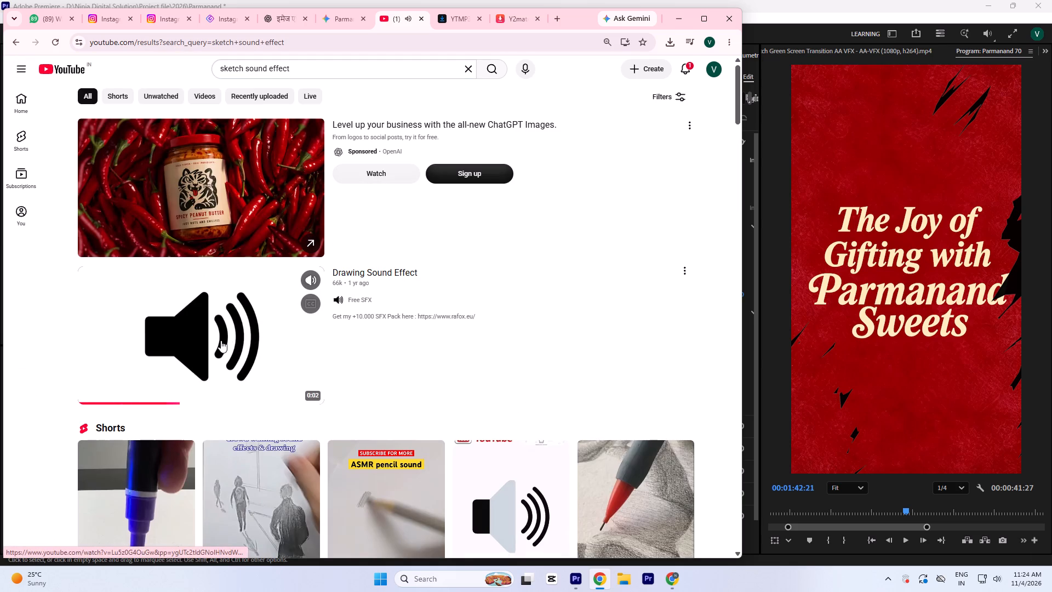
{"action": "scroll", "coordinate": [225, 339], "scroll_direction": "down", "scroll_amount": 6}
{"action": "scroll", "coordinate": [158, 385], "scroll_direction": "down", "scroll_amount": 5}
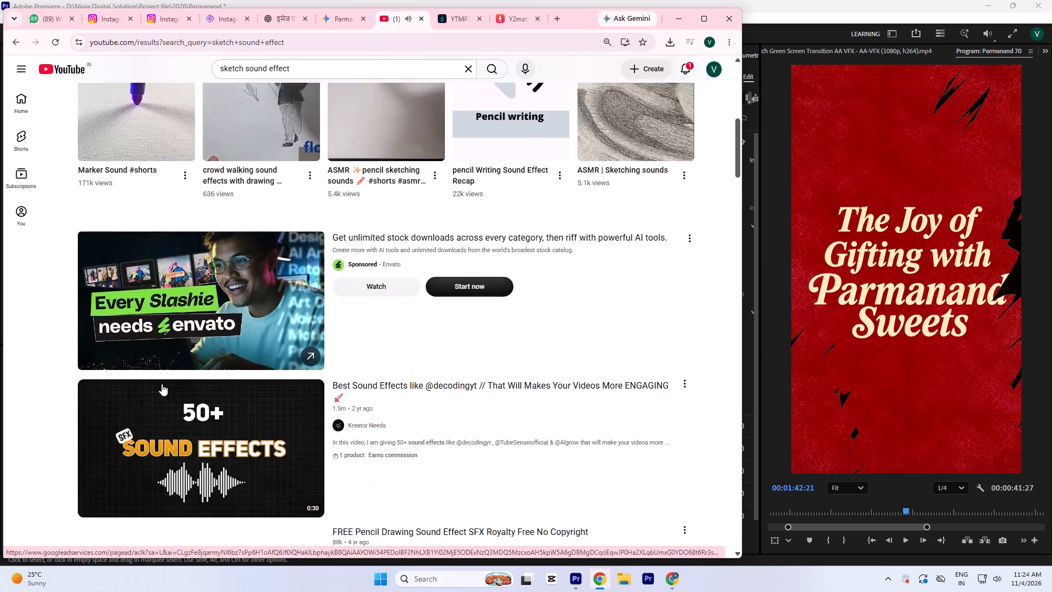
{"action": "left_click", "coordinate": [312, 242]}
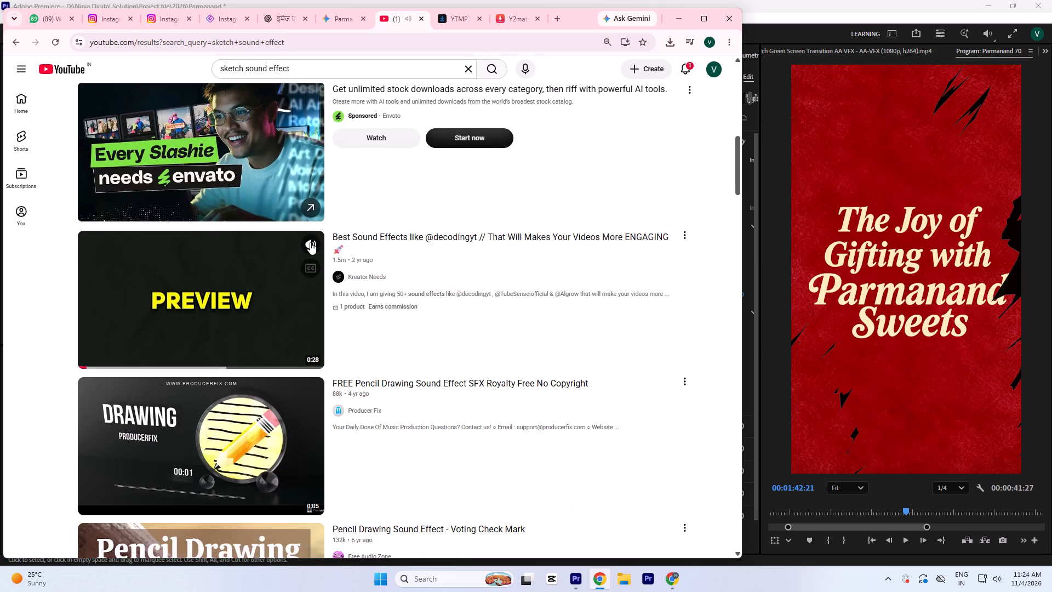
{"action": "scroll", "coordinate": [238, 322], "scroll_direction": "down", "scroll_amount": 4}
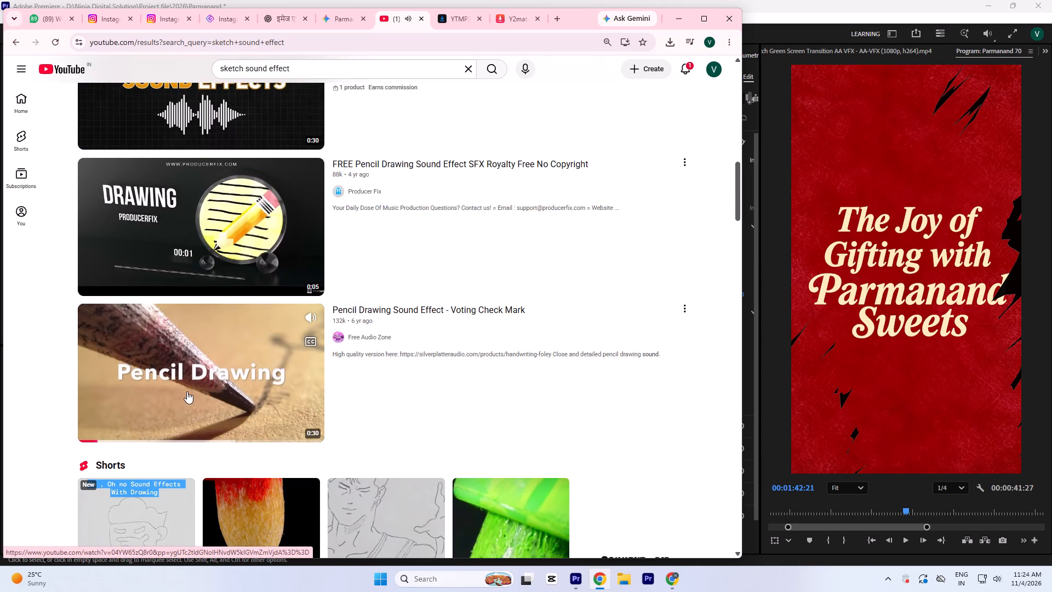
{"action": "scroll", "coordinate": [189, 377], "scroll_direction": "down", "scroll_amount": 1}
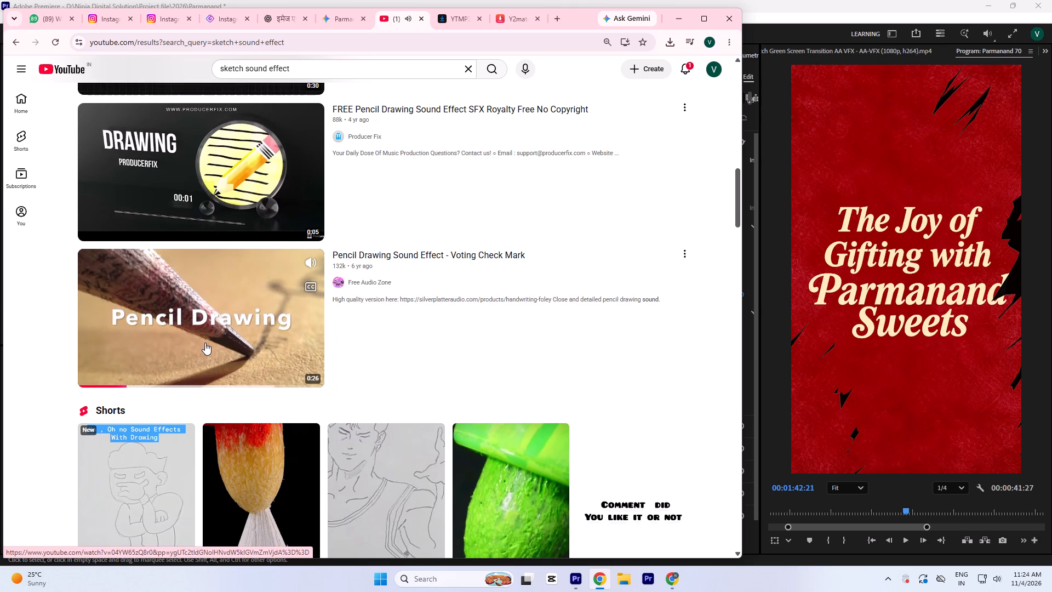
{"action": "scroll", "coordinate": [186, 324], "scroll_direction": "down", "scroll_amount": 4}
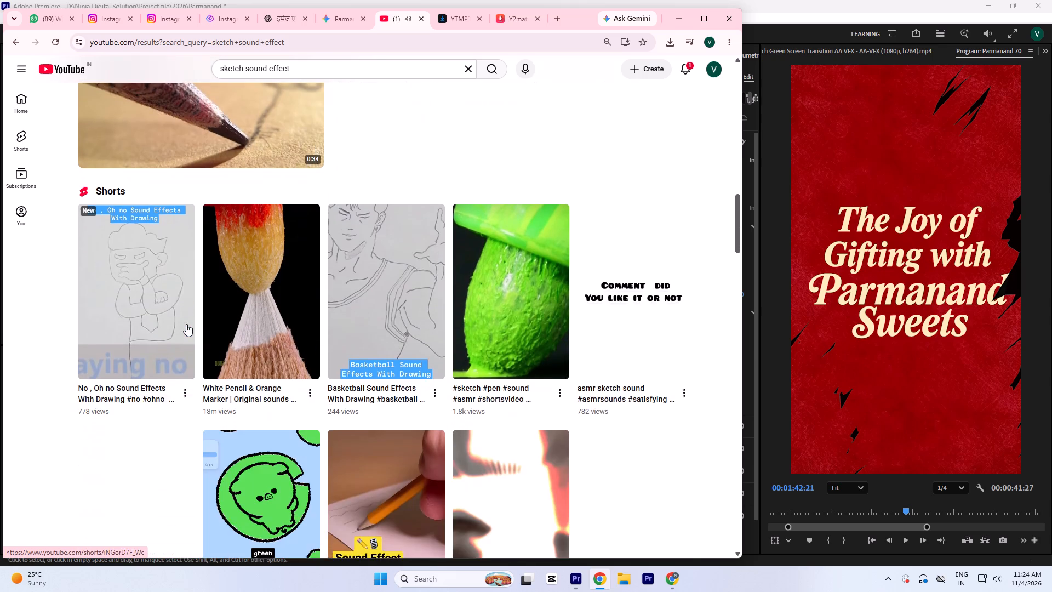
{"action": "scroll", "coordinate": [186, 324], "scroll_direction": "down", "scroll_amount": 5}
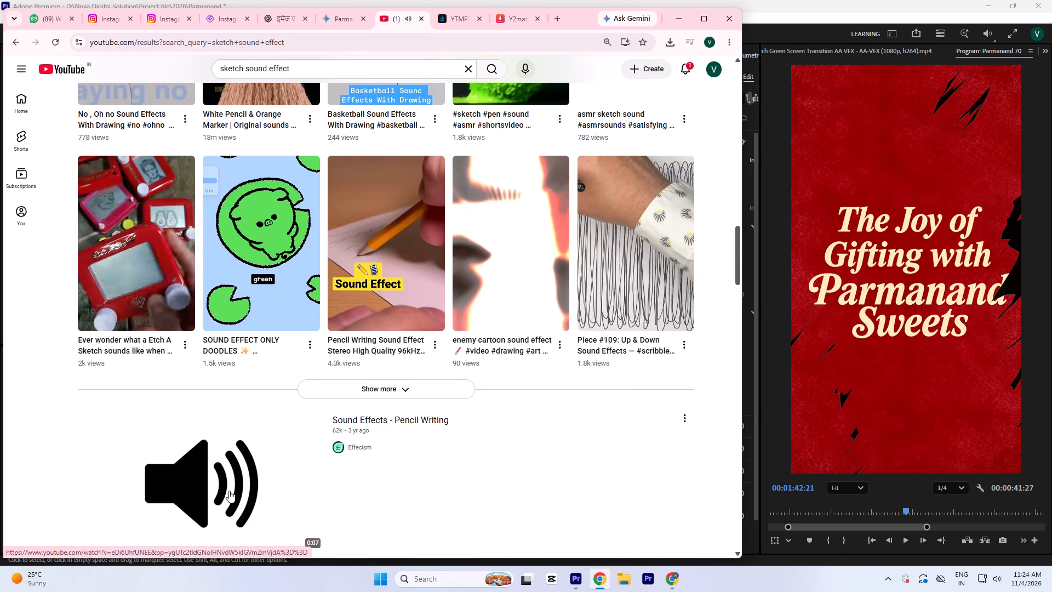
{"action": "left_click", "coordinate": [311, 432]}
{"action": "scroll", "coordinate": [266, 448], "scroll_direction": "down", "scroll_amount": 2}
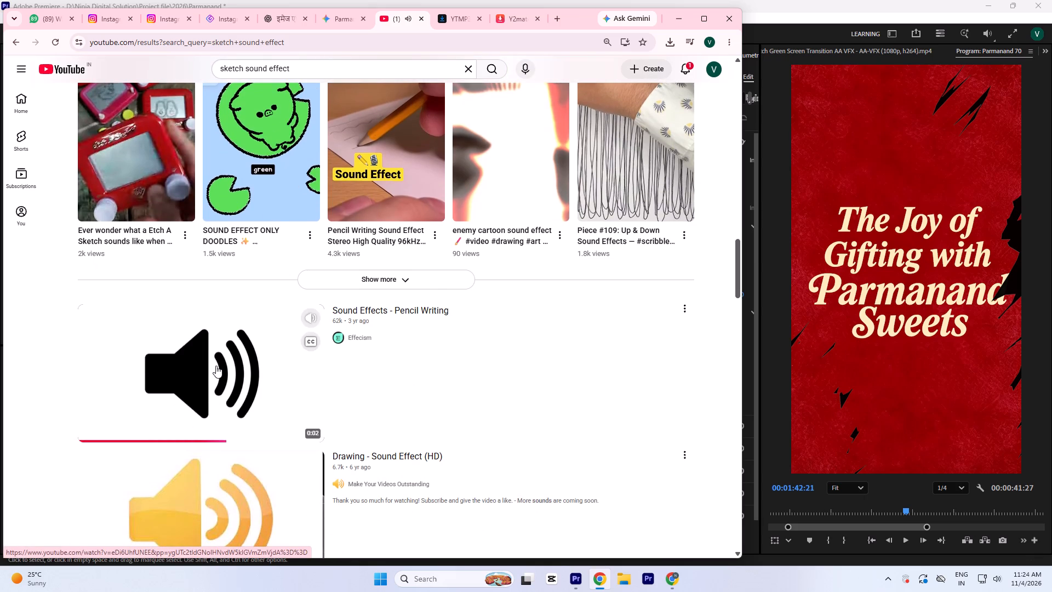
{"action": "scroll", "coordinate": [216, 366], "scroll_direction": "down", "scroll_amount": 3}
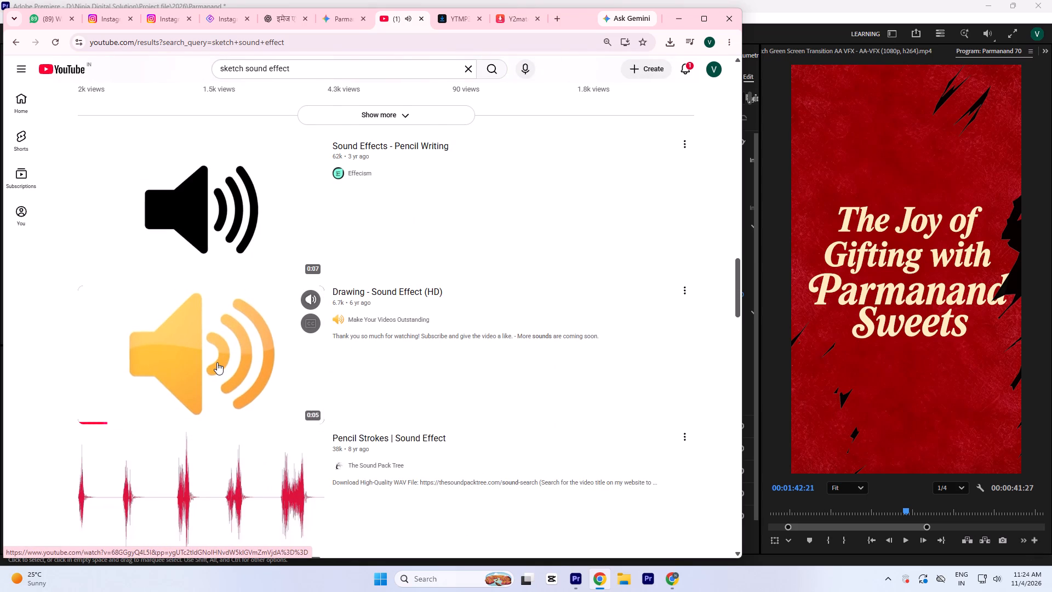
{"action": "scroll", "coordinate": [217, 362], "scroll_direction": "down", "scroll_amount": 3}
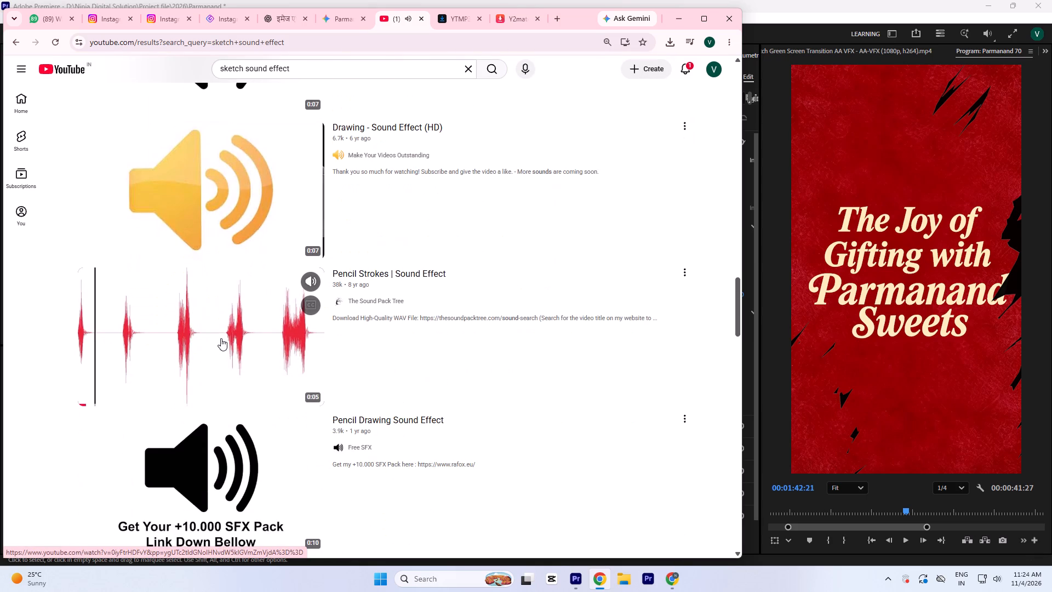
{"action": "scroll", "coordinate": [222, 338], "scroll_direction": "down", "scroll_amount": 2}
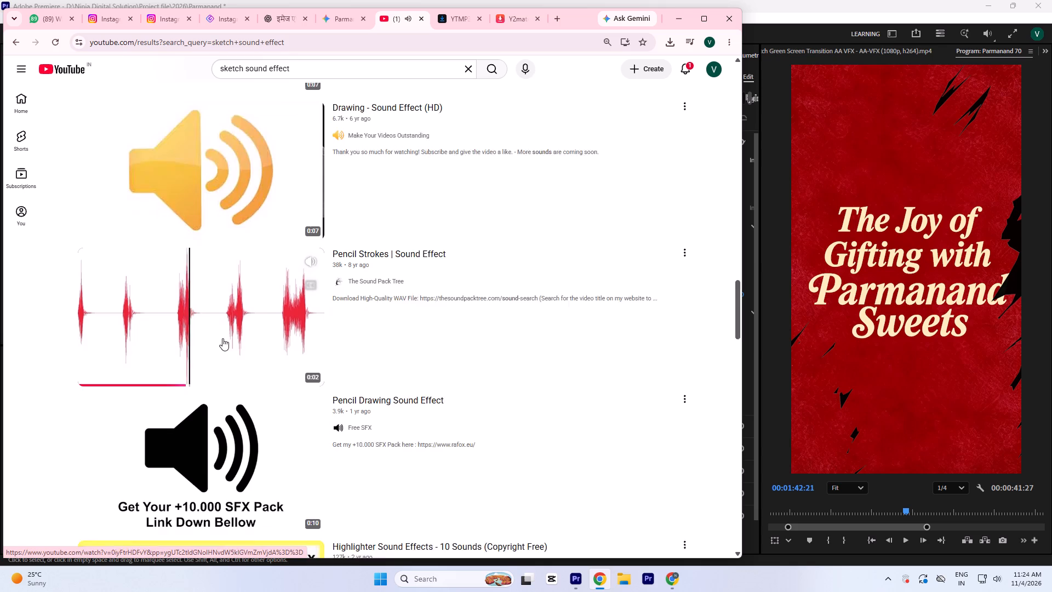
{"action": "scroll", "coordinate": [234, 339], "scroll_direction": "down", "scroll_amount": 3}
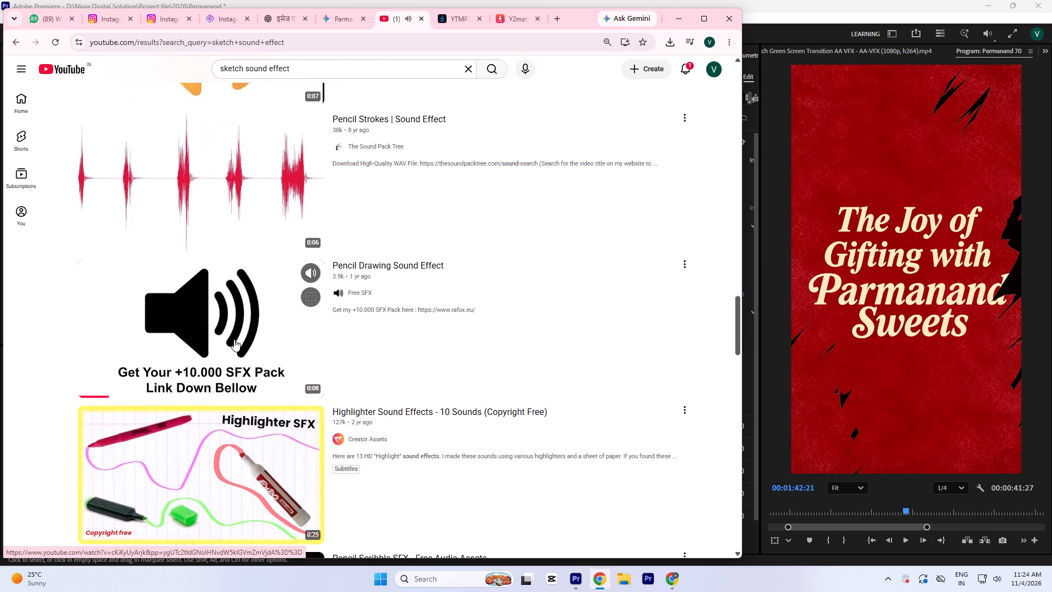
{"action": "scroll", "coordinate": [234, 339], "scroll_direction": "down", "scroll_amount": 2}
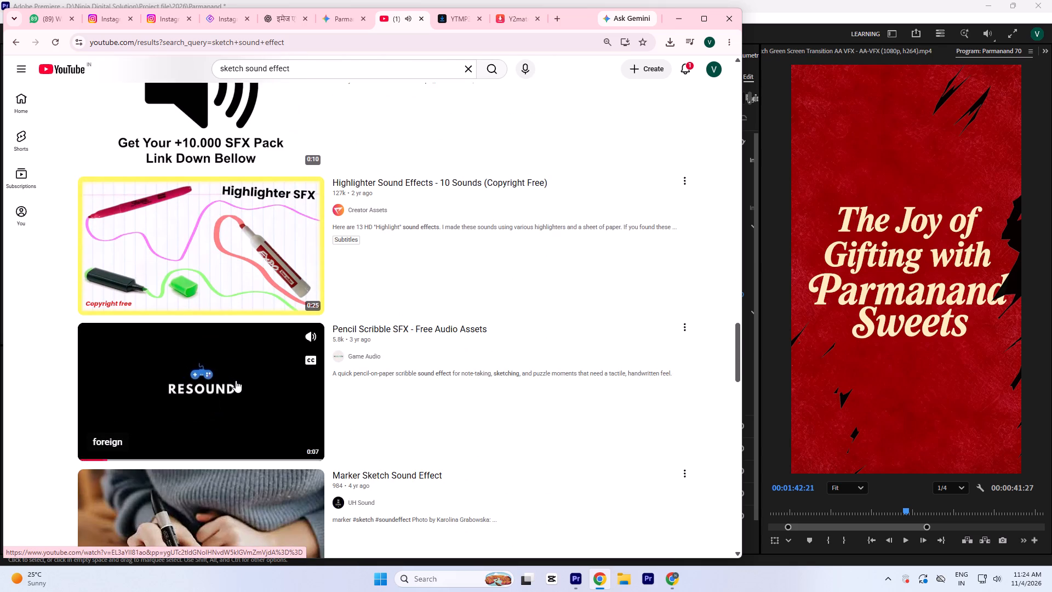
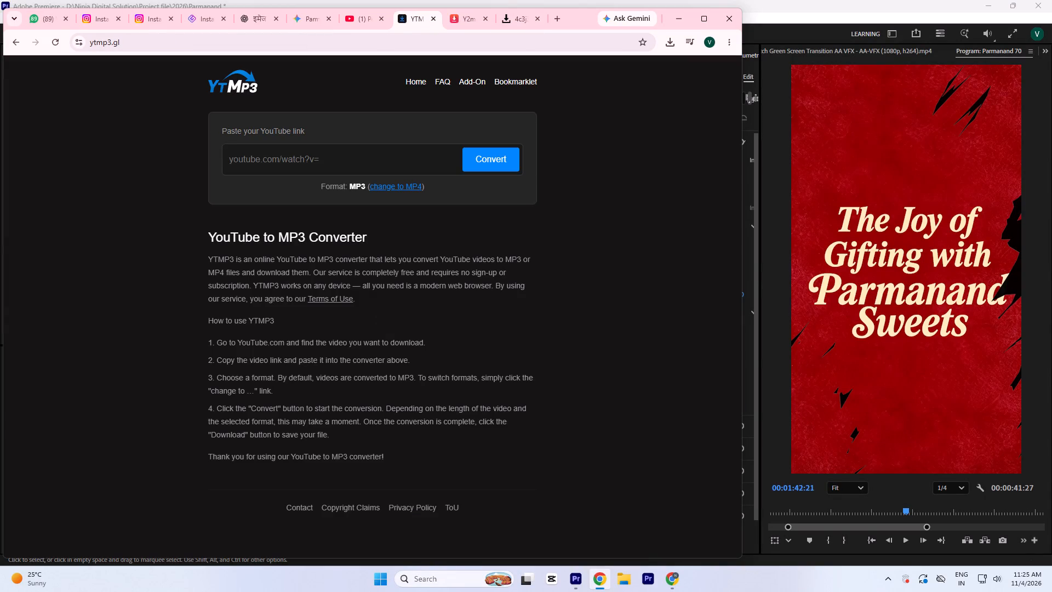
Paste the copied YouTube link of the pencil writing sound effect into the YTMP3 converter and start its conversion to MP3.
{"action": "key", "text": "ctrl+v"}
{"action": "left_click", "coordinate": [490, 153]}
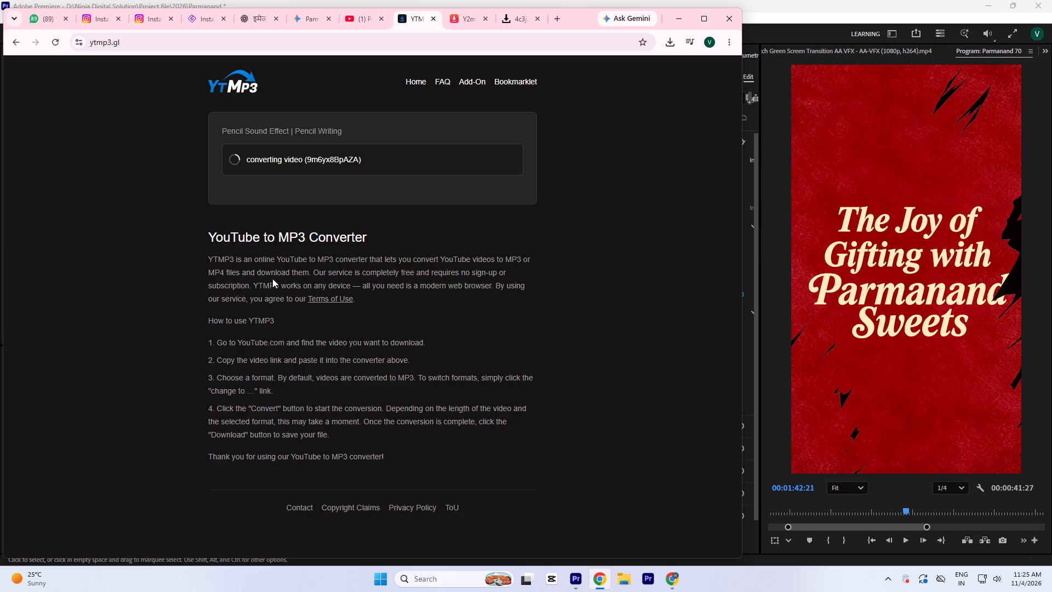
Download the converted "Pencil Sound Effect | Pencil Writing" MP3 and close the advertising tab that opens.
{"action": "left_click", "coordinate": [333, 161]}
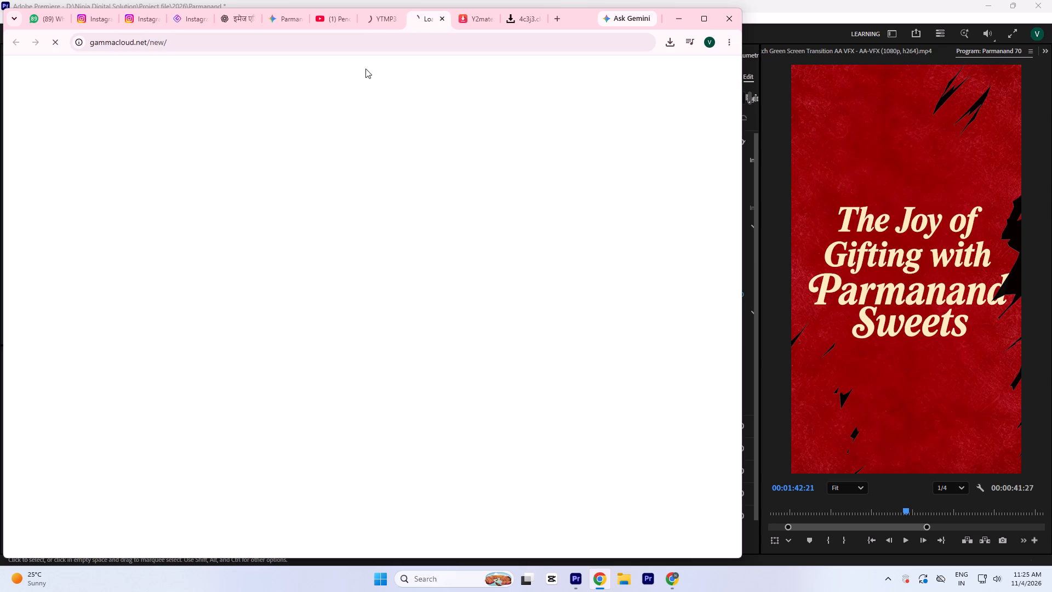
{"action": "left_click", "coordinate": [441, 19]}
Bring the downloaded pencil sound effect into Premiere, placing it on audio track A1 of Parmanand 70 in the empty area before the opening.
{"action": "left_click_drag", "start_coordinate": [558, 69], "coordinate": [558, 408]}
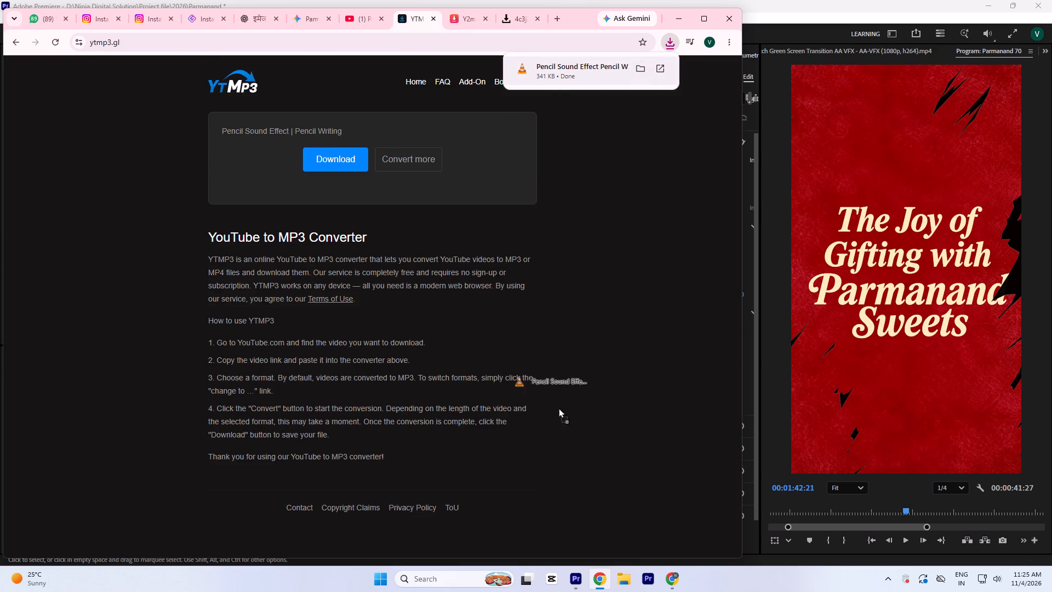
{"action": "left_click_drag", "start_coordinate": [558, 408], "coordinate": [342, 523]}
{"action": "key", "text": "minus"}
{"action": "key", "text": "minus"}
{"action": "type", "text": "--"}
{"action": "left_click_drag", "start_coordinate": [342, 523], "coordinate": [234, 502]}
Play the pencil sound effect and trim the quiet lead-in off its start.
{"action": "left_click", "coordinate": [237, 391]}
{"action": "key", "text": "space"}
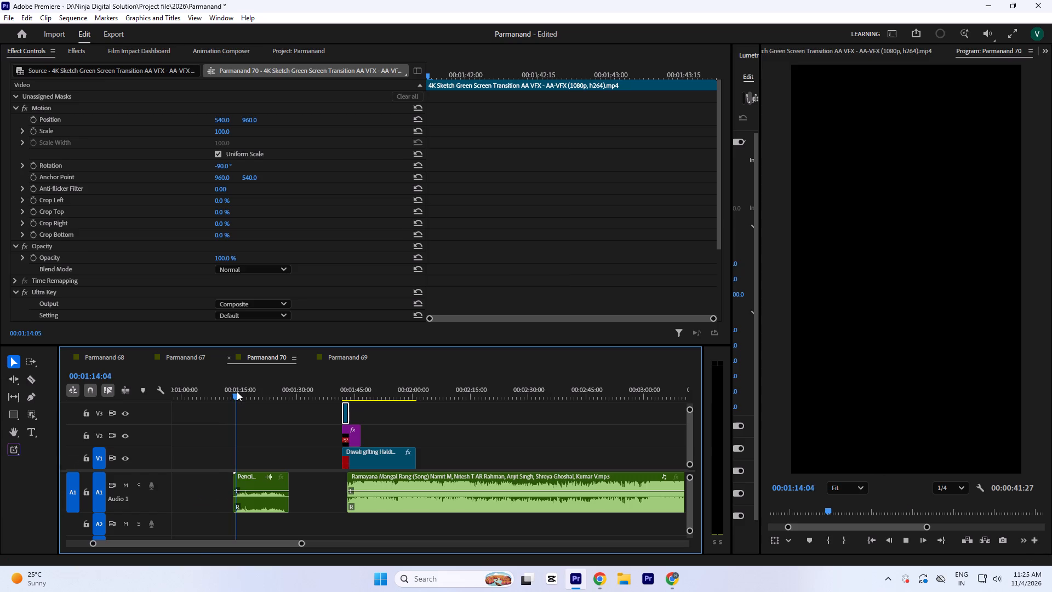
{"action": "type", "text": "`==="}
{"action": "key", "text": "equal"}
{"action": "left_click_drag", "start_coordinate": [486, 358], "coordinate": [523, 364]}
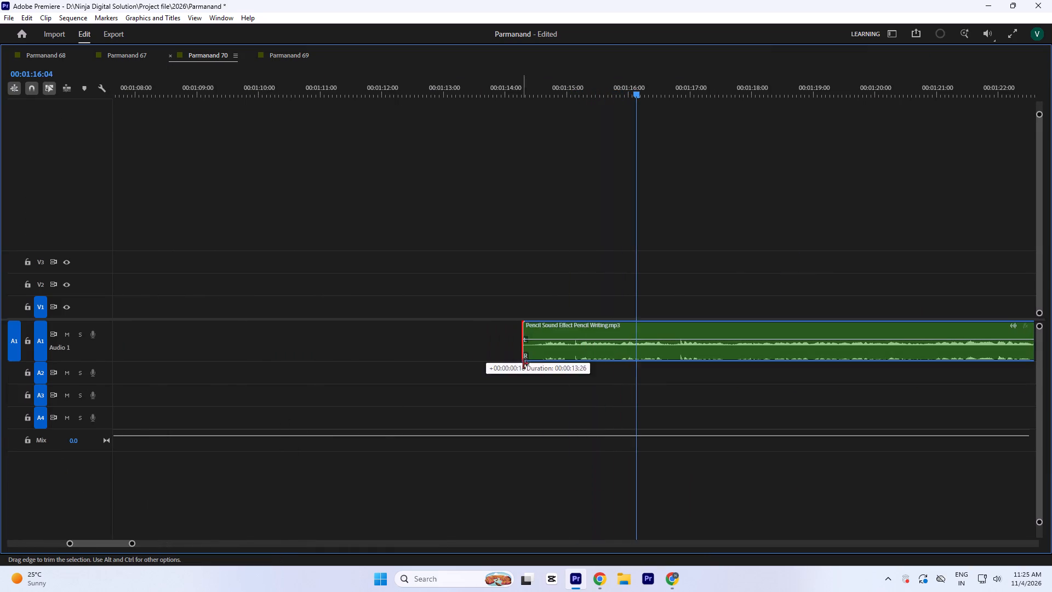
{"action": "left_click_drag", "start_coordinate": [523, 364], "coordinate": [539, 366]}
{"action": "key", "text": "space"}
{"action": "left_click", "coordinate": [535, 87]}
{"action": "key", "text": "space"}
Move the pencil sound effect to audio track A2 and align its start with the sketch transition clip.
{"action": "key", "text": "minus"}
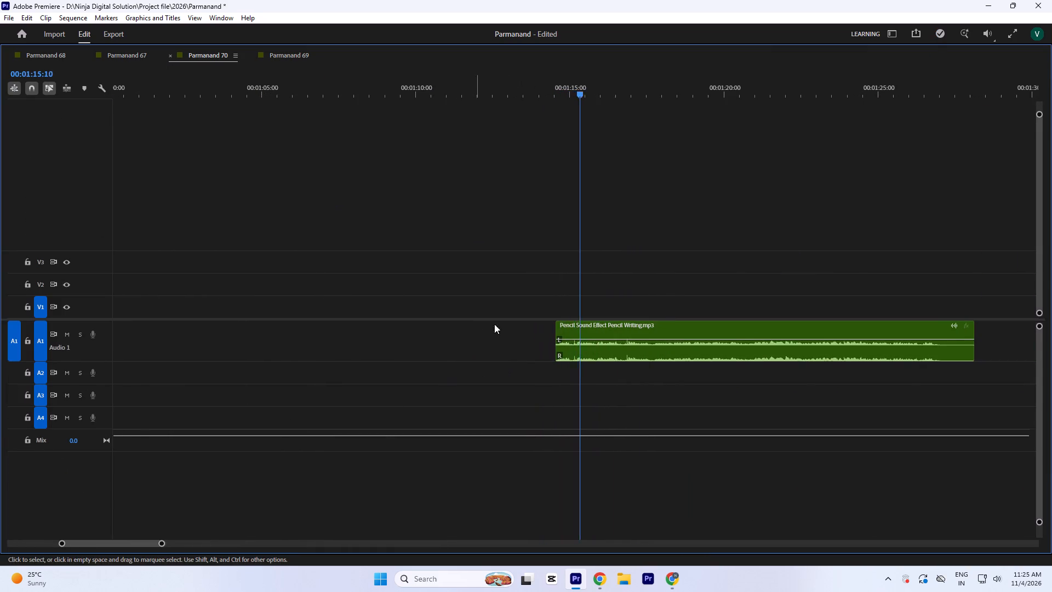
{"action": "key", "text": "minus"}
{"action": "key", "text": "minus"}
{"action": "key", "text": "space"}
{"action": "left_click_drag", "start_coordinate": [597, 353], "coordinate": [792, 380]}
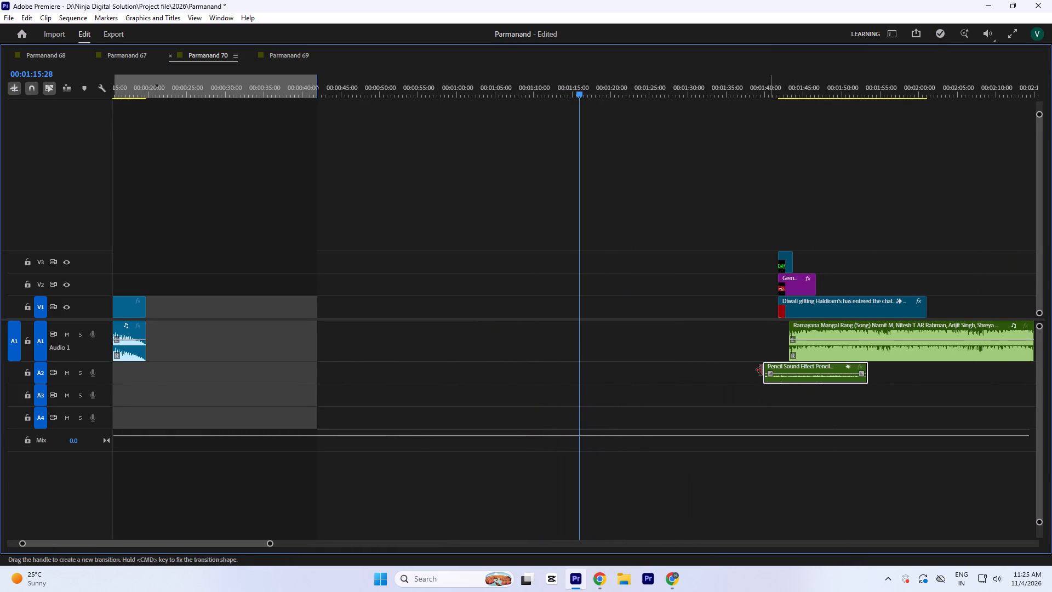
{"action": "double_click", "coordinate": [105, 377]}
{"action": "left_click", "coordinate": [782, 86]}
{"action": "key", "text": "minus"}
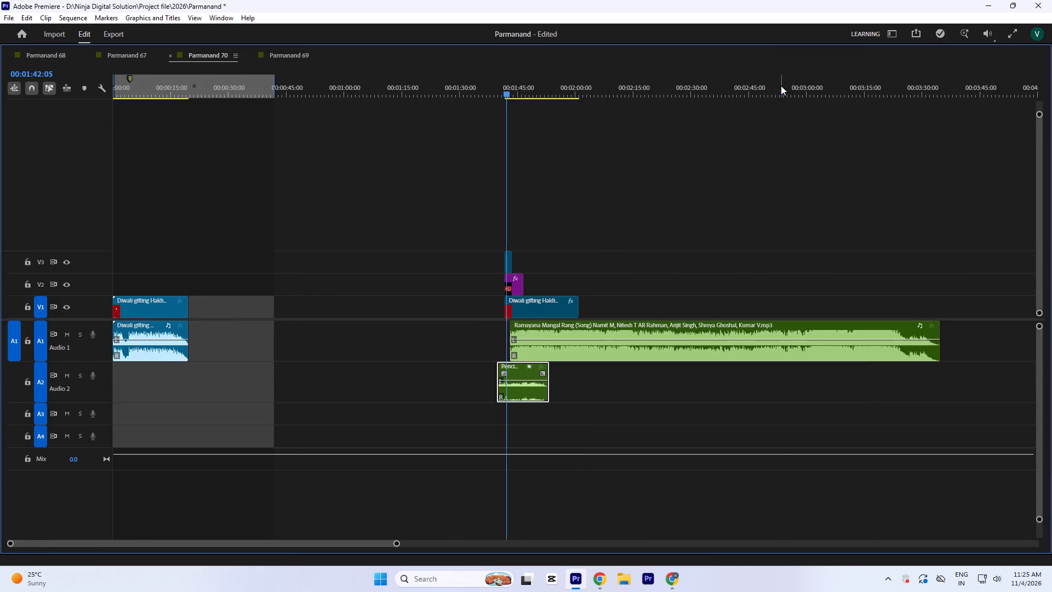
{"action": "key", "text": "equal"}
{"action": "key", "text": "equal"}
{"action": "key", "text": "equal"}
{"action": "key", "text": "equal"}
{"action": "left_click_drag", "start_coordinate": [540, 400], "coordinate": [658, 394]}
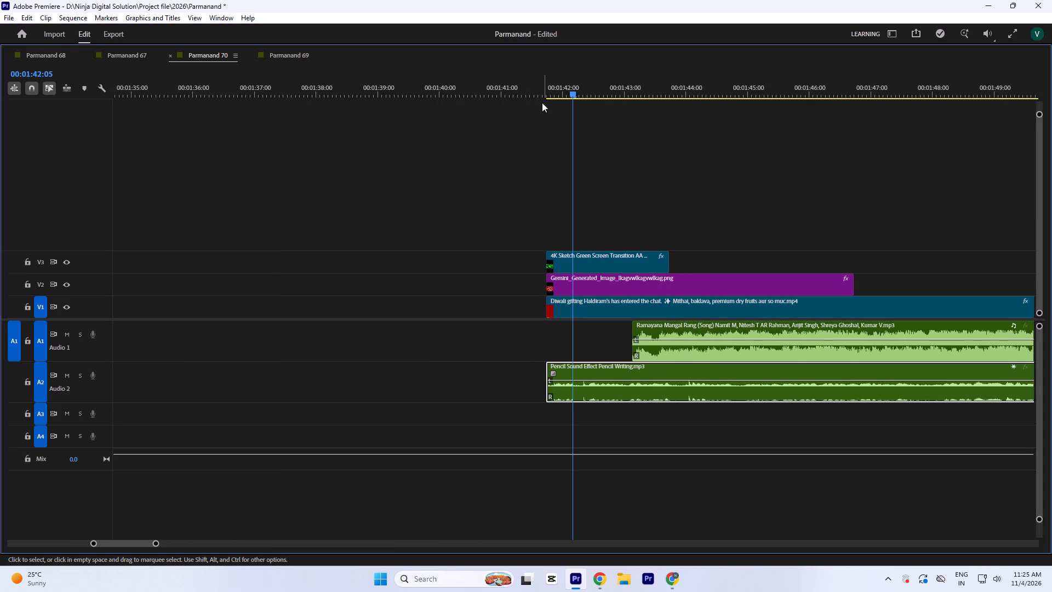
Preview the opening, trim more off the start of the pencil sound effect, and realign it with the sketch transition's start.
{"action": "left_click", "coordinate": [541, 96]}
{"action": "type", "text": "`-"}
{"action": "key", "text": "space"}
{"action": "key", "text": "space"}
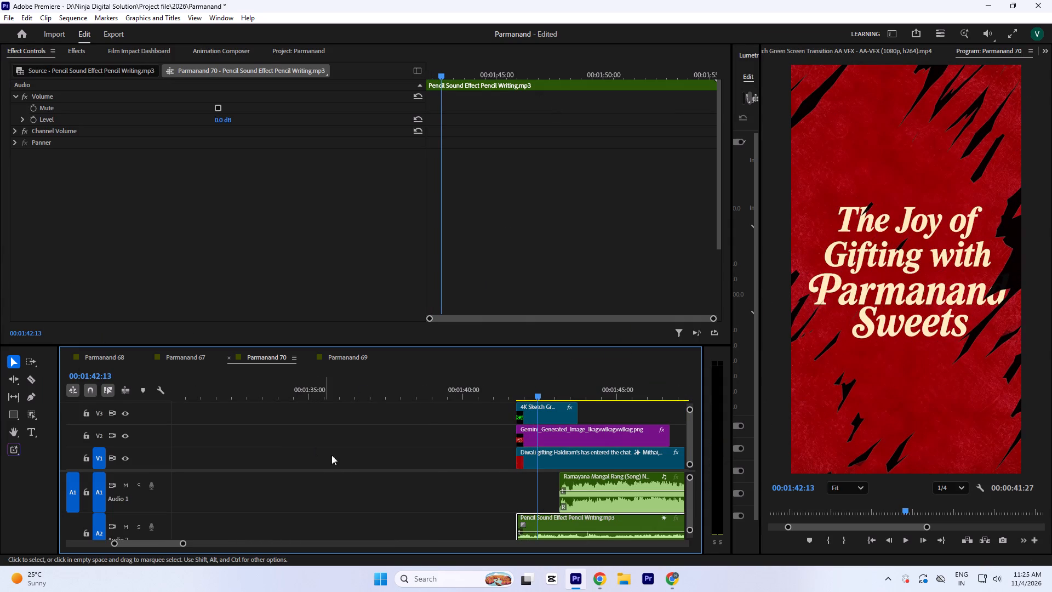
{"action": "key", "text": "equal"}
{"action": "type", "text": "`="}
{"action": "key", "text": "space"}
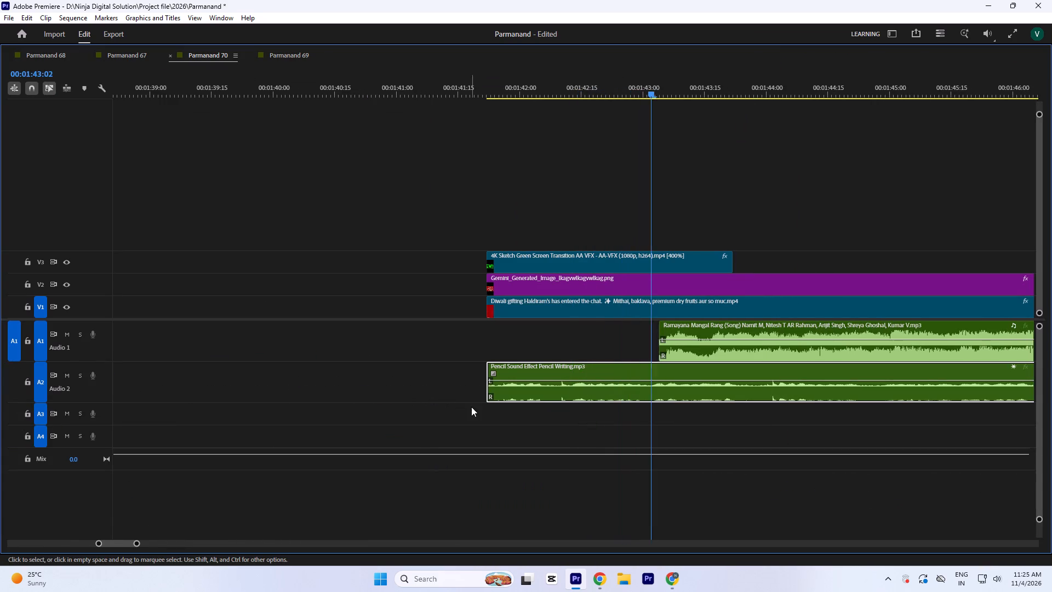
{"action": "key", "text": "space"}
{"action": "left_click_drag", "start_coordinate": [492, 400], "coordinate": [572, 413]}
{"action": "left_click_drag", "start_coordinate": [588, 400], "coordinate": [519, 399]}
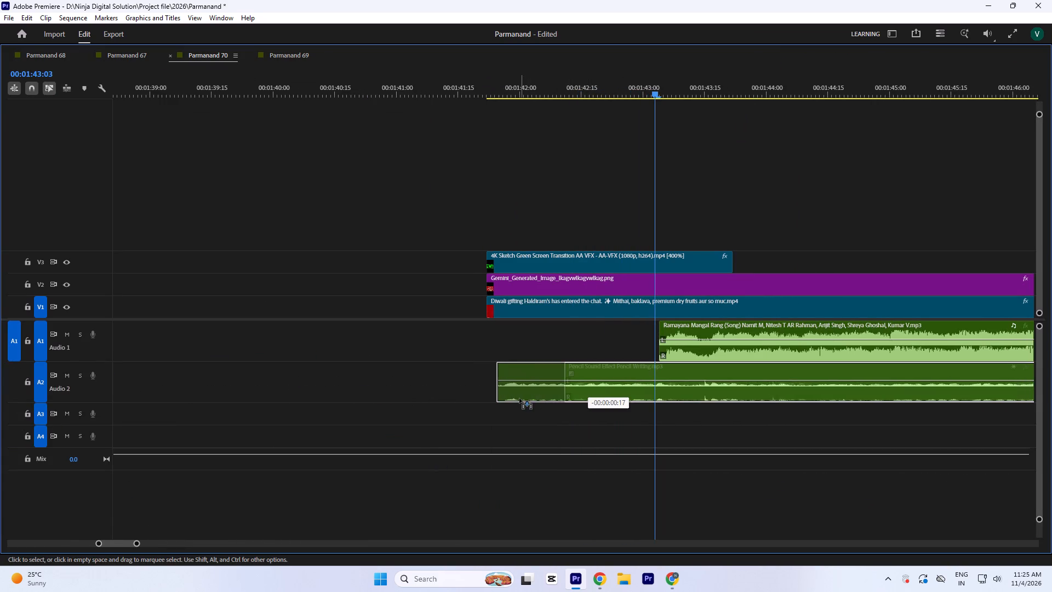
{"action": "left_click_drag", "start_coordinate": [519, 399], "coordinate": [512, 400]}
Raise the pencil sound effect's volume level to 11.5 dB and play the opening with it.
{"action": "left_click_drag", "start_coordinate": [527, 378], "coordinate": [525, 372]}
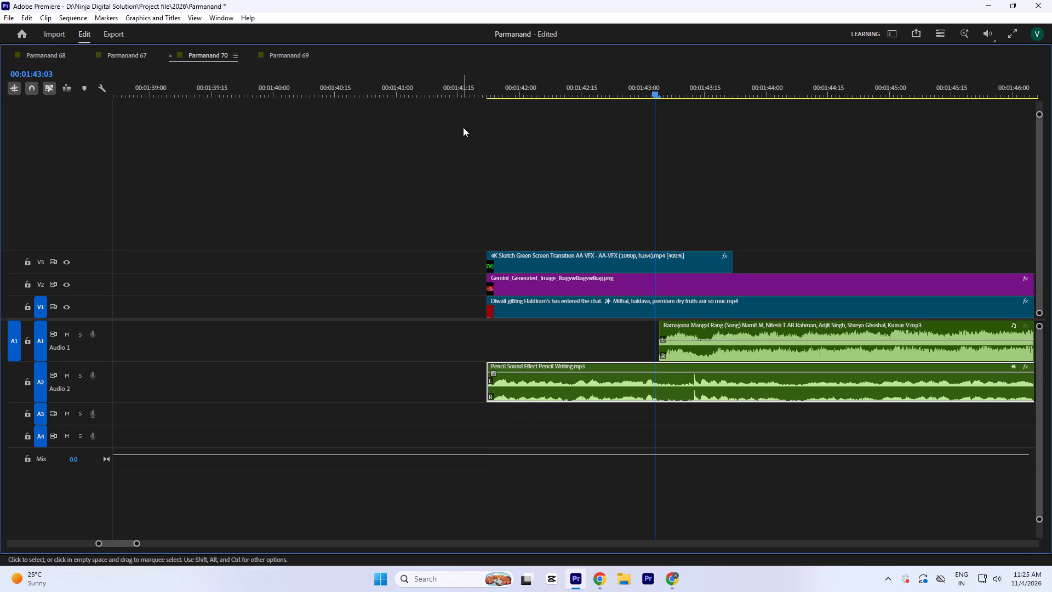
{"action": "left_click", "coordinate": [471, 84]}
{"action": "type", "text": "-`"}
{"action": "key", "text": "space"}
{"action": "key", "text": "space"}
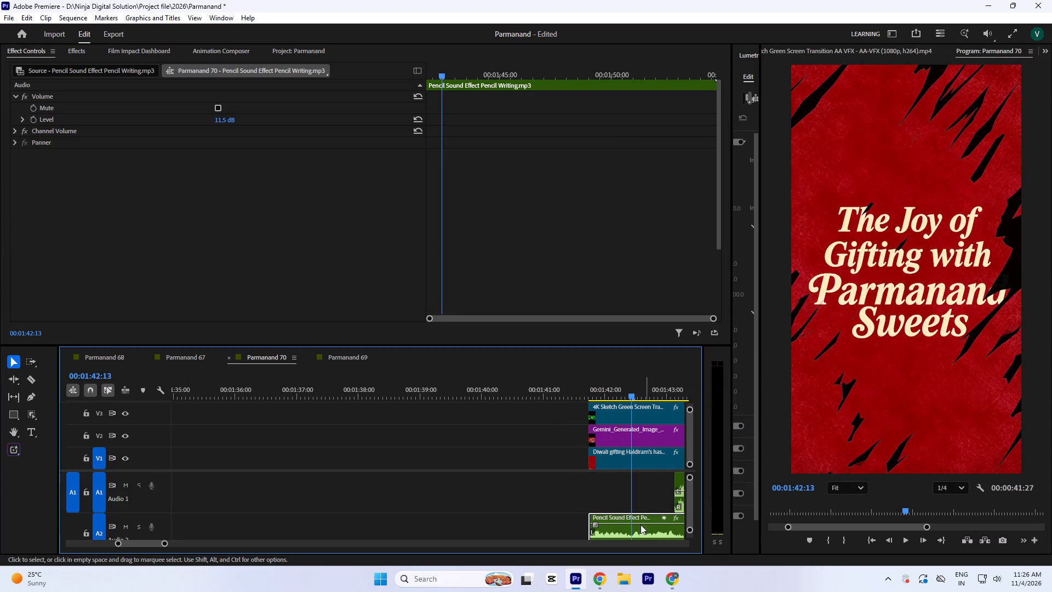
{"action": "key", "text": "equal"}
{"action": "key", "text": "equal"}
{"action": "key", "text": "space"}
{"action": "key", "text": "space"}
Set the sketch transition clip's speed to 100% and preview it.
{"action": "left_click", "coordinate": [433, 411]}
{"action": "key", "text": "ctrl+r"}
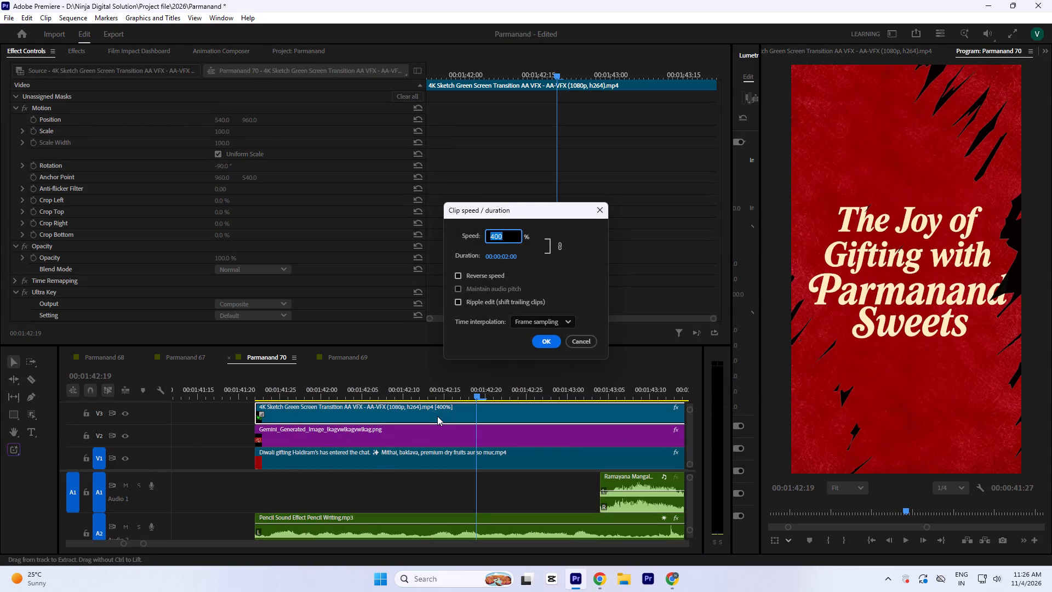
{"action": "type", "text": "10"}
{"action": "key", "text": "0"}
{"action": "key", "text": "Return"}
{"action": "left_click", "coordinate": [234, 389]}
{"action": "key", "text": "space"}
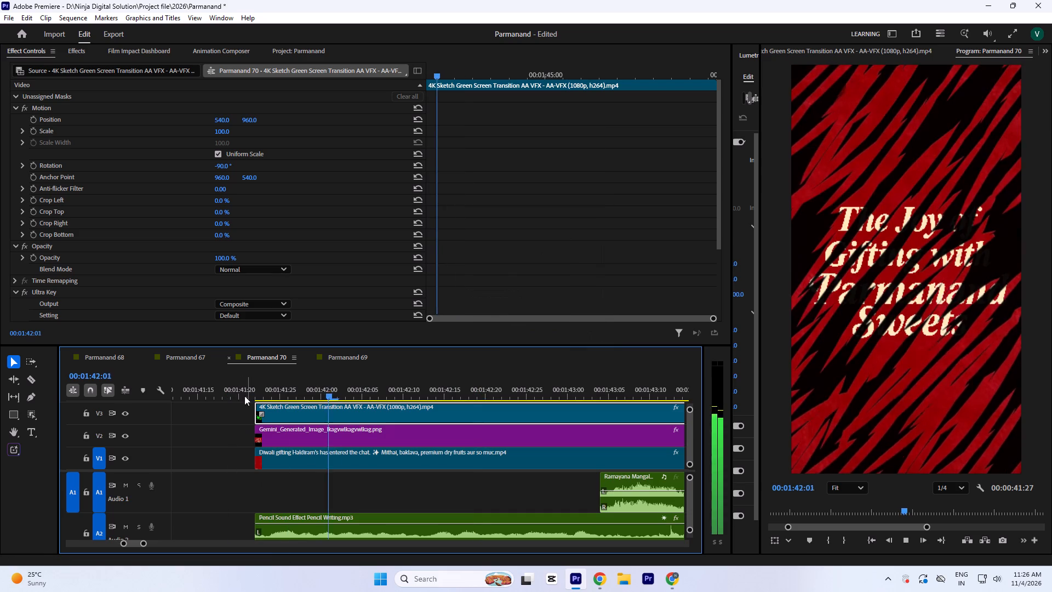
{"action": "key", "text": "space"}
Set the sketch transition clip's speed to 600% and preview the opening.
{"action": "key", "text": "minus"}
{"action": "key", "text": "minus"}
{"action": "key", "text": "minus"}
{"action": "key", "text": "ctrl+r"}
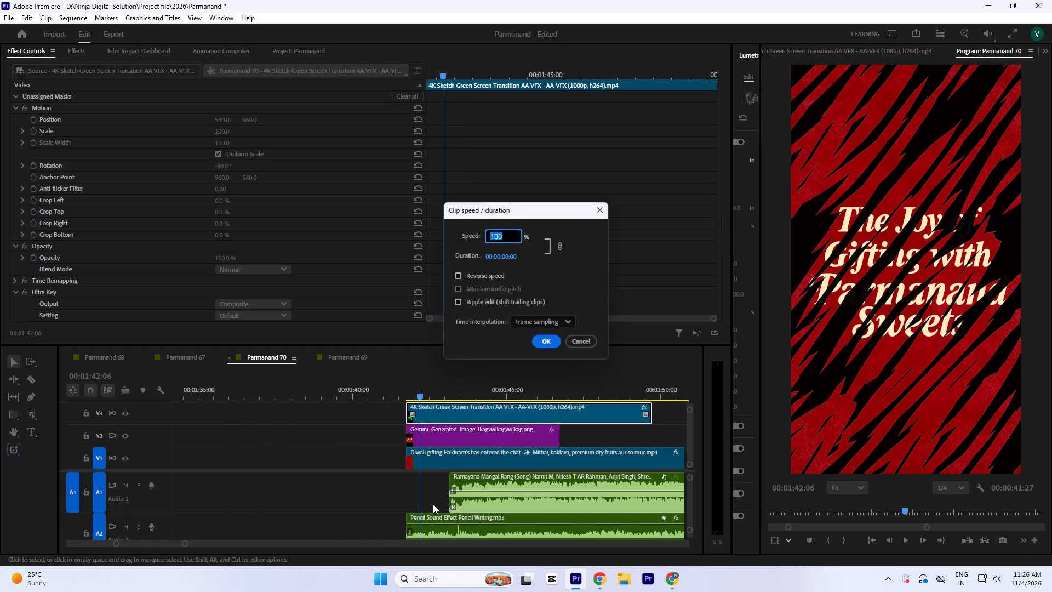
{"action": "type", "text": "600"}
{"action": "key", "text": "Return"}
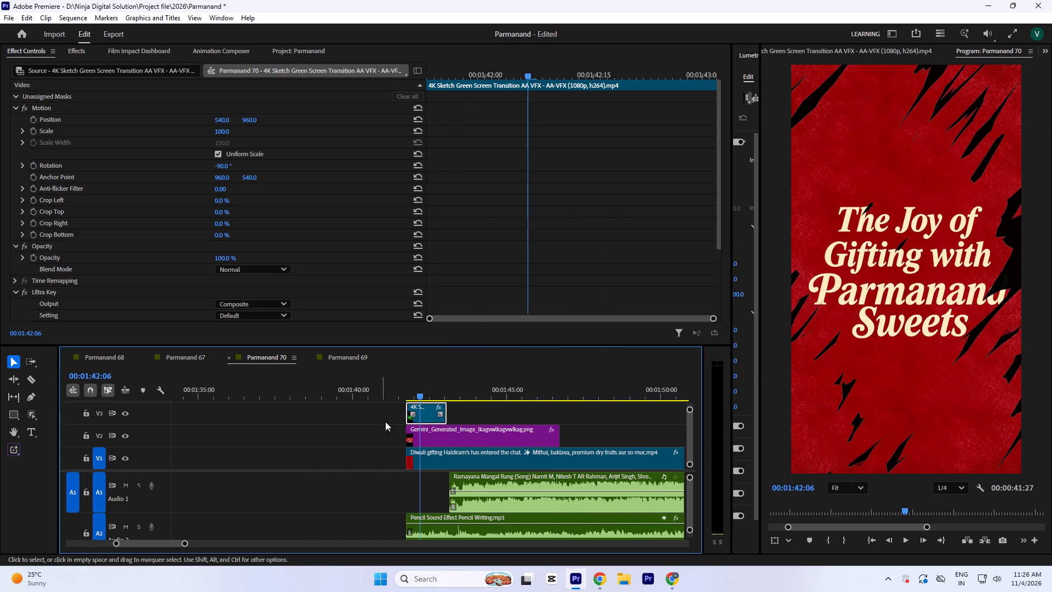
{"action": "left_click", "coordinate": [396, 391]}
{"action": "key", "text": "space"}
{"action": "key", "text": "space"}
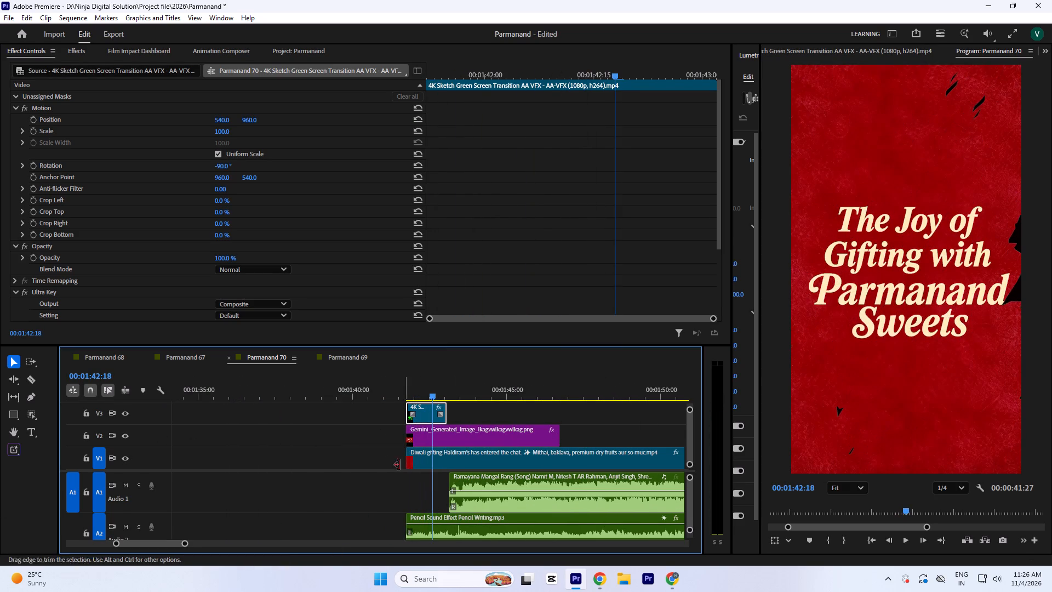
Extend the sketch transition clip's start earlier, realign the clip with the start of the title image, and preview the result.
{"action": "left_click_drag", "start_coordinate": [408, 414], "coordinate": [375, 417]}
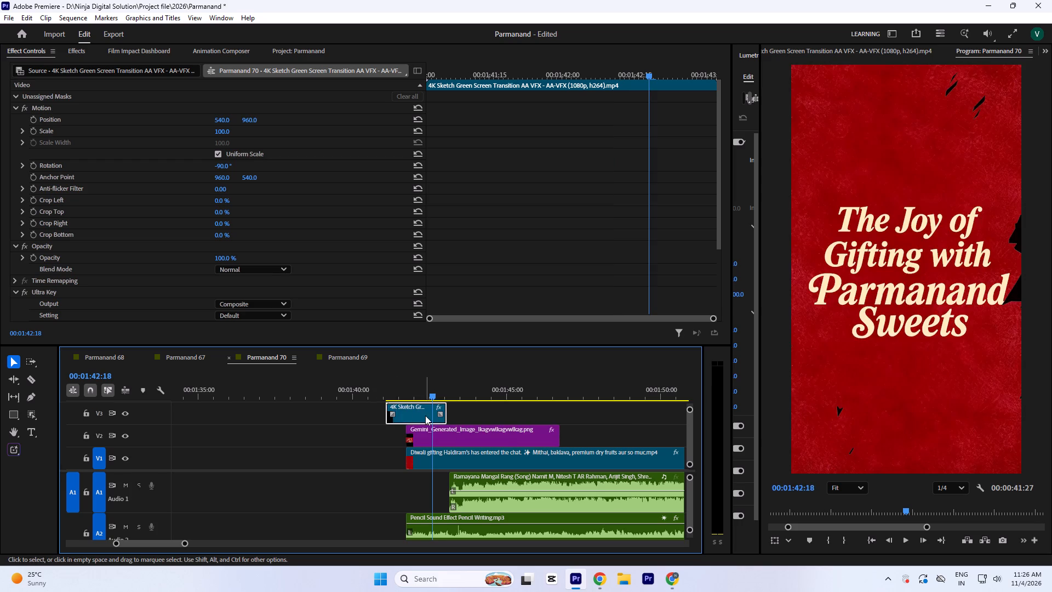
{"action": "left_click_drag", "start_coordinate": [425, 415], "coordinate": [442, 417]}
{"action": "left_click", "coordinate": [403, 391]}
{"action": "key", "text": "space"}
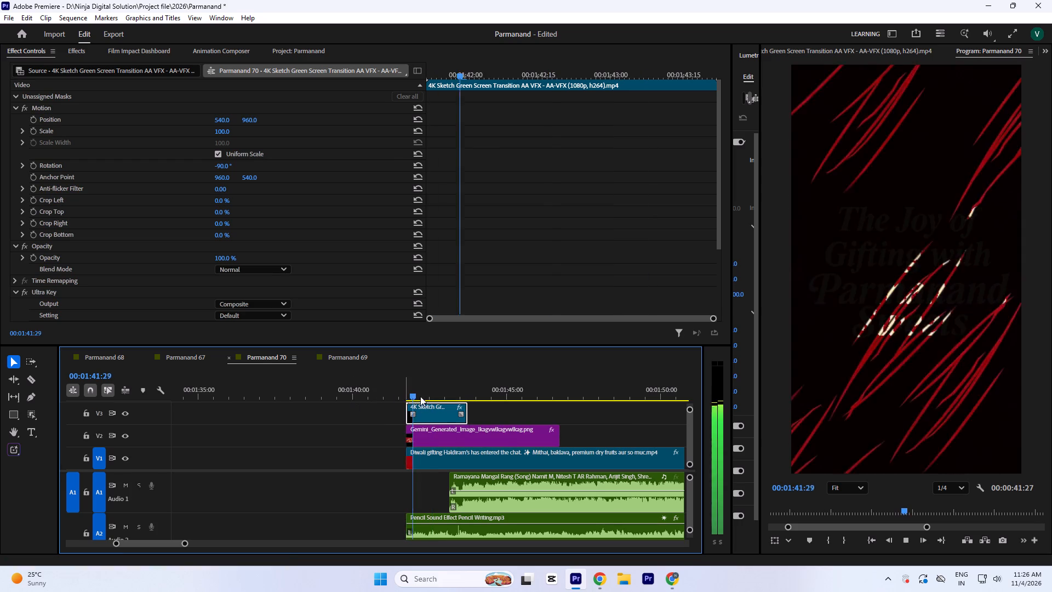
{"action": "key", "text": "space"}
{"action": "key", "text": "space"}
{"action": "key", "text": "space"}
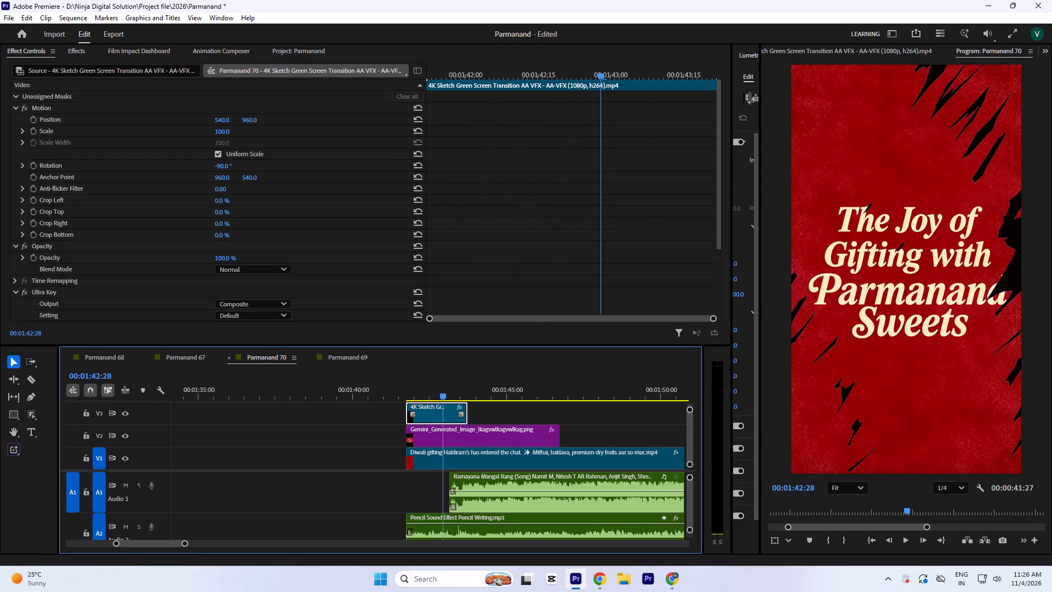
{"action": "key", "text": "space"}
{"action": "key", "text": "space"}
{"action": "left_click_drag", "start_coordinate": [438, 386], "coordinate": [418, 428]}
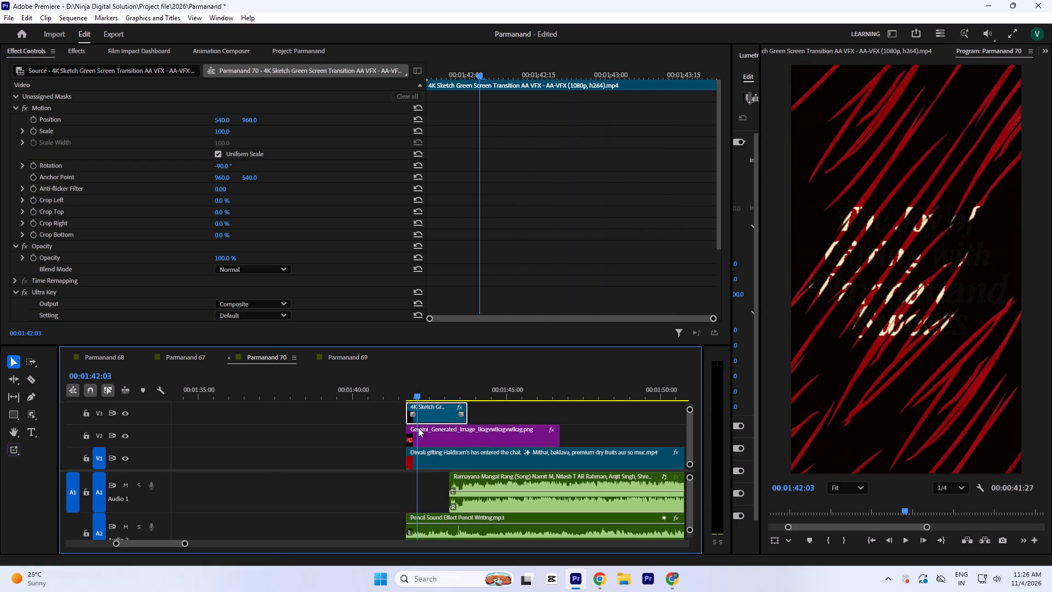
{"action": "left_click_drag", "start_coordinate": [418, 428], "coordinate": [418, 428]}
{"action": "key", "text": "space"}
{"action": "key", "text": "space"}
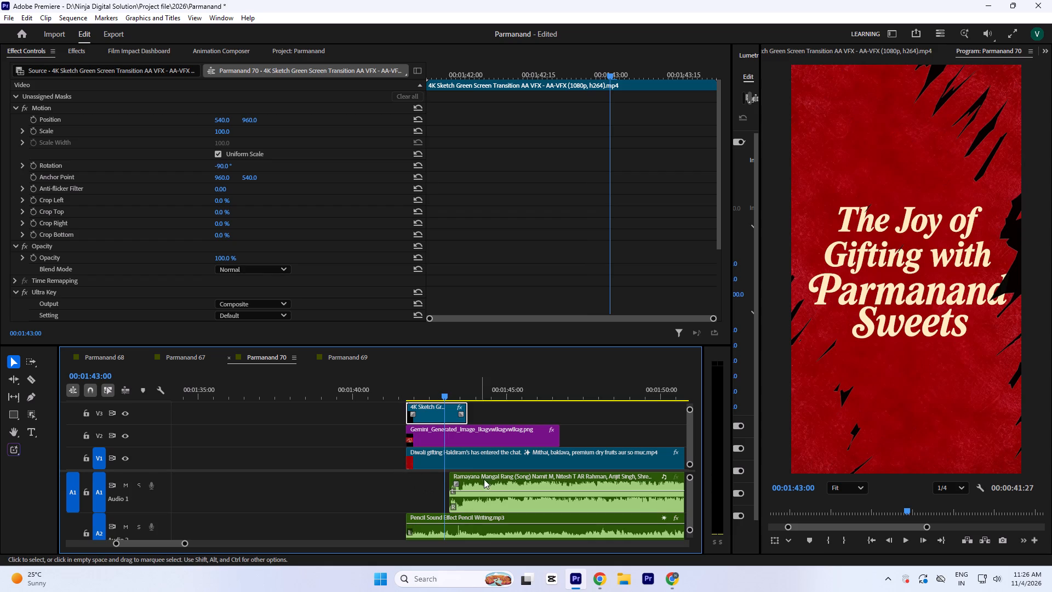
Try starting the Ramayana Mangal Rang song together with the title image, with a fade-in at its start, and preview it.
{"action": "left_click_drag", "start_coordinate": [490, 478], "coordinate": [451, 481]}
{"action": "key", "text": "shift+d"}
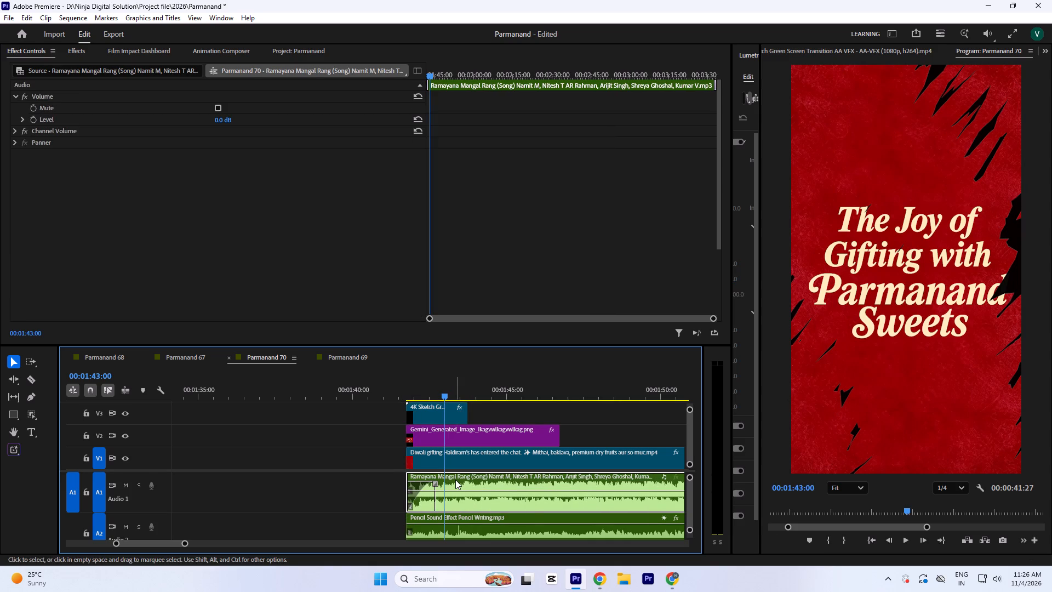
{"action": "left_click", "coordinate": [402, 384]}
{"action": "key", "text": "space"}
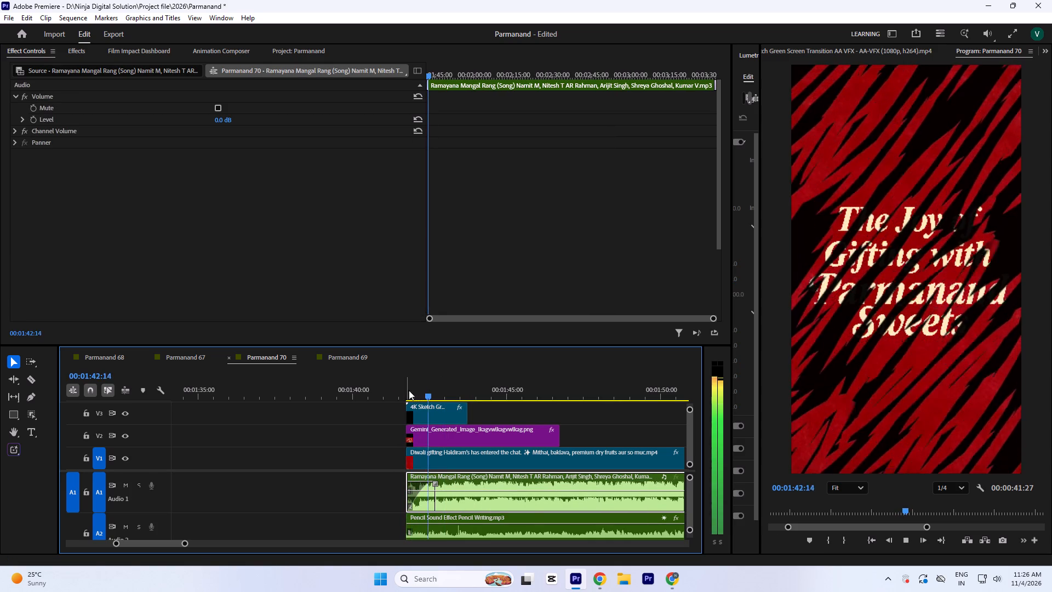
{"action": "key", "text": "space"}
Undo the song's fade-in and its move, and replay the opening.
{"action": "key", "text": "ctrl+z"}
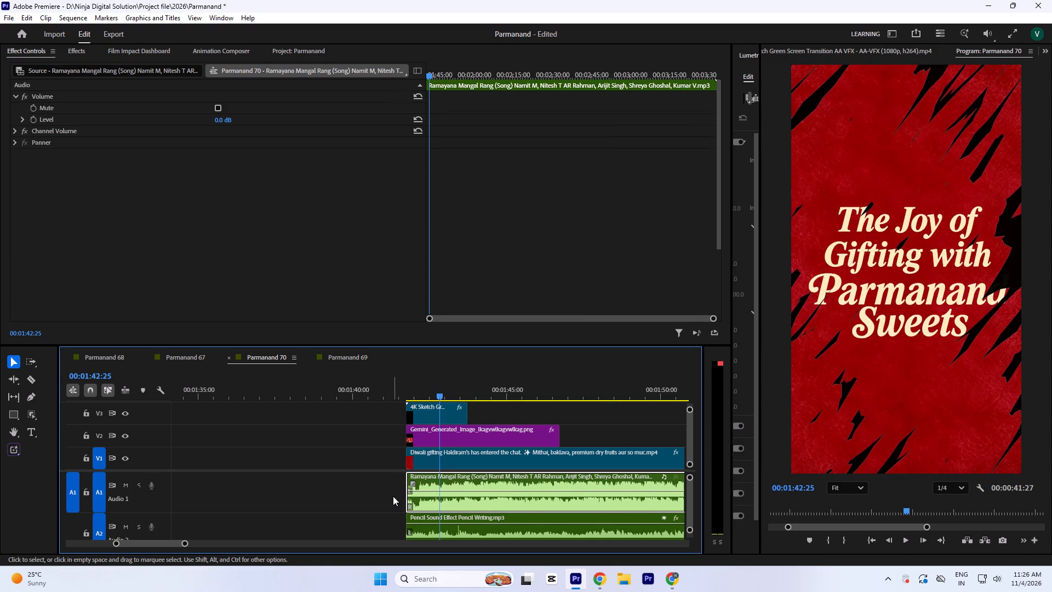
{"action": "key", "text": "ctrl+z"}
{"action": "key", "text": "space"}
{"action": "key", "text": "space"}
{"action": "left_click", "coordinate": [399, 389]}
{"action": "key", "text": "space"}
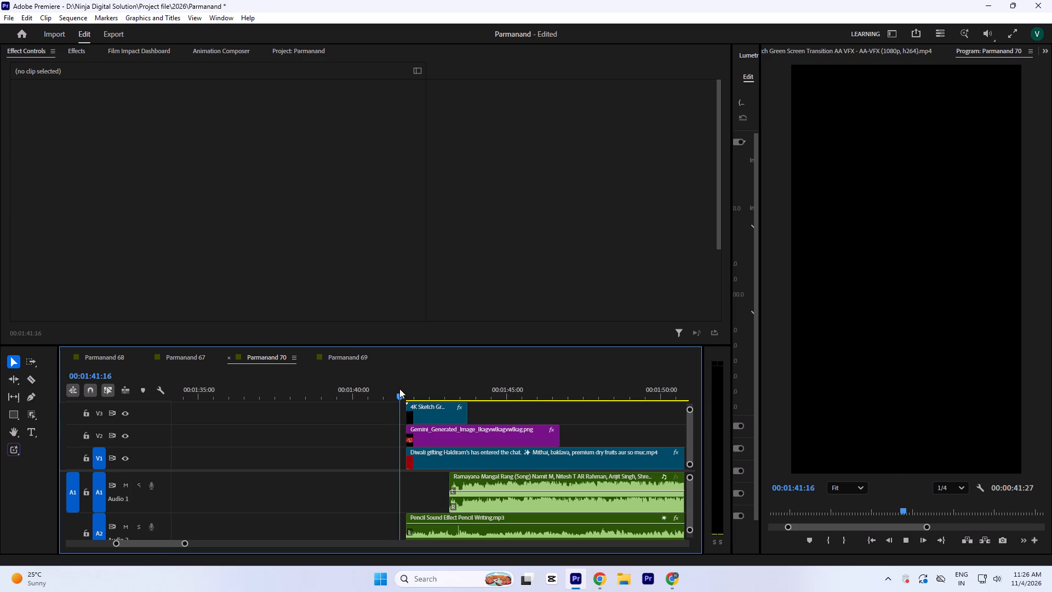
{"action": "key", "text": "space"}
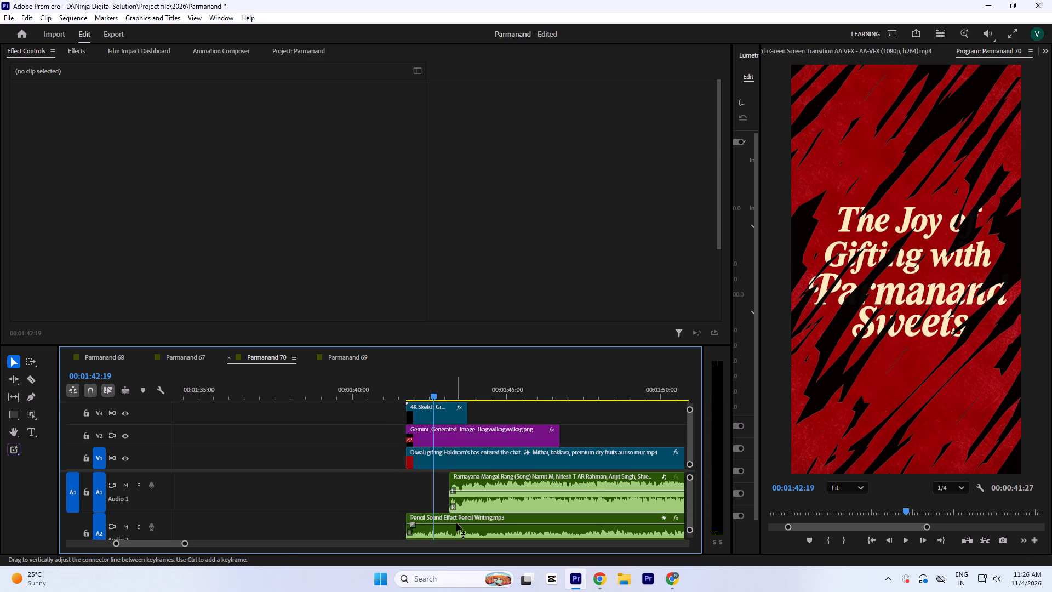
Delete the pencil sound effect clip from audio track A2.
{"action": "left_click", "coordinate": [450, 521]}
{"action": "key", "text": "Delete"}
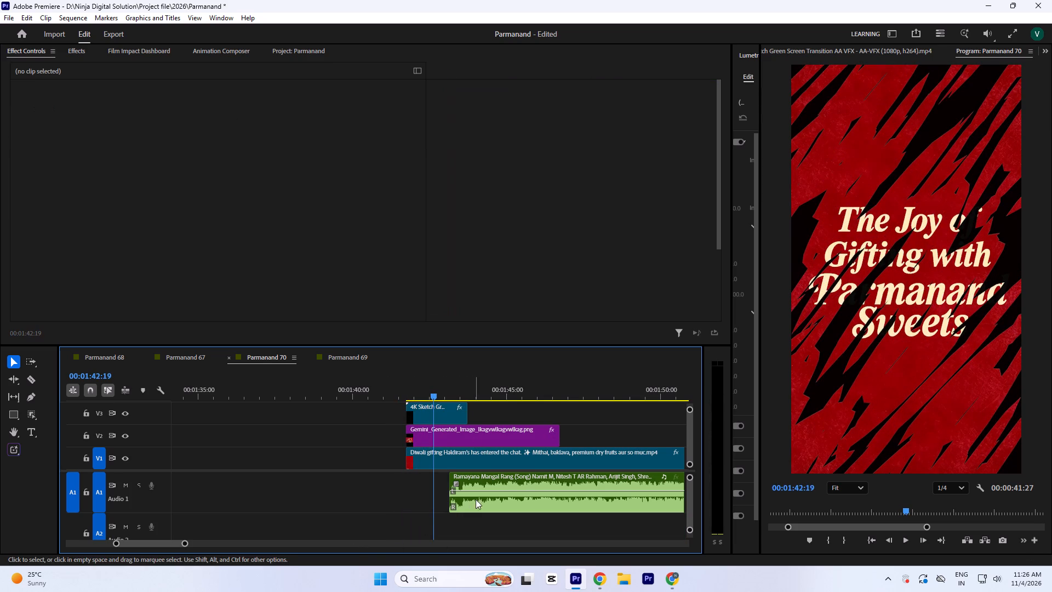
Move the Ramayana Mangal Rang song on A1 to start together with the title image and sketch transition, and play it.
{"action": "left_click_drag", "start_coordinate": [467, 508], "coordinate": [426, 508]}
{"action": "left_click", "coordinate": [404, 383]}
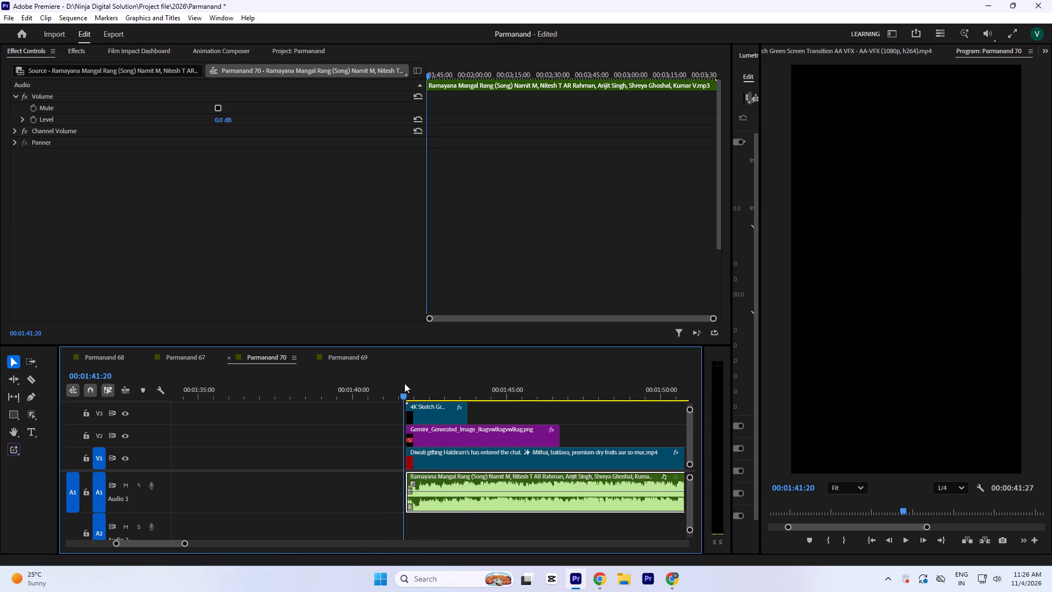
{"action": "key", "text": "space"}
{"action": "key", "text": "space"}
Lower the Ramayana Mangal Rang song's volume level to -2.8 dB and preview the opening.
{"action": "key", "text": "equal"}
{"action": "key", "text": "equal"}
{"action": "key", "text": "equal"}
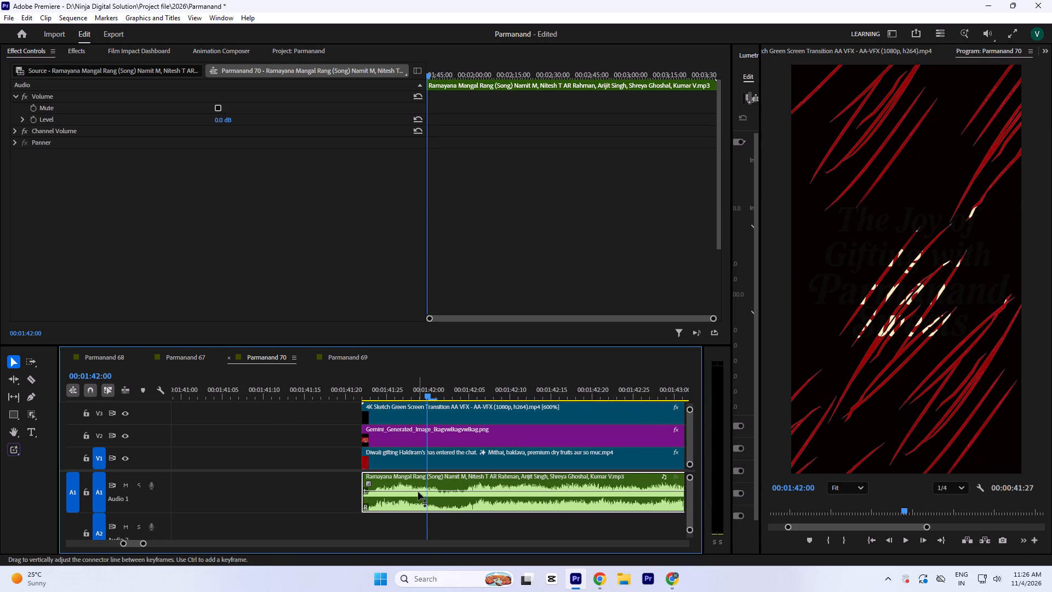
{"action": "left_click", "coordinate": [418, 492]}
{"action": "left_click", "coordinate": [347, 375]}
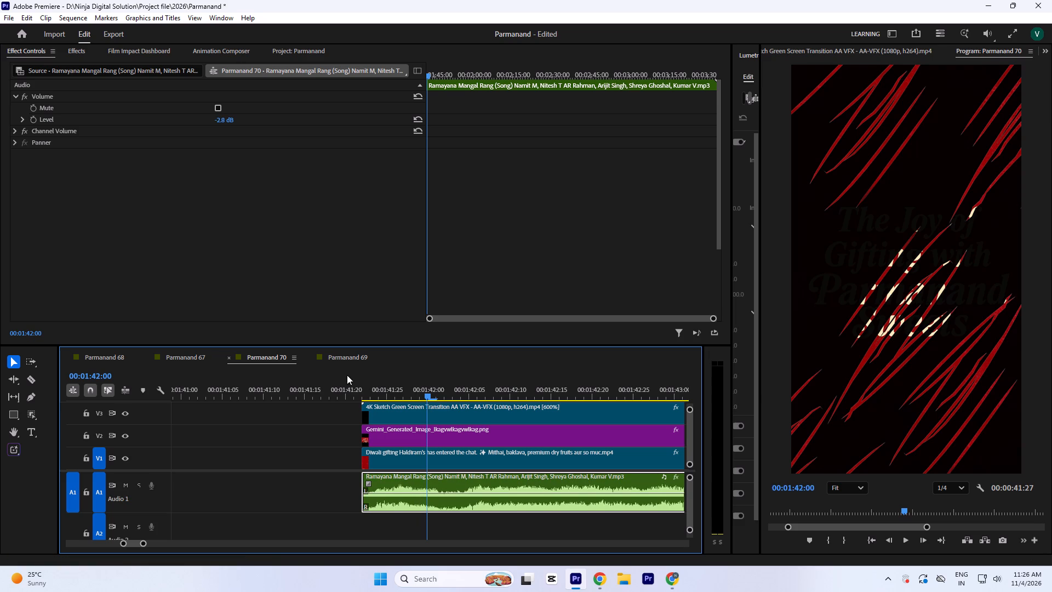
{"action": "left_click", "coordinate": [355, 386]}
{"action": "key", "text": "minus"}
{"action": "key", "text": "space"}
{"action": "key", "text": "minus"}
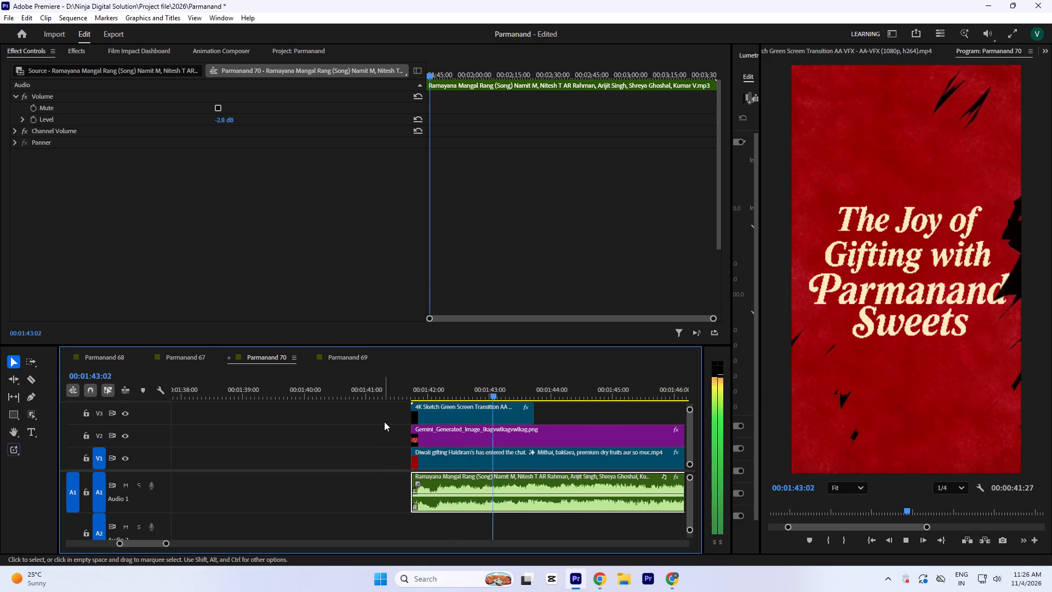
{"action": "key", "text": "space"}
{"action": "key", "text": "minus"}
{"action": "key", "text": "space"}
{"action": "key", "text": "space"}
Trim the end of the sketch transition clip on V3 back to about 00:01:43:18 and replay the opening.
{"action": "left_click", "coordinate": [470, 387]}
{"action": "key", "text": "space"}
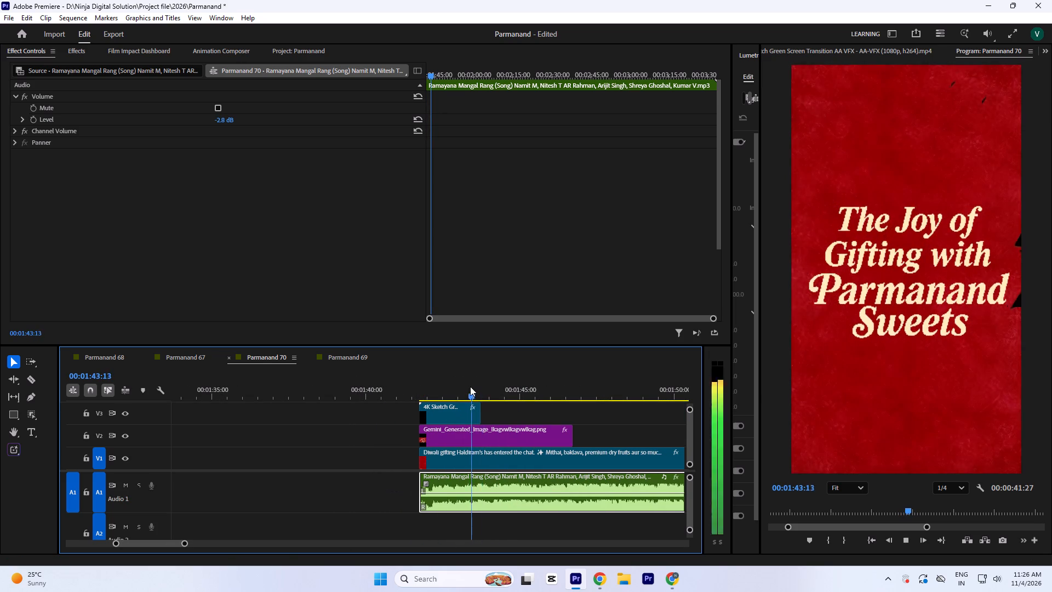
{"action": "key", "text": "space"}
{"action": "key", "text": "equal"}
{"action": "key", "text": "equal"}
{"action": "key", "text": "equal"}
{"action": "key", "text": "space"}
{"action": "key", "text": "space"}
{"action": "left_click", "coordinate": [439, 387]}
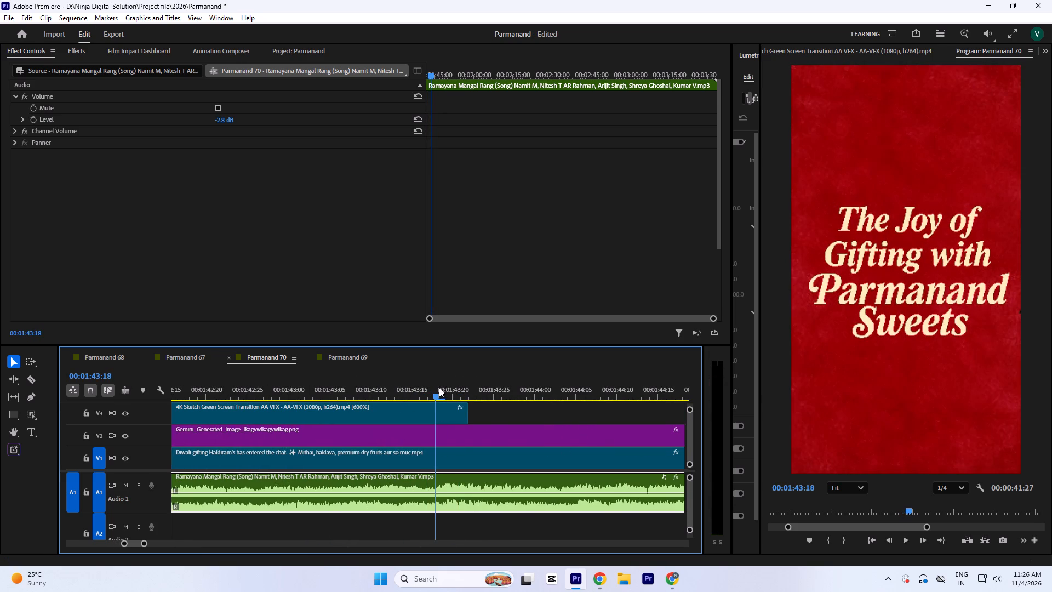
{"action": "key", "text": "equal"}
{"action": "key", "text": "equal"}
{"action": "type", "text": "=="}
{"action": "key", "text": "minus"}
{"action": "left_click_drag", "start_coordinate": [460, 416], "coordinate": [433, 420]}
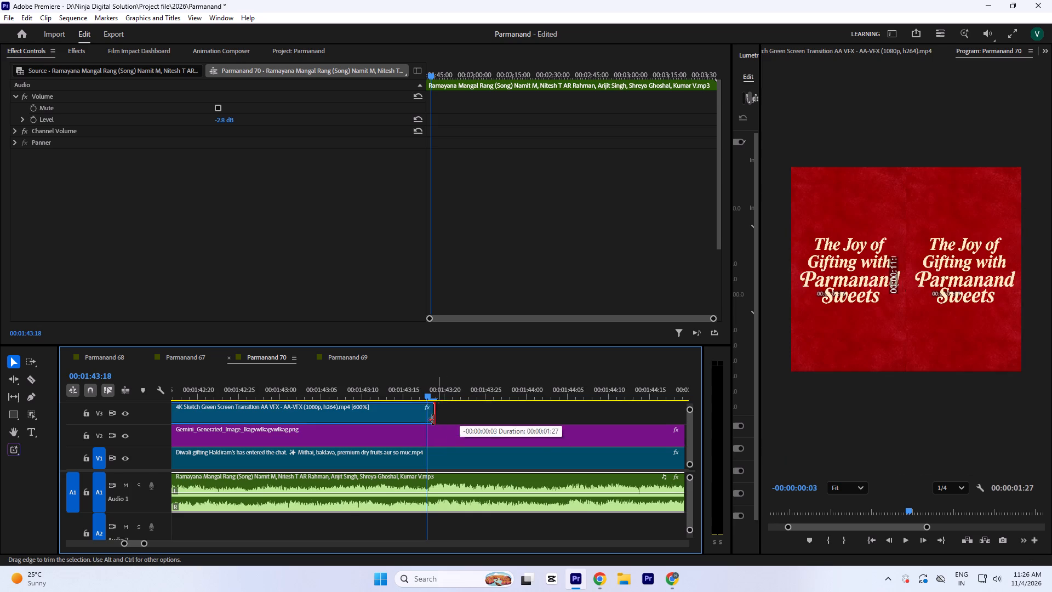
{"action": "left_click_drag", "start_coordinate": [433, 420], "coordinate": [426, 421]}
{"action": "key", "text": "minus"}
{"action": "key", "text": "minus"}
{"action": "left_click", "coordinate": [307, 389]}
{"action": "key", "text": "space"}
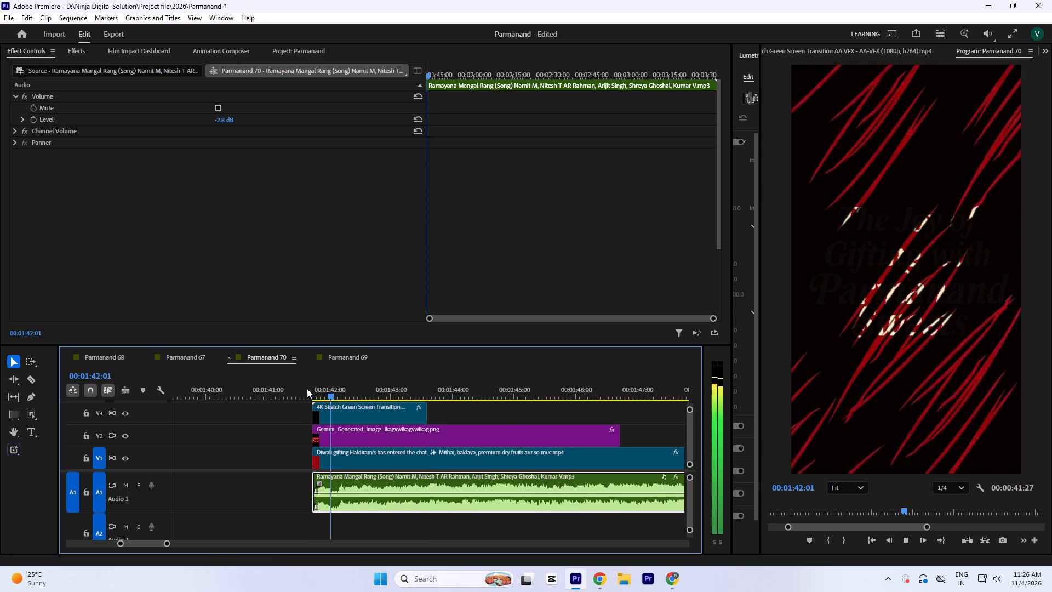
{"action": "key", "text": "space"}
Reorder the open sequences so Parmanand 70 comes after Parmanand 69, and save the project.
{"action": "left_click_drag", "start_coordinate": [255, 354], "coordinate": [350, 355]}
{"action": "left_click", "coordinate": [387, 395]}
{"action": "key", "text": "ctrl+s"}
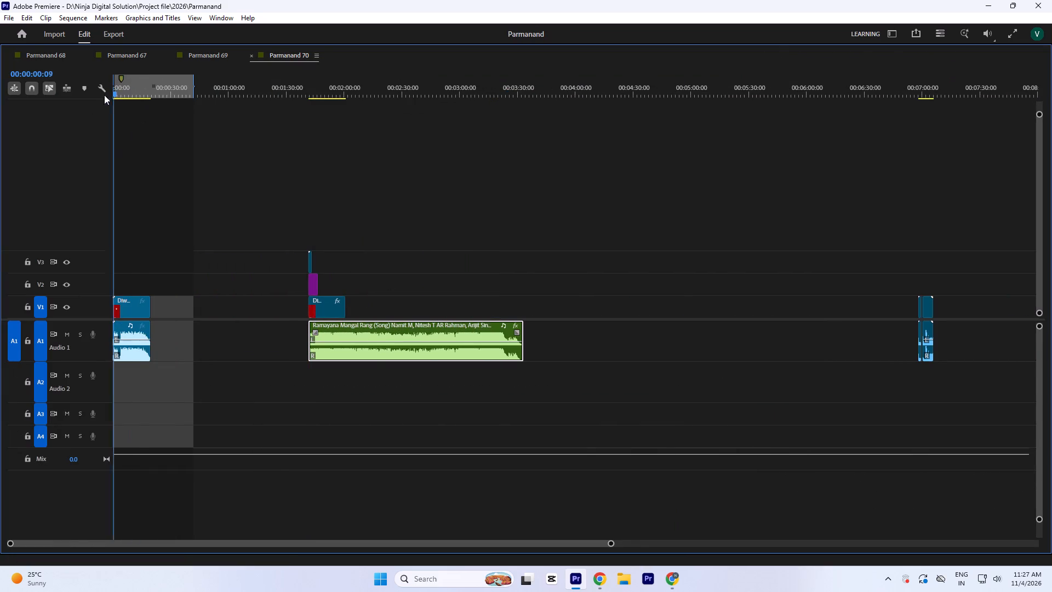
{"action": "left_click_drag", "start_coordinate": [104, 95], "coordinate": [52, 107]}
{"action": "type", "text": "`="}
{"action": "key", "text": "space"}
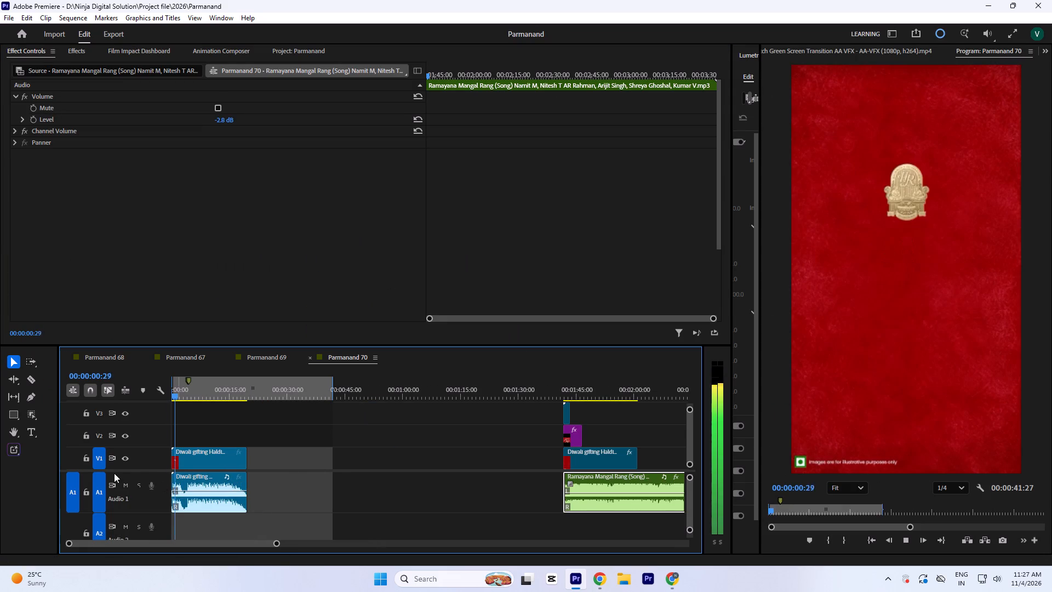
{"action": "key", "text": "space"}
{"action": "left_click_drag", "start_coordinate": [295, 502], "coordinate": [166, 446]}
{"action": "left_click_drag", "start_coordinate": [203, 457], "coordinate": [499, 466]}
{"action": "key", "text": "minus"}
{"action": "key", "text": "minus"}
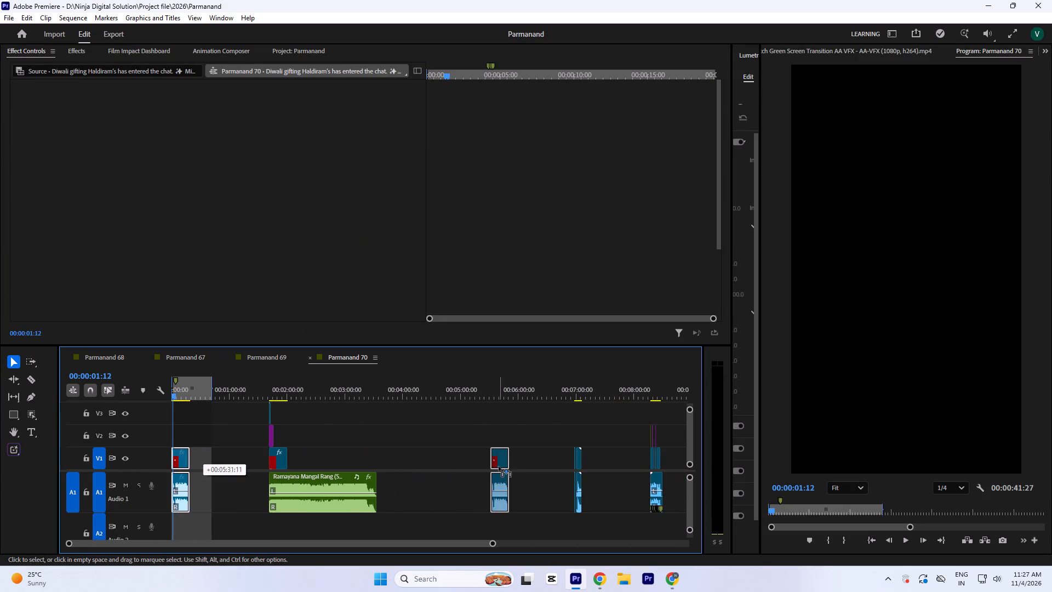
{"action": "left_click_drag", "start_coordinate": [499, 466], "coordinate": [472, 474]}
Move the sketch transition, title image, Diwali gifting video and song together to the start of the sequence, and play them.
{"action": "left_click_drag", "start_coordinate": [233, 410], "coordinate": [307, 499]}
{"action": "left_click_drag", "start_coordinate": [304, 499], "coordinate": [183, 498]}
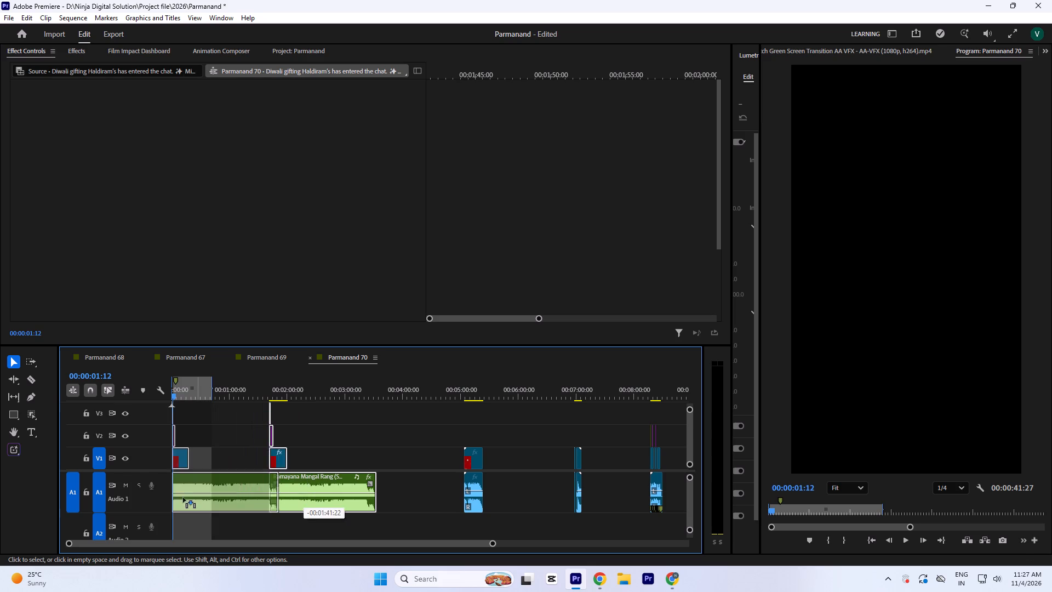
{"action": "left_click_drag", "start_coordinate": [183, 498], "coordinate": [169, 498]}
{"action": "left_click_drag", "start_coordinate": [185, 392], "coordinate": [117, 398]}
{"action": "type", "text": "====`"}
{"action": "key", "text": "space"}
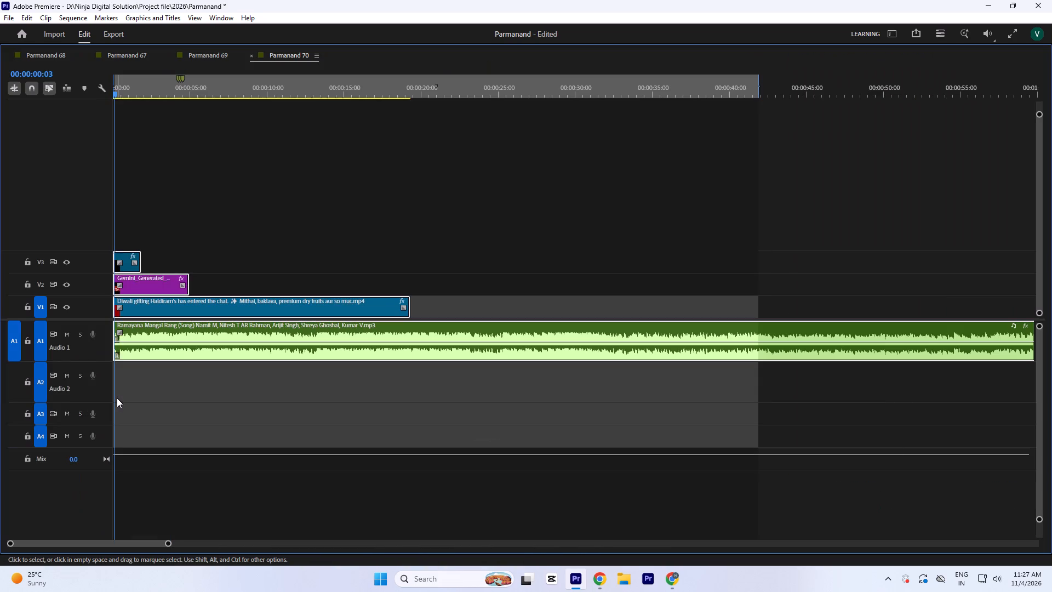
{"action": "key", "text": "grave"}
{"action": "left_click", "coordinate": [255, 521]}
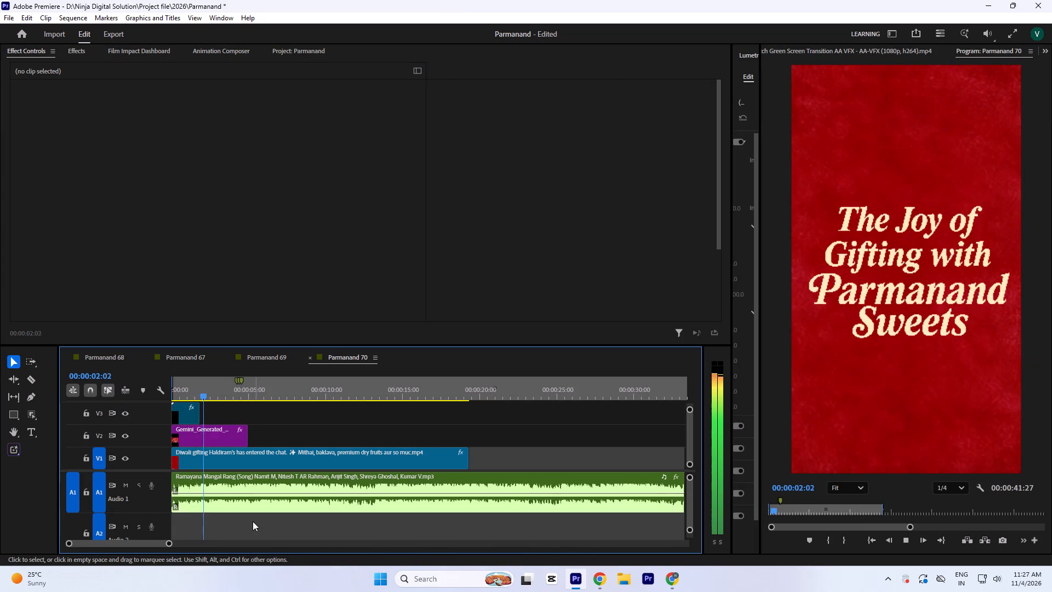
{"action": "key", "text": "space"}
Replay the opening several times from the sequence start, with the timeline area widened, to check its timing.
{"action": "left_click_drag", "start_coordinate": [199, 390], "coordinate": [150, 404]}
{"action": "key", "text": "space"}
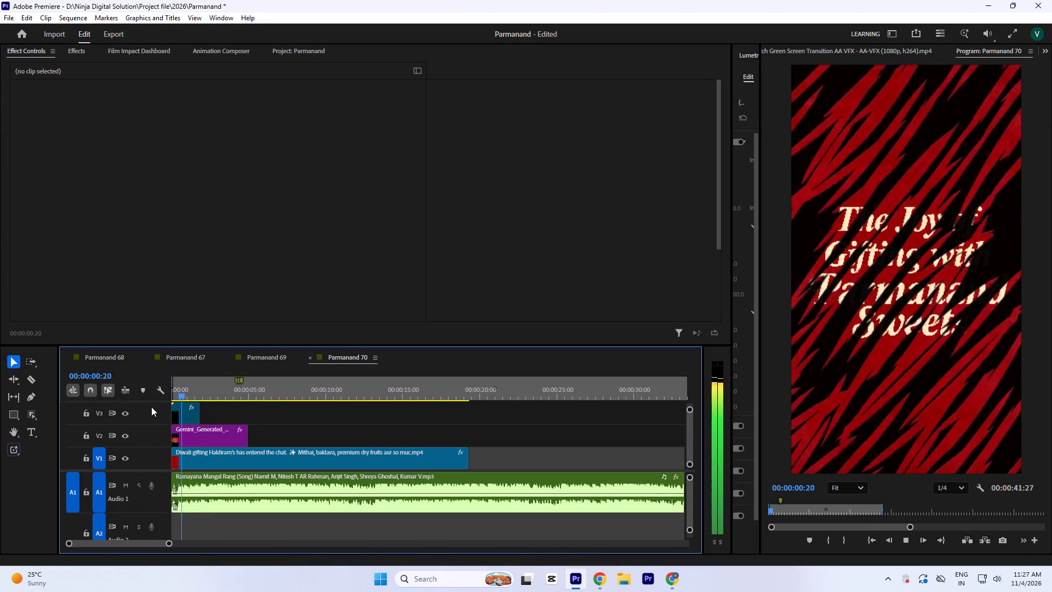
{"action": "key", "text": "space"}
{"action": "key", "text": "space"}
{"action": "key", "text": "equal"}
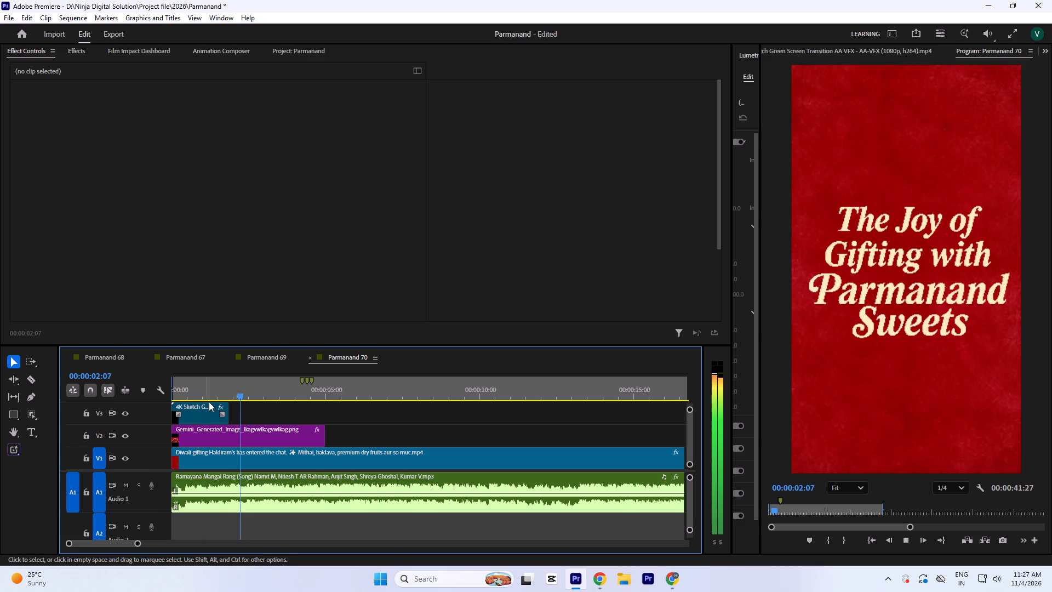
{"action": "key", "text": "space"}
{"action": "left_click_drag", "start_coordinate": [222, 395], "coordinate": [30, 417]}
{"action": "left_click_drag", "start_coordinate": [58, 444], "coordinate": [3, 447]}
{"action": "left_click_drag", "start_coordinate": [158, 391], "coordinate": [88, 402]}
{"action": "key", "text": "space"}
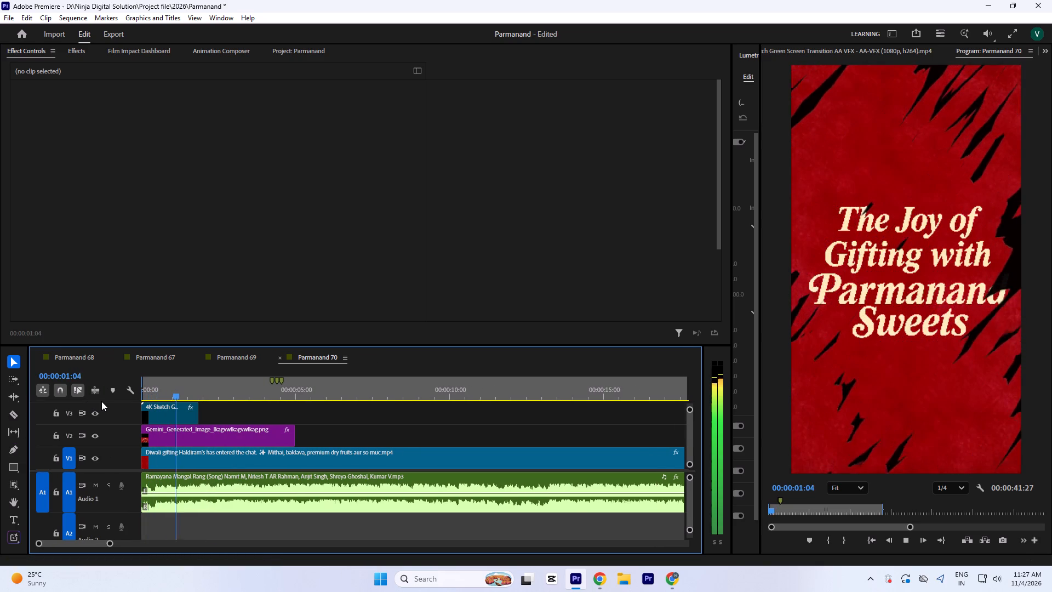
{"action": "key", "text": "space"}
Save the project.
{"action": "key", "text": "ctrl+s"}
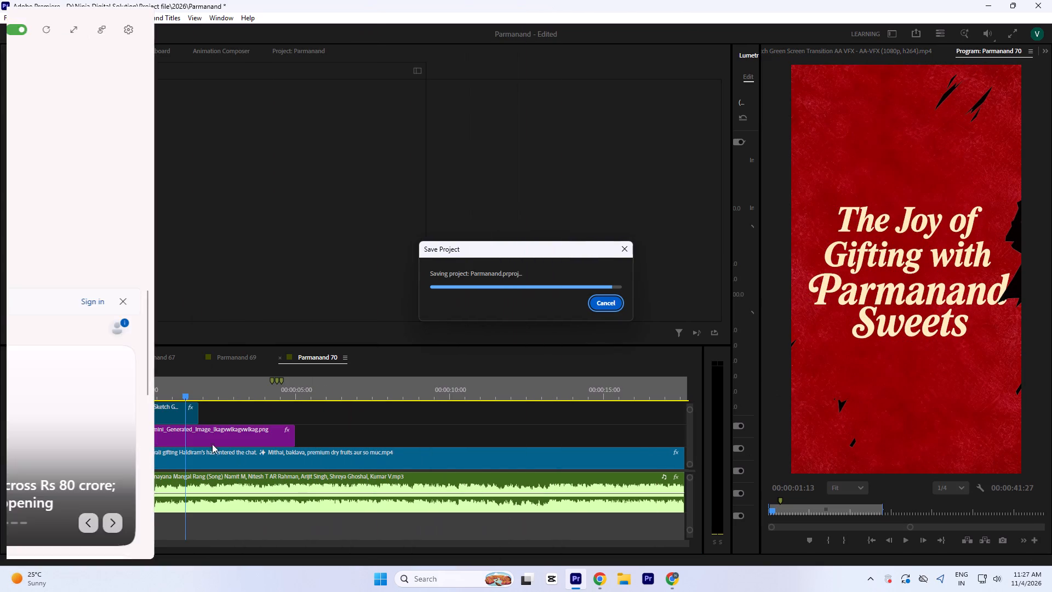
{"action": "key", "text": "space"}
Set the title image's Scale on V2 to 87 and replay the opening from the start.
{"action": "left_click", "coordinate": [211, 437]}
{"action": "left_click_drag", "start_coordinate": [225, 134], "coordinate": [225, 134]}
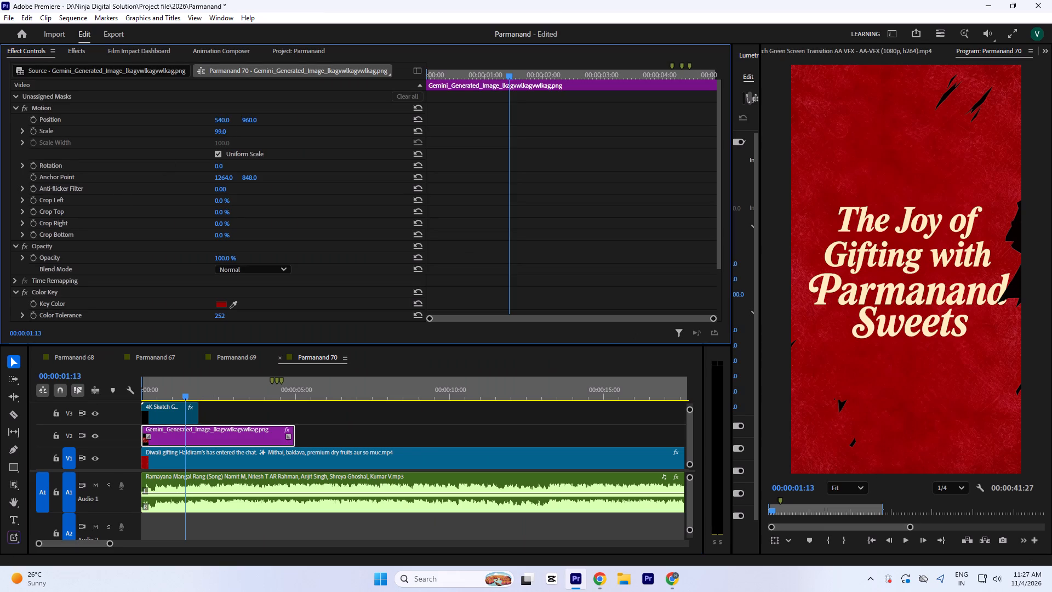
{"action": "left_click_drag", "start_coordinate": [225, 134], "coordinate": [225, 140]}
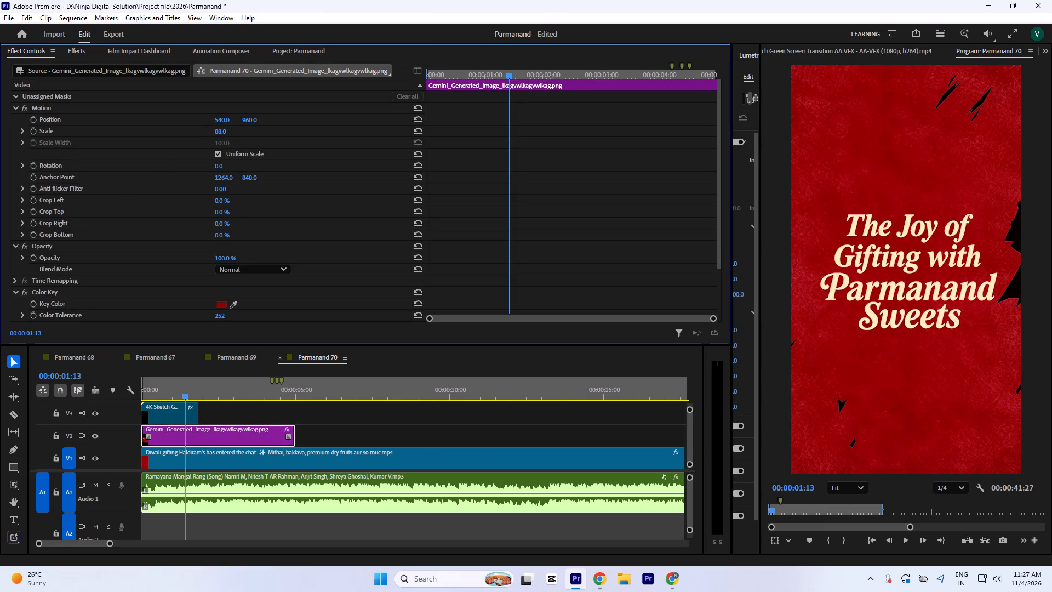
{"action": "left_click_drag", "start_coordinate": [225, 140], "coordinate": [225, 141]}
{"action": "left_click_drag", "start_coordinate": [184, 394], "coordinate": [58, 420]}
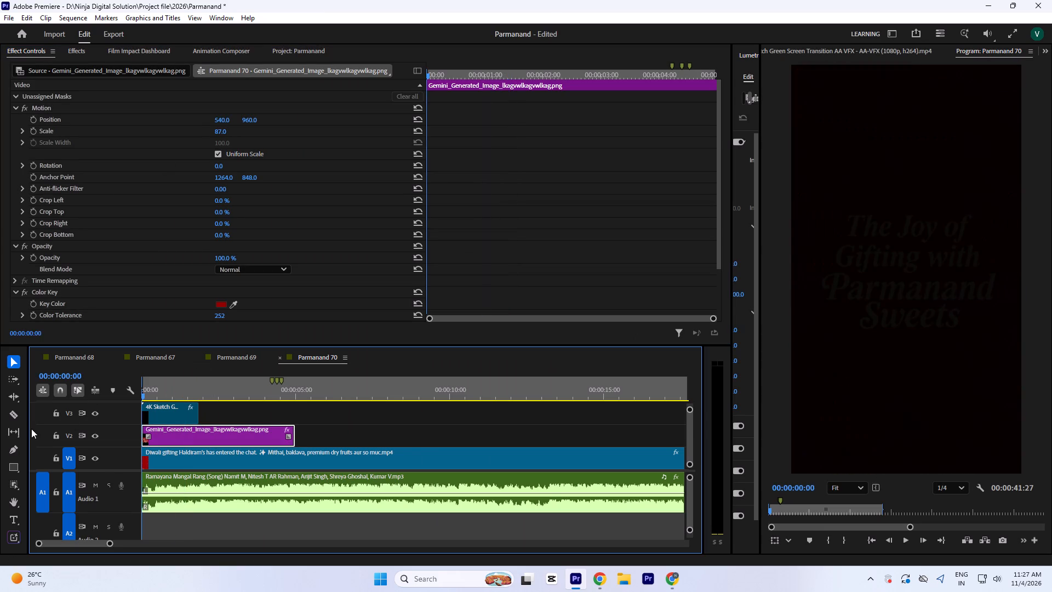
{"action": "key", "text": "space"}
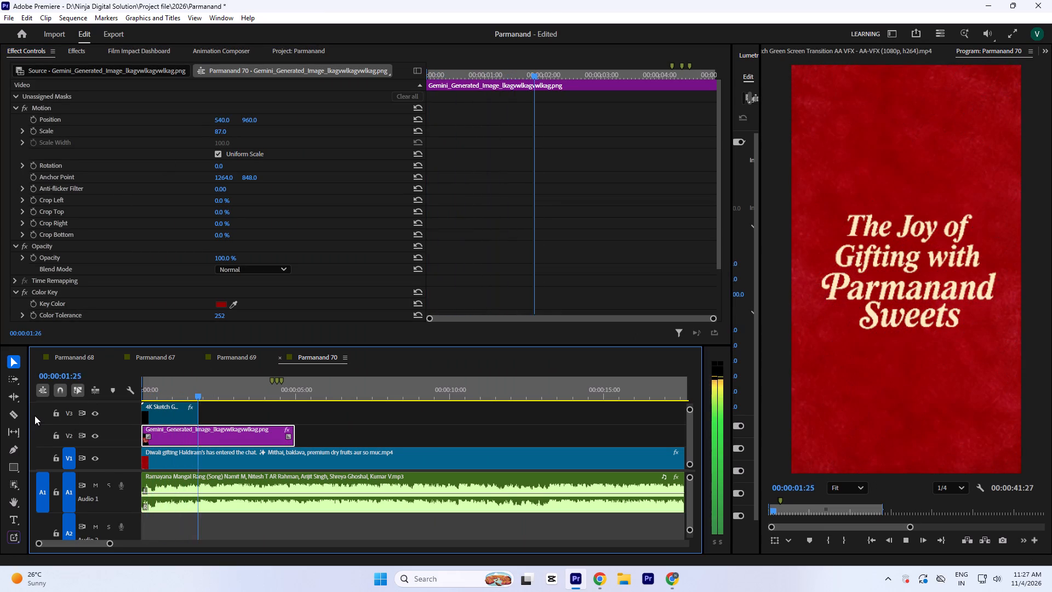
{"action": "key", "text": "space"}
{"action": "left_click_drag", "start_coordinate": [195, 388], "coordinate": [33, 420]}
{"action": "key", "text": "space"}
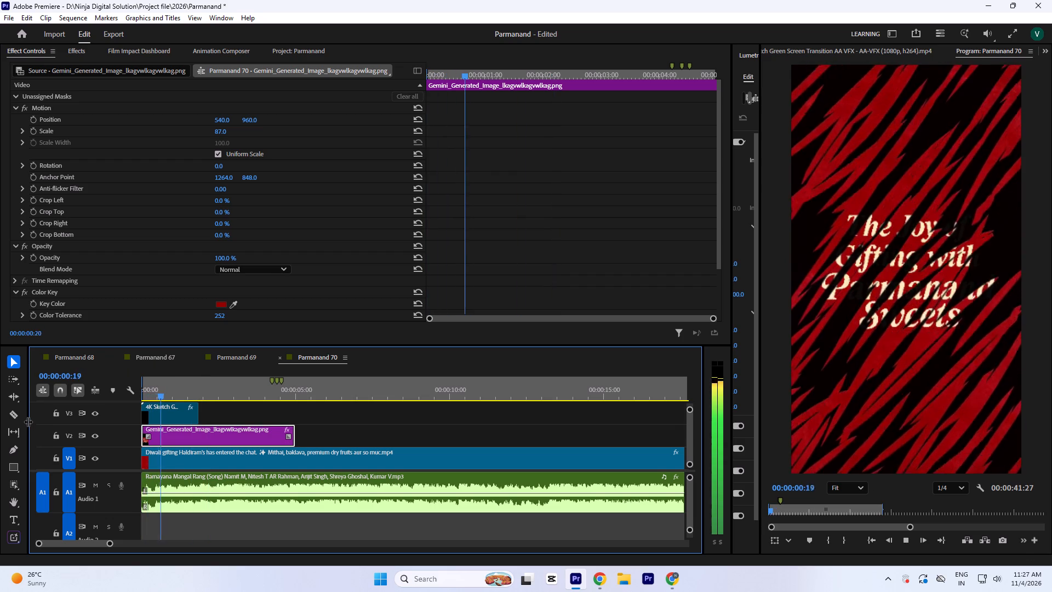
{"action": "key", "text": "space"}
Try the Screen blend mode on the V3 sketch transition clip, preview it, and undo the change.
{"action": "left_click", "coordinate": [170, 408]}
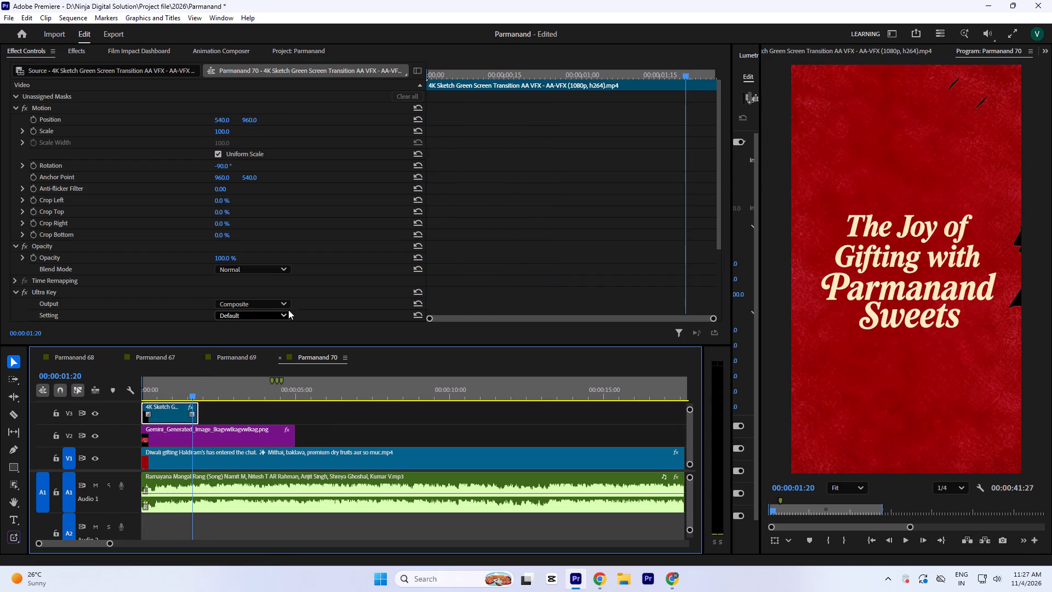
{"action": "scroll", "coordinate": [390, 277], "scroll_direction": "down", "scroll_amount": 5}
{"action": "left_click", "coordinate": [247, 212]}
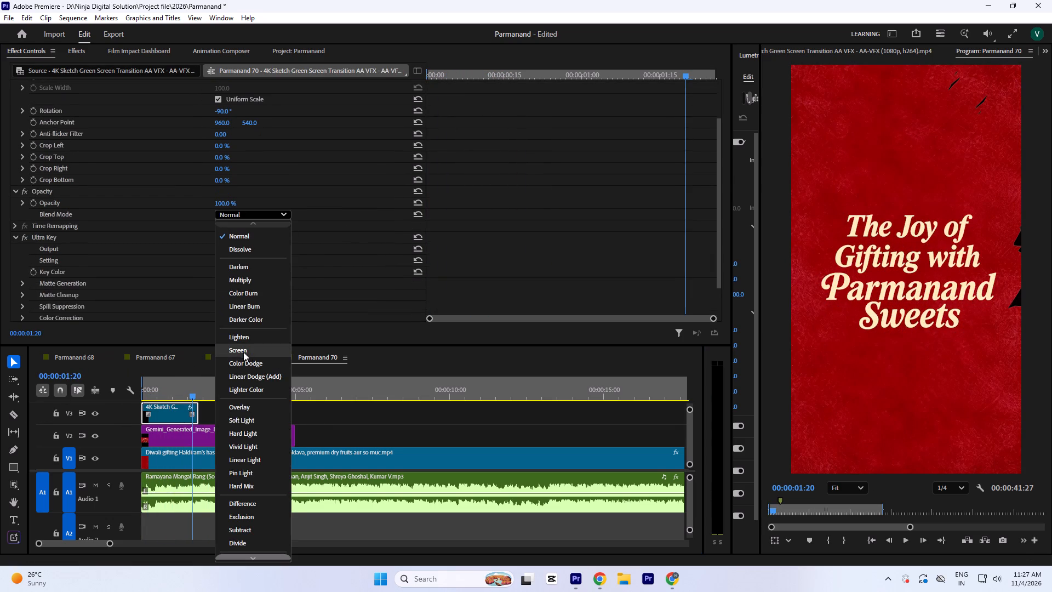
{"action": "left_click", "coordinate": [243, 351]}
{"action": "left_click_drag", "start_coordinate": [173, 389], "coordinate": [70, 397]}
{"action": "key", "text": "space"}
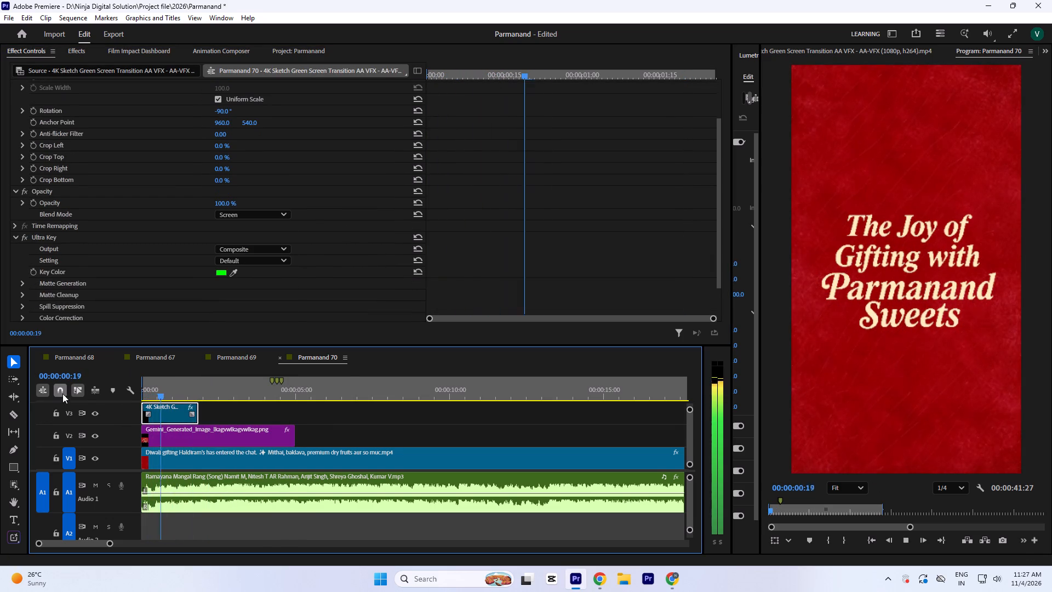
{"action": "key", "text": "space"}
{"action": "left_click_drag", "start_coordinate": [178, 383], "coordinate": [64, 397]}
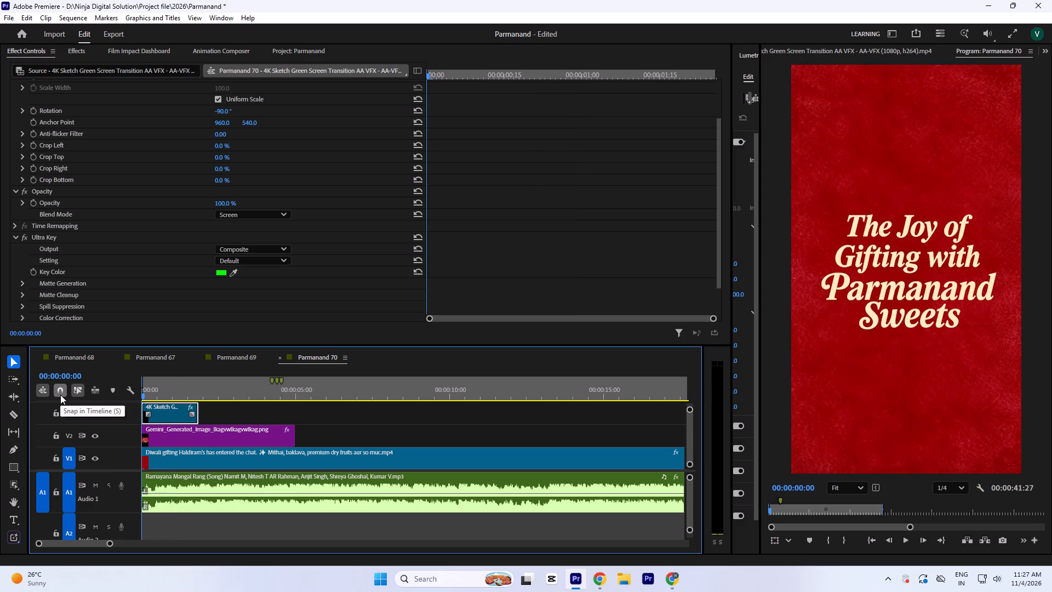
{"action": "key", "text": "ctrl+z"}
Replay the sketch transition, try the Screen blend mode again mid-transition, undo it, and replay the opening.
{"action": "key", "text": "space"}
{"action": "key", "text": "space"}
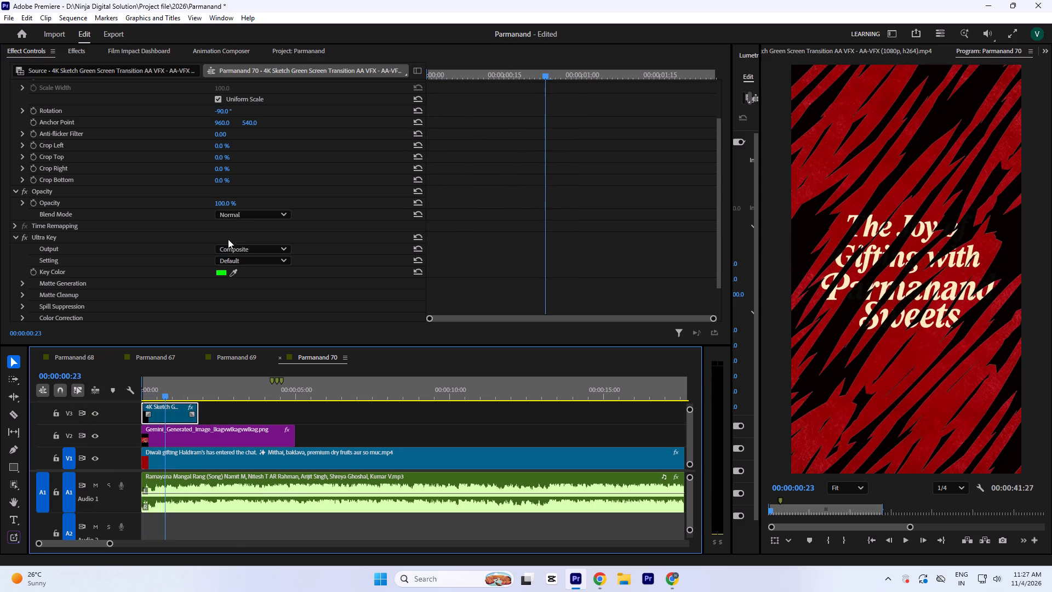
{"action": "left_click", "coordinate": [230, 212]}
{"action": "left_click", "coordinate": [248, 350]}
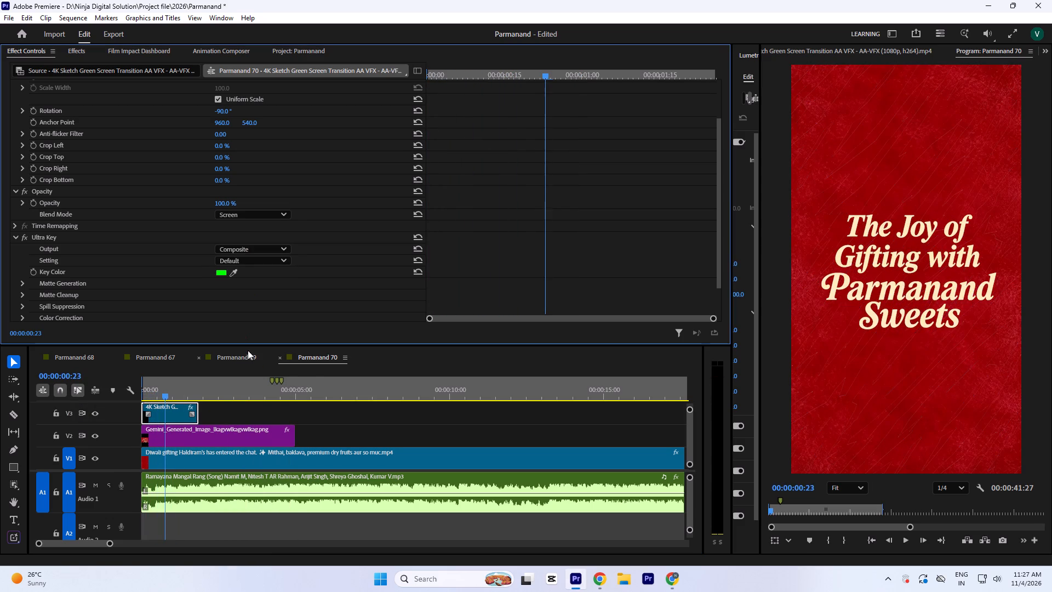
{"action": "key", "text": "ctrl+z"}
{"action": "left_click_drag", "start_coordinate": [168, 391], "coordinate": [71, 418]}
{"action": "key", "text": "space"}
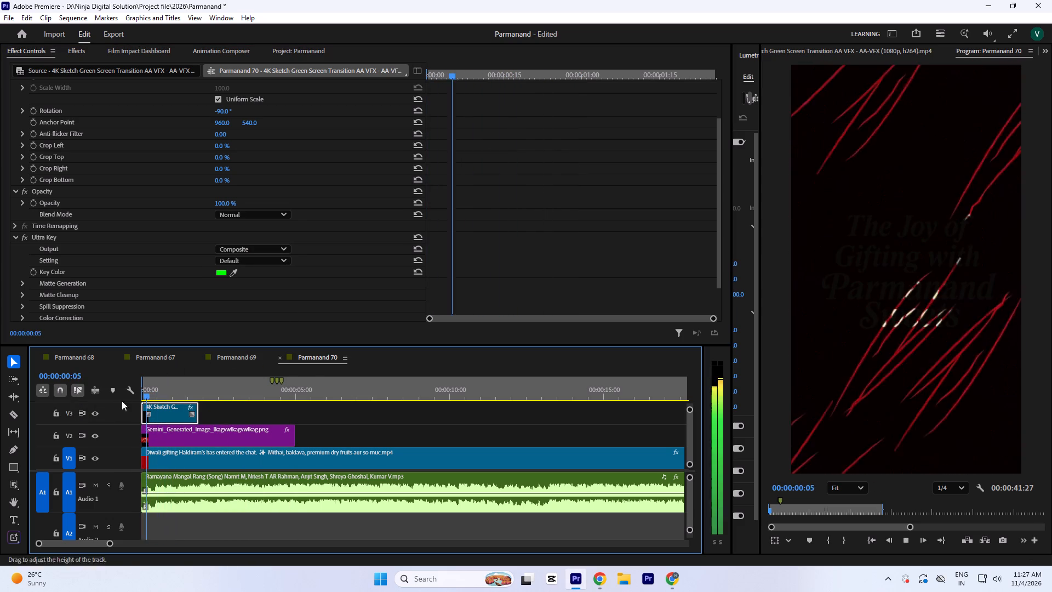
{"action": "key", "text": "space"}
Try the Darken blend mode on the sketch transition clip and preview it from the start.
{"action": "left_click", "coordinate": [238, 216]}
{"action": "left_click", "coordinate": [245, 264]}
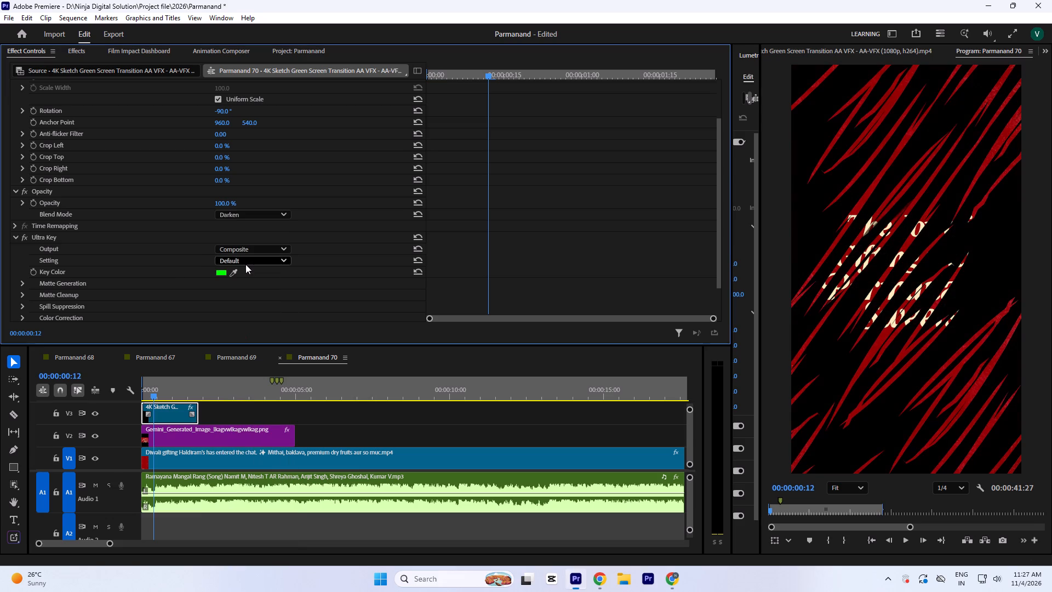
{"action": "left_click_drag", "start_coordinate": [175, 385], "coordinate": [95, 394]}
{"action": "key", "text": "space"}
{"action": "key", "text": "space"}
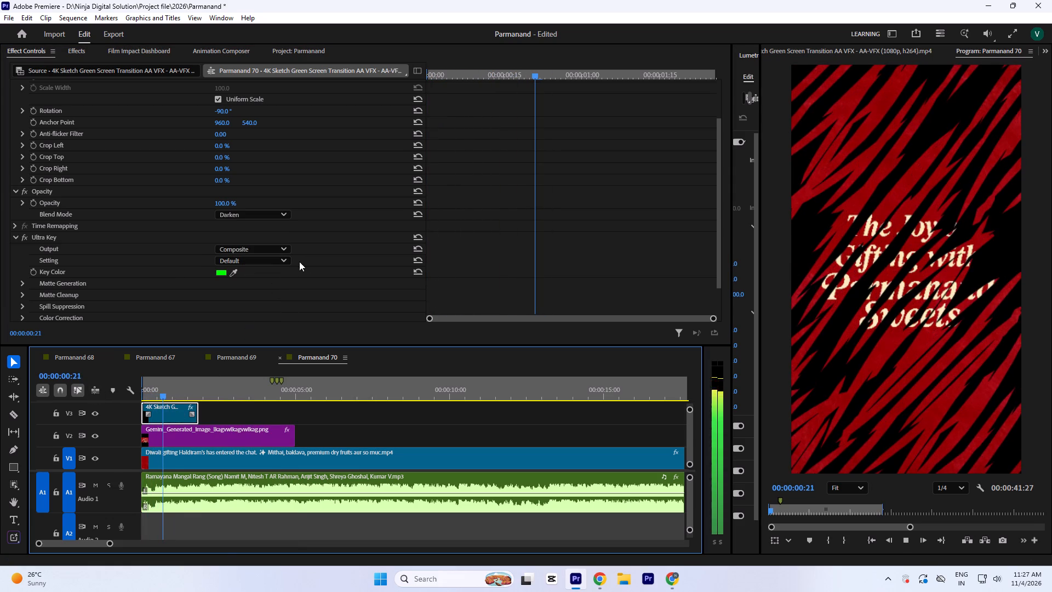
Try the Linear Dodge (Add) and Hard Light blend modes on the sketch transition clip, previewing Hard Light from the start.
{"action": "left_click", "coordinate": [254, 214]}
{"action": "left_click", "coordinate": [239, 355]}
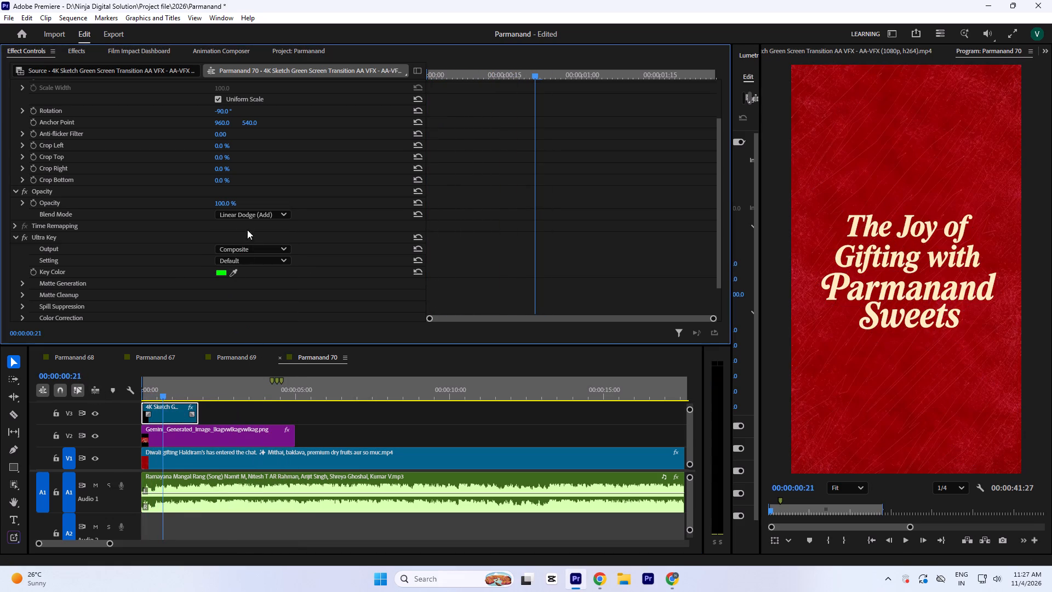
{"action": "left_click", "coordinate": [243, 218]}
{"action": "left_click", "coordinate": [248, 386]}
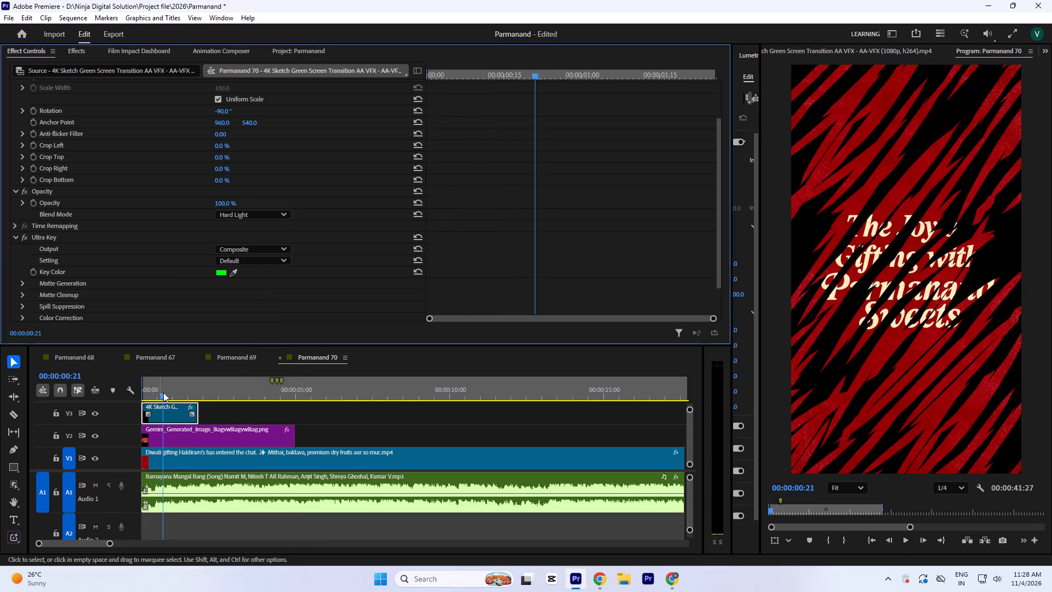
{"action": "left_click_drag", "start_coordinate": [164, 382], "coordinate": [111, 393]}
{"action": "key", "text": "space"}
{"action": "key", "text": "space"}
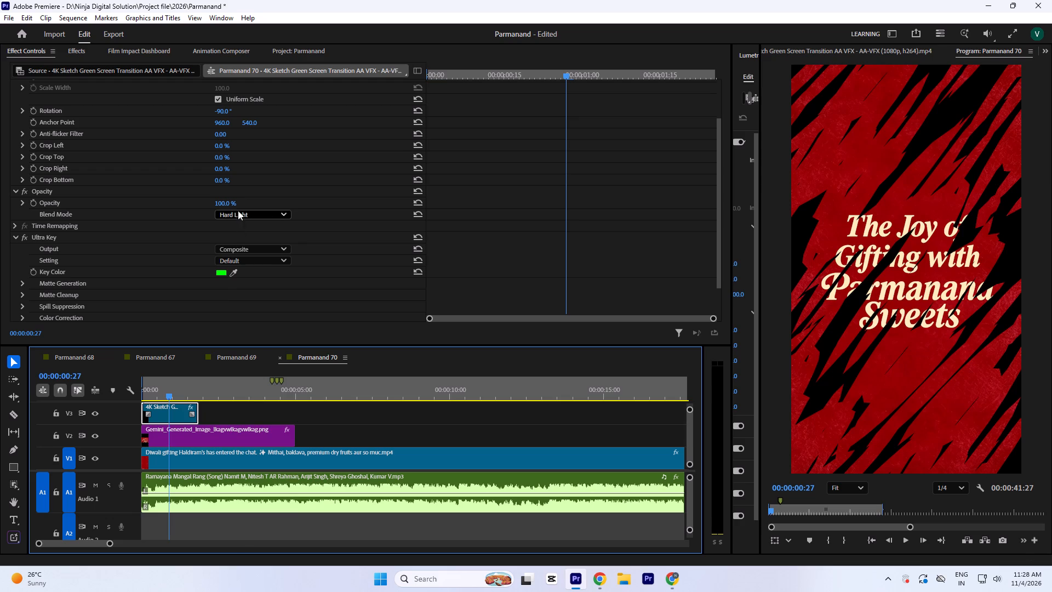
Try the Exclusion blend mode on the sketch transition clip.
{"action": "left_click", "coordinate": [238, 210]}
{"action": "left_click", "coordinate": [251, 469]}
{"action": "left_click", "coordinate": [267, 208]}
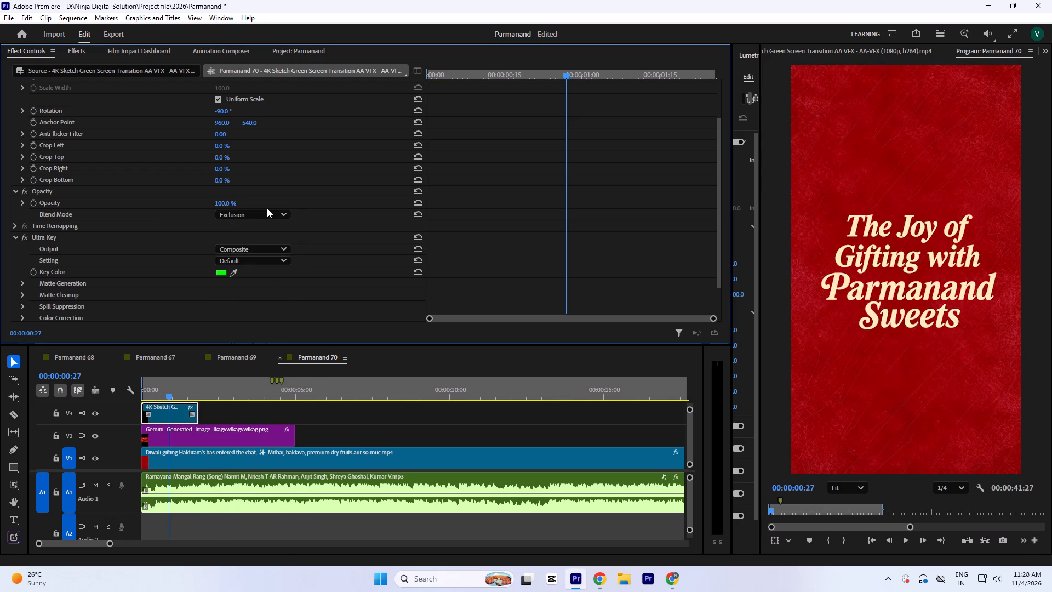
Set the sketch transition clip's blend mode to Divide.
{"action": "left_click", "coordinate": [251, 217]}
{"action": "left_click", "coordinate": [237, 496]}
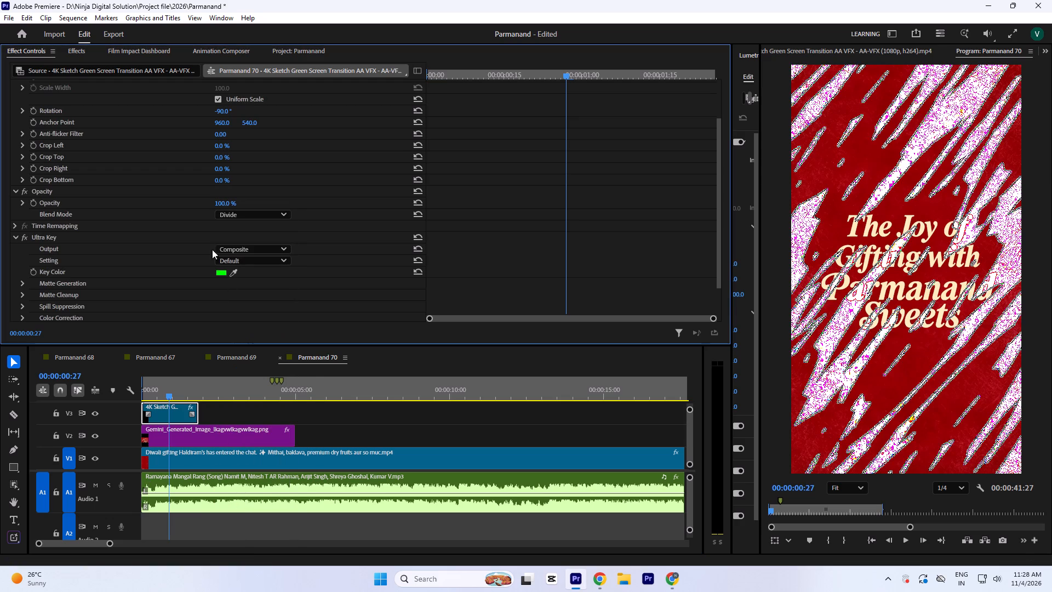
Preview the sketch transition with the Divide blend mode from the sequence start.
{"action": "left_click_drag", "start_coordinate": [163, 383], "coordinate": [89, 394]}
{"action": "key", "text": "space"}
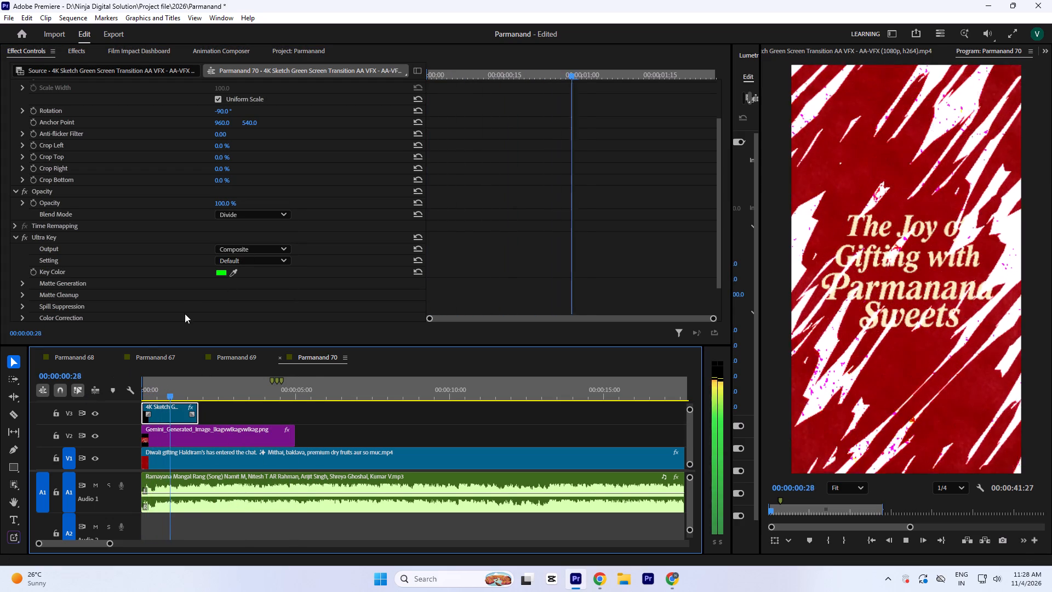
{"action": "key", "text": "space"}
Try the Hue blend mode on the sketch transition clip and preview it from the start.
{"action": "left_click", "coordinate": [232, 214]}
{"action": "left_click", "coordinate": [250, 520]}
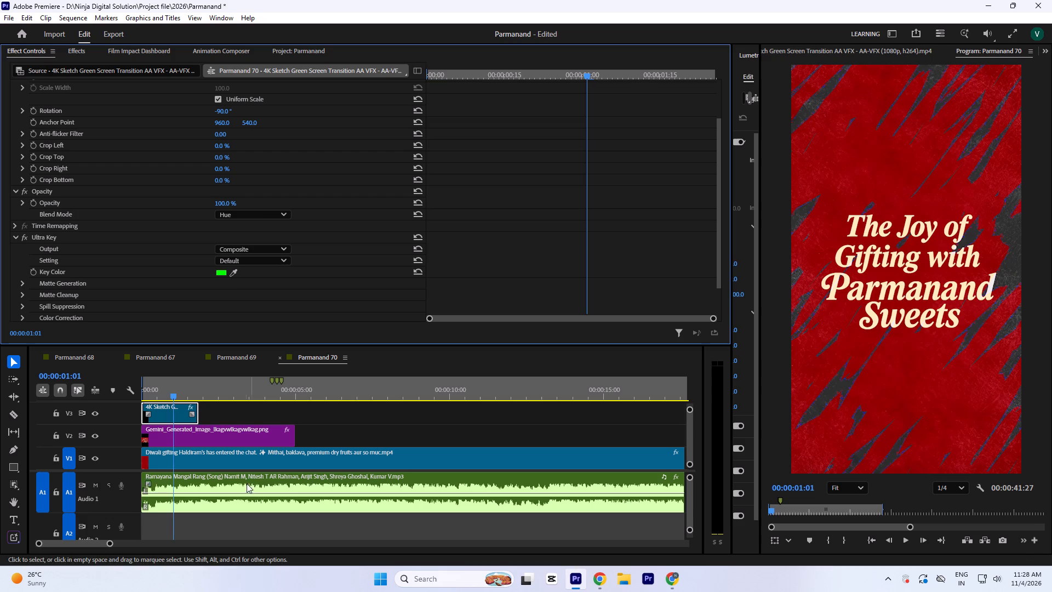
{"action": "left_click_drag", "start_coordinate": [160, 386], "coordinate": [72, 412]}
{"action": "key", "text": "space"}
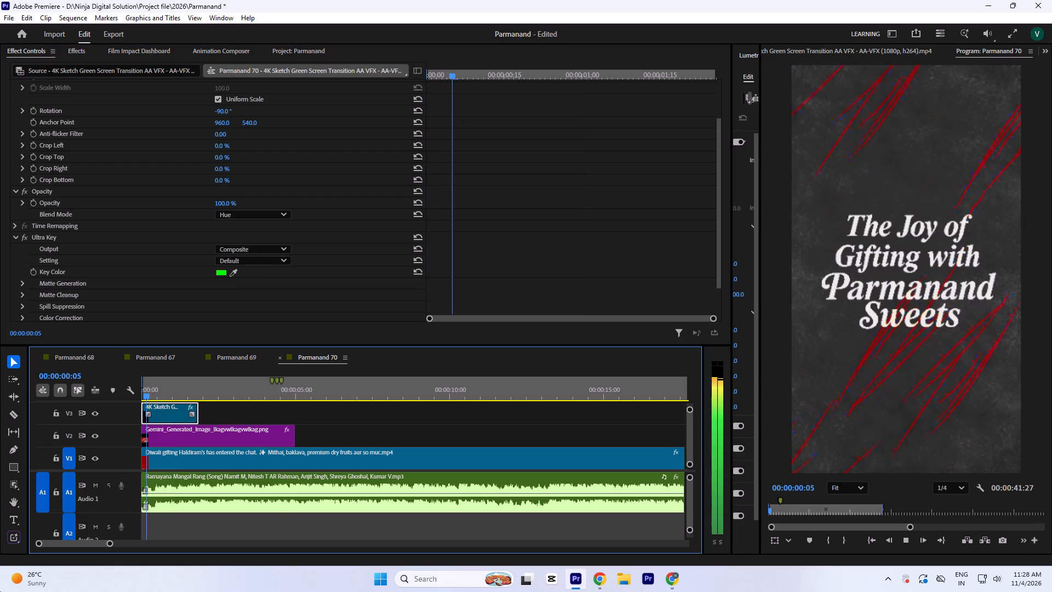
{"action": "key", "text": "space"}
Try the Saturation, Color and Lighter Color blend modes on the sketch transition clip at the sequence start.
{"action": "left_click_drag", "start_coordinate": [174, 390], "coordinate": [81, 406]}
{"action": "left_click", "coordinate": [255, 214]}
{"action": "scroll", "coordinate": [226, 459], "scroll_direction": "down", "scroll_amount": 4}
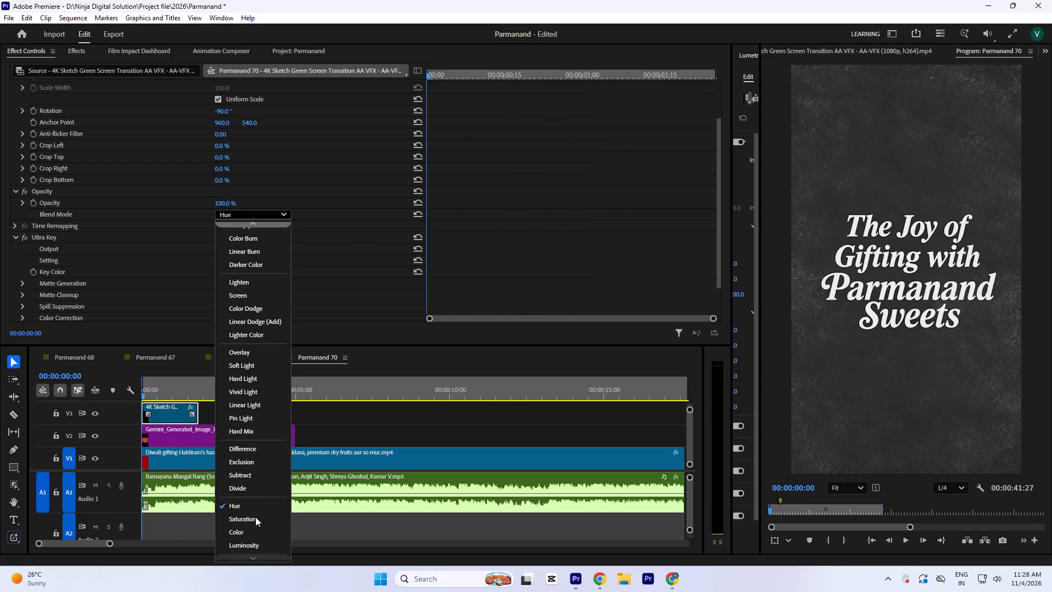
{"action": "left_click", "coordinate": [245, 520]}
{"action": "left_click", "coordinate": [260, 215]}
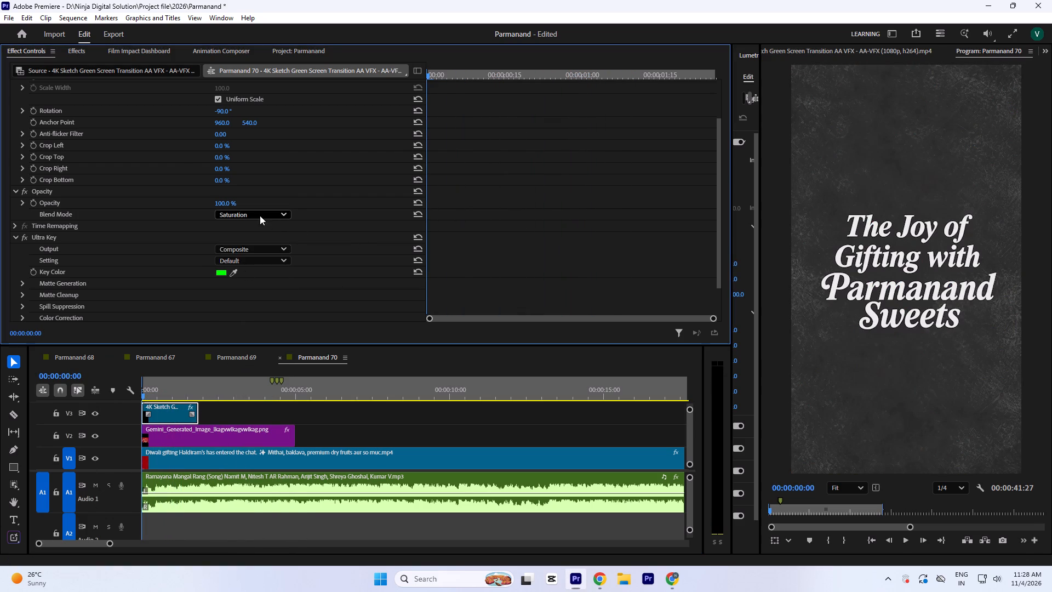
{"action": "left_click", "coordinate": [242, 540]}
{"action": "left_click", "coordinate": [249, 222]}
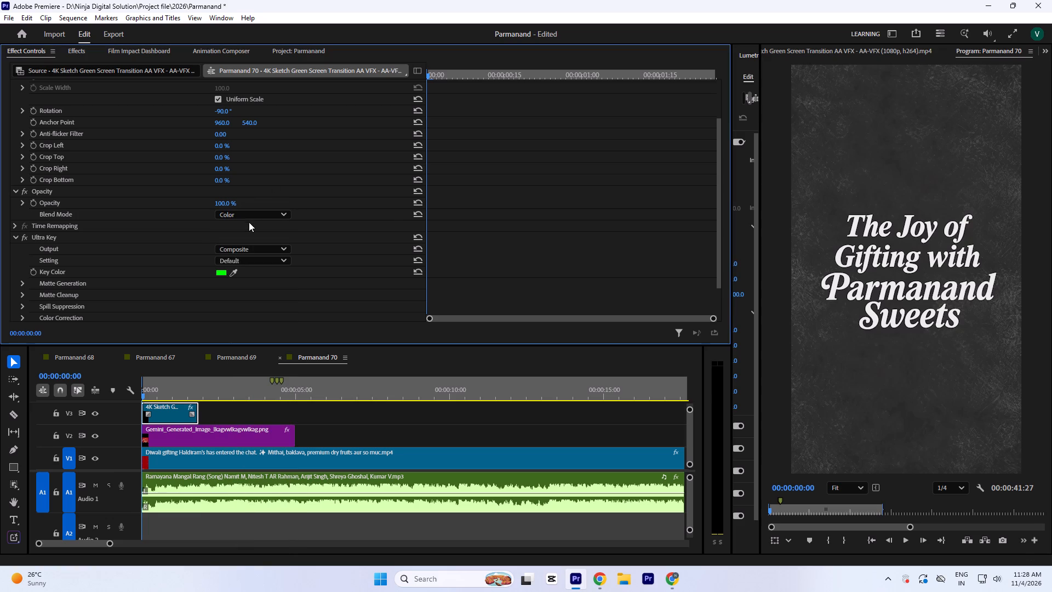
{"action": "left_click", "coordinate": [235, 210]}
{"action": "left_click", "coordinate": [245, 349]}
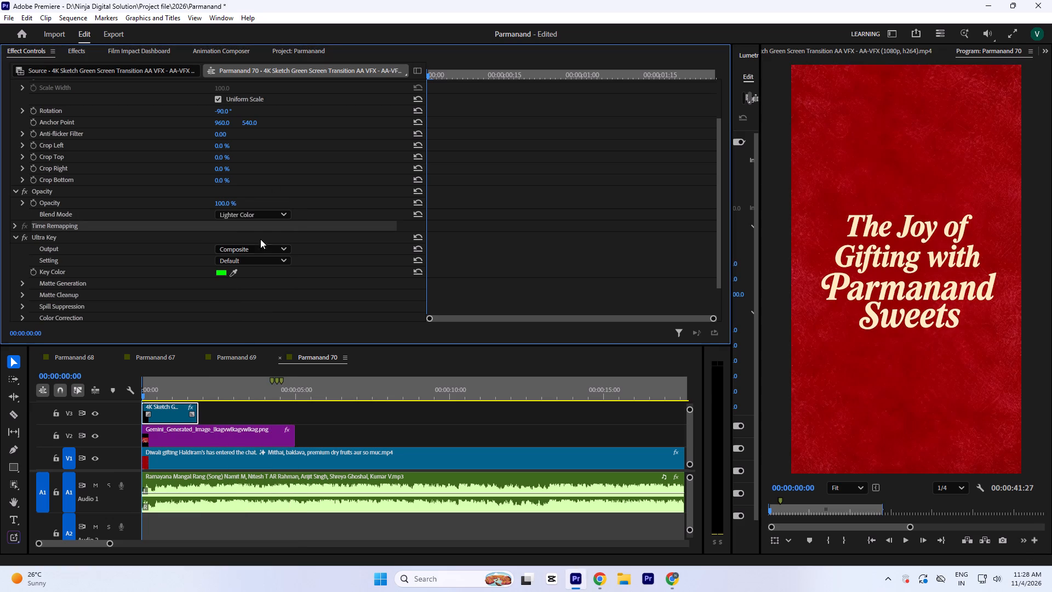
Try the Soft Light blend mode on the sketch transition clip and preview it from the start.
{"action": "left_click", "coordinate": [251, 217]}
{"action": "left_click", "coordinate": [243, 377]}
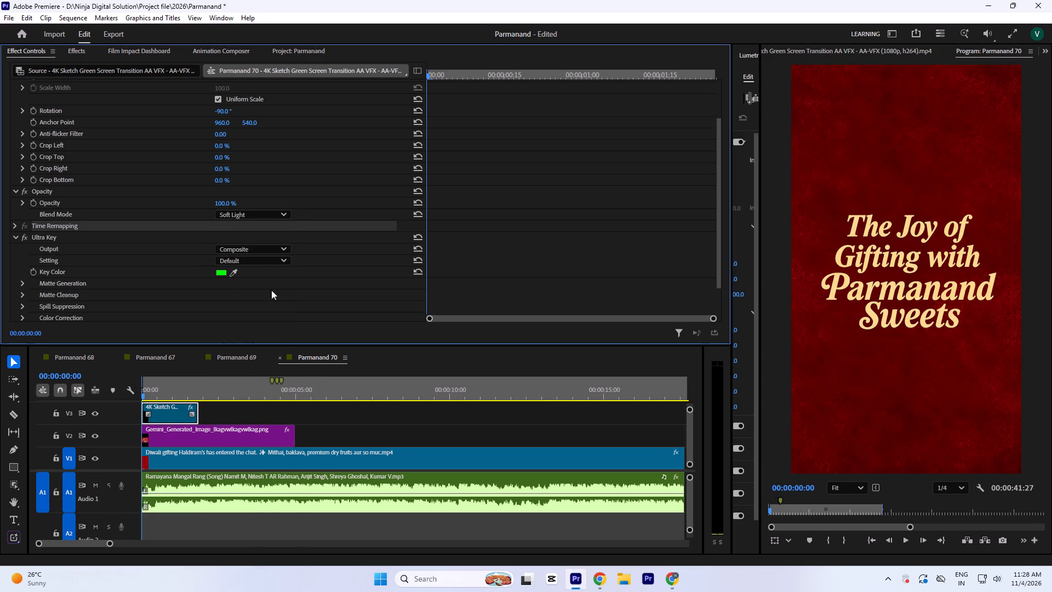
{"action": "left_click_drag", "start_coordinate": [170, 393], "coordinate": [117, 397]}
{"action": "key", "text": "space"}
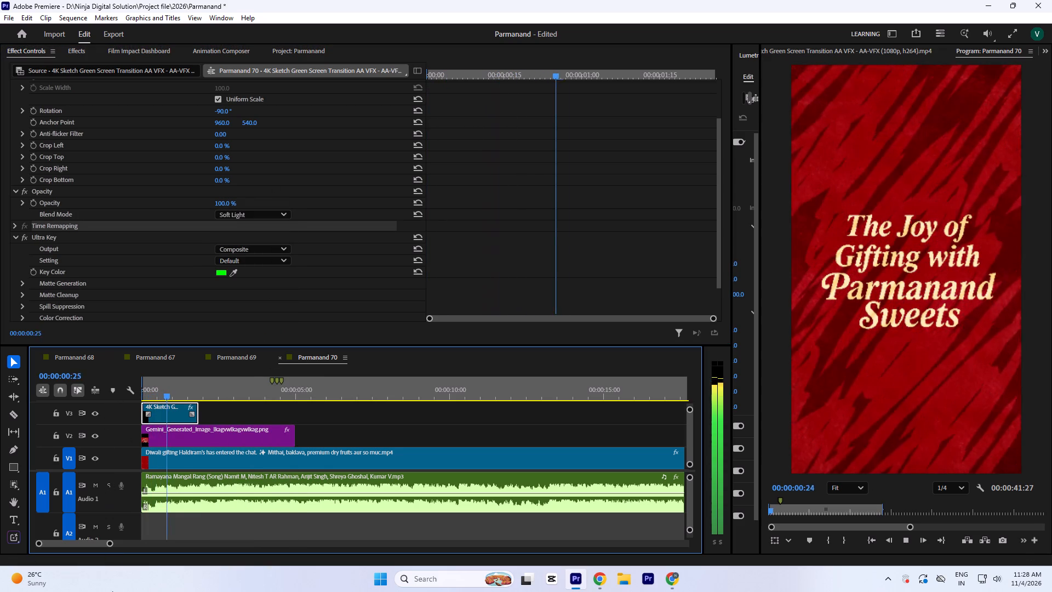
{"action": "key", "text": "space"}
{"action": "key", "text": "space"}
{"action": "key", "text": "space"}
Set the sketch transition clip's blend mode back to Normal and preview it from the start.
{"action": "left_click", "coordinate": [227, 211]}
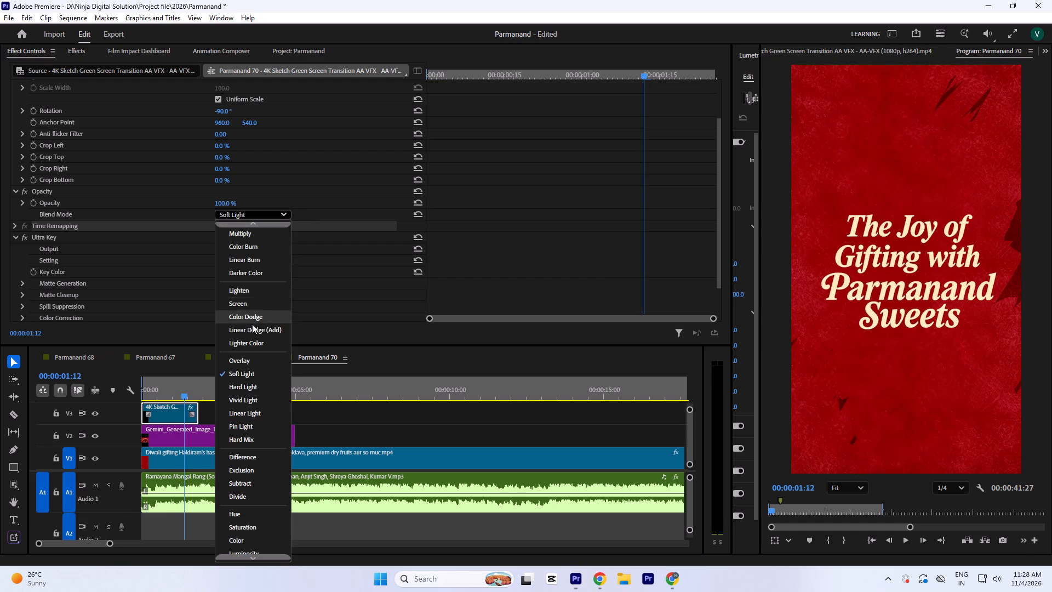
{"action": "scroll", "coordinate": [252, 324], "scroll_direction": "up", "scroll_amount": 9}
{"action": "left_click", "coordinate": [239, 227]}
{"action": "left_click", "coordinate": [247, 217]}
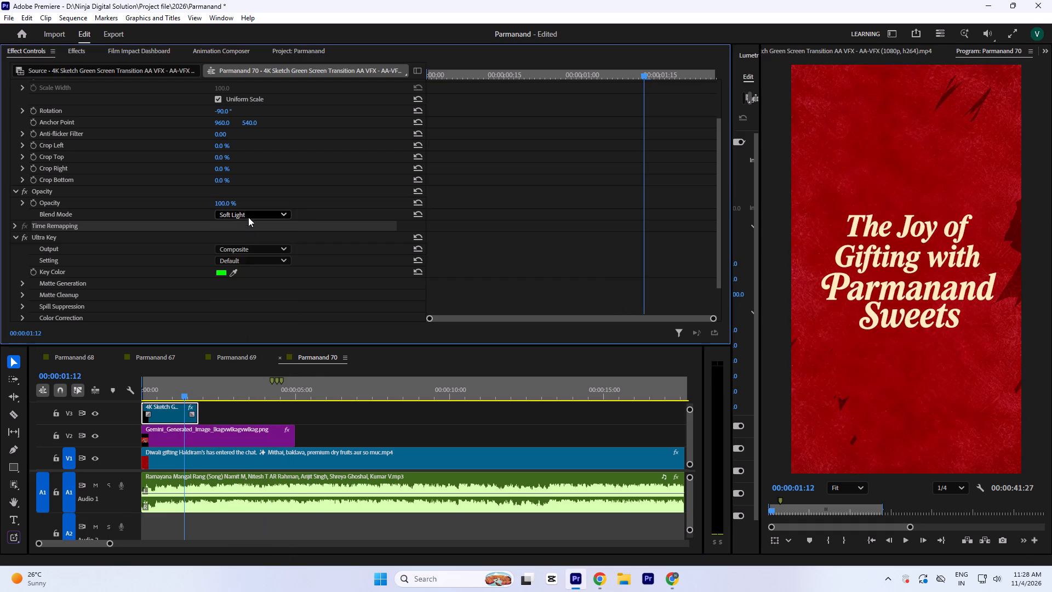
{"action": "left_click", "coordinate": [248, 215]}
{"action": "scroll", "coordinate": [242, 251], "scroll_direction": "up", "scroll_amount": 6}
{"action": "left_click", "coordinate": [247, 234]}
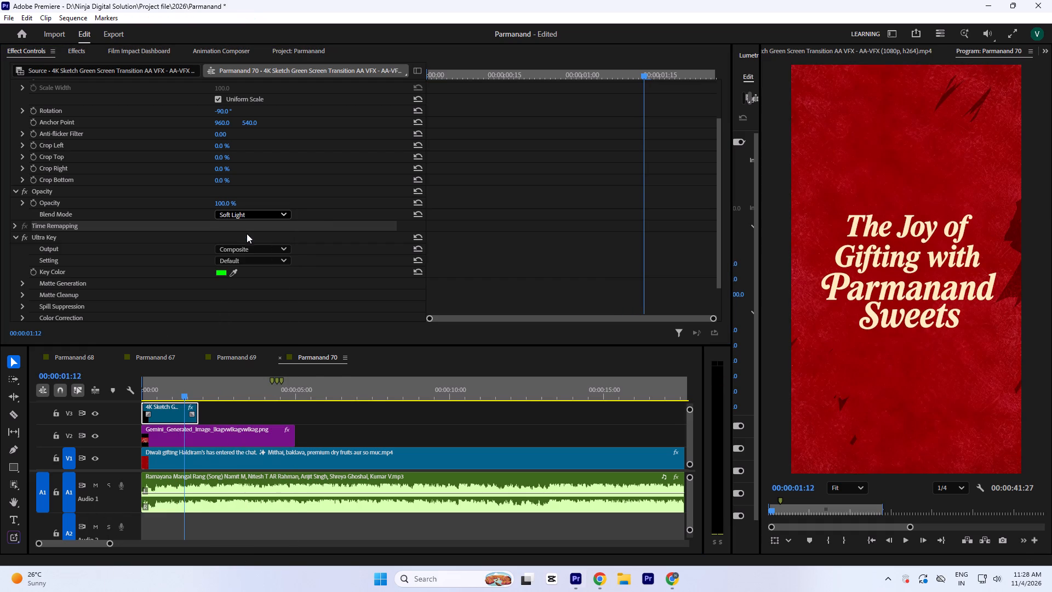
{"action": "left_click_drag", "start_coordinate": [164, 386], "coordinate": [54, 399]}
{"action": "key", "text": "space"}
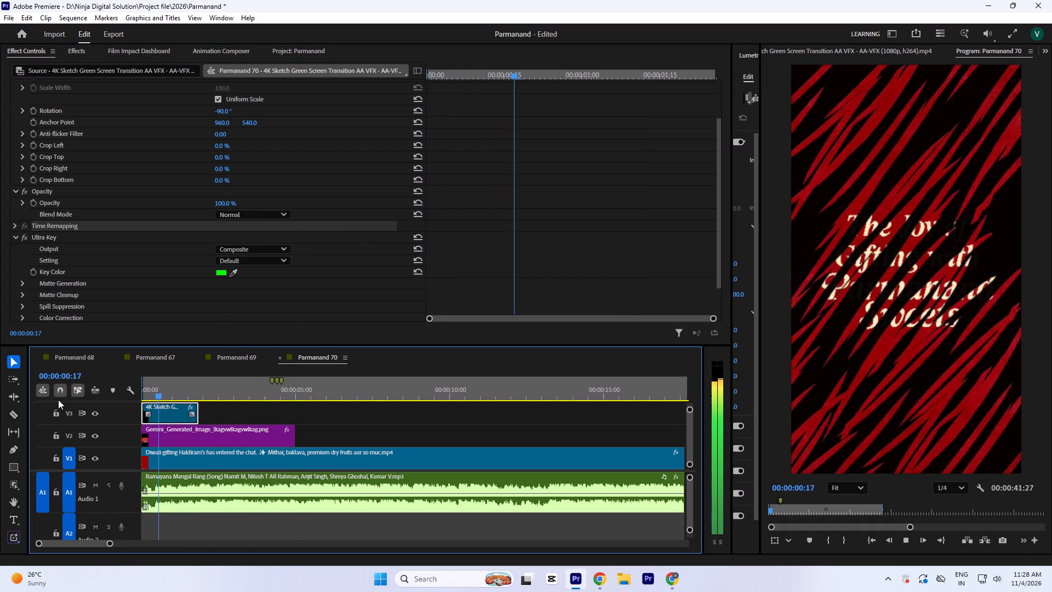
{"action": "key", "text": "space"}
Save the Parmanand project.
{"action": "key", "text": "ctrl+s"}
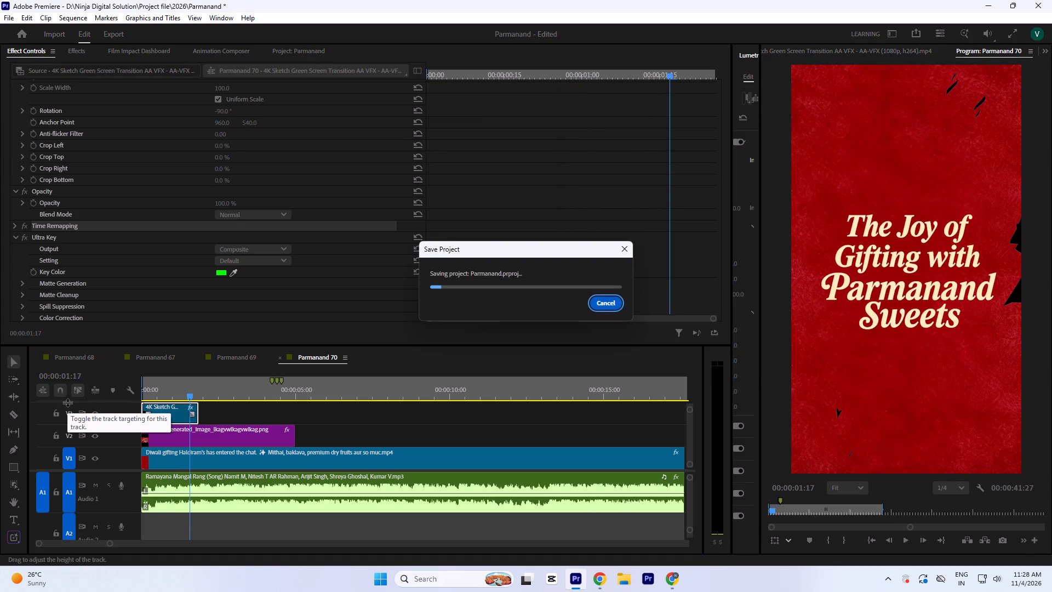
{"action": "left_click", "coordinate": [191, 395]}
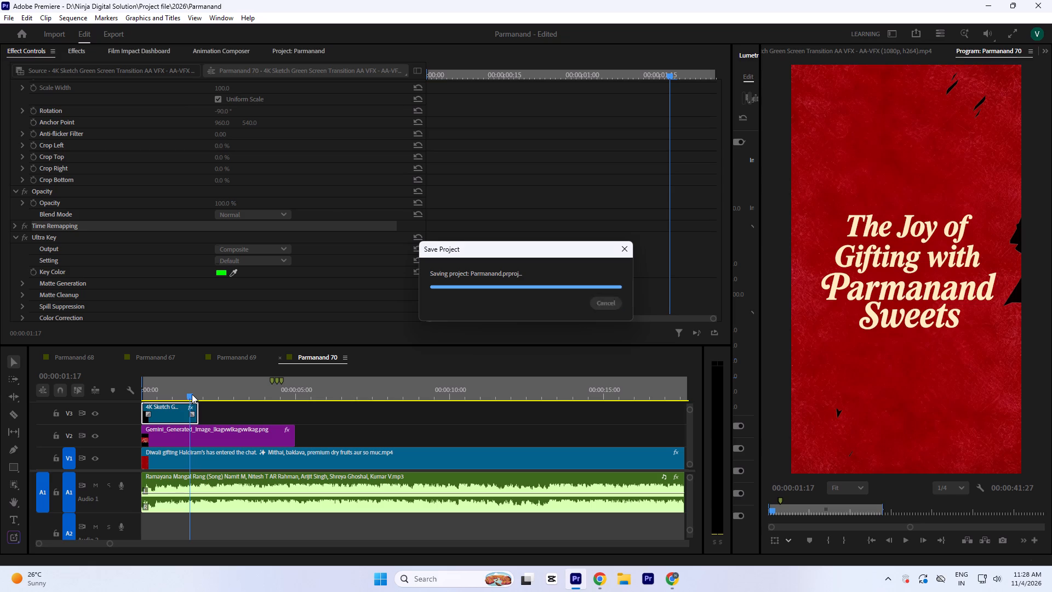
Replay the opening from the sequence start to review the sketch transition over the title image.
{"action": "left_click_drag", "start_coordinate": [192, 394], "coordinate": [97, 418]}
{"action": "key", "text": "space"}
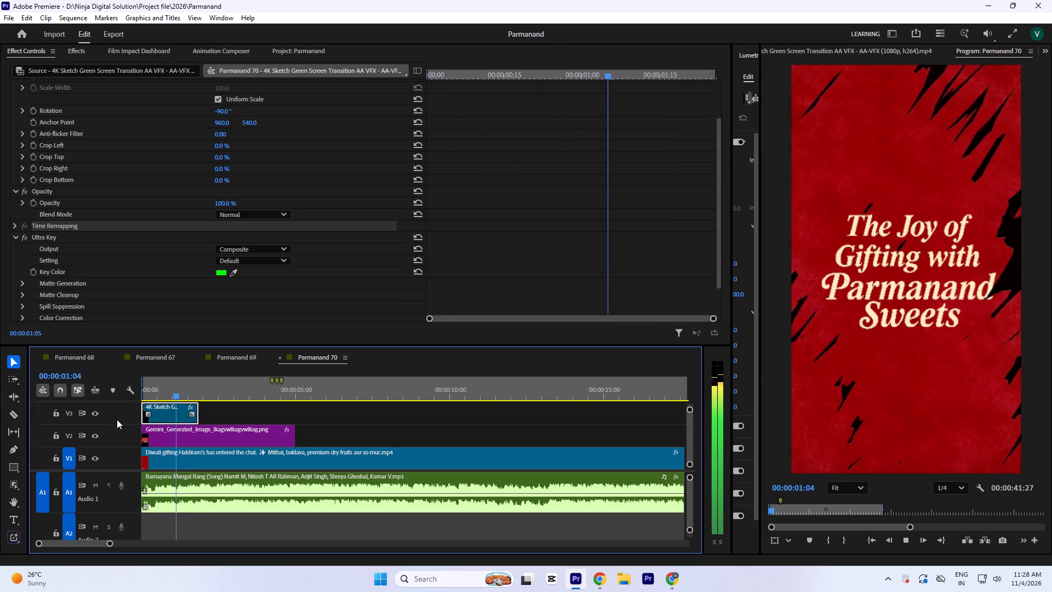
{"action": "key", "text": "space"}
{"action": "left_click_drag", "start_coordinate": [189, 383], "coordinate": [48, 414]}
{"action": "key", "text": "minus"}
{"action": "key", "text": "space"}
{"action": "key", "text": "space"}
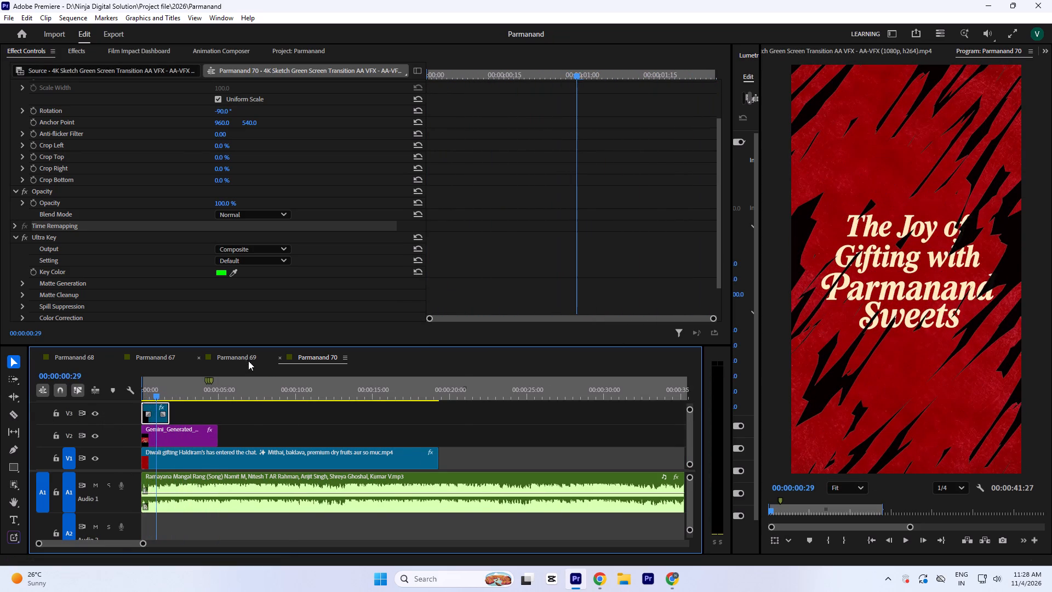
Copy the parmanand logo white.png clip from track V7 of the Parmanand 69 sequence.
{"action": "left_click", "coordinate": [249, 360]}
{"action": "key", "text": "minus"}
{"action": "left_click_drag", "start_coordinate": [268, 384], "coordinate": [287, 395]}
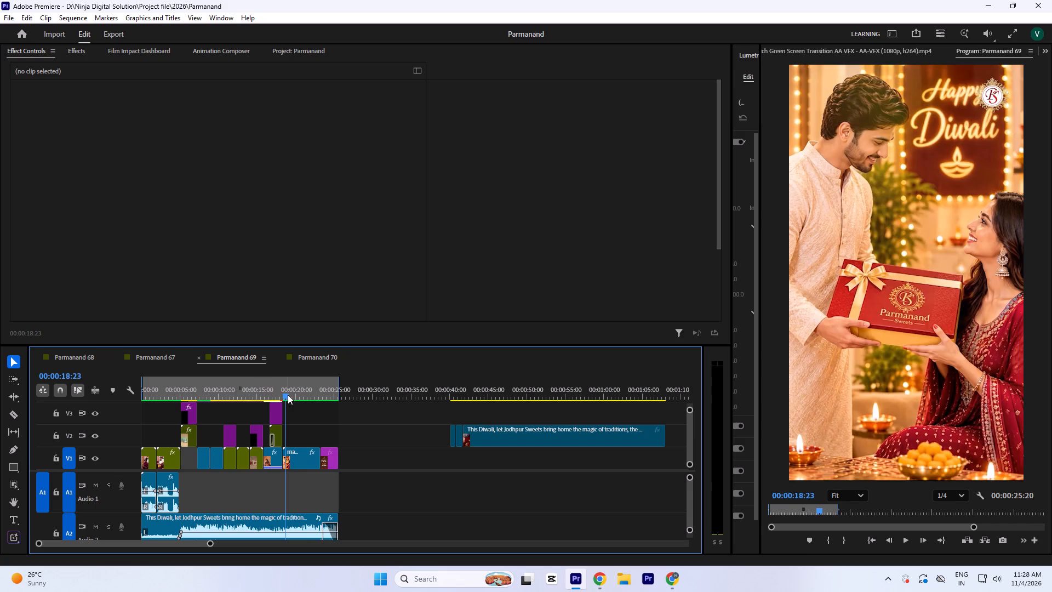
{"action": "type", "text": "`=="}
{"action": "key", "text": "minus"}
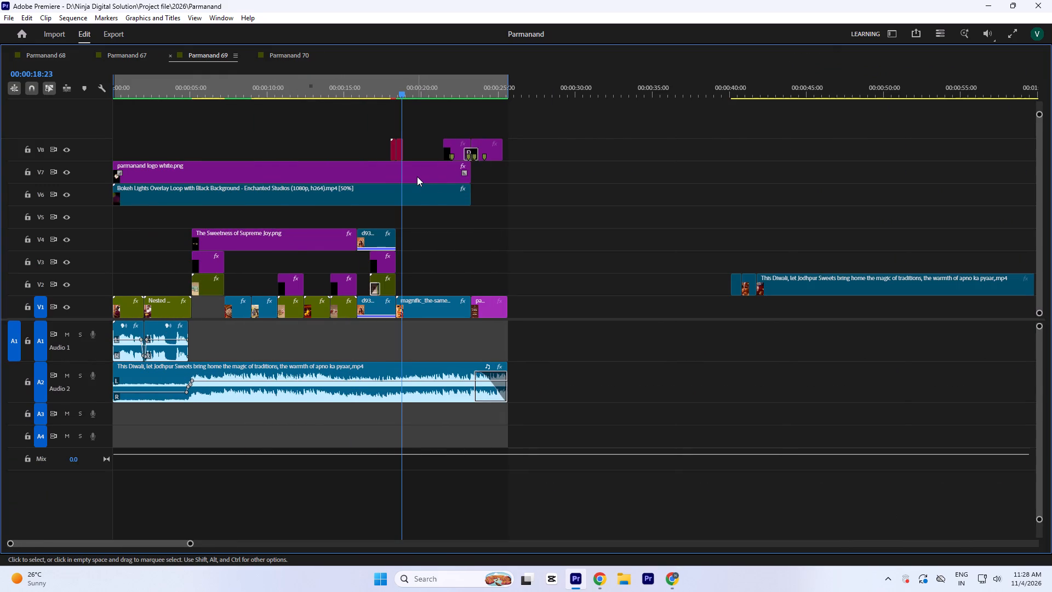
{"action": "left_click", "coordinate": [417, 177]}
{"action": "key", "text": "ctrl+c"}
{"action": "key", "text": "ctrl+c"}
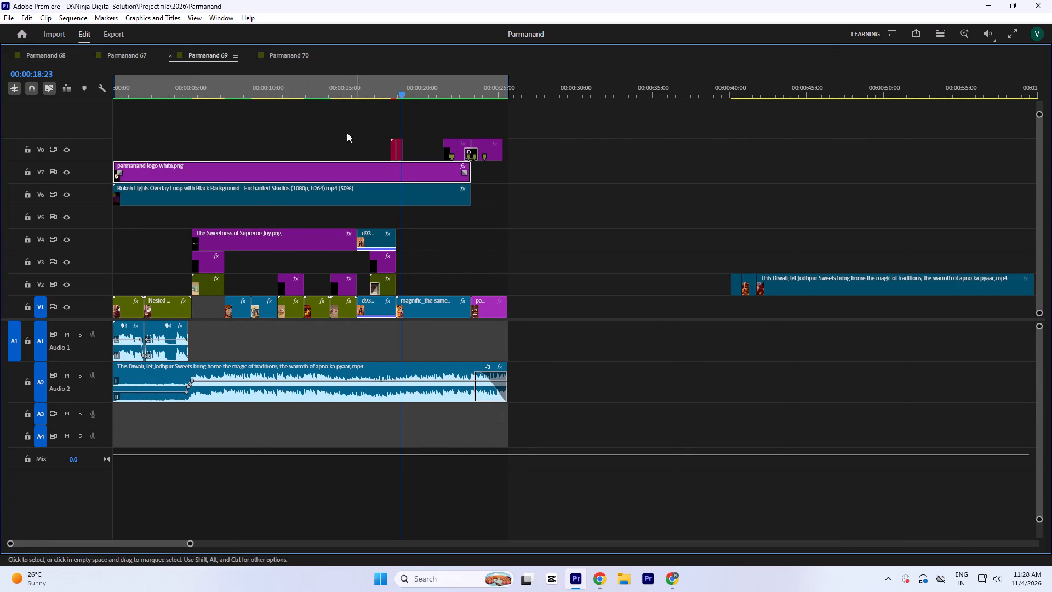
Paste the logo clip into the Parmanand 70 sequence and place it on V5 at the sequence start.
{"action": "left_click", "coordinate": [304, 56]}
{"action": "left_click", "coordinate": [221, 93]}
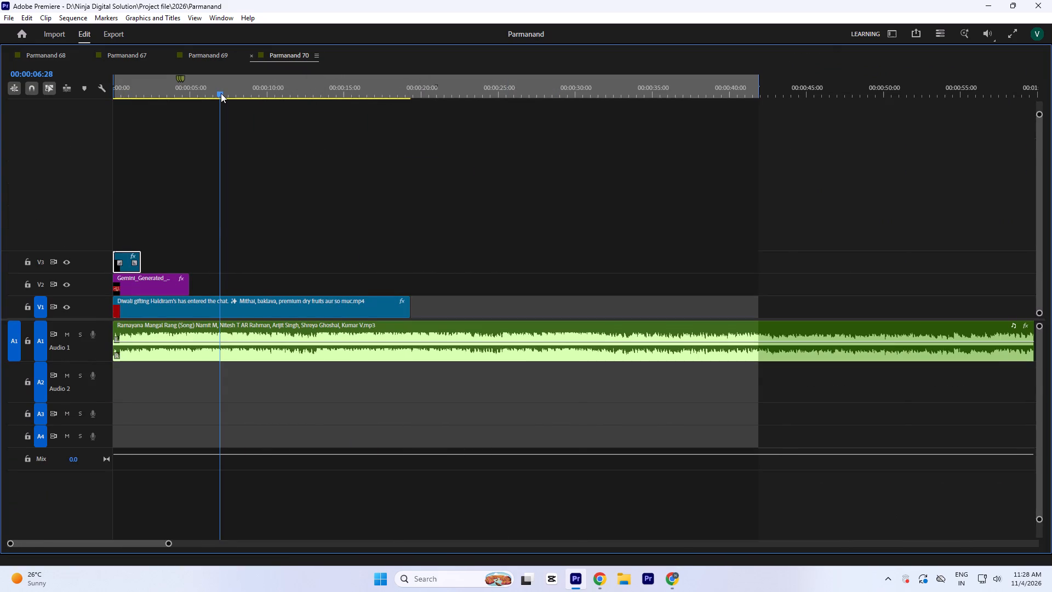
{"action": "key", "text": "ctrl+v"}
{"action": "left_click_drag", "start_coordinate": [271, 238], "coordinate": [138, 189]}
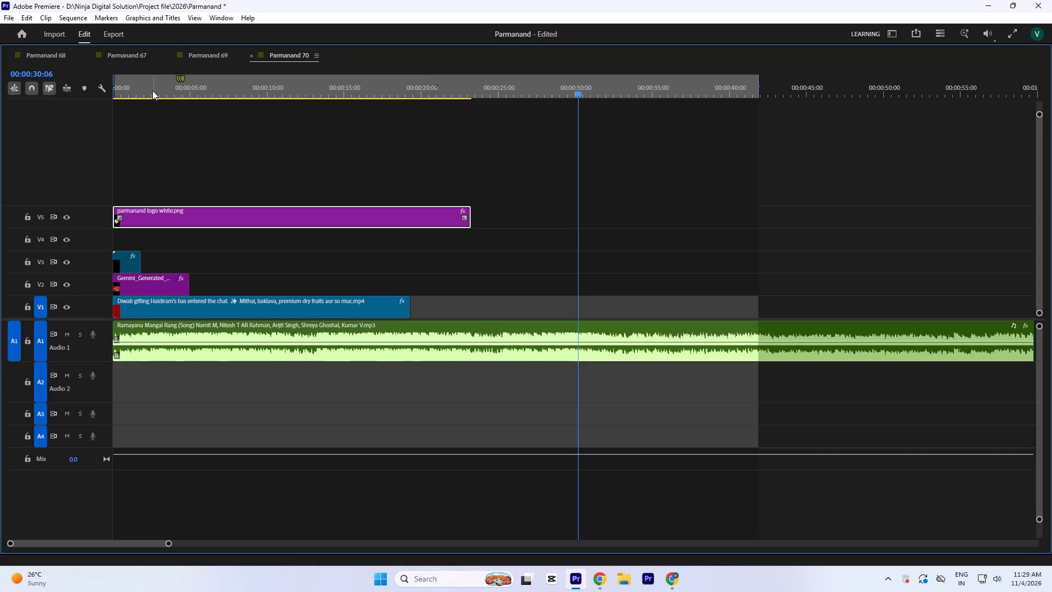
Preview the opening with the logo, and move the logo clip up to track V6.
{"action": "left_click_drag", "start_coordinate": [152, 90], "coordinate": [56, 106]}
{"action": "key", "text": "grave"}
{"action": "key", "text": "space"}
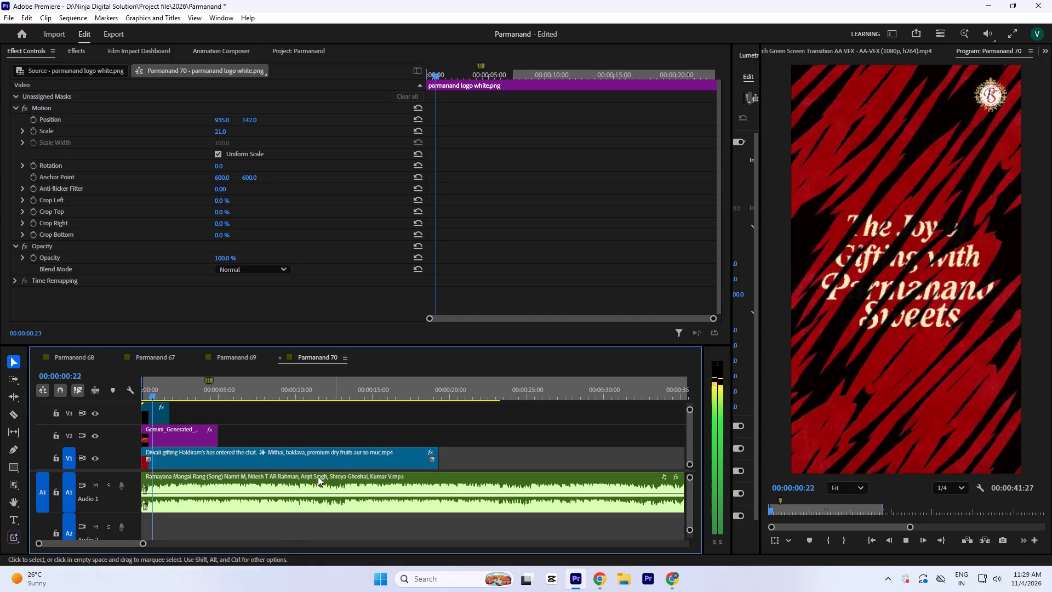
{"action": "key", "text": "space"}
{"action": "type", "text": "`-"}
{"action": "left_click_drag", "start_coordinate": [199, 217], "coordinate": [195, 189]}
{"action": "type", "text": "`="}
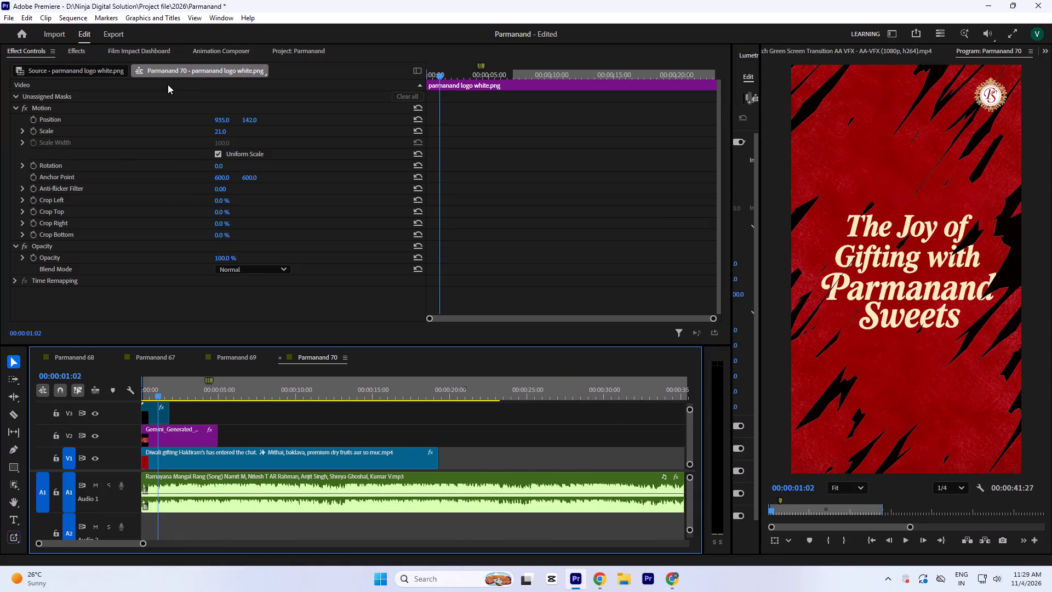
Centre the logo horizontally near the top of the frame at position 540, 147, and preview it from the start.
{"action": "left_click", "coordinate": [416, 119]}
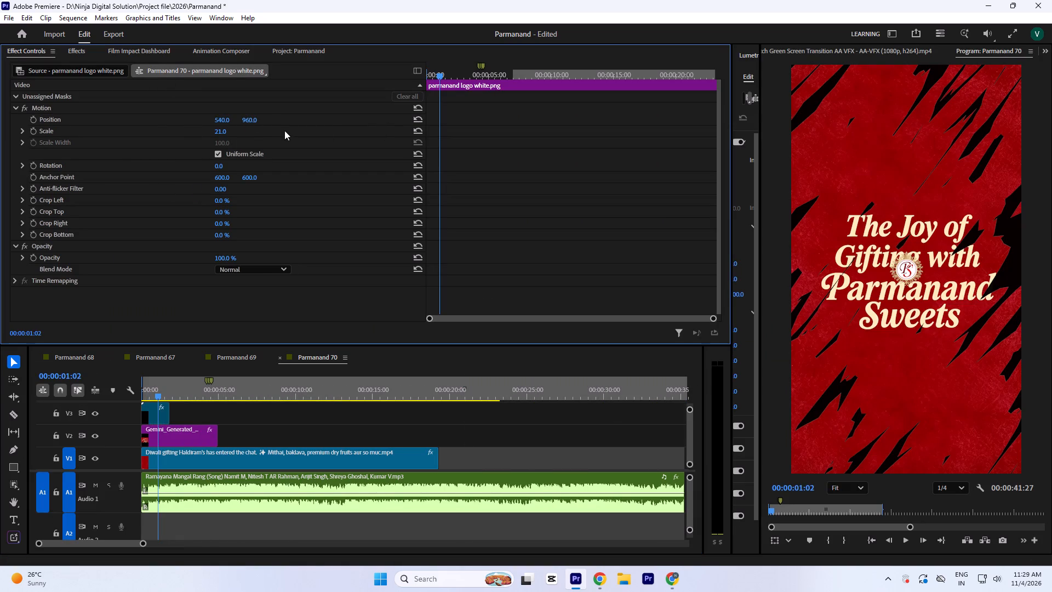
{"action": "left_click_drag", "start_coordinate": [256, 121], "coordinate": [288, 535]}
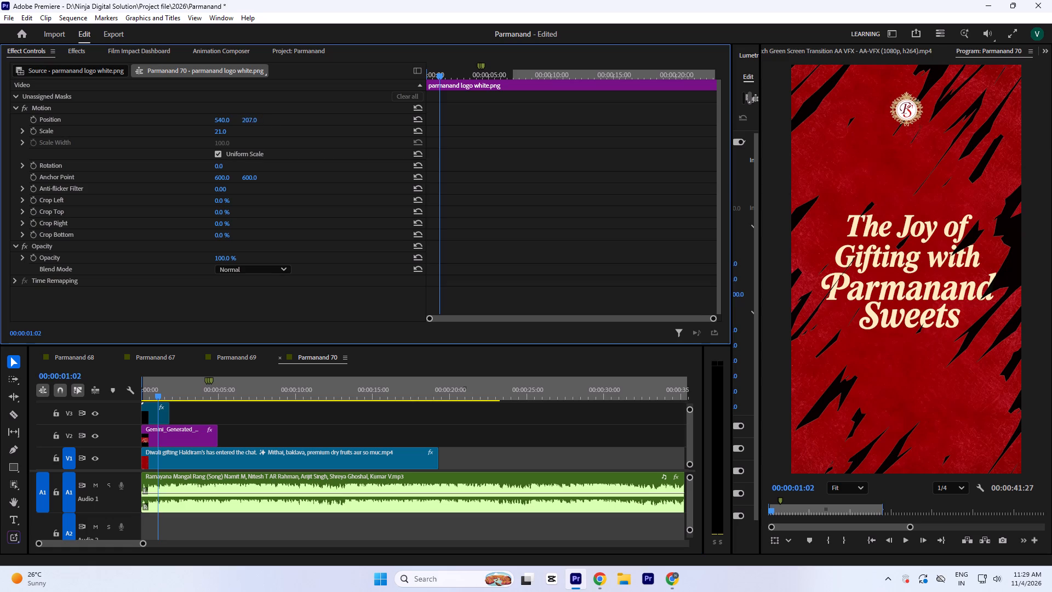
{"action": "left_click_drag", "start_coordinate": [288, 535], "coordinate": [289, 566]}
{"action": "left_click_drag", "start_coordinate": [163, 393], "coordinate": [91, 408]}
{"action": "key", "text": "space"}
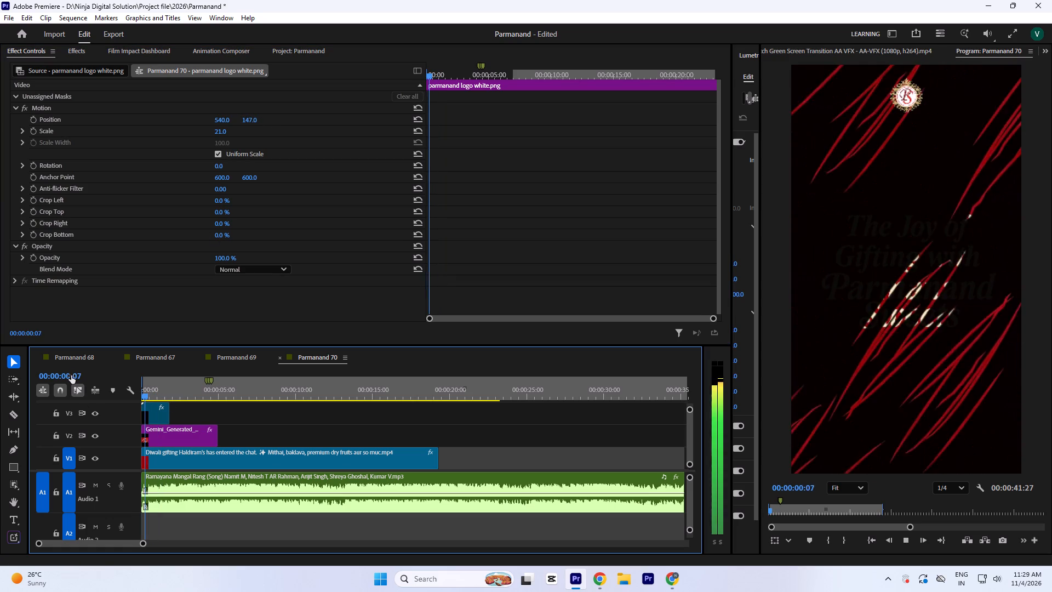
{"action": "key", "text": "space"}
Move the sketch transition clip to the track above the logo, still at the sequence start, and preview the opening.
{"action": "type", "text": "`=="}
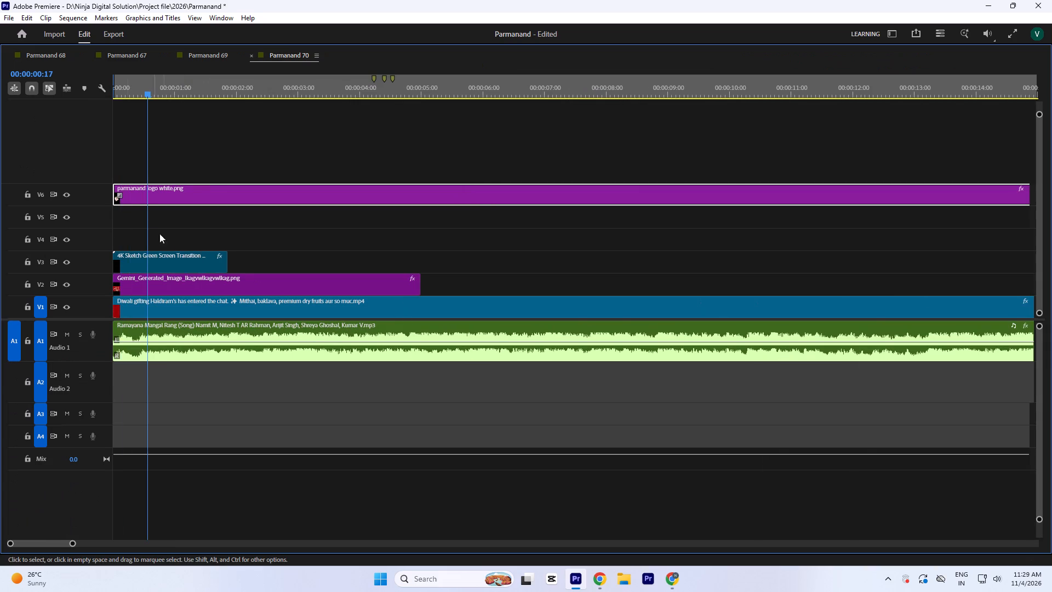
{"action": "left_click_drag", "start_coordinate": [188, 269], "coordinate": [176, 172]}
{"action": "left_click_drag", "start_coordinate": [144, 92], "coordinate": [0, 100]}
{"action": "type", "text": "`-"}
{"action": "key", "text": "space"}
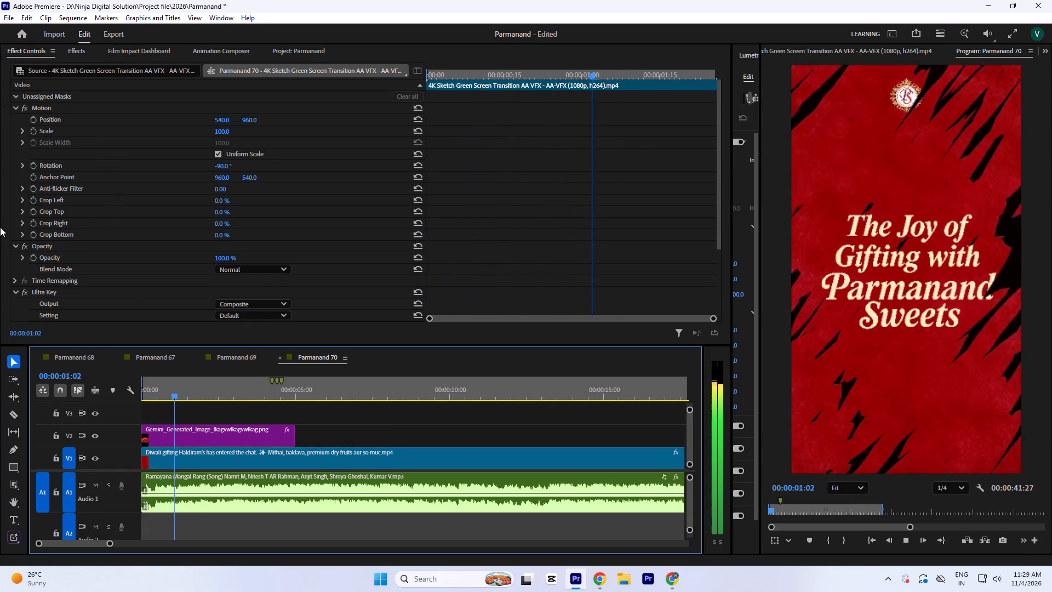
{"action": "key", "text": "space"}
{"action": "key", "text": "space"}
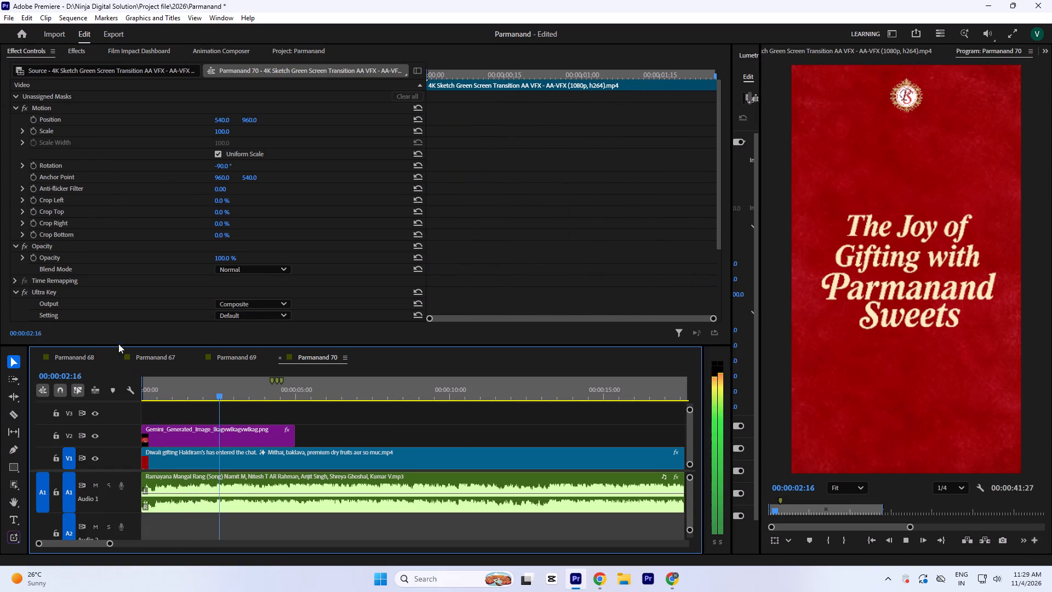
{"action": "key", "text": "space"}
{"action": "key", "text": "space"}
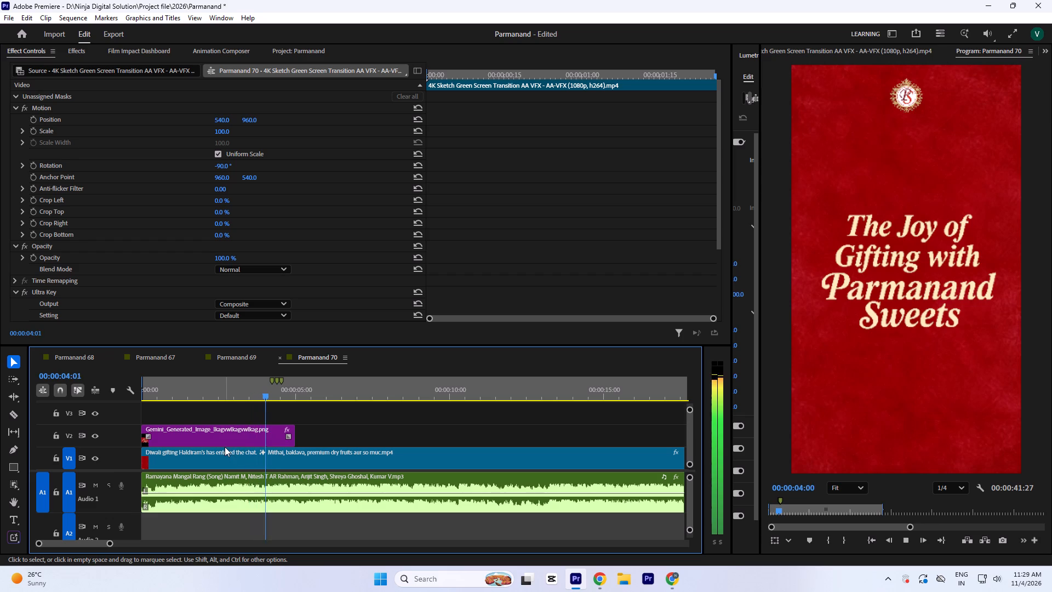
Save the project with the logo and layering changes.
{"action": "key", "text": "ctrl+s"}
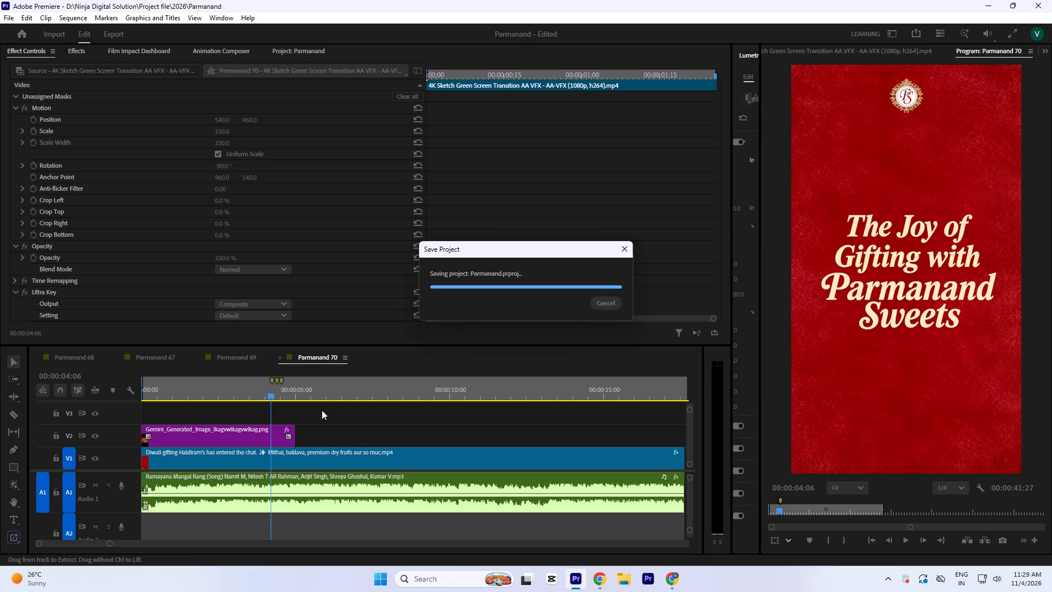
Trim the end of the Ramayana Mangal Rang song clip on A1 to a duration of about 37 seconds.
{"action": "key", "text": "minus"}
{"action": "key", "text": "space"}
{"action": "key", "text": "minus"}
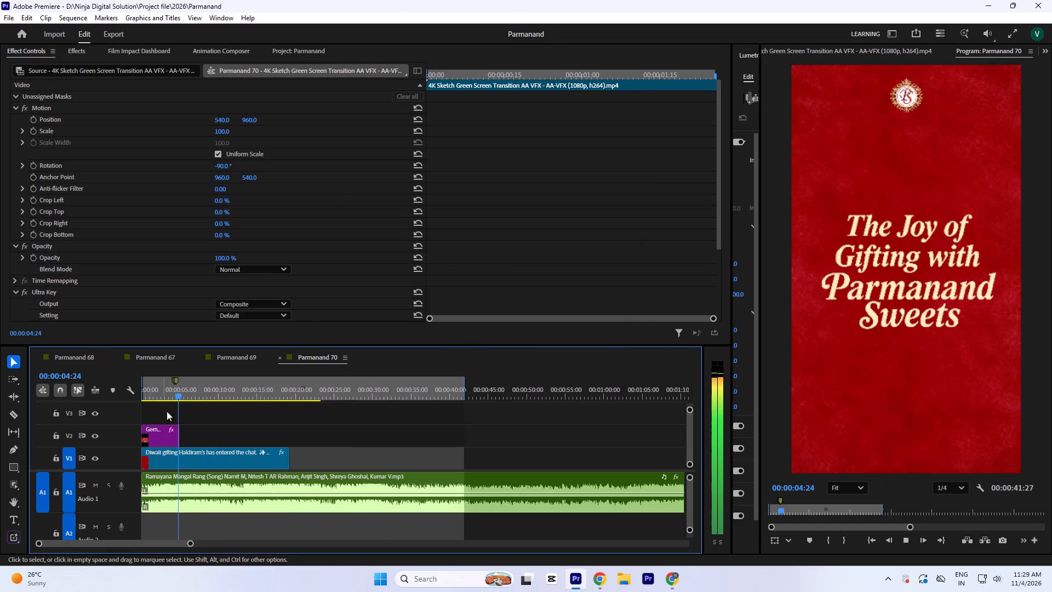
{"action": "key", "text": "minus"}
{"action": "key", "text": "minus"}
{"action": "left_click_drag", "start_coordinate": [360, 481], "coordinate": [216, 481]}
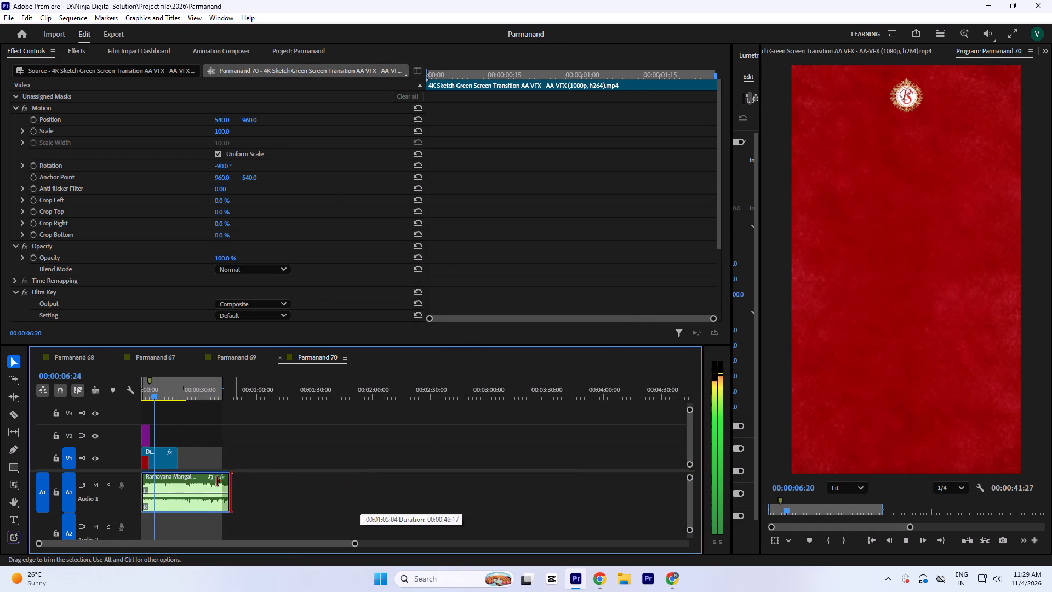
{"action": "left_click_drag", "start_coordinate": [216, 481], "coordinate": [216, 491]}
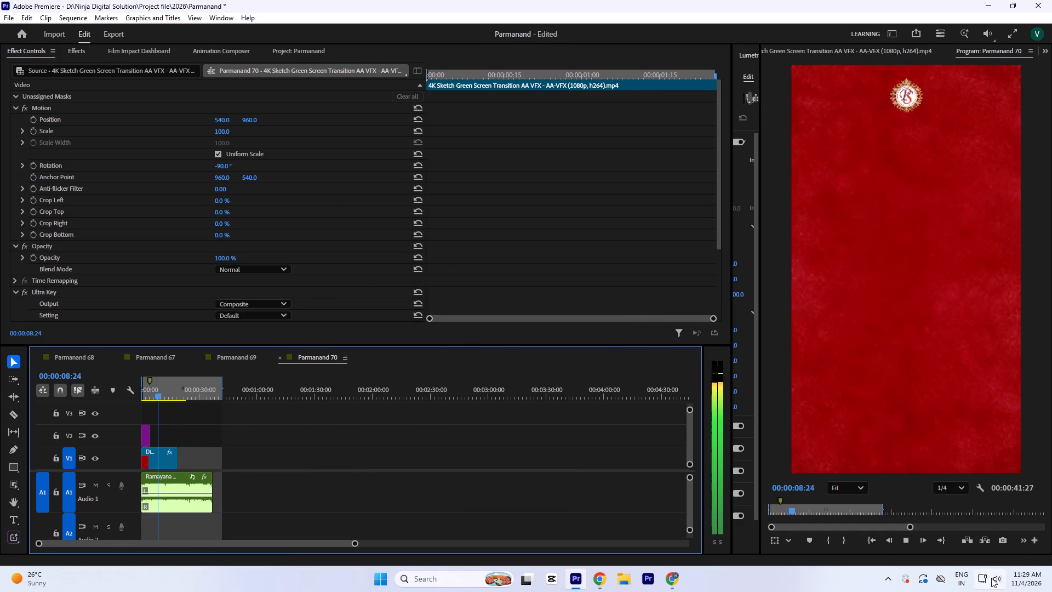
Adjust the computer's output volume while the sequence plays, and return to the timeline.
{"action": "left_click", "coordinate": [991, 578]}
{"action": "left_click", "coordinate": [921, 514]}
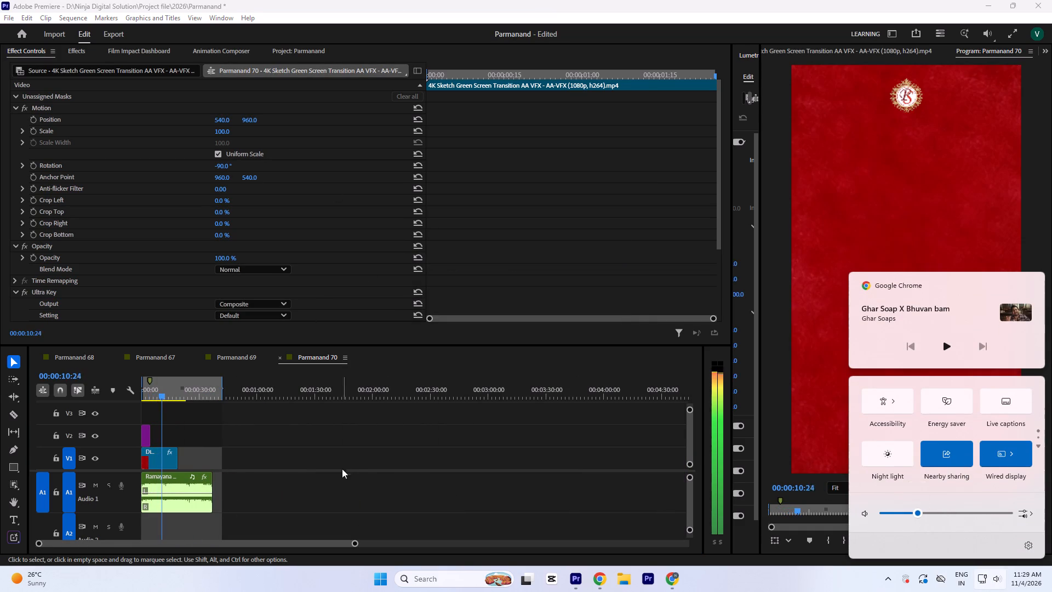
{"action": "left_click", "coordinate": [287, 427]}
Play the Haldiram's reference clip far along the timeline, around 00:05:06 to 00:05:10, to study its gift-box slides.
{"action": "key", "text": "minus"}
{"action": "key", "text": "minus"}
{"action": "left_click", "coordinate": [291, 389]}
{"action": "type", "text": "=="}
{"action": "key", "text": "equal"}
{"action": "key", "text": "equal"}
{"action": "key", "text": "space"}
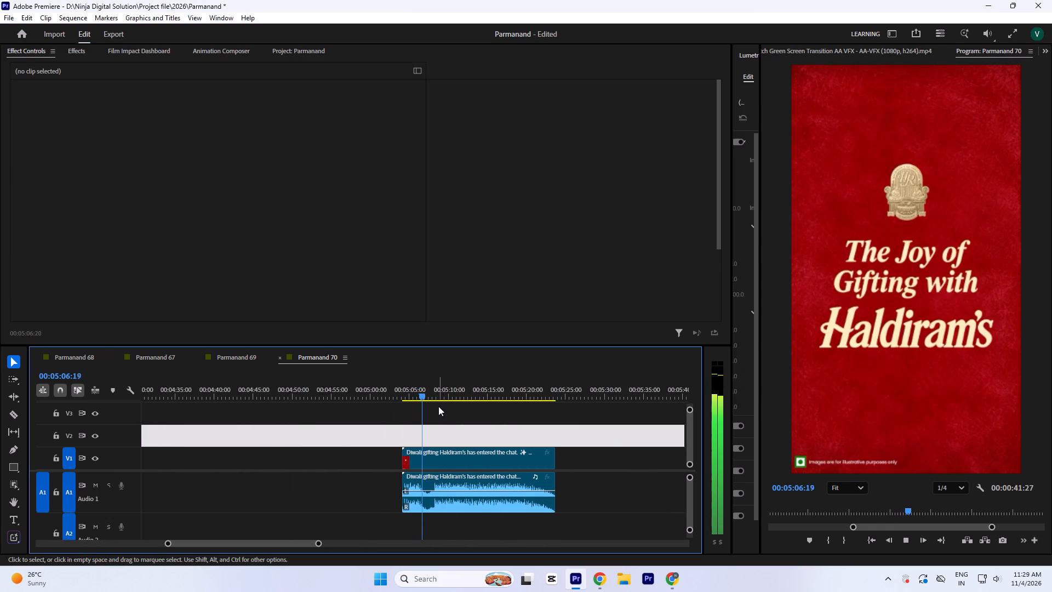
{"action": "key", "text": "space"}
{"action": "key", "text": "space"}
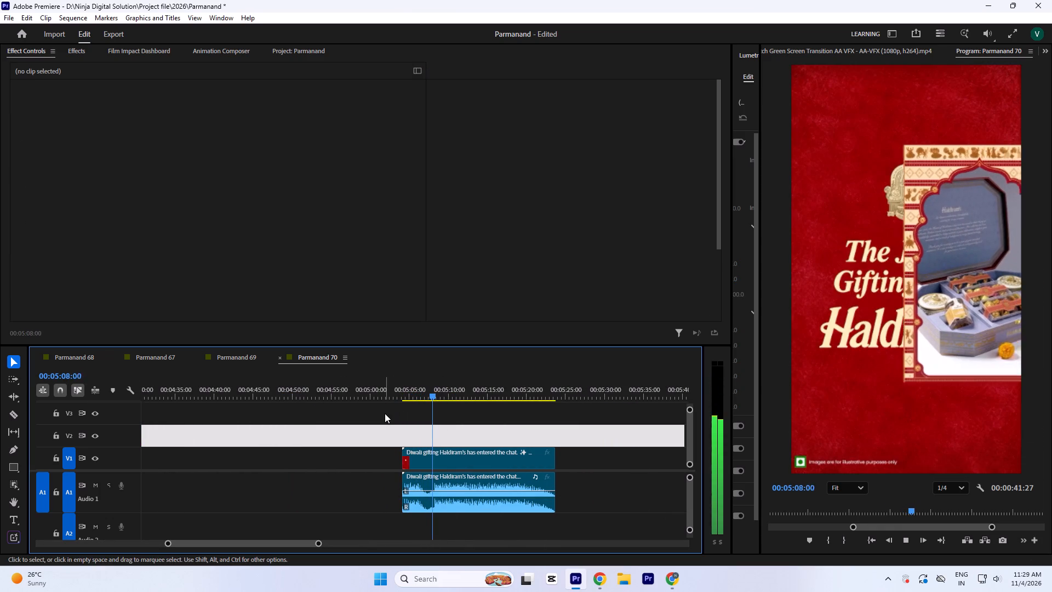
{"action": "key", "text": "space"}
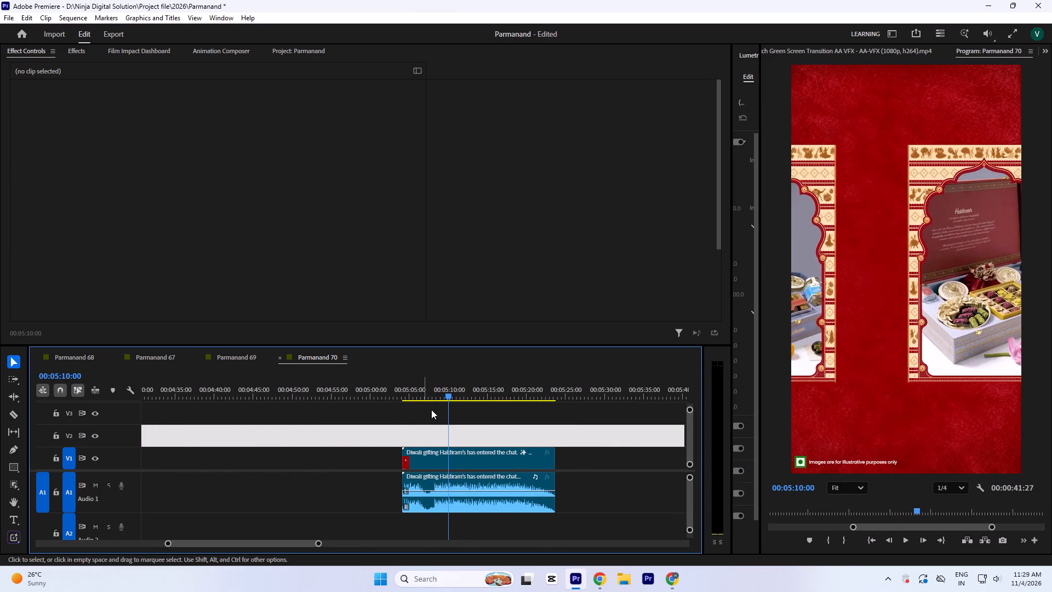
Capture a screenshot of the arched gift-box frame in the reference clip at 00:05:10:21.
{"action": "left_click_drag", "start_coordinate": [444, 395], "coordinate": [440, 408]}
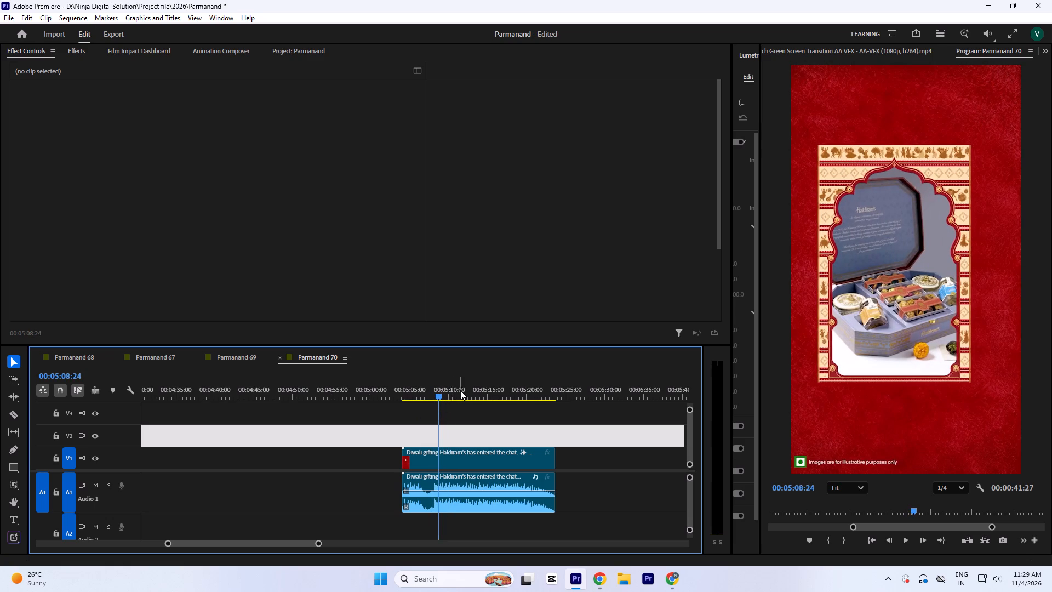
{"action": "left_click_drag", "start_coordinate": [449, 391], "coordinate": [455, 402]}
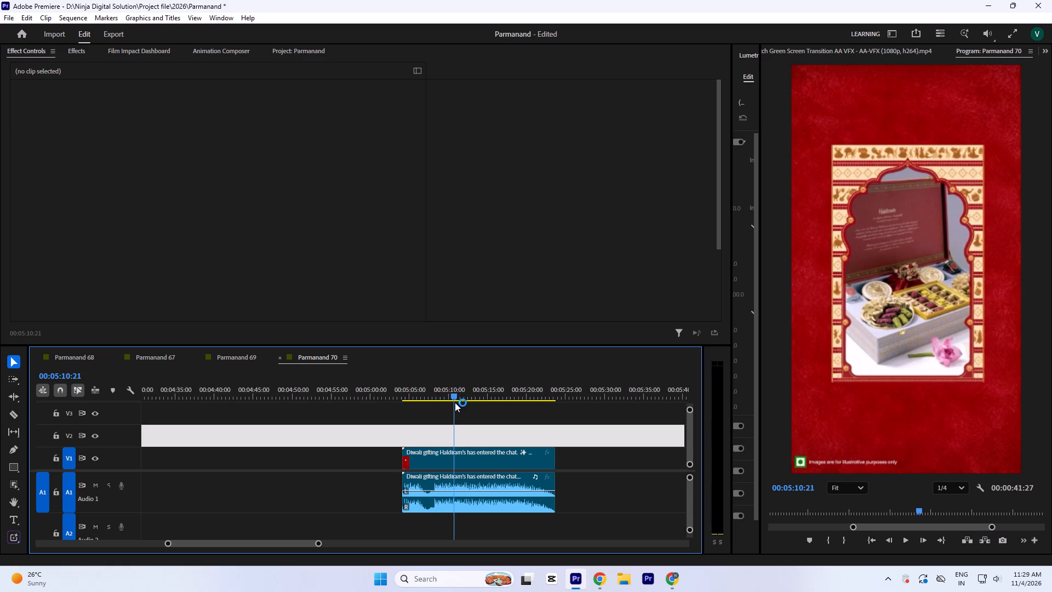
{"action": "left_click_drag", "start_coordinate": [455, 402], "coordinate": [455, 398]}
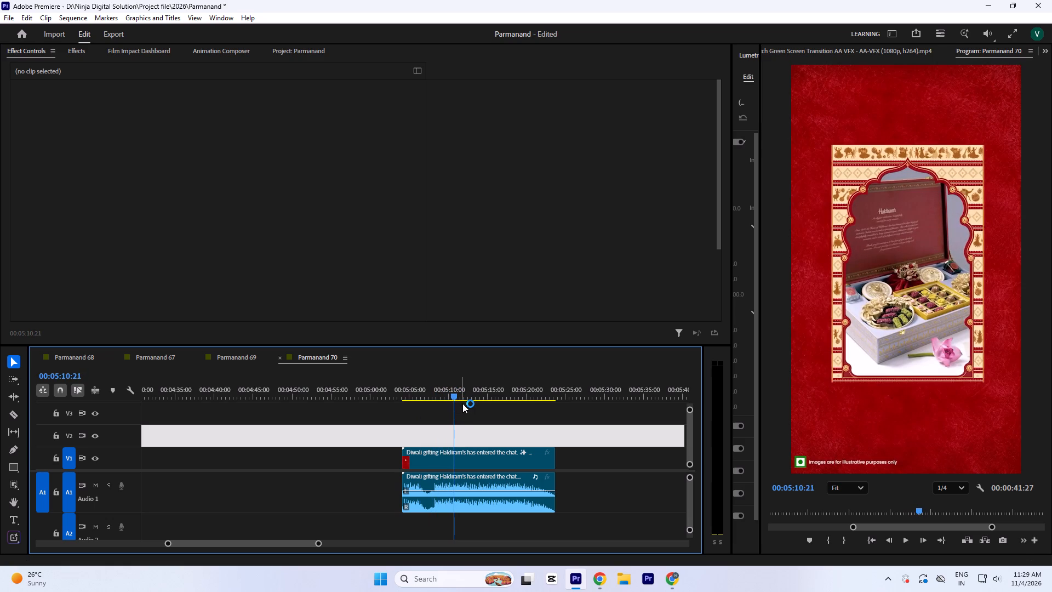
{"action": "key", "text": "shift+super+s"}
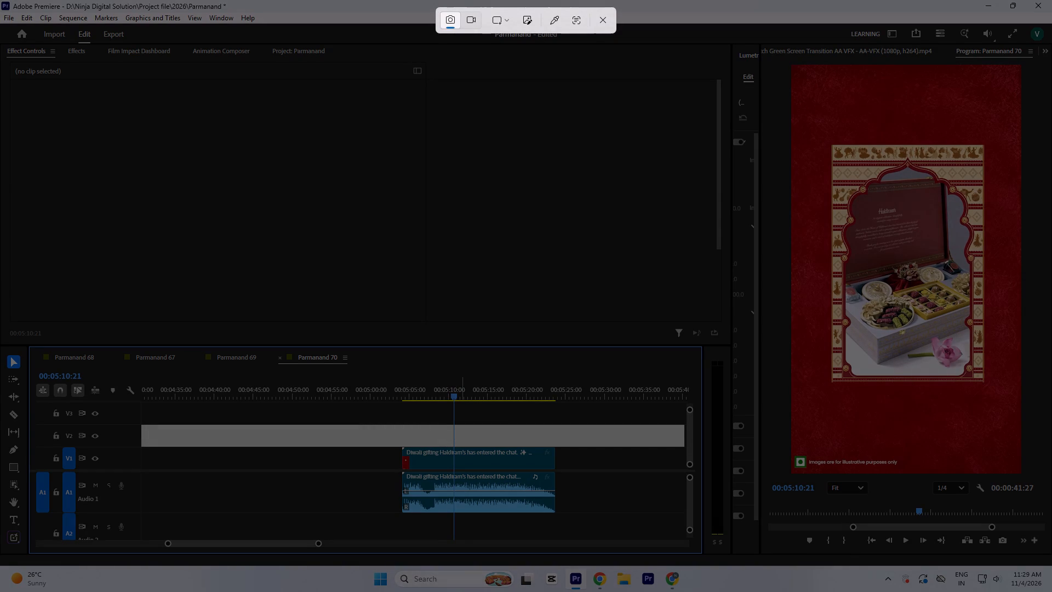
{"action": "left_click_drag", "start_coordinate": [824, 135], "coordinate": [994, 396]}
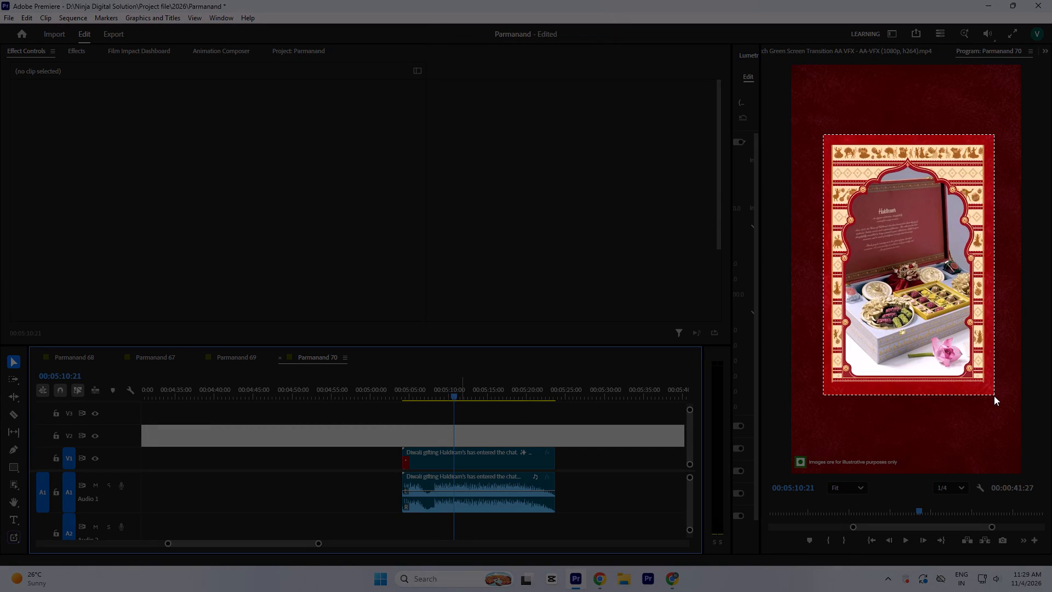
{"action": "left_click_drag", "start_coordinate": [994, 396], "coordinate": [993, 390]}
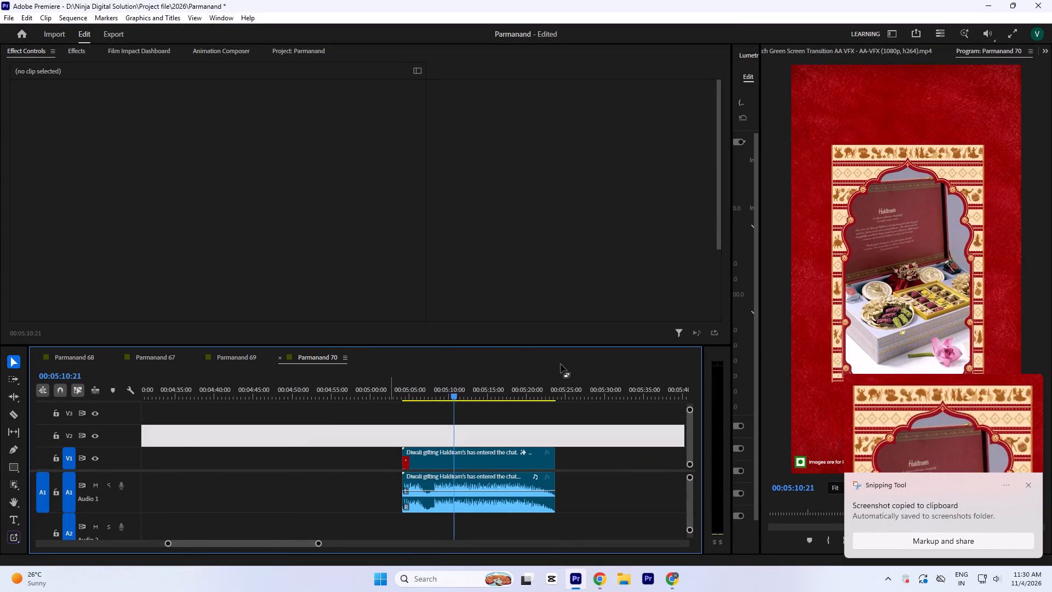
{"action": "left_click", "coordinate": [598, 573]}
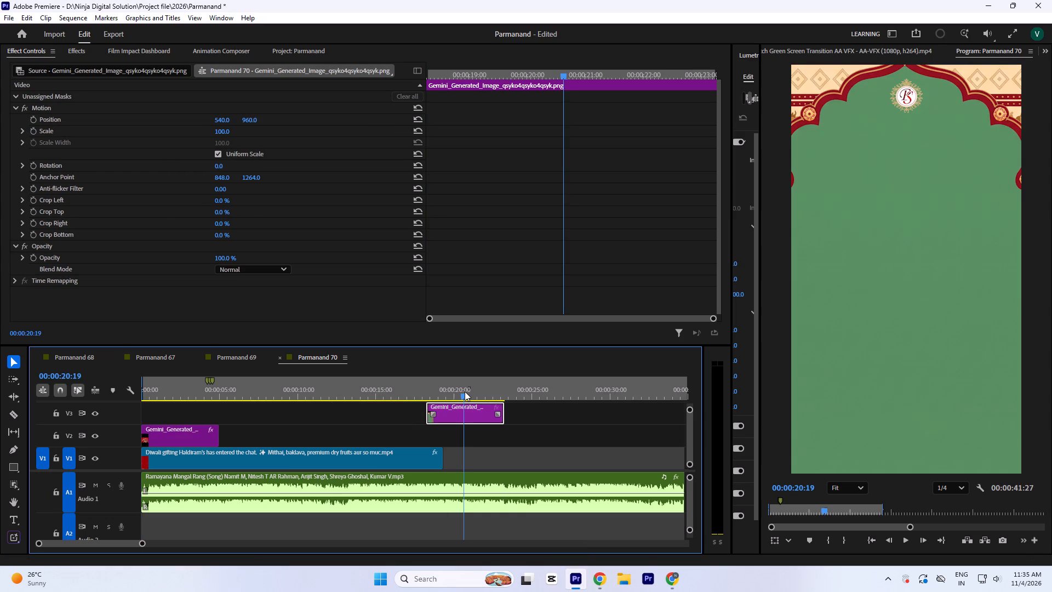
{"action": "key", "text": "a"}
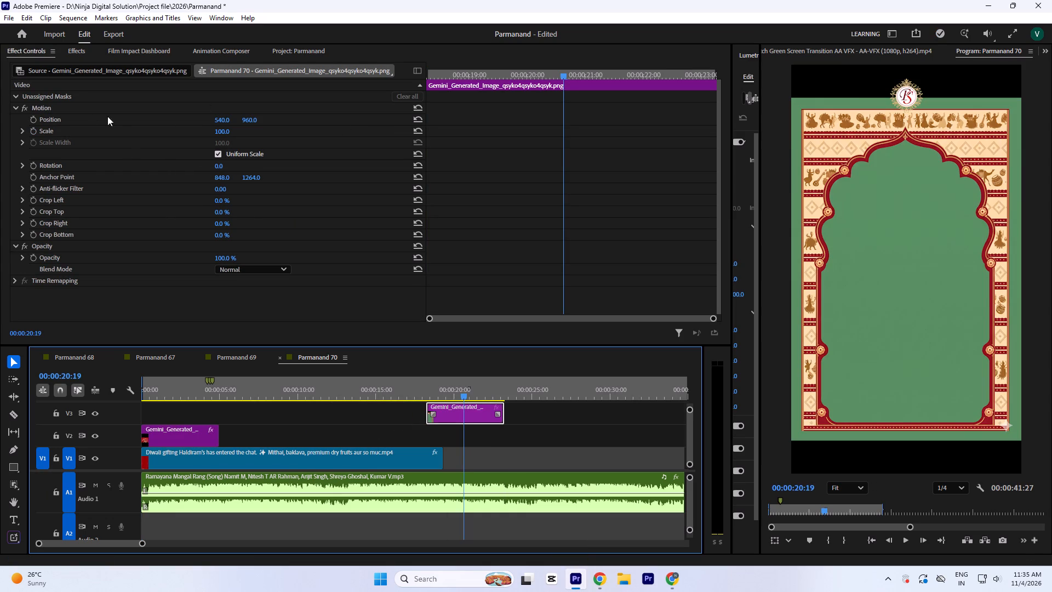
Apply the Ultra Key effect to the frame clip and sample the green inside the arch as its key colour.
{"action": "left_click", "coordinate": [78, 50]}
{"action": "left_click_drag", "start_coordinate": [66, 66], "coordinate": [0, 75]}
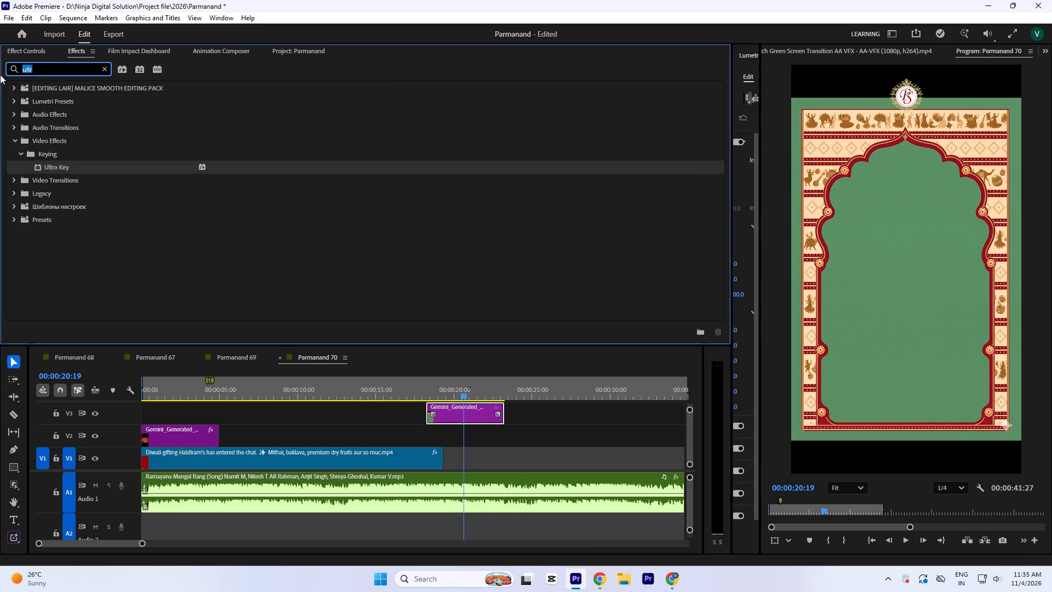
{"action": "type", "text": "ult"}
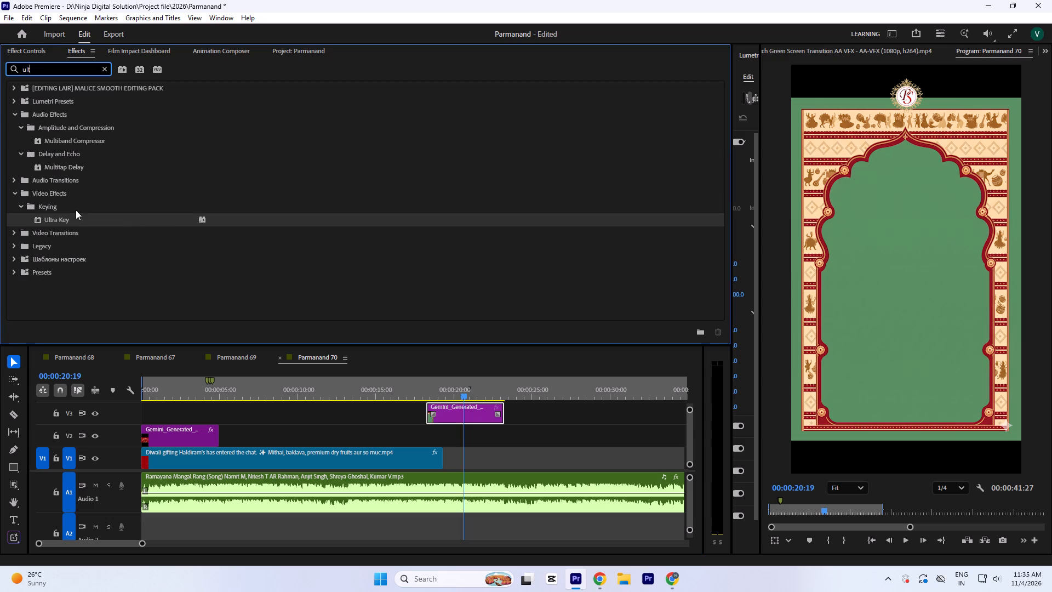
{"action": "double_click", "coordinate": [54, 224]}
{"action": "left_click", "coordinate": [35, 52]}
{"action": "scroll", "coordinate": [129, 183], "scroll_direction": "down", "scroll_amount": 7}
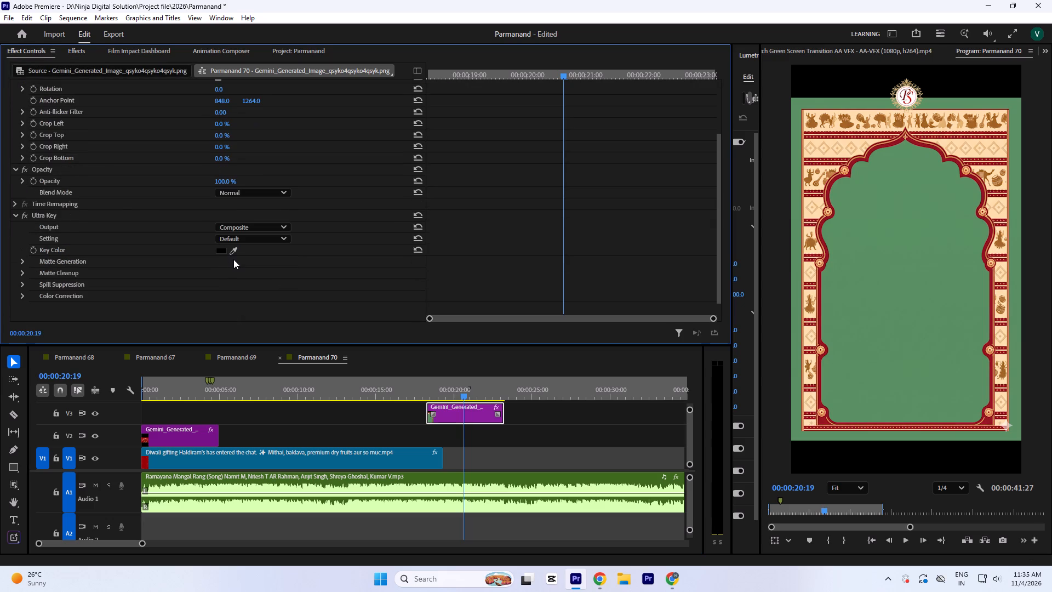
{"action": "left_click", "coordinate": [233, 249]}
{"action": "left_click", "coordinate": [907, 326]}
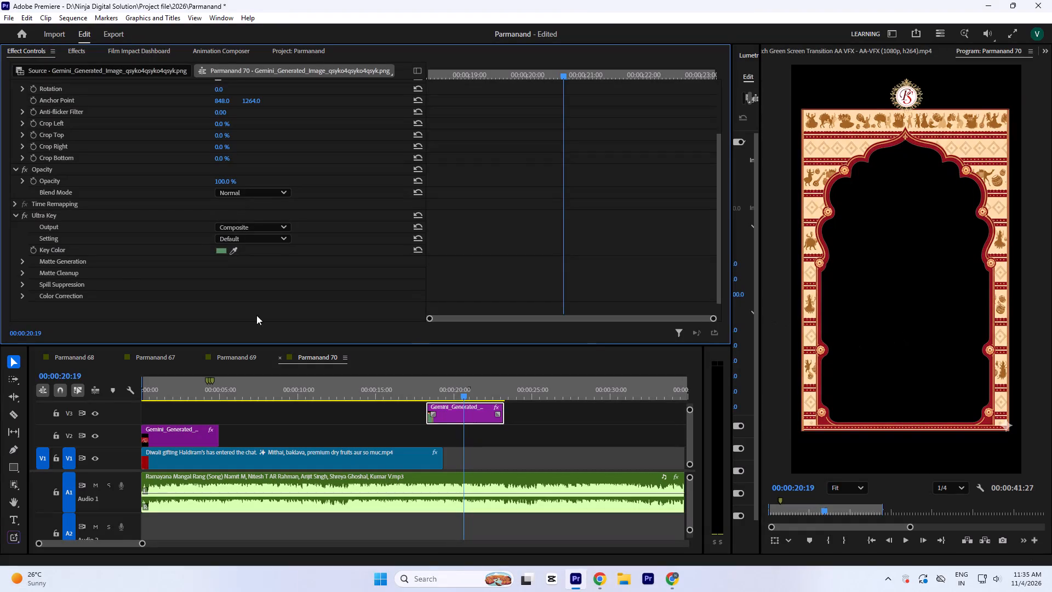
Place the keyed frame on track V2 at about 7 seconds over the red background, with scale 91 and vertical position 1030.
{"action": "left_click", "coordinate": [455, 383]}
{"action": "left_click_drag", "start_coordinate": [459, 411], "coordinate": [279, 426]}
{"action": "left_click", "coordinate": [279, 388]}
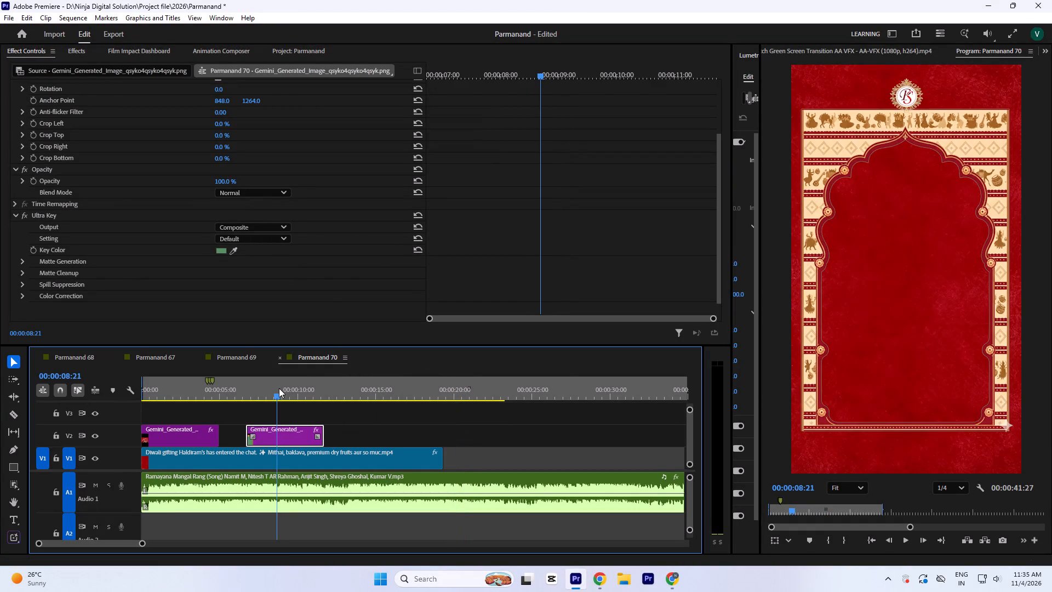
{"action": "type", "text": "``"}
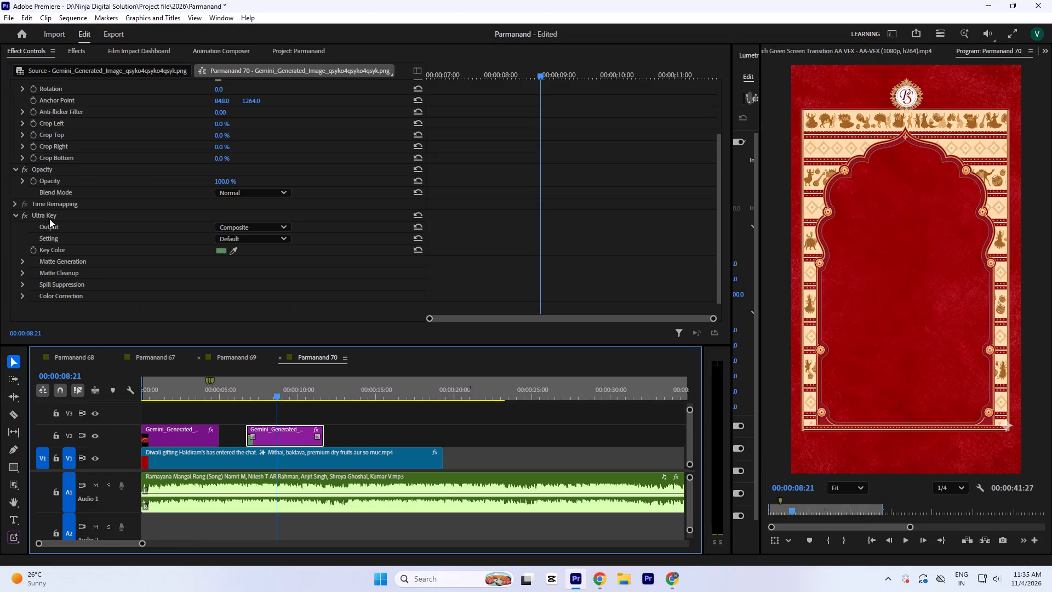
{"action": "scroll", "coordinate": [380, 155], "scroll_direction": "up", "scroll_amount": 11}
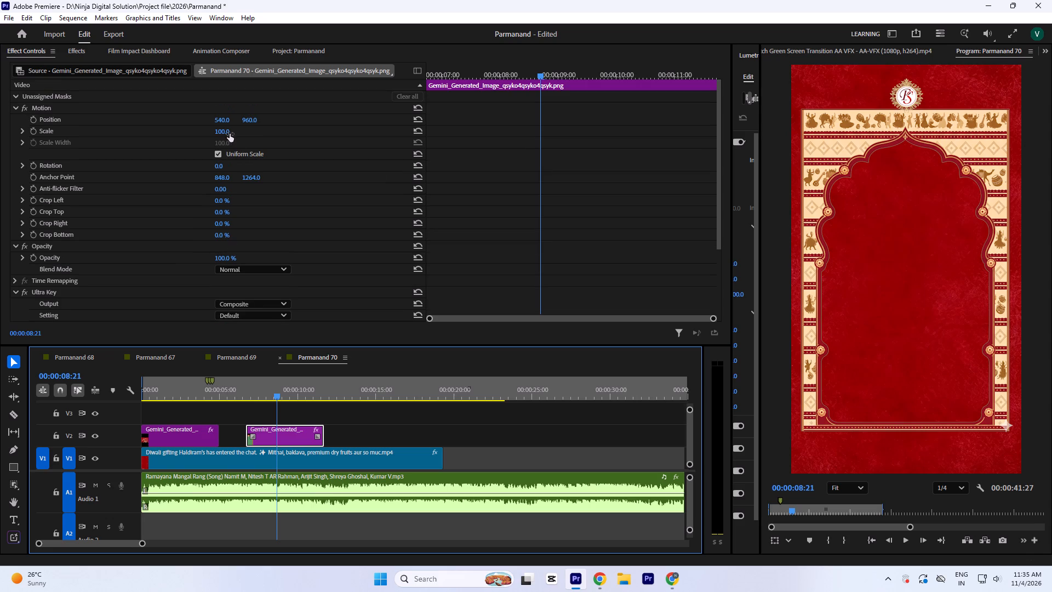
{"action": "left_click_drag", "start_coordinate": [227, 132], "coordinate": [227, 137]}
{"action": "left_click_drag", "start_coordinate": [250, 123], "coordinate": [243, 101]}
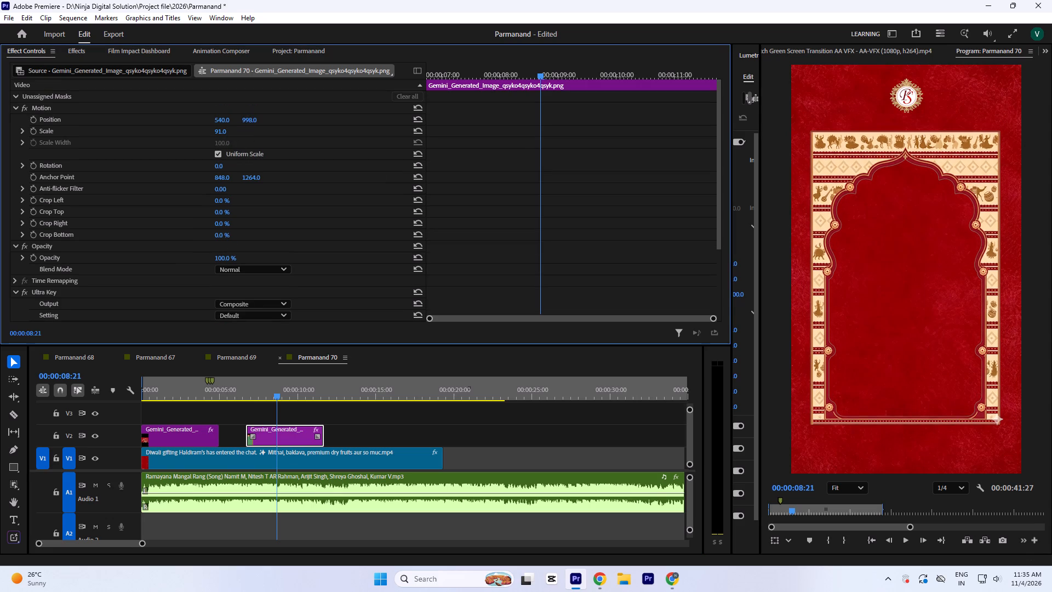
{"action": "left_click_drag", "start_coordinate": [243, 101], "coordinate": [242, 84]}
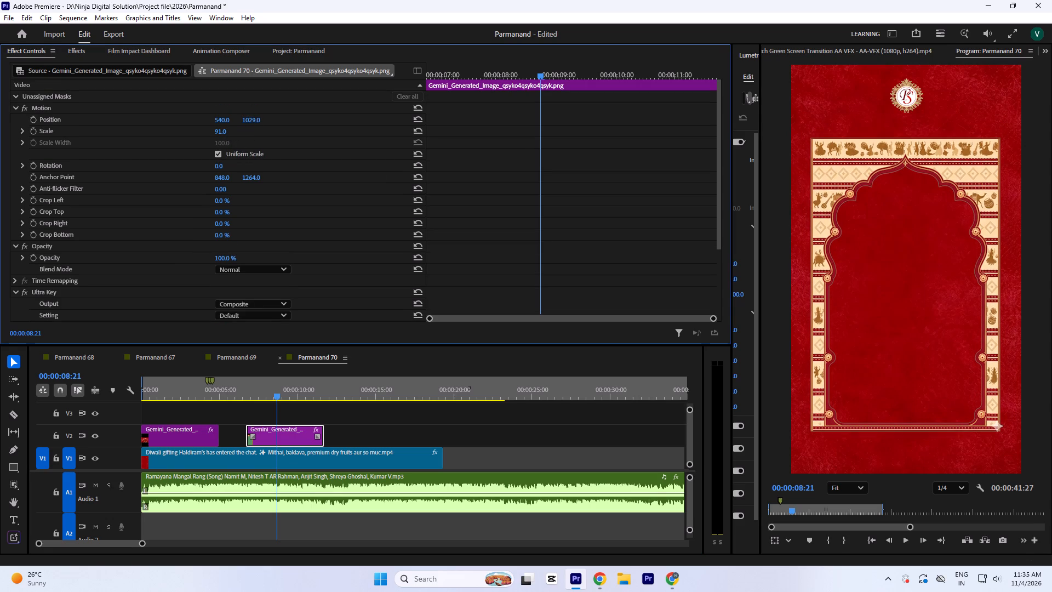
{"action": "left_click_drag", "start_coordinate": [242, 84], "coordinate": [242, 83]}
{"action": "left_click", "coordinate": [395, 431]}
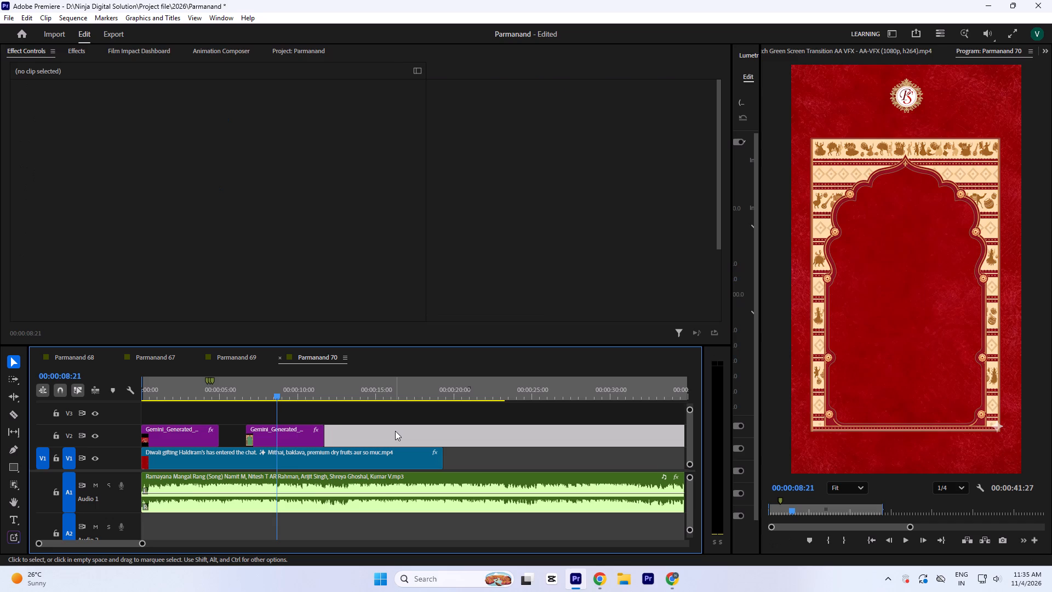
Move the keyed frame clip up from track V2 to track V3 at the same start time.
{"action": "left_click_drag", "start_coordinate": [301, 432], "coordinate": [301, 419]}
{"action": "left_click", "coordinate": [296, 396]}
Open the Parmanand project's media list and save the project.
{"action": "left_click", "coordinate": [287, 41]}
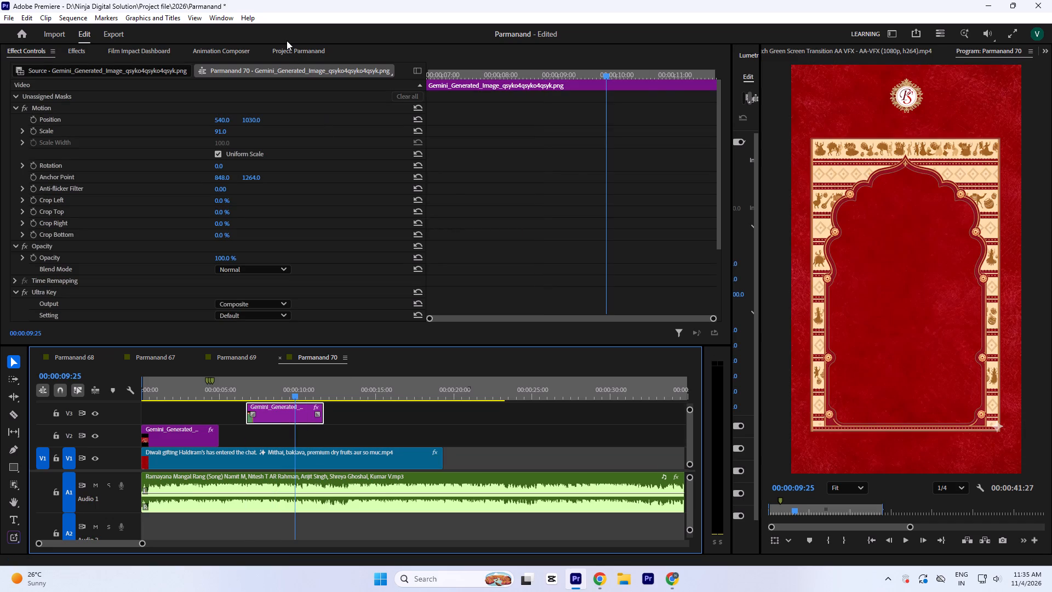
{"action": "left_click", "coordinate": [291, 52]}
{"action": "key", "text": "ctrl+s"}
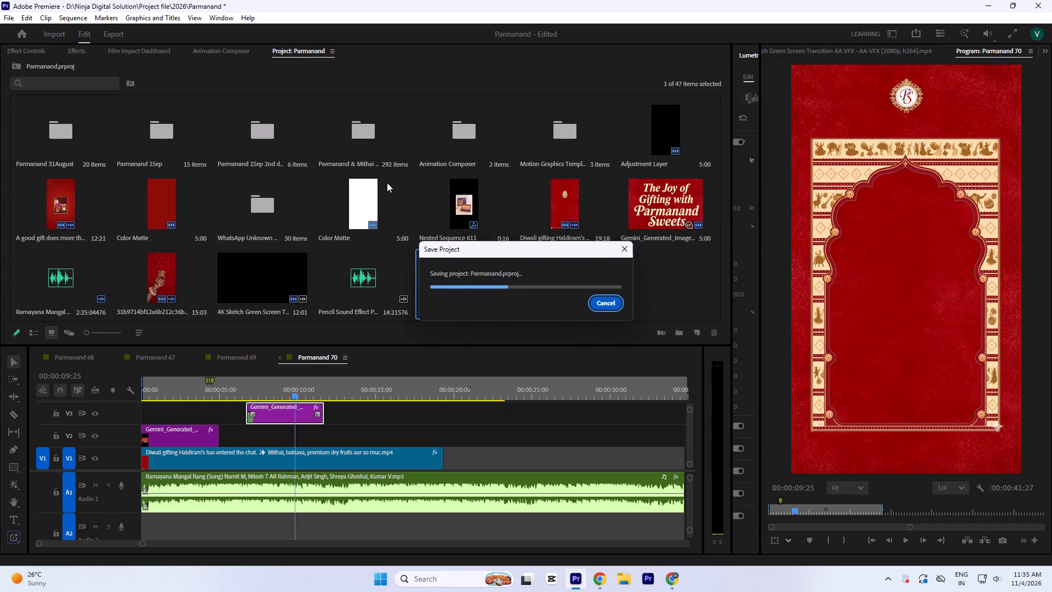
Place the purple sweets box photo from the WhatsApp images bin on track V2, directly beneath the arch frame clip at about 7 seconds.
{"action": "double_click", "coordinate": [266, 213]}
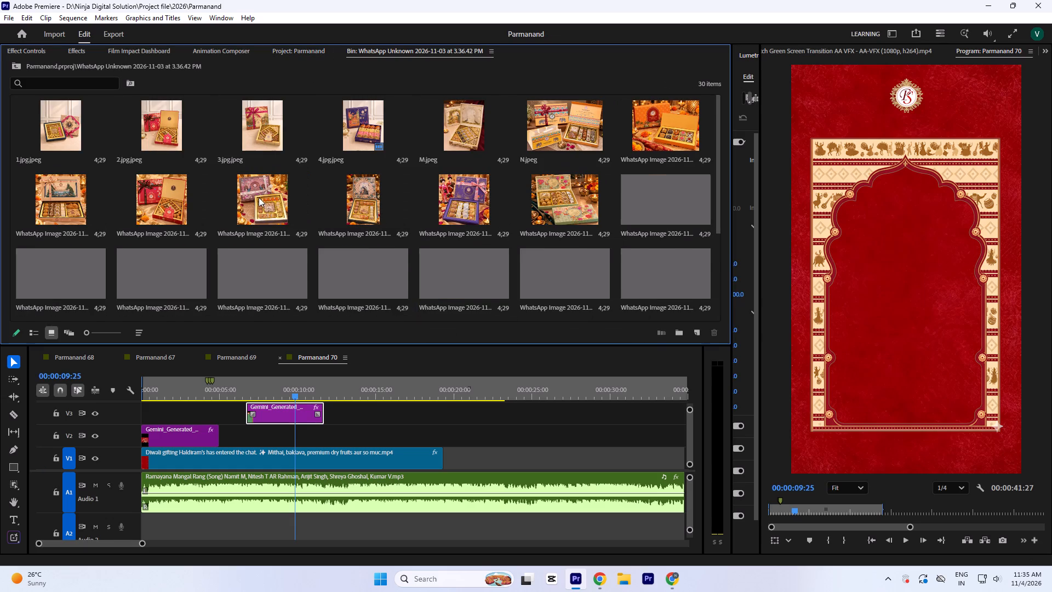
{"action": "scroll", "coordinate": [261, 211], "scroll_direction": "up", "scroll_amount": 2}
{"action": "double_click", "coordinate": [443, 203]}
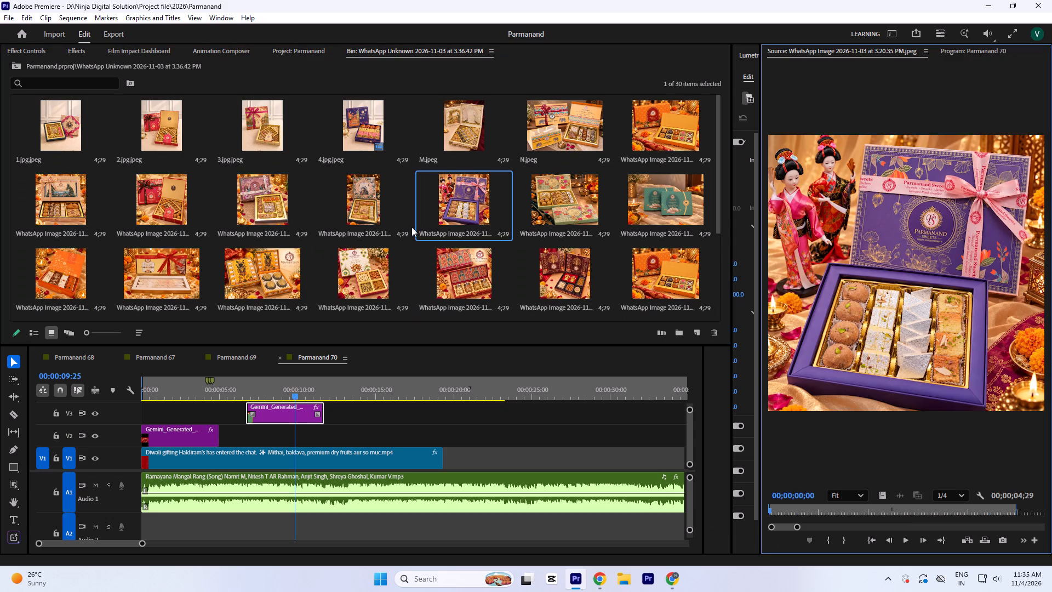
{"action": "left_click_drag", "start_coordinate": [447, 208], "coordinate": [247, 432]}
{"action": "left_click", "coordinate": [290, 431]}
{"action": "left_click", "coordinate": [280, 384]}
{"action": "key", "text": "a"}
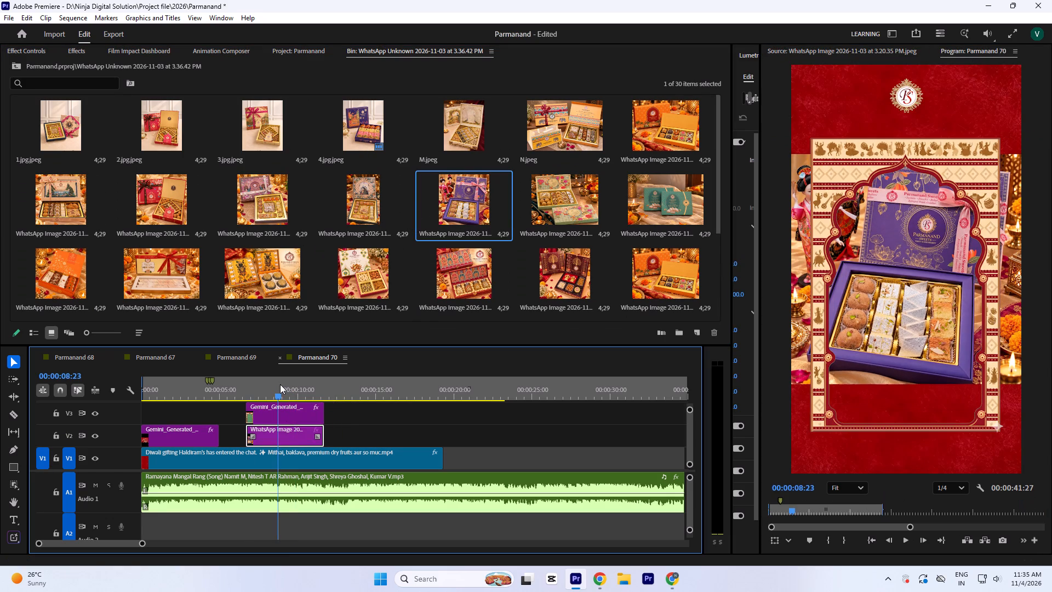
Fit the sweets box photo inside the arch with scale 111 and vertical position 1074.
{"action": "left_click", "coordinate": [36, 55]}
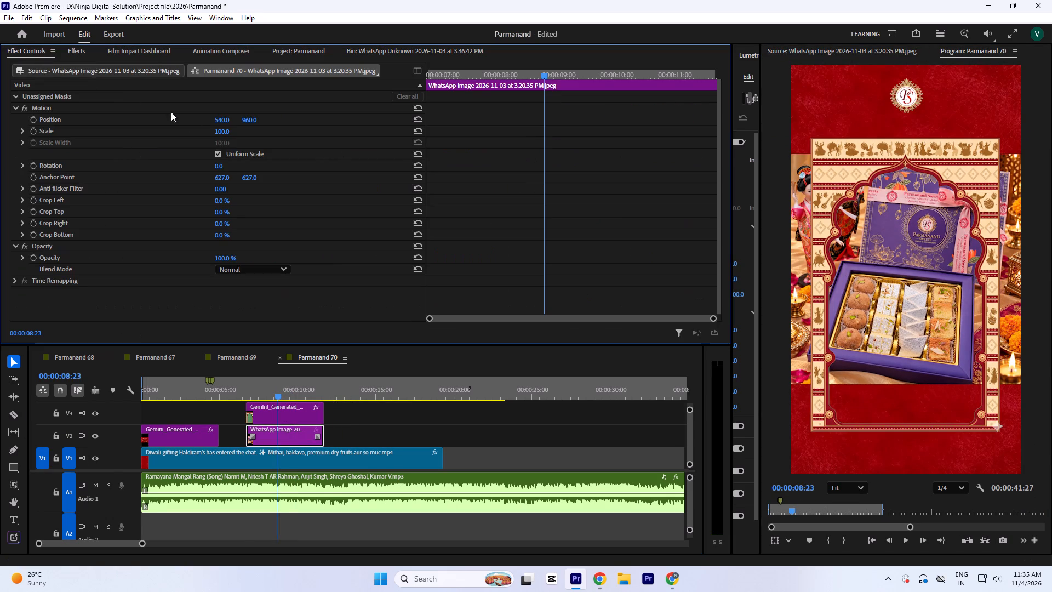
{"action": "left_click_drag", "start_coordinate": [245, 122], "coordinate": [224, 64]}
{"action": "left_click_drag", "start_coordinate": [223, 134], "coordinate": [222, 139]}
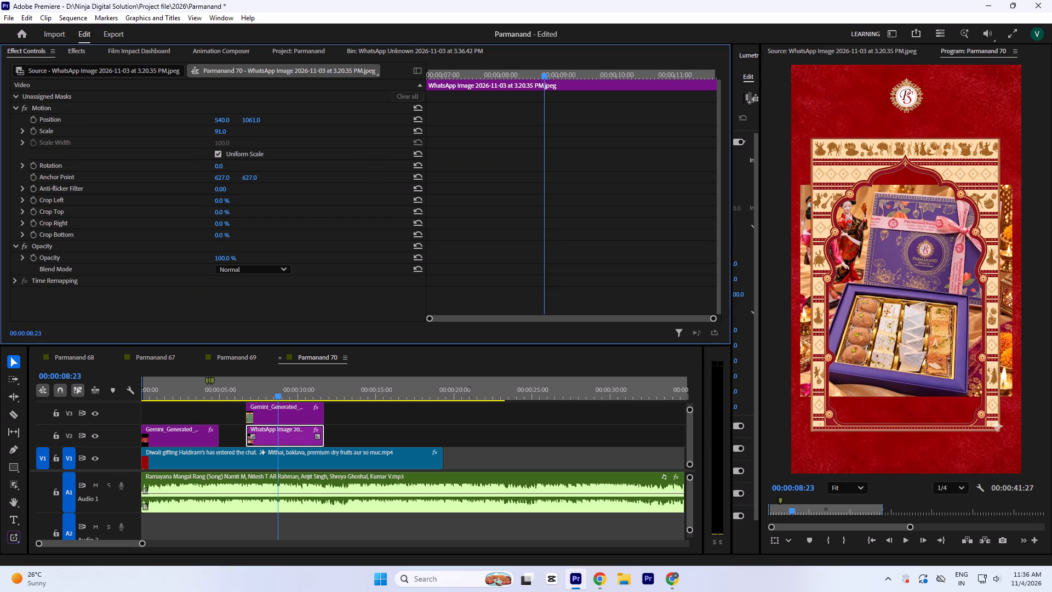
{"action": "left_click_drag", "start_coordinate": [222, 139], "coordinate": [222, 147]}
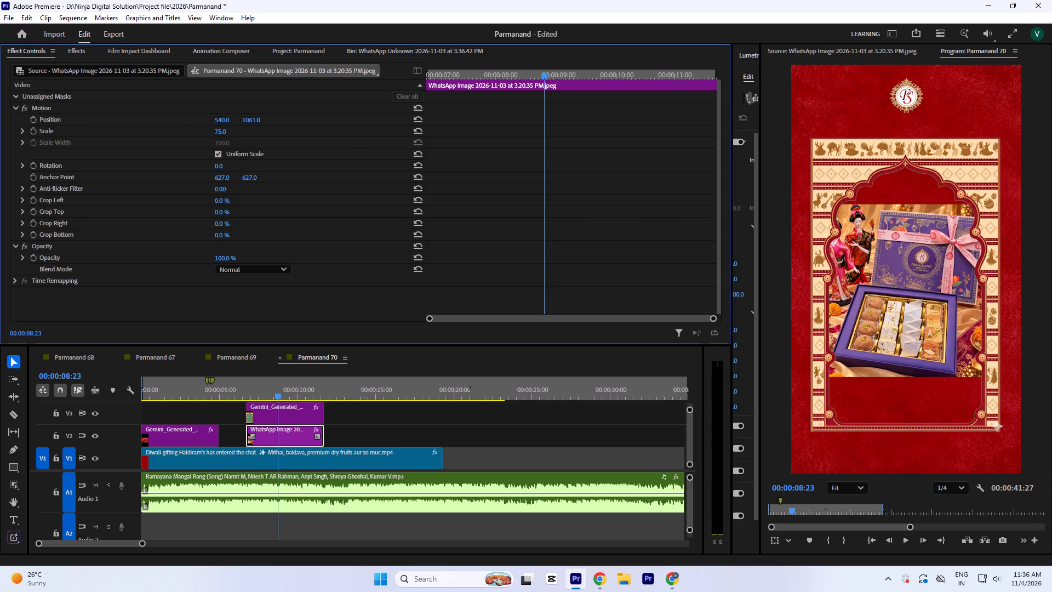
{"action": "left_click_drag", "start_coordinate": [222, 147], "coordinate": [222, 134]}
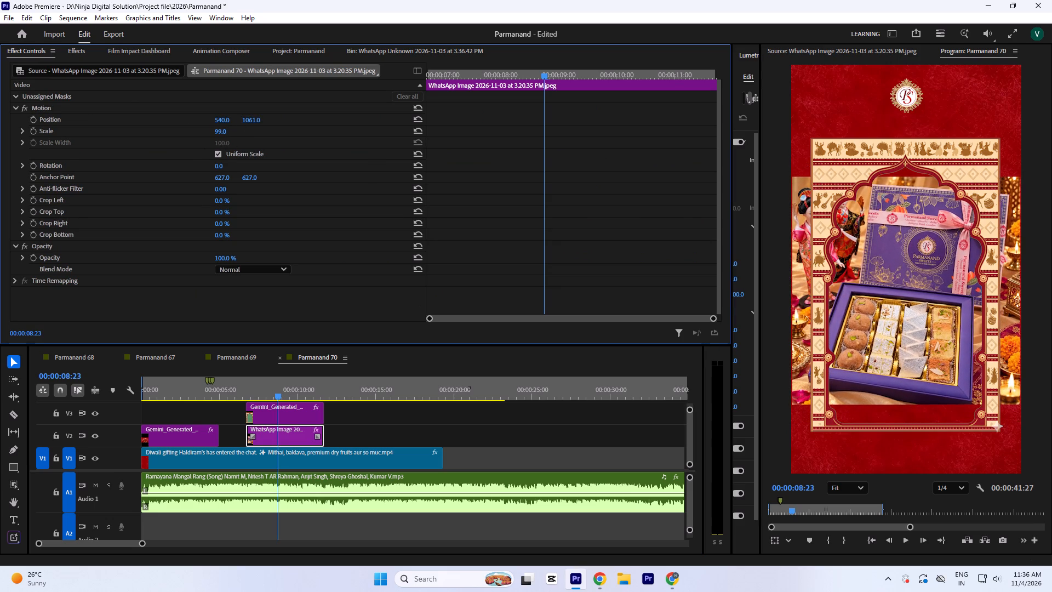
{"action": "left_click_drag", "start_coordinate": [222, 134], "coordinate": [222, 127]}
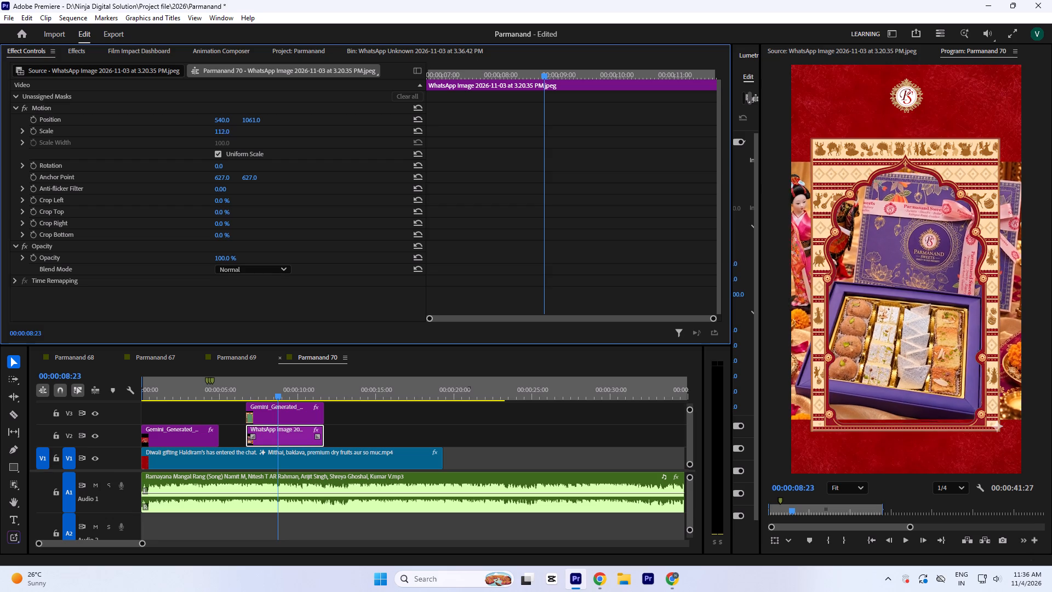
{"action": "left_click_drag", "start_coordinate": [222, 127], "coordinate": [222, 128]}
{"action": "left_click_drag", "start_coordinate": [250, 118], "coordinate": [249, 111]}
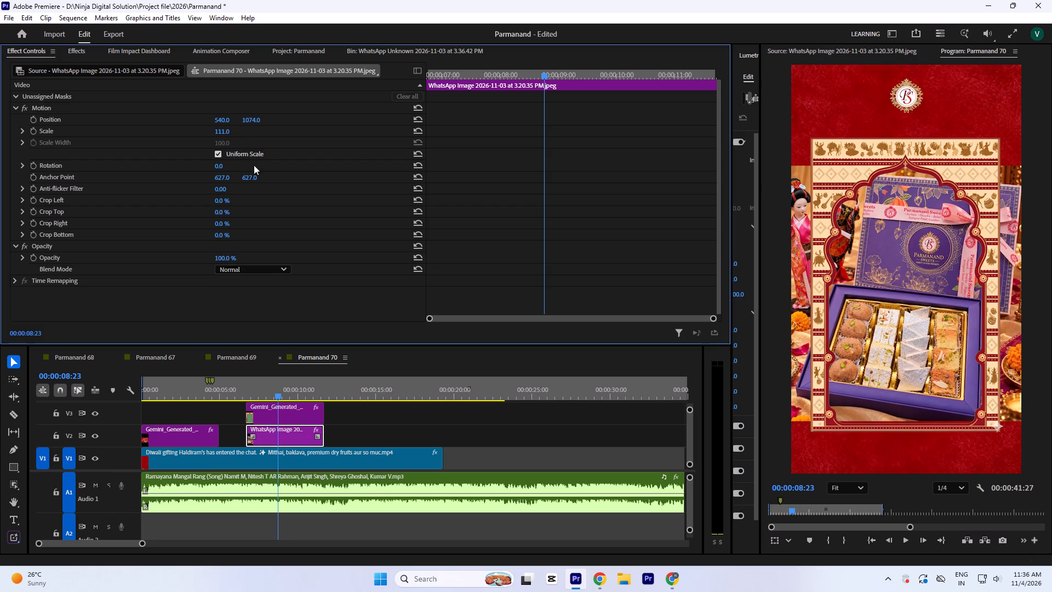
Move the frame clip and the WhatsApp gift-box photo clip together to about 23 seconds, beyond the end of the reference video.
{"action": "left_click_drag", "start_coordinate": [368, 434], "coordinate": [306, 409]}
{"action": "left_click_drag", "start_coordinate": [304, 419], "coordinate": [553, 423]}
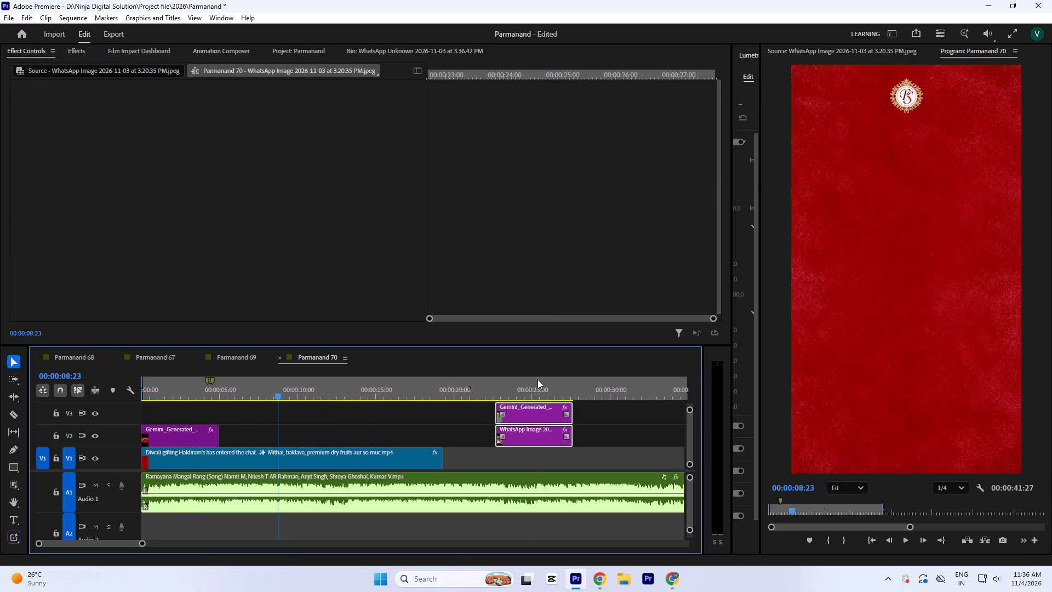
{"action": "left_click", "coordinate": [538, 379]}
{"action": "left_click", "coordinate": [598, 429]}
Set the gift-box photo's vertical position to 1090 so the box sits lower inside the arch.
{"action": "left_click", "coordinate": [517, 438]}
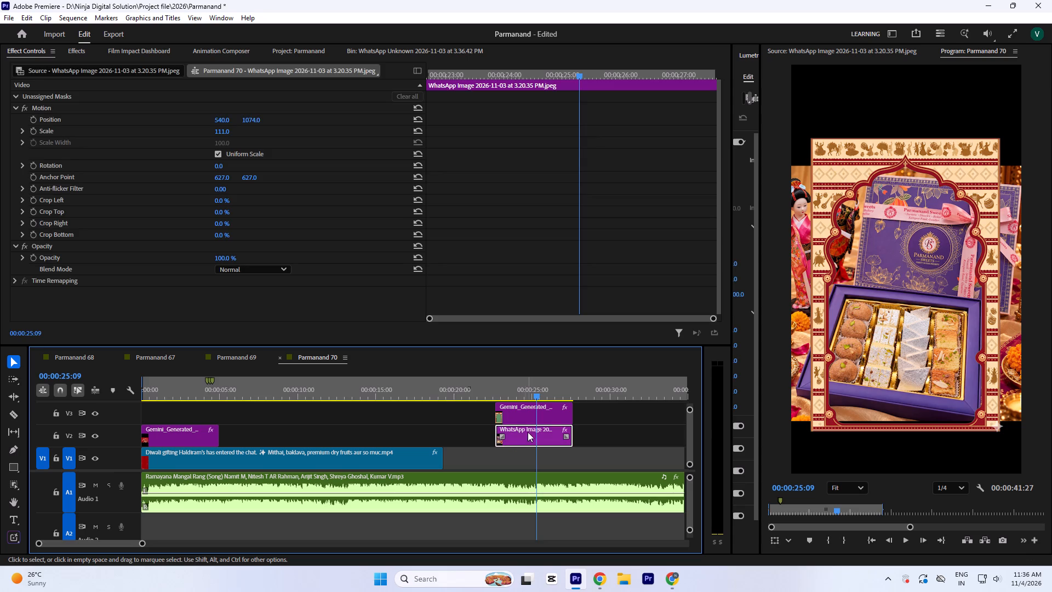
{"action": "left_click_drag", "start_coordinate": [250, 123], "coordinate": [244, 110]}
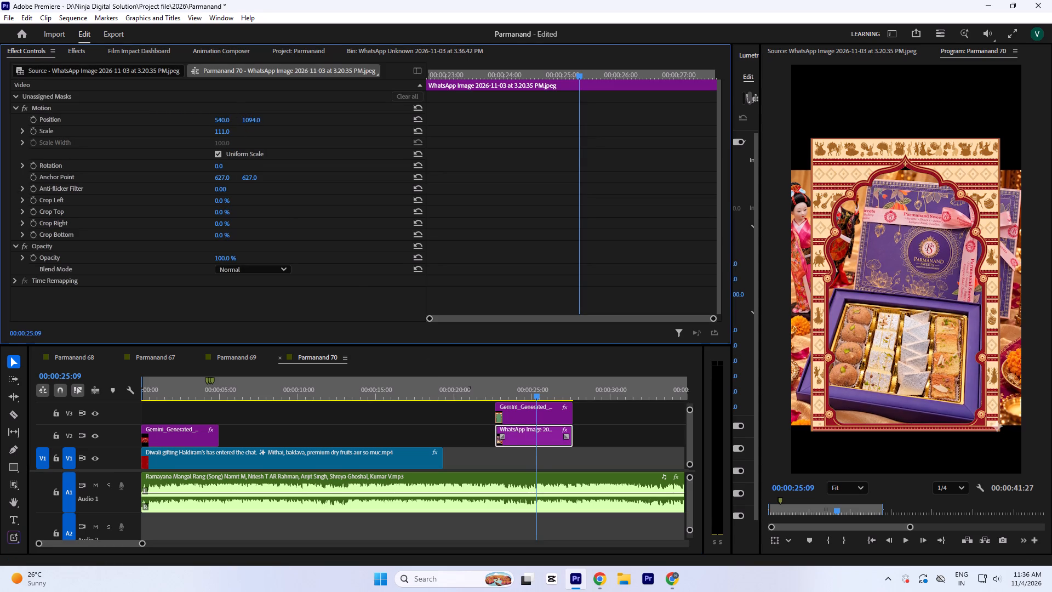
{"action": "left_click_drag", "start_coordinate": [244, 110], "coordinate": [245, 112]}
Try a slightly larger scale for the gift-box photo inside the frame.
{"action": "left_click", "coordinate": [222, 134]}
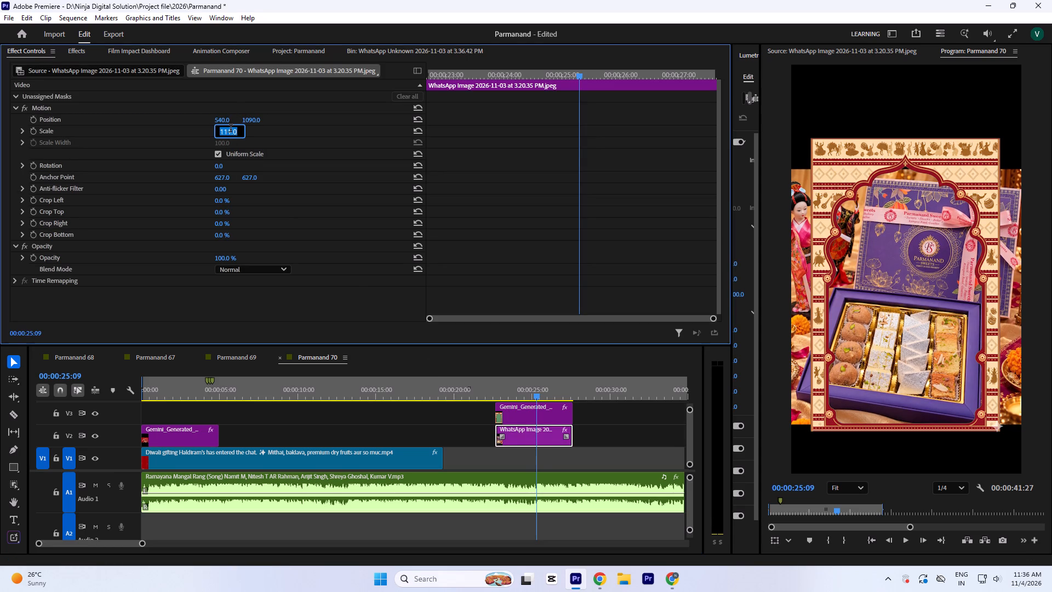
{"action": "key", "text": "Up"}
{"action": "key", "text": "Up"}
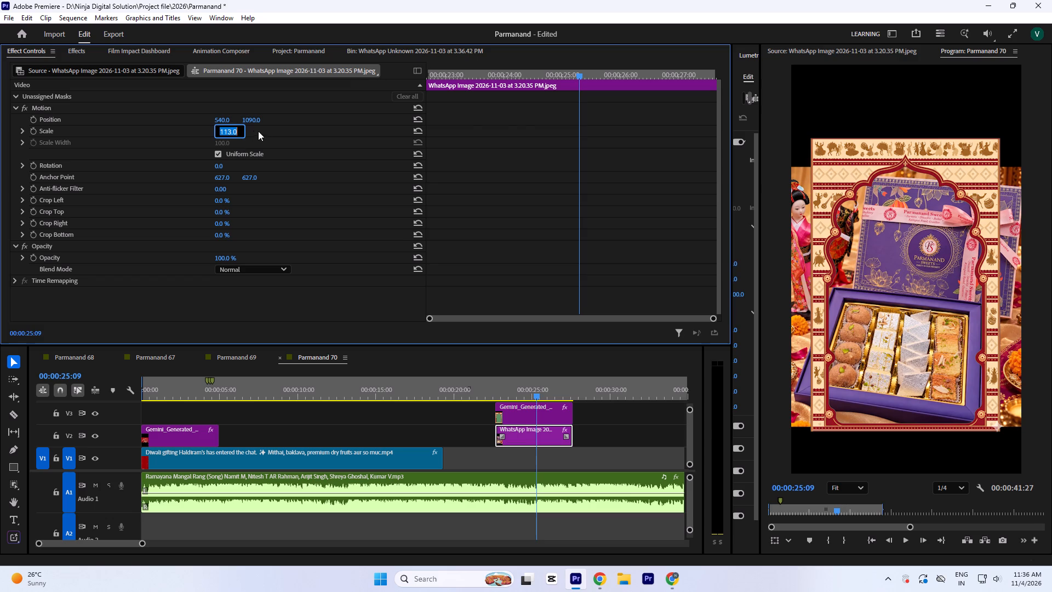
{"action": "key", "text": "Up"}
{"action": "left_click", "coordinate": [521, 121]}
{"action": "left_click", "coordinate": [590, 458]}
Crop the right side of the gift-box photo by 18% to remove the part extending beyond the frame.
{"action": "left_click", "coordinate": [544, 441]}
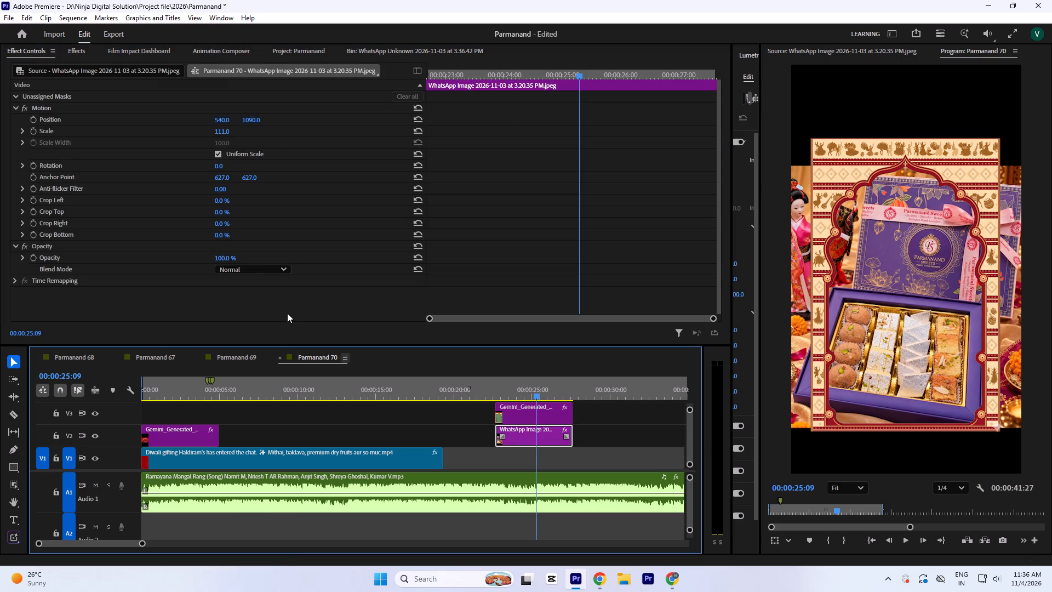
{"action": "left_click", "coordinate": [224, 225]}
{"action": "key", "text": "Up"}
{"action": "key", "text": "Up"}
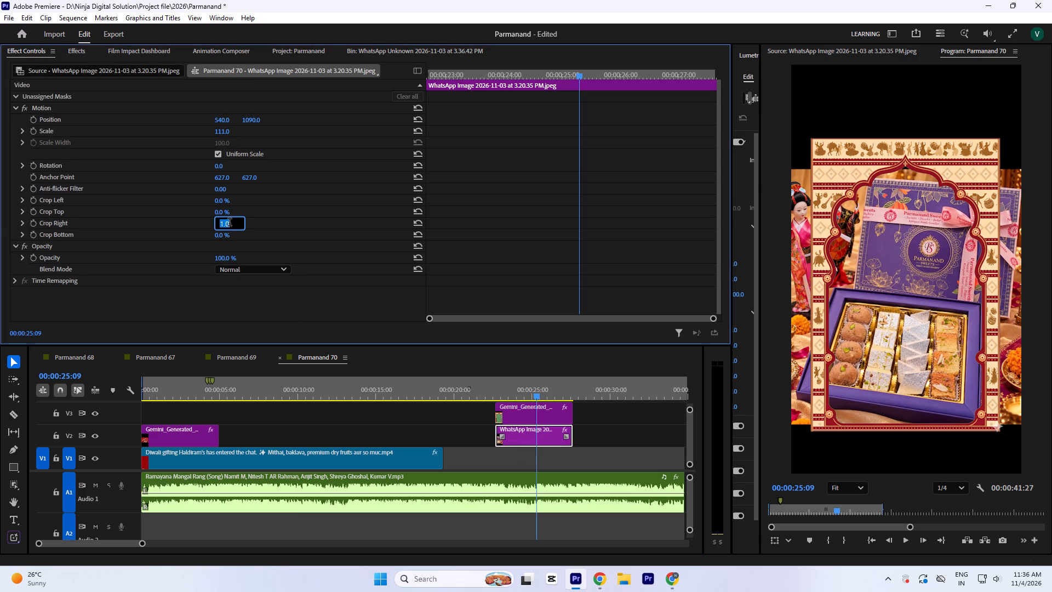
{"action": "key", "text": "Up"}
{"action": "key", "text": "Up"}
{"action": "key", "text": "Up"}
{"action": "key", "text": "Up"}
{"action": "key", "text": "Up"}
{"action": "key", "text": "Up"}
{"action": "key", "text": "Up"}
{"action": "key", "text": "Up"}
{"action": "key", "text": "Up"}
{"action": "key", "text": "Up"}
{"action": "key", "text": "Up"}
{"action": "key", "text": "Up"}
{"action": "key", "text": "Up"}
{"action": "key", "text": "Up"}
{"action": "key", "text": "Up"}
{"action": "key", "text": "Up"}
{"action": "key", "text": "Up"}
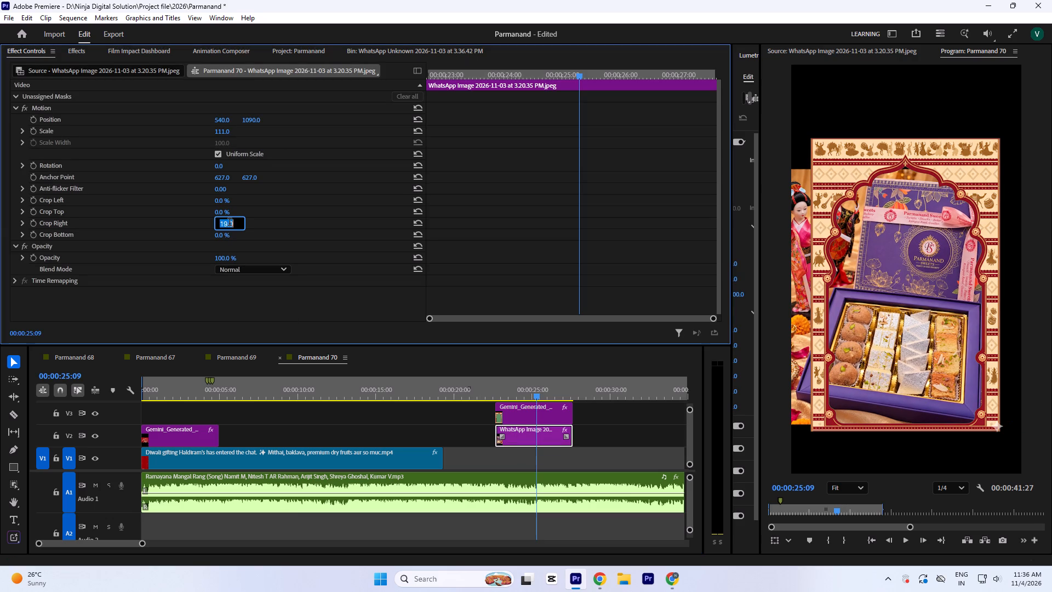
{"action": "key", "text": "Down"}
{"action": "left_click", "coordinate": [489, 207]}
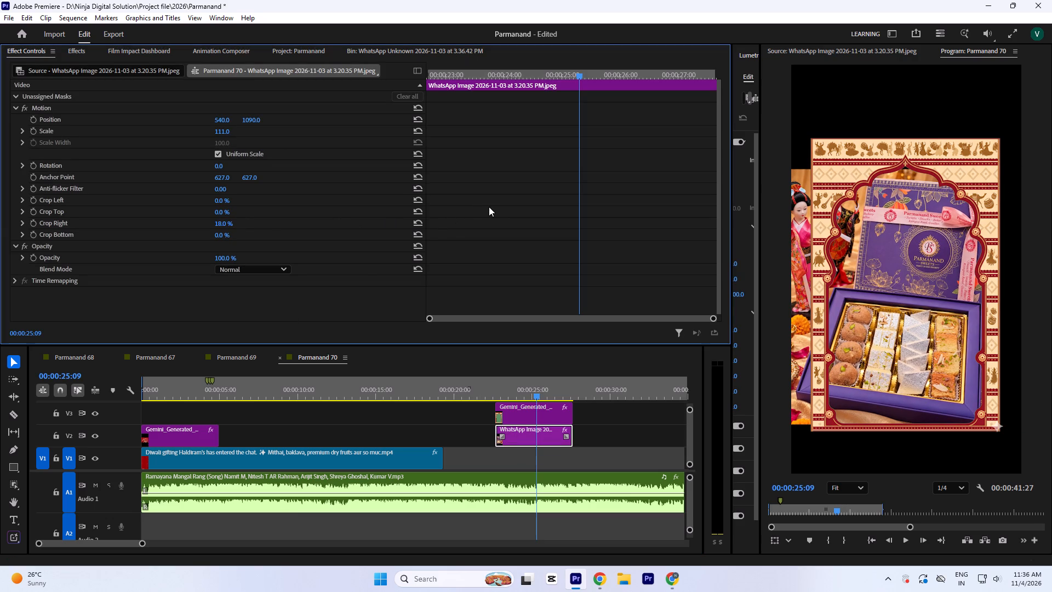
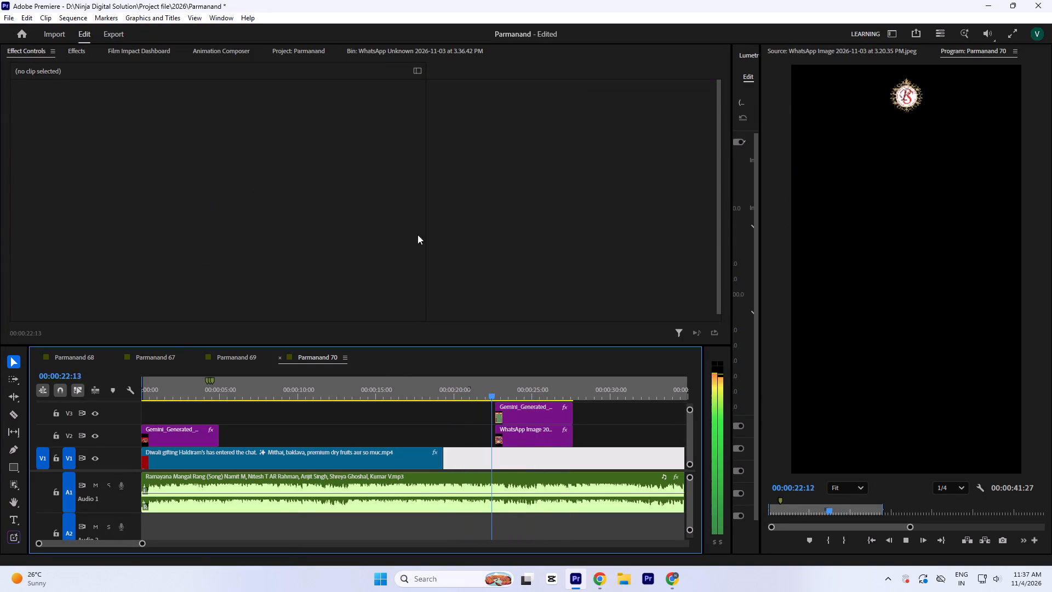
Crop the gift-box photo by 14% on its left side and 22% on its right side to hide the parts outside the frame.
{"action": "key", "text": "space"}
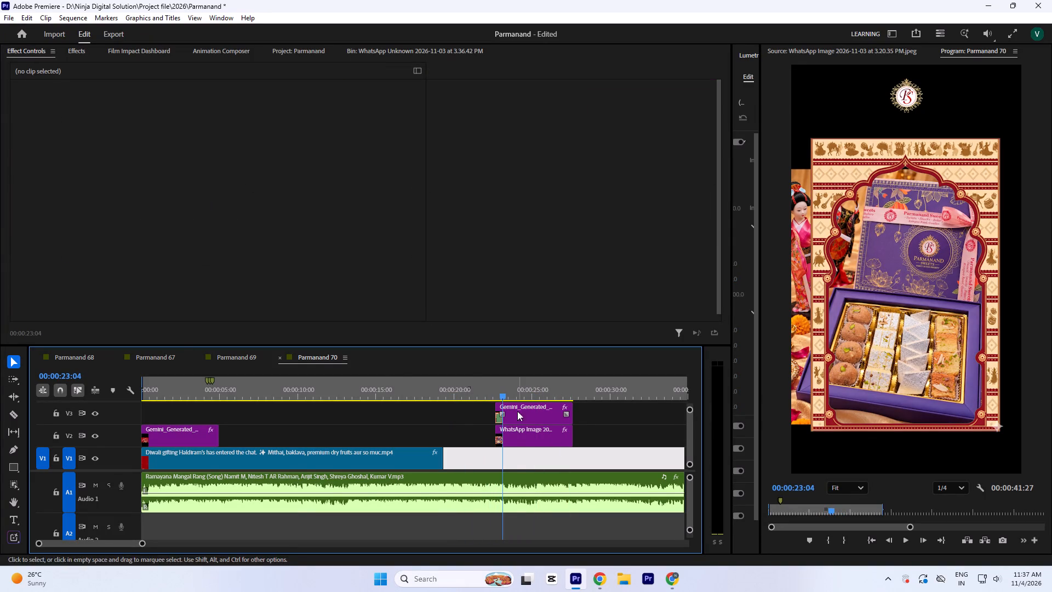
{"action": "left_click", "coordinate": [548, 396]}
{"action": "left_click", "coordinate": [531, 434]}
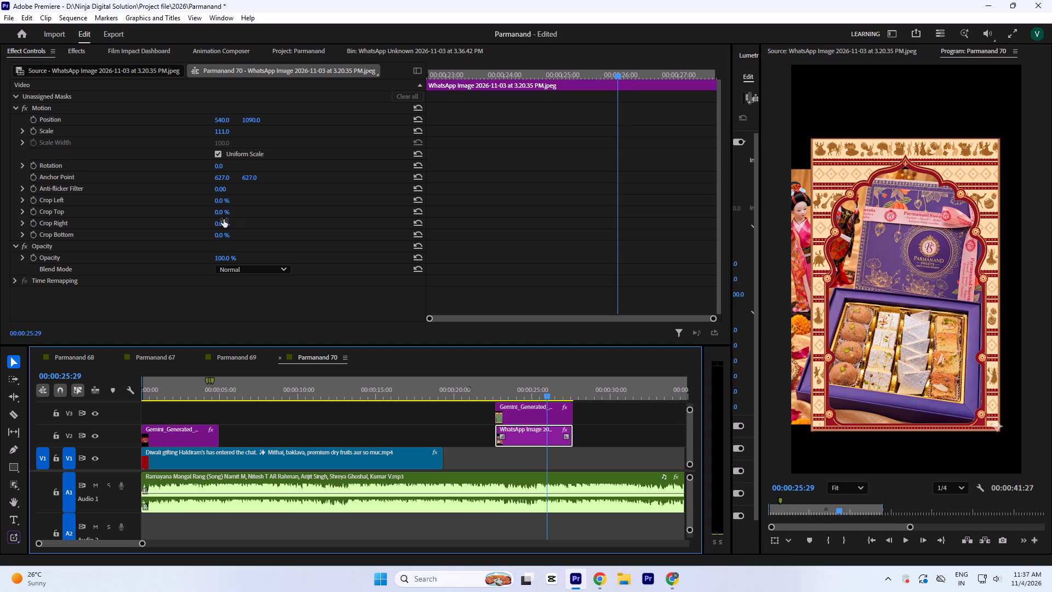
{"action": "left_click_drag", "start_coordinate": [220, 203], "coordinate": [218, 192]}
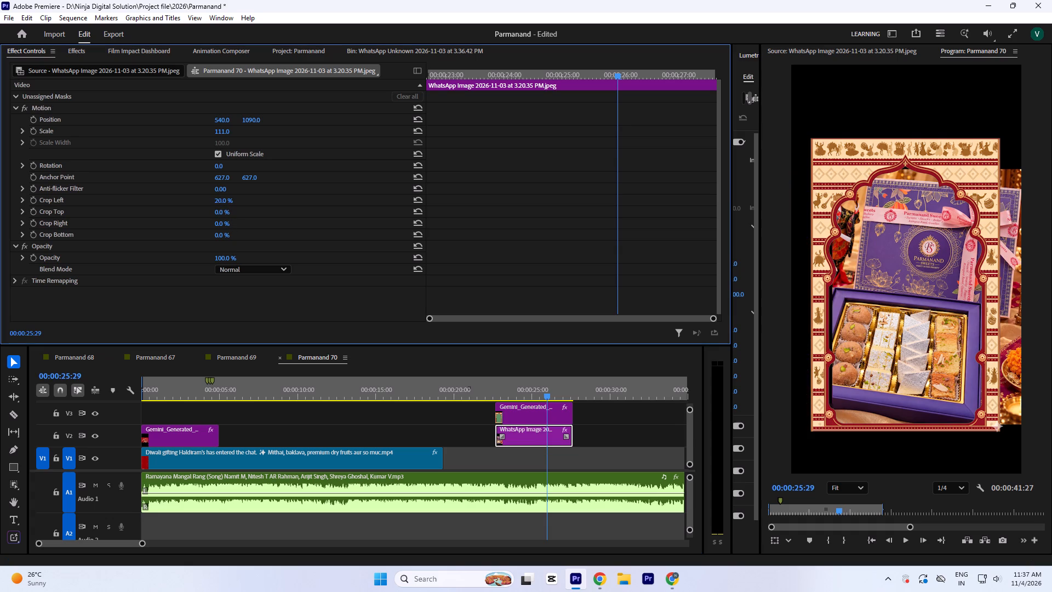
{"action": "left_click_drag", "start_coordinate": [218, 192], "coordinate": [217, 195]}
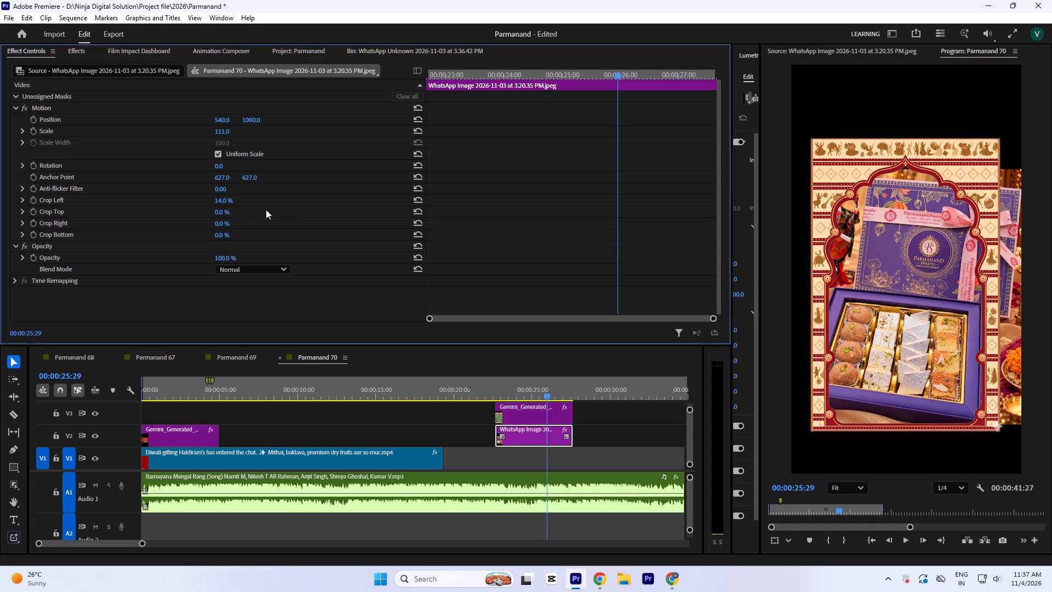
{"action": "left_click", "coordinate": [306, 210]}
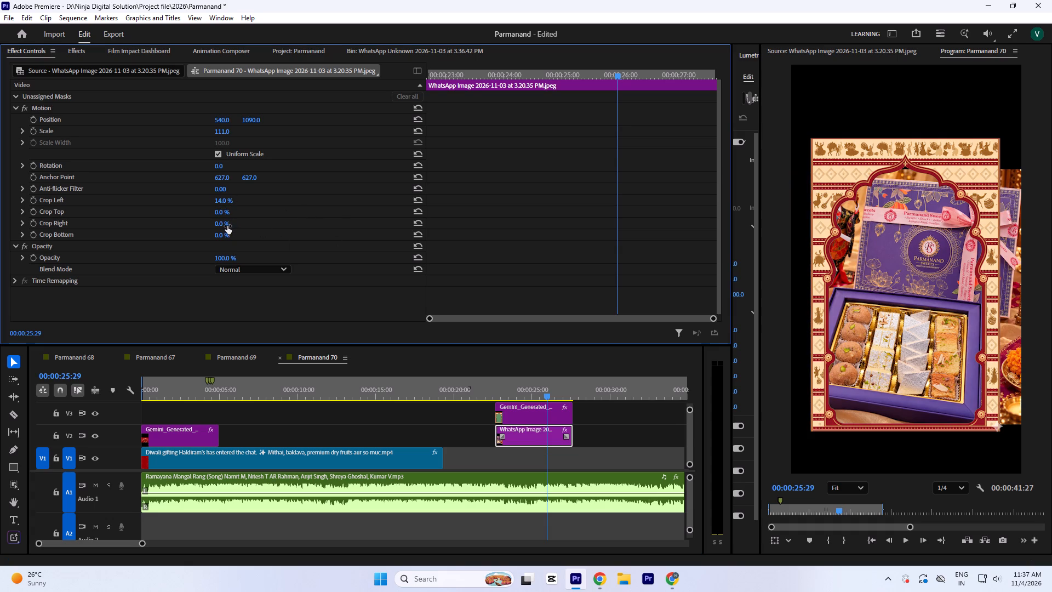
{"action": "left_click_drag", "start_coordinate": [226, 226], "coordinate": [225, 213]}
{"action": "left_click", "coordinate": [311, 238]}
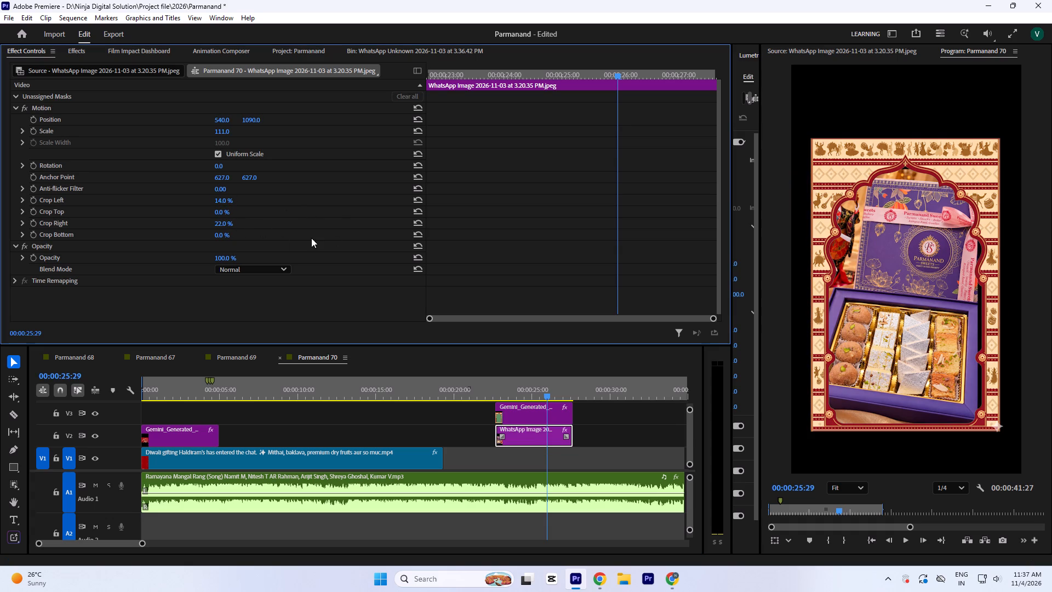
Nest the frame clip and the gift-box photo clip into one sequence, keeping the default name, and play it back from just before its start.
{"action": "left_click", "coordinate": [510, 469]}
{"action": "left_click_drag", "start_coordinate": [536, 469], "coordinate": [474, 416]}
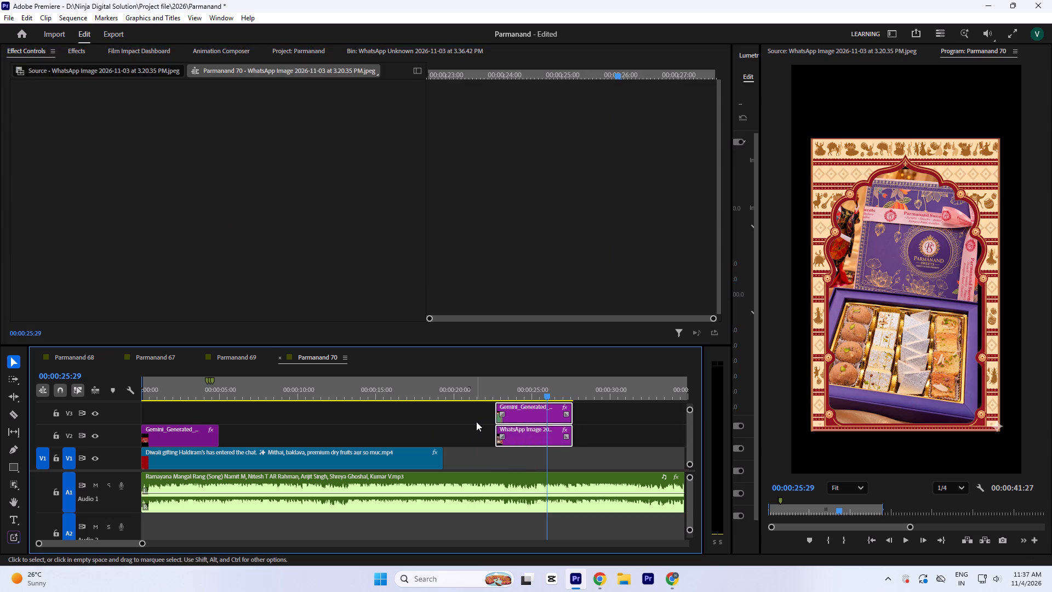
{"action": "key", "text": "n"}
{"action": "key", "text": "Return"}
{"action": "left_click", "coordinate": [539, 443]}
{"action": "left_click", "coordinate": [492, 388]}
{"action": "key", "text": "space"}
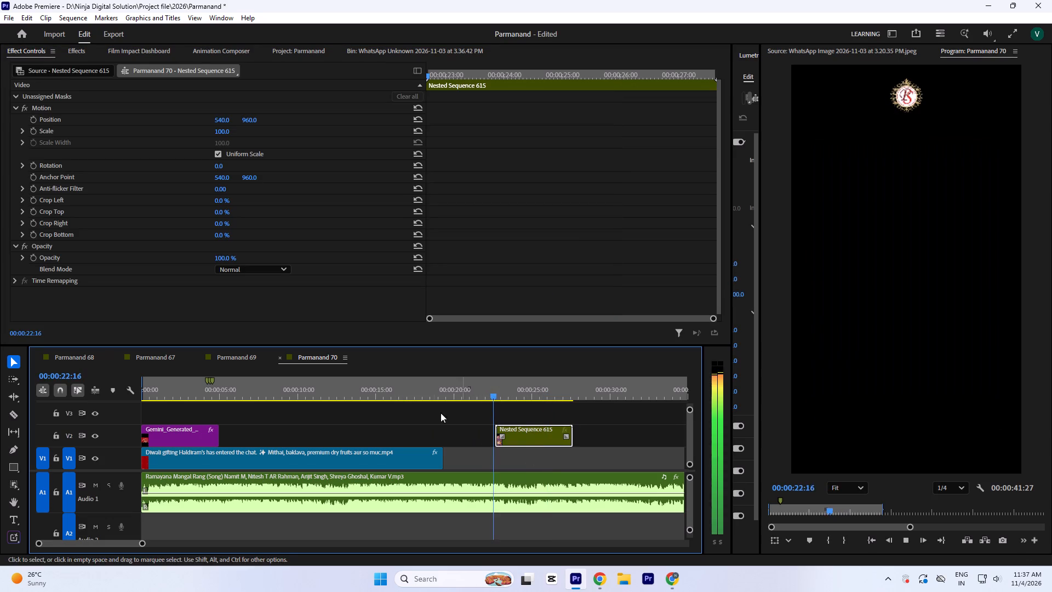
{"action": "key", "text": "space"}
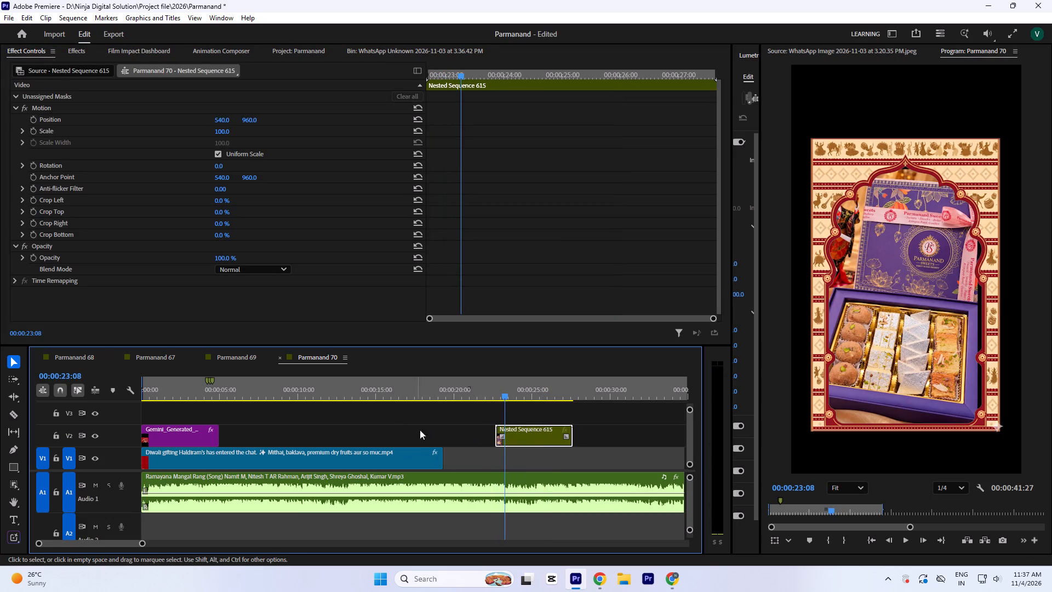
Open the nested sequence and set the gift-box photo's right crop to 13%.
{"action": "double_click", "coordinate": [531, 436]}
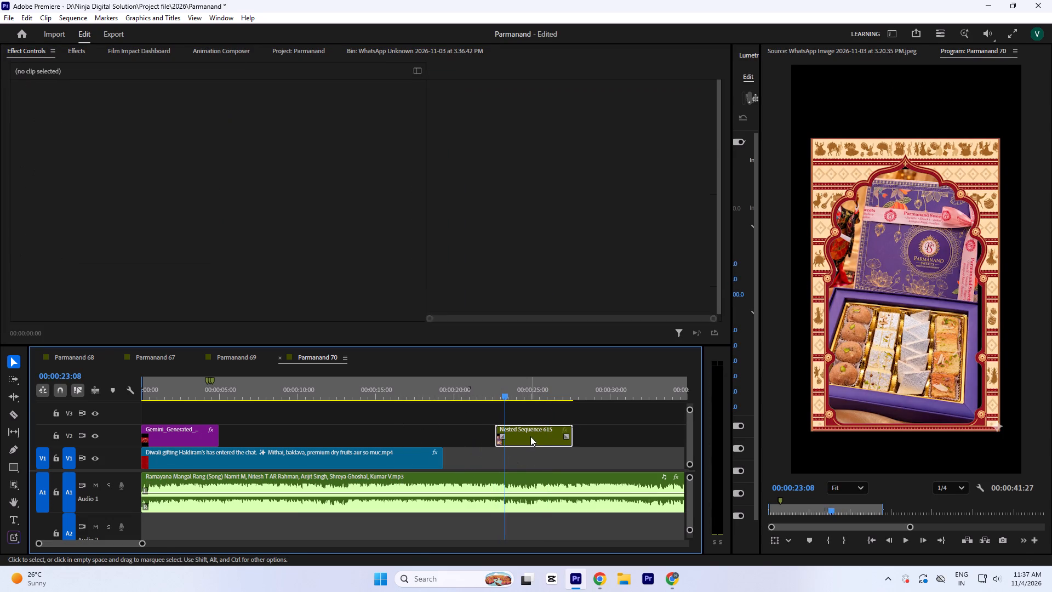
{"action": "left_click", "coordinate": [214, 435]}
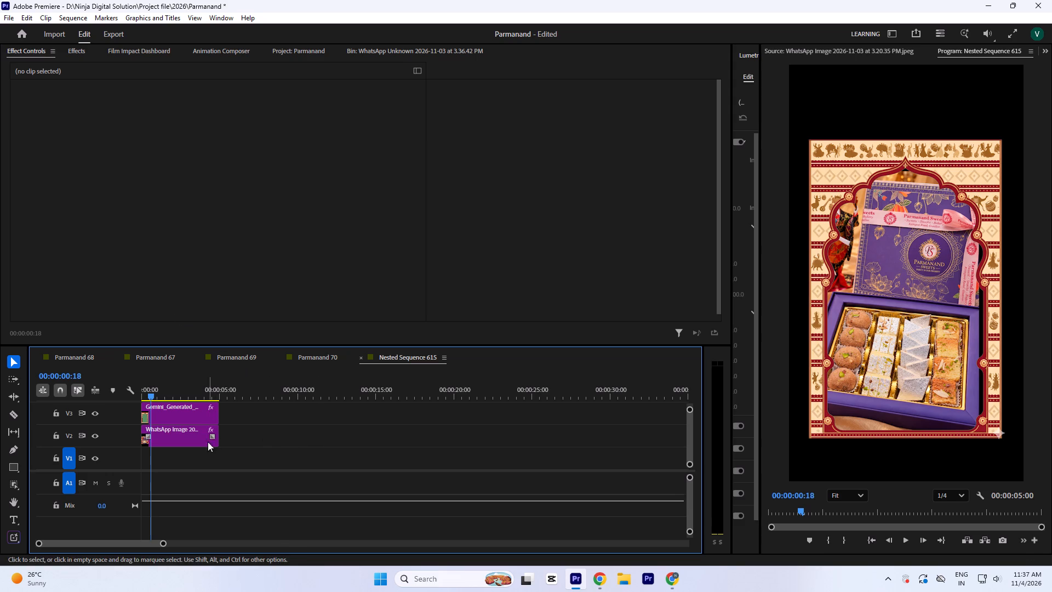
{"action": "left_click", "coordinate": [201, 441]}
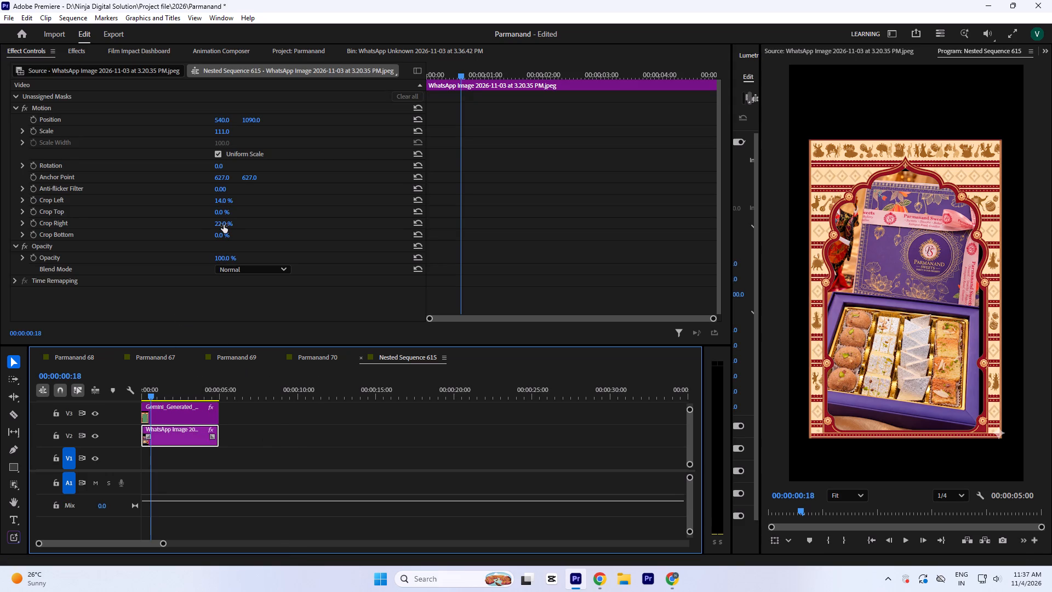
{"action": "left_click_drag", "start_coordinate": [224, 225], "coordinate": [224, 230]}
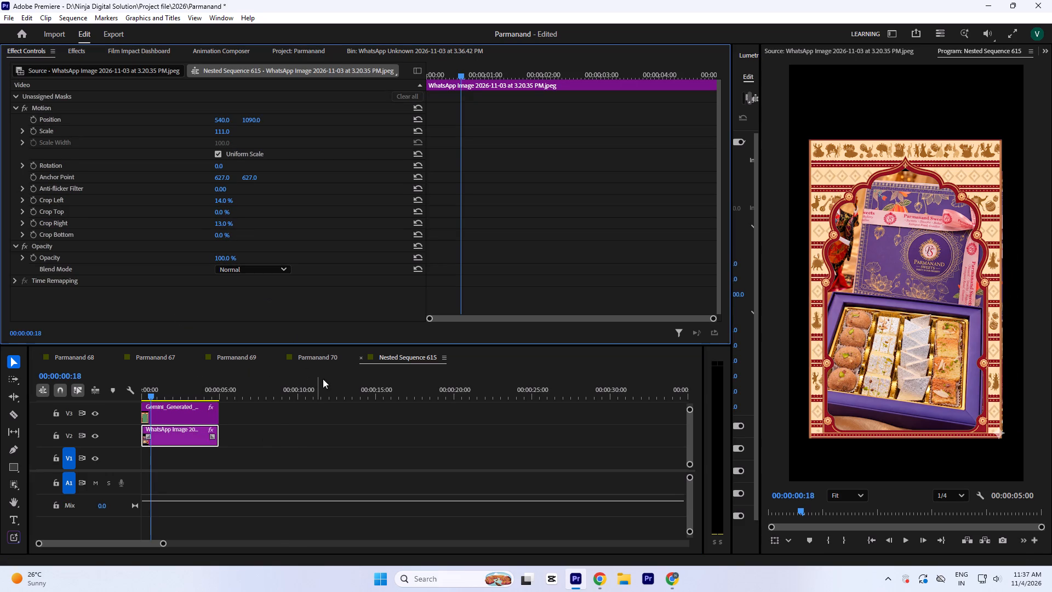
Extend the frame and gift-box photo clips in the nested sequence to about 23 seconds and return to Parmanand 70.
{"action": "left_click", "coordinate": [323, 441]}
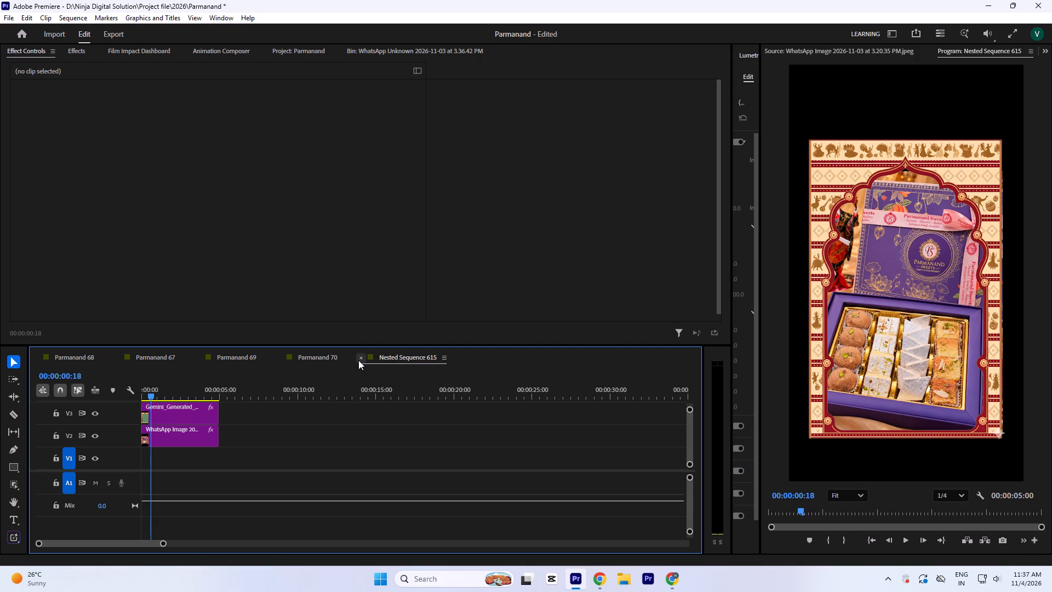
{"action": "left_click_drag", "start_coordinate": [263, 451], "coordinate": [211, 420]}
{"action": "left_click_drag", "start_coordinate": [224, 425], "coordinate": [517, 437]}
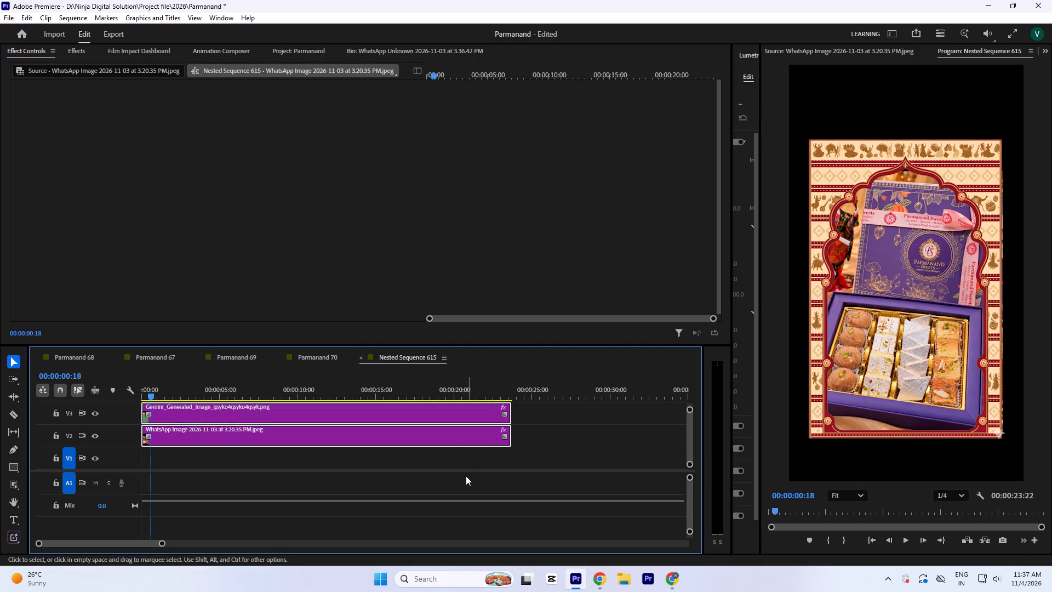
{"action": "left_click", "coordinate": [466, 476]}
{"action": "left_click", "coordinate": [359, 356]}
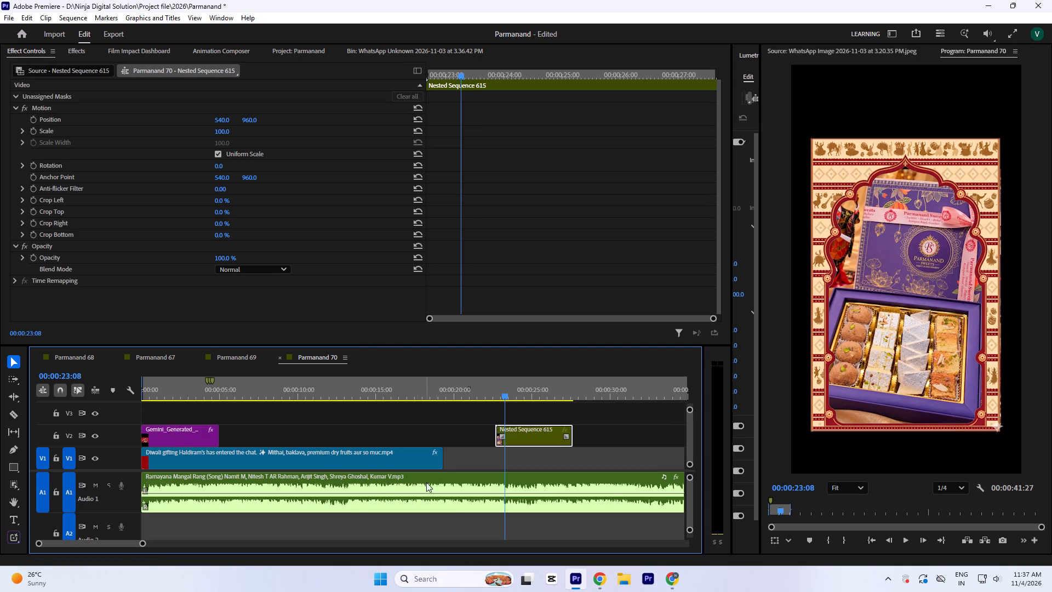
Trim the end of the Ramayana Mangal Rang song to about 25 seconds.
{"action": "left_click", "coordinate": [439, 426]}
{"action": "left_click", "coordinate": [489, 392]}
{"action": "left_click_drag", "start_coordinate": [489, 392], "coordinate": [128, 420]}
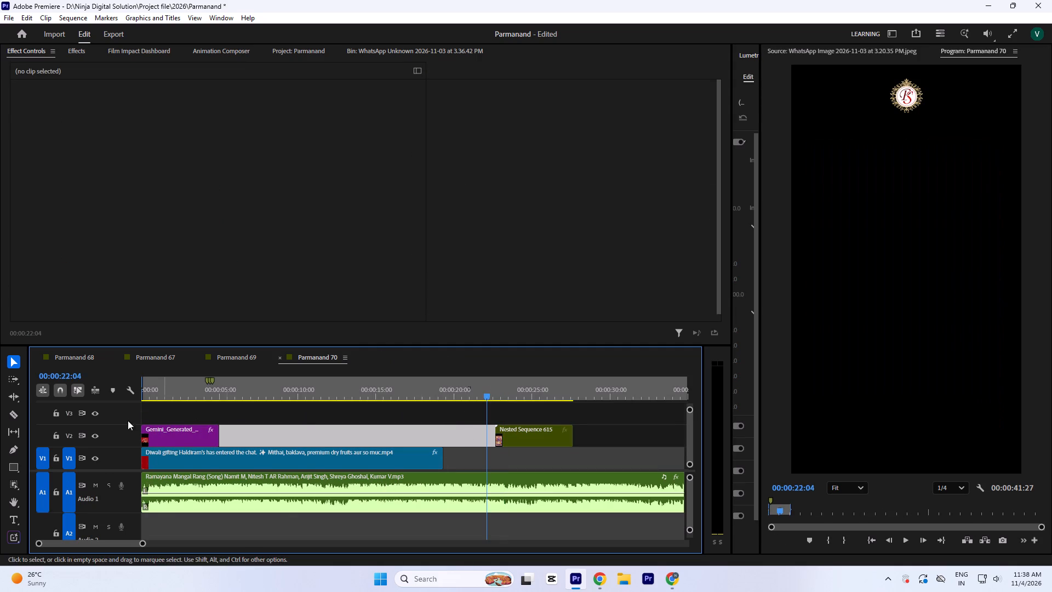
{"action": "left_click_drag", "start_coordinate": [128, 420], "coordinate": [86, 422]}
{"action": "left_click_drag", "start_coordinate": [180, 396], "coordinate": [125, 406]}
{"action": "left_click_drag", "start_coordinate": [174, 385], "coordinate": [117, 392]}
{"action": "key", "text": "minus"}
{"action": "key", "text": "minus"}
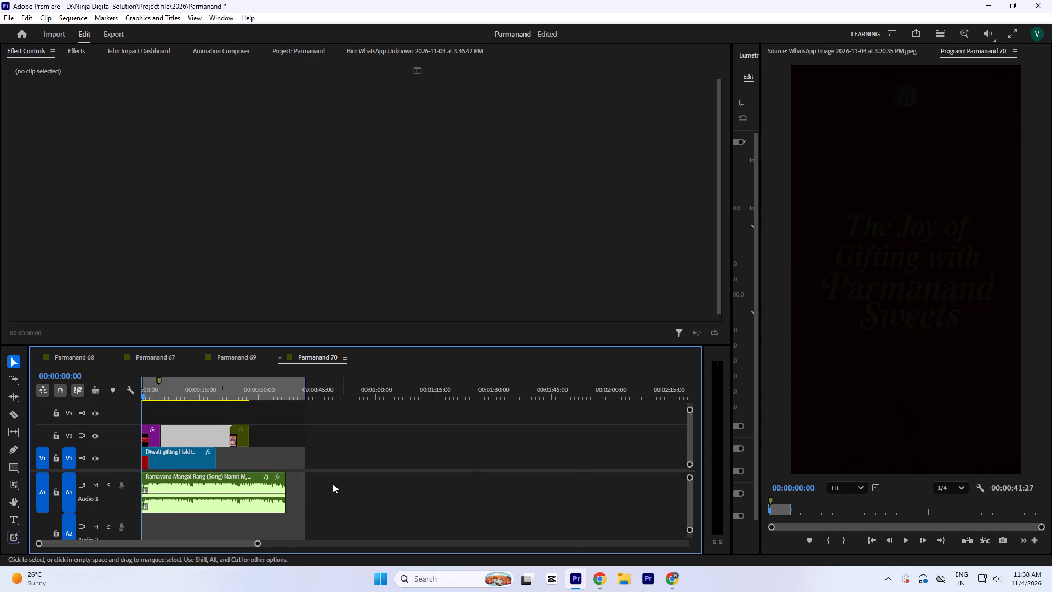
{"action": "left_click_drag", "start_coordinate": [285, 502], "coordinate": [240, 507]}
Move the original Haldiram's reference clip with its audio from the 5-minute area to about 53 seconds.
{"action": "key", "text": "minus"}
{"action": "key", "text": "minus"}
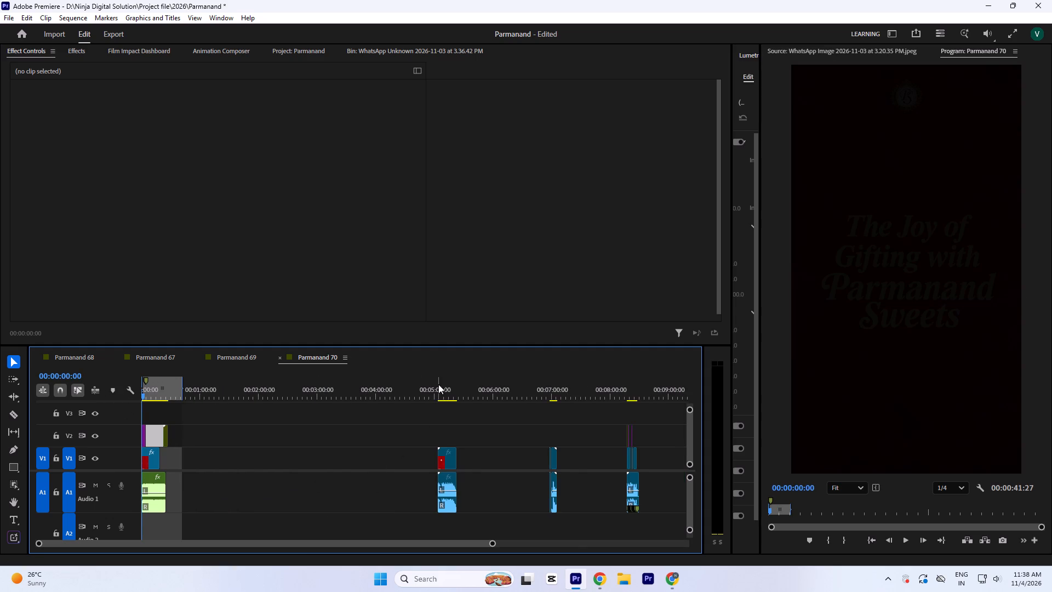
{"action": "left_click", "coordinate": [439, 384]}
{"action": "left_click_drag", "start_coordinate": [399, 439], "coordinate": [448, 486]}
{"action": "left_click_drag", "start_coordinate": [444, 466], "coordinate": [203, 472]}
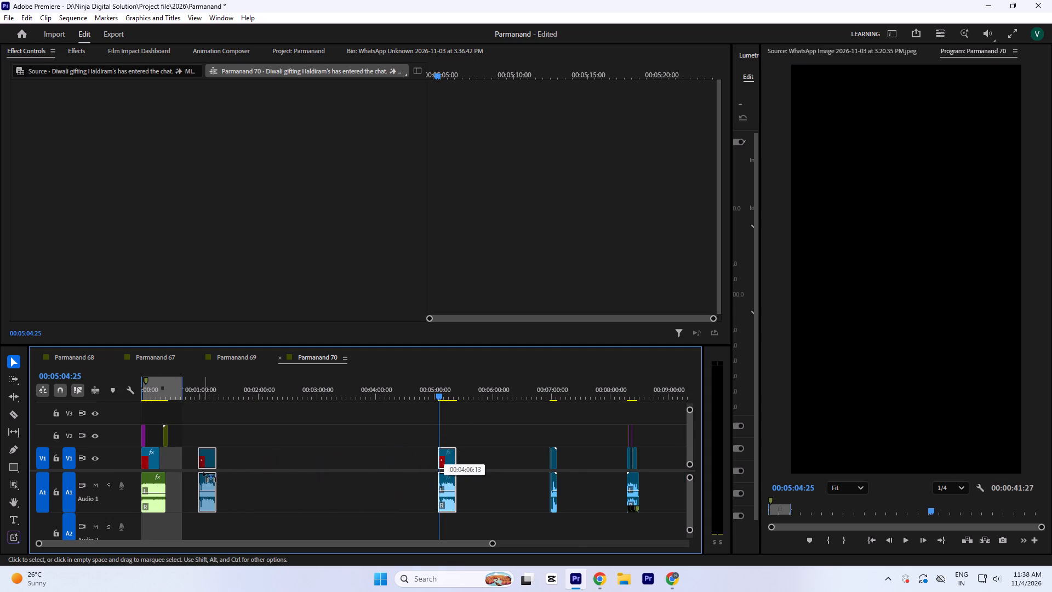
{"action": "left_click_drag", "start_coordinate": [203, 472], "coordinate": [199, 473]}
Play the Haldiram's reference to examine how the framed gift-box slides enter over the title.
{"action": "left_click", "coordinate": [196, 389]}
{"action": "key", "text": "equal"}
{"action": "key", "text": "equal"}
{"action": "key", "text": "equal"}
{"action": "left_click_drag", "start_coordinate": [423, 396], "coordinate": [432, 400]}
{"action": "key", "text": "space"}
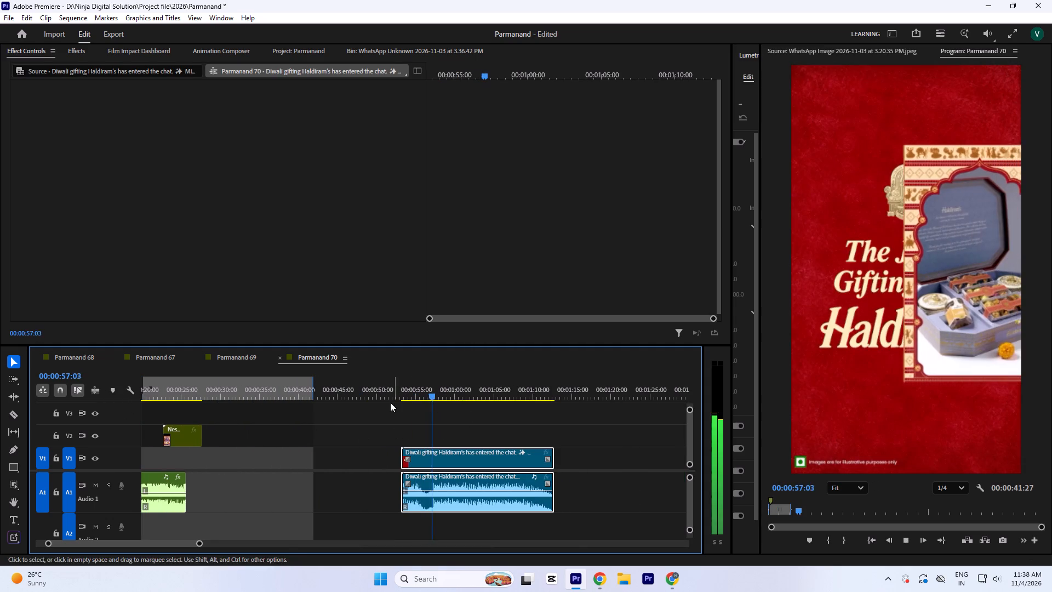
{"action": "key", "text": "equal"}
{"action": "key", "text": "space"}
{"action": "left_click", "coordinate": [398, 387]}
{"action": "key", "text": "space"}
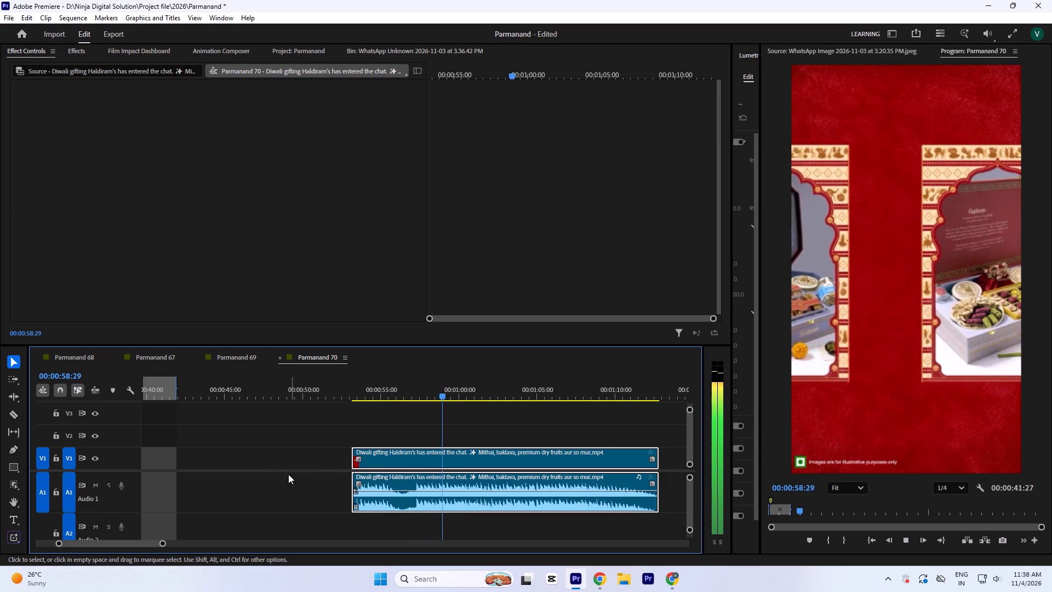
{"action": "key", "text": "space"}
Move the gift-box nested sequence onto track V3, starting at 5 seconds where the title clip ends.
{"action": "left_click", "coordinate": [259, 449]}
{"action": "key", "text": "minus"}
{"action": "left_click_drag", "start_coordinate": [162, 393], "coordinate": [47, 394]}
{"action": "key", "text": "equal"}
{"action": "left_click_drag", "start_coordinate": [459, 389], "coordinate": [505, 408]}
{"action": "key", "text": "space"}
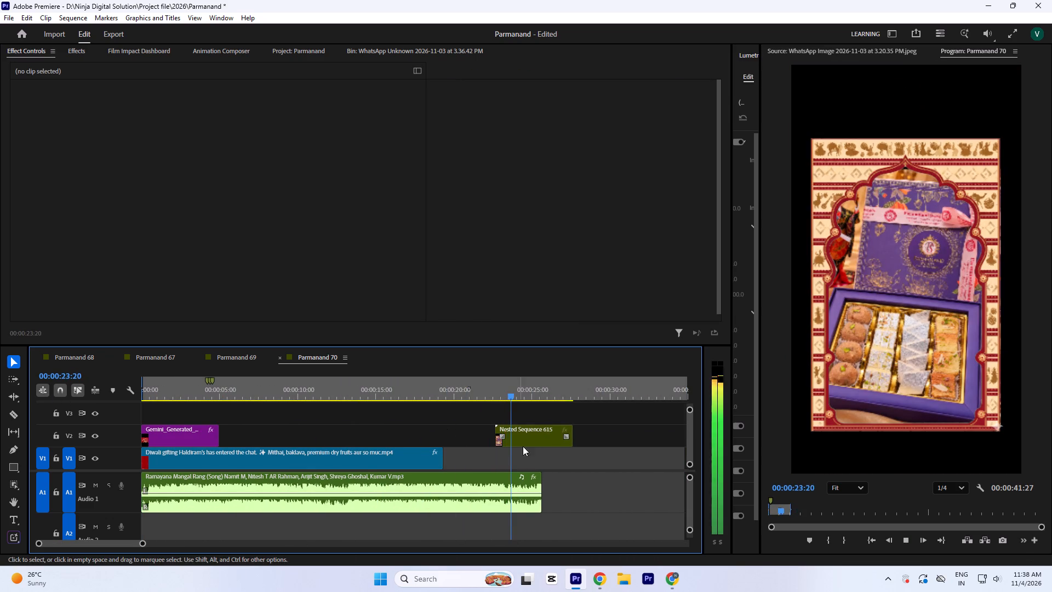
{"action": "key", "text": "space"}
{"action": "left_click_drag", "start_coordinate": [521, 438], "coordinate": [250, 418]}
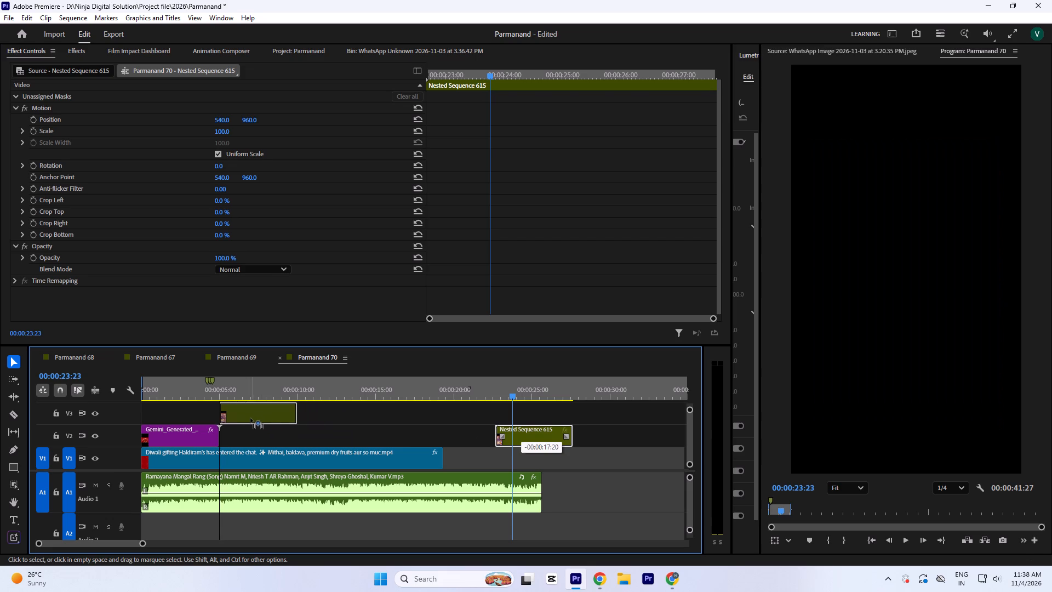
{"action": "left_click_drag", "start_coordinate": [250, 418], "coordinate": [247, 418]}
Move the gift-box nested sequence on V3 to start at 00:00:01:26, overlapping the title clip.
{"action": "left_click_drag", "start_coordinate": [197, 390], "coordinate": [18, 396]}
{"action": "key", "text": "space"}
{"action": "key", "text": "equal"}
{"action": "key", "text": "equal"}
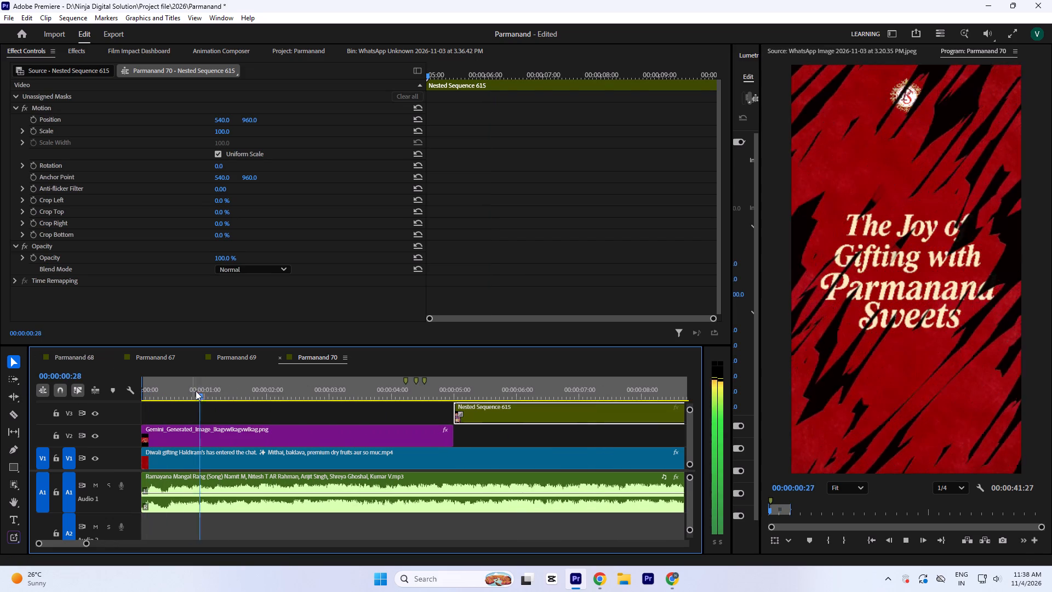
{"action": "key", "text": "space"}
{"action": "left_click_drag", "start_coordinate": [257, 389], "coordinate": [261, 402]}
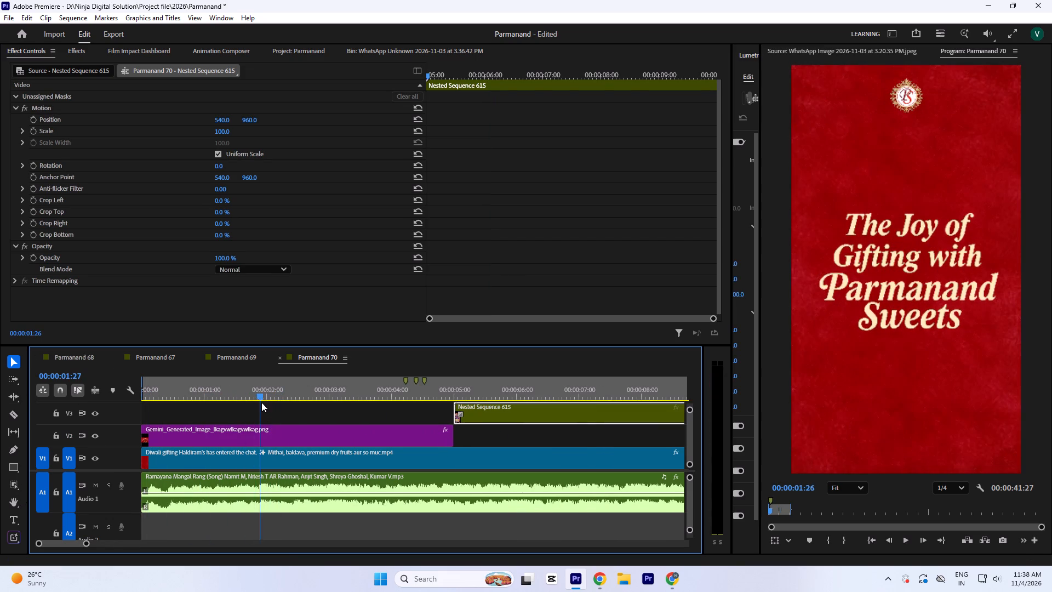
{"action": "left_click_drag", "start_coordinate": [261, 402], "coordinate": [262, 402]}
{"action": "key", "text": "equal"}
{"action": "key", "text": "equal"}
{"action": "key", "text": "equal"}
{"action": "key", "text": "equal"}
{"action": "key", "text": "equal"}
{"action": "left_click", "coordinate": [401, 393]}
{"action": "key", "text": "minus"}
{"action": "key", "text": "minus"}
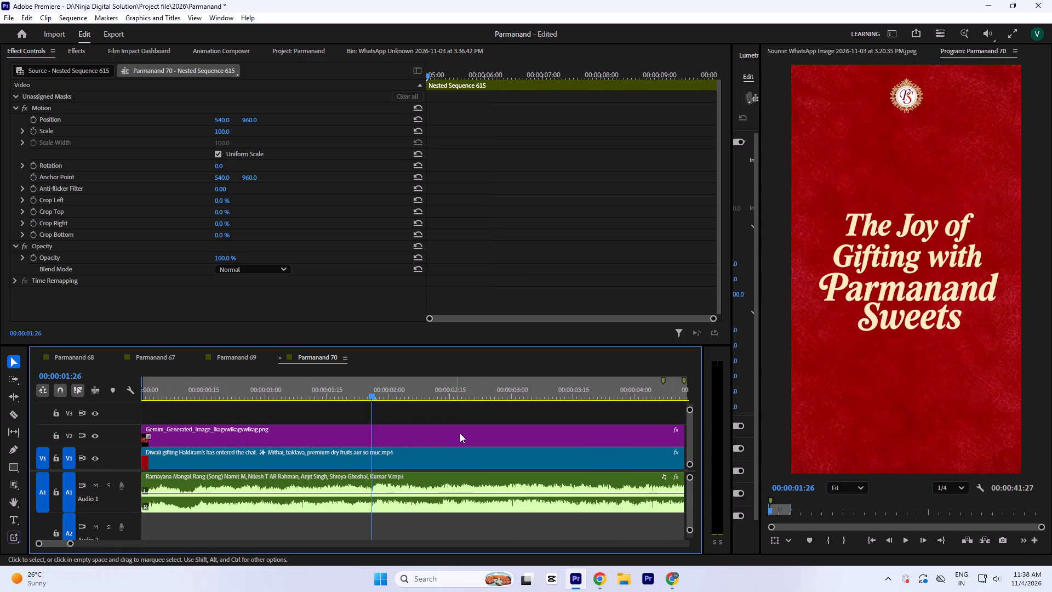
{"action": "key", "text": "minus"}
{"action": "left_click_drag", "start_coordinate": [475, 422], "coordinate": [282, 423]}
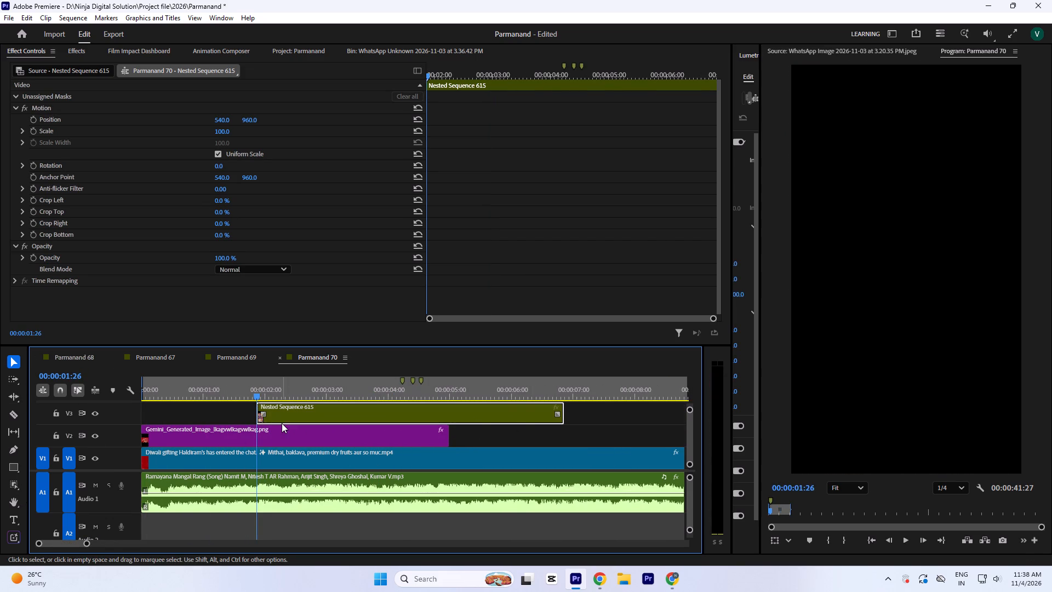
{"action": "key", "text": "space"}
{"action": "key", "text": "space"}
At 00:00:01:26, set the nested sequence's horizontal position to 1530 and start keyframes for its position and scale.
{"action": "left_click", "coordinate": [210, 398]}
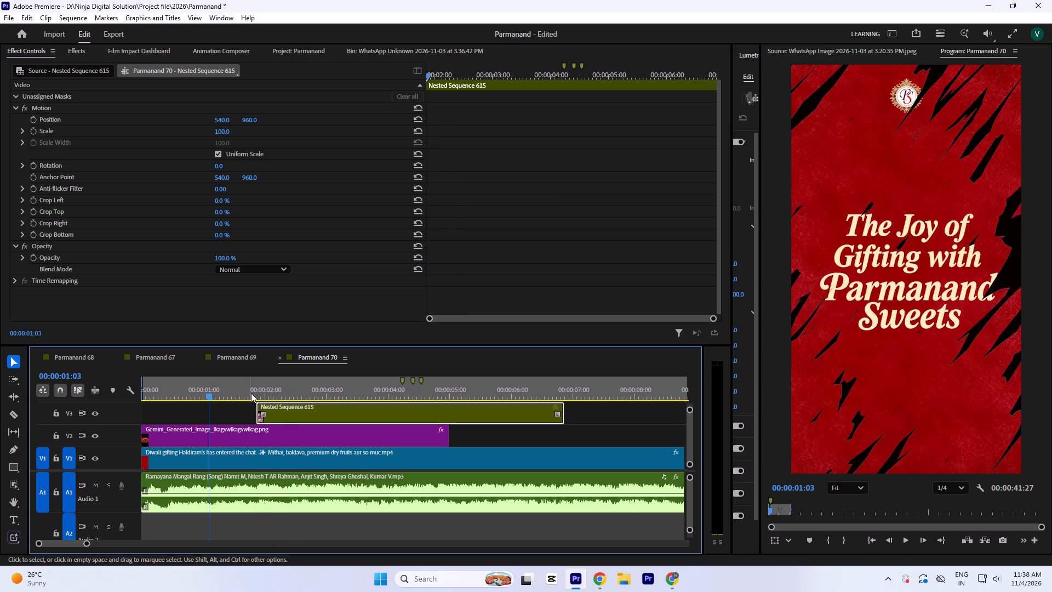
{"action": "left_click", "coordinate": [252, 389]}
{"action": "key", "text": "equal"}
{"action": "key", "text": "equal"}
{"action": "key", "text": "equal"}
{"action": "left_click", "coordinate": [462, 393]}
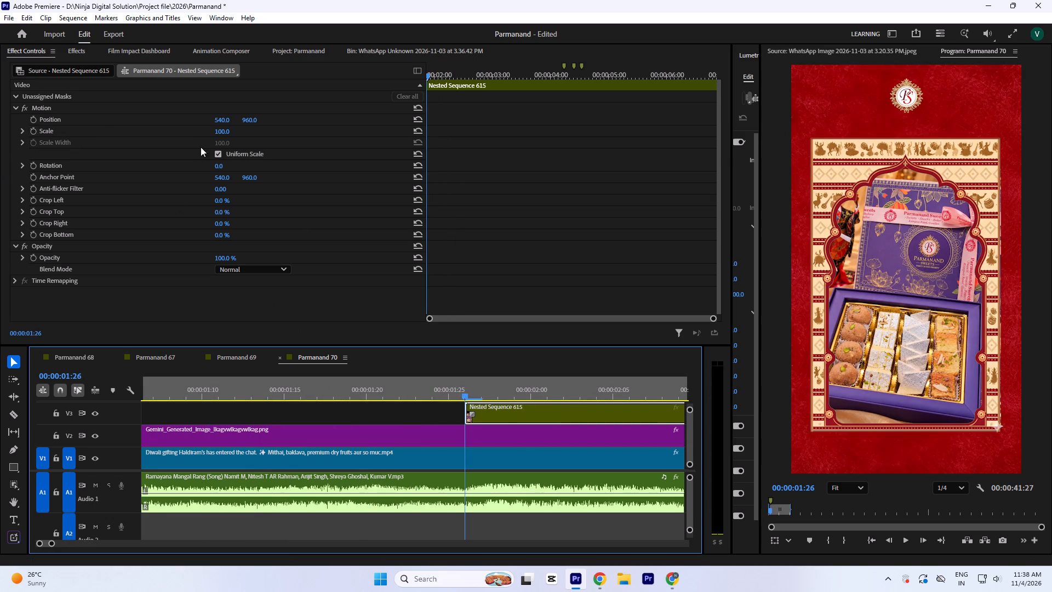
{"action": "left_click_drag", "start_coordinate": [221, 118], "coordinate": [243, 60]}
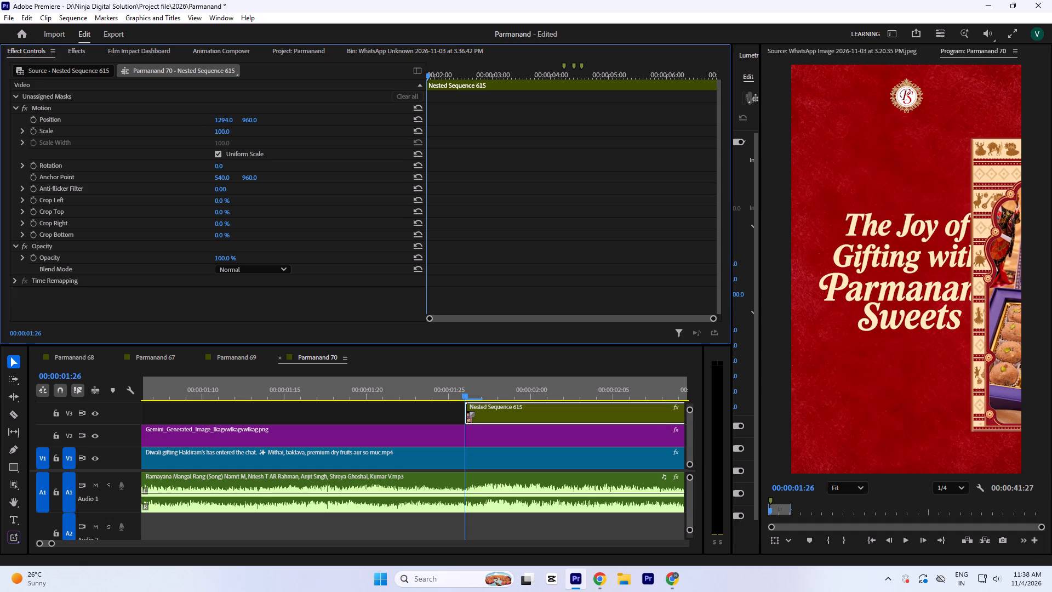
{"action": "left_click_drag", "start_coordinate": [243, 60], "coordinate": [221, 12]}
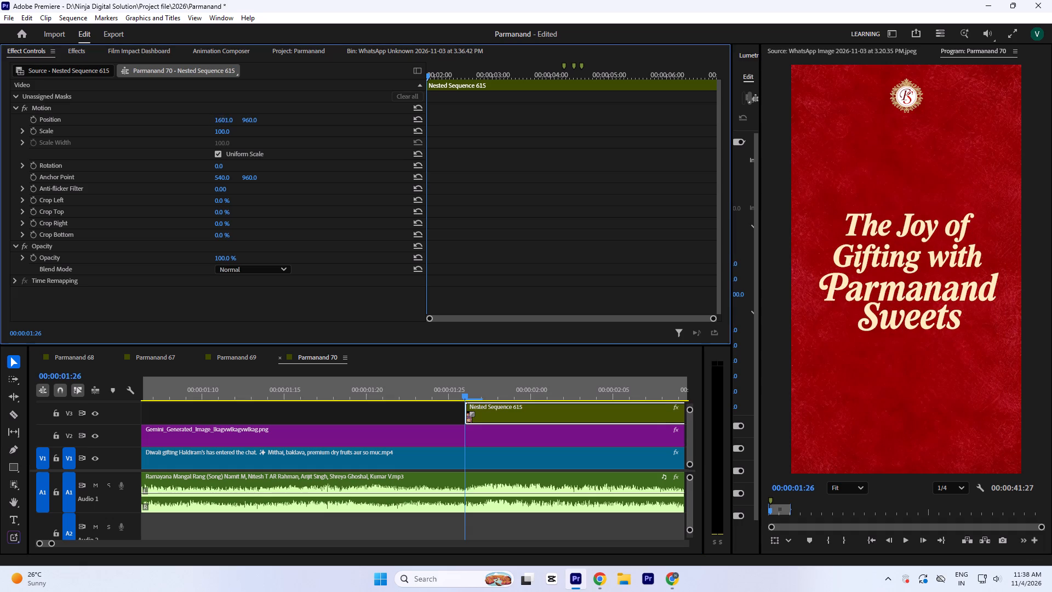
{"action": "left_click_drag", "start_coordinate": [221, 12], "coordinate": [214, 65]}
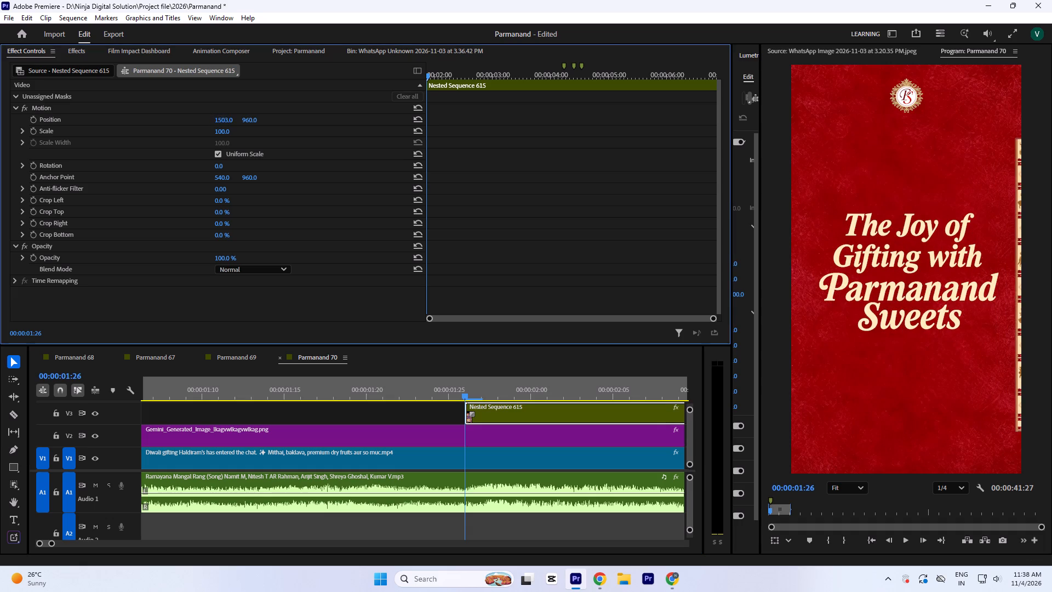
{"action": "left_click_drag", "start_coordinate": [214, 65], "coordinate": [215, 51]}
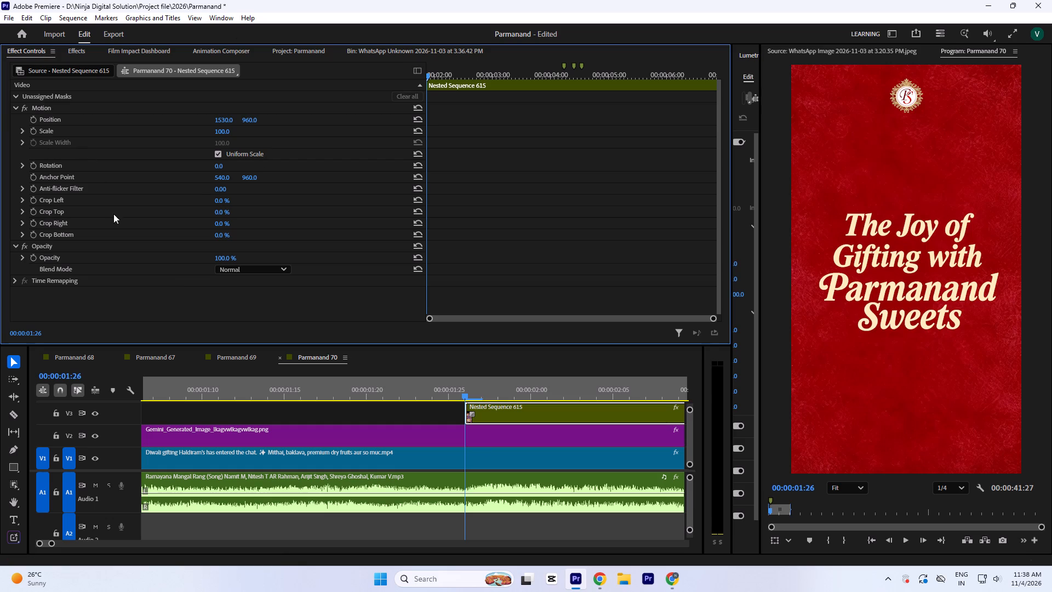
{"action": "left_click", "coordinate": [33, 118]}
{"action": "left_click", "coordinate": [32, 127]}
Play on from the nested sequence's start and stop the playhead at 00:00:03:23.
{"action": "left_click", "coordinate": [465, 383]}
{"action": "key", "text": "minus"}
{"action": "key", "text": "minus"}
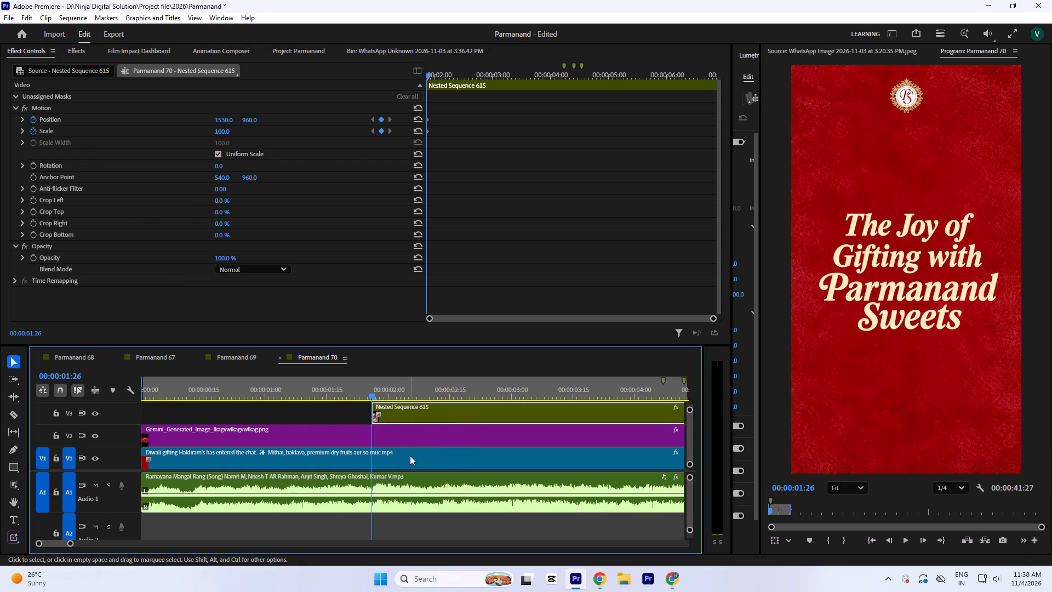
{"action": "key", "text": "space"}
{"action": "key", "text": "space"}
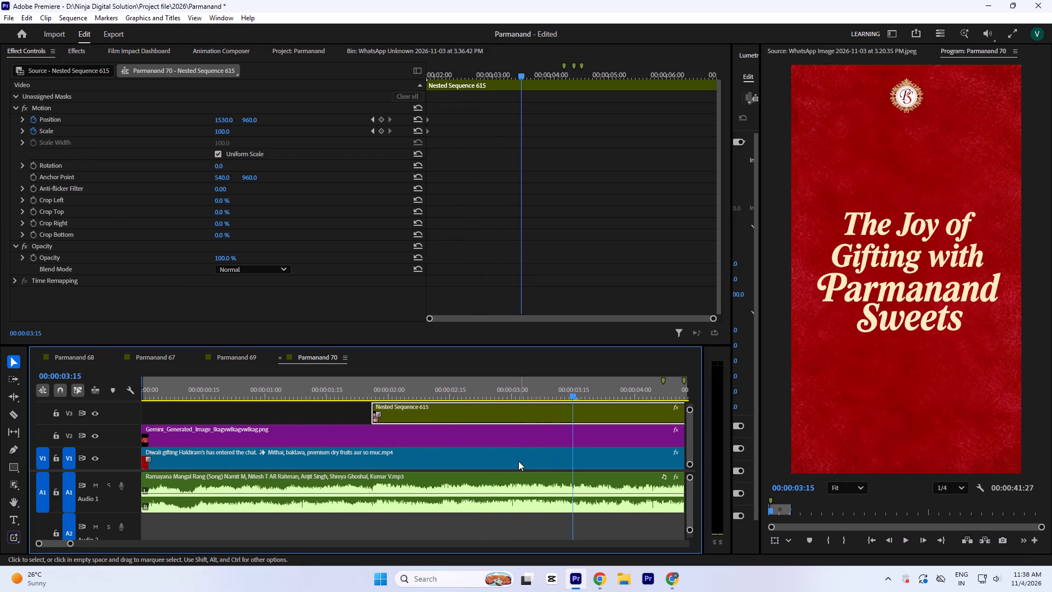
{"action": "key", "text": "minus"}
{"action": "key", "text": "space"}
{"action": "key", "text": "space"}
{"action": "key", "text": "minus"}
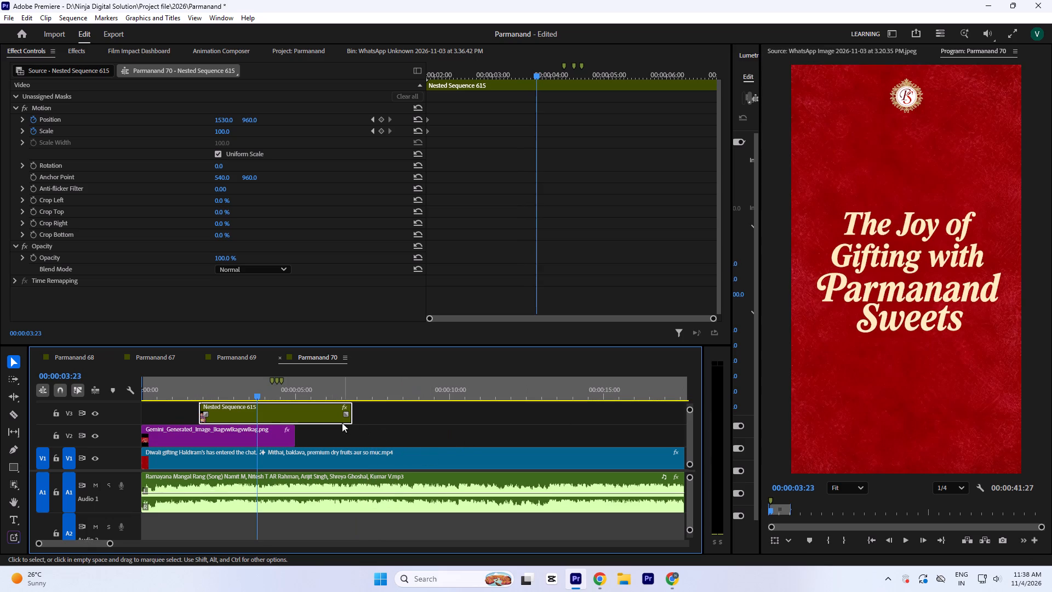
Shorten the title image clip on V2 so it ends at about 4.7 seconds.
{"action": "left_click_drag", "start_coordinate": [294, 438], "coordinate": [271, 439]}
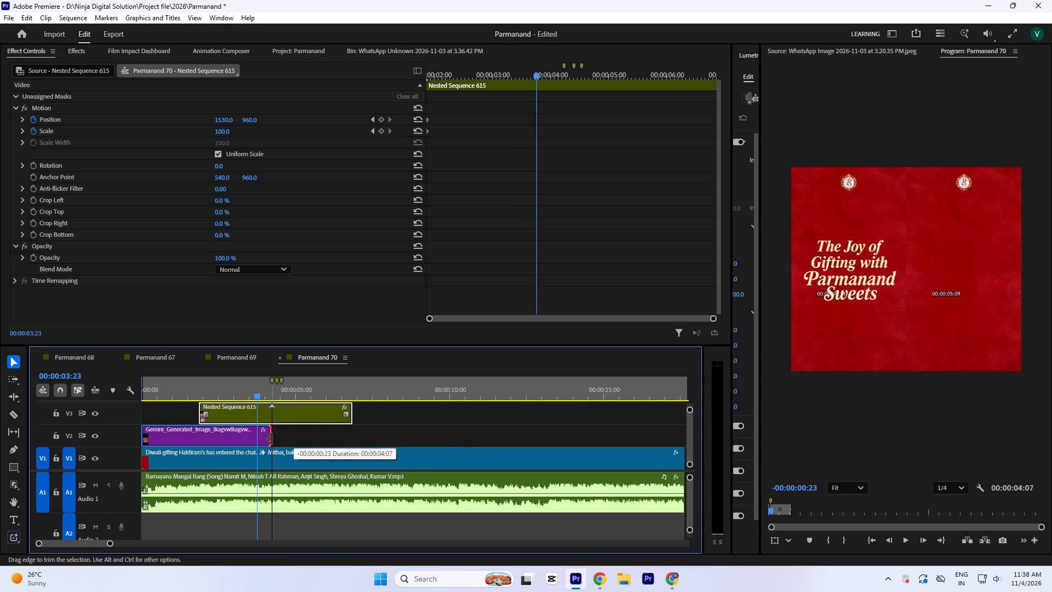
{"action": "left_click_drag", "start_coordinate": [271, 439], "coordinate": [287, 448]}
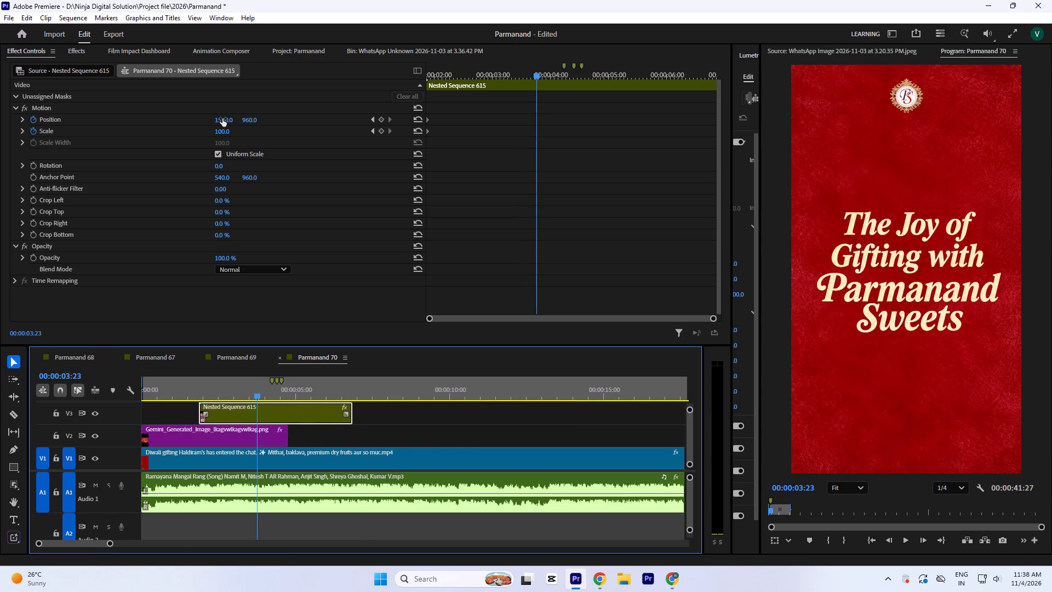
Keyframe the nested sequence's horizontal position at -458 at 00:00:03:23, so the gift-box slide exits past the frame's left edge.
{"action": "left_click_drag", "start_coordinate": [222, 118], "coordinate": [59, 590]}
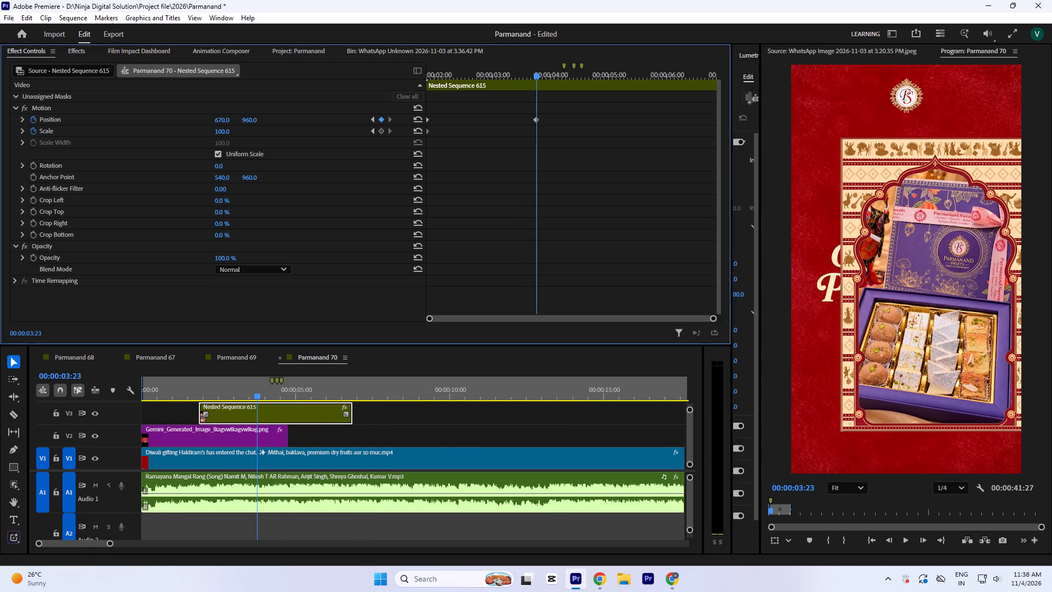
{"action": "left_click_drag", "start_coordinate": [59, 590], "coordinate": [36, 543]}
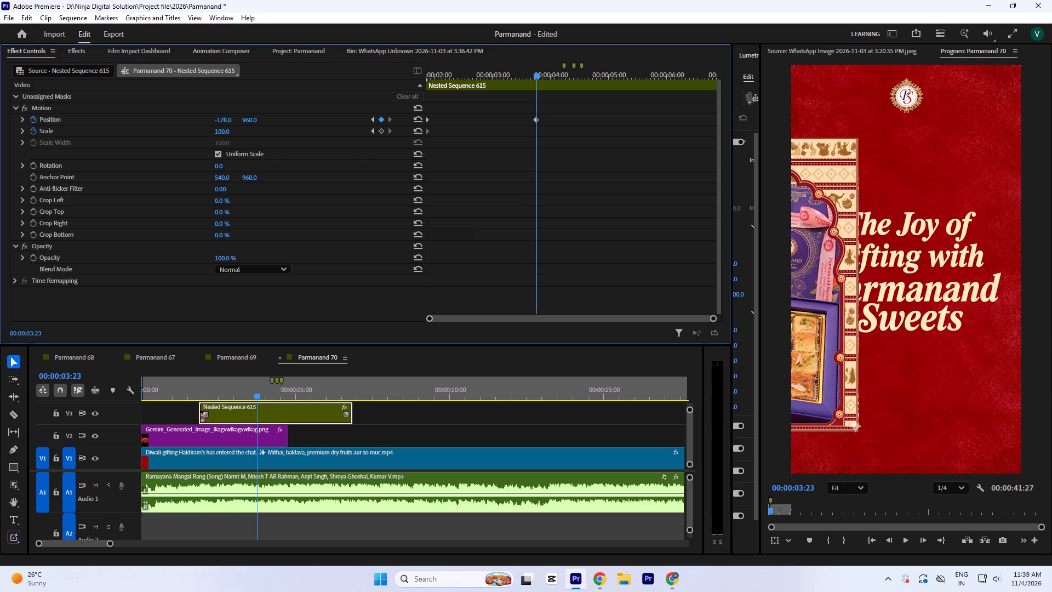
{"action": "left_click_drag", "start_coordinate": [36, 543], "coordinate": [209, 240]}
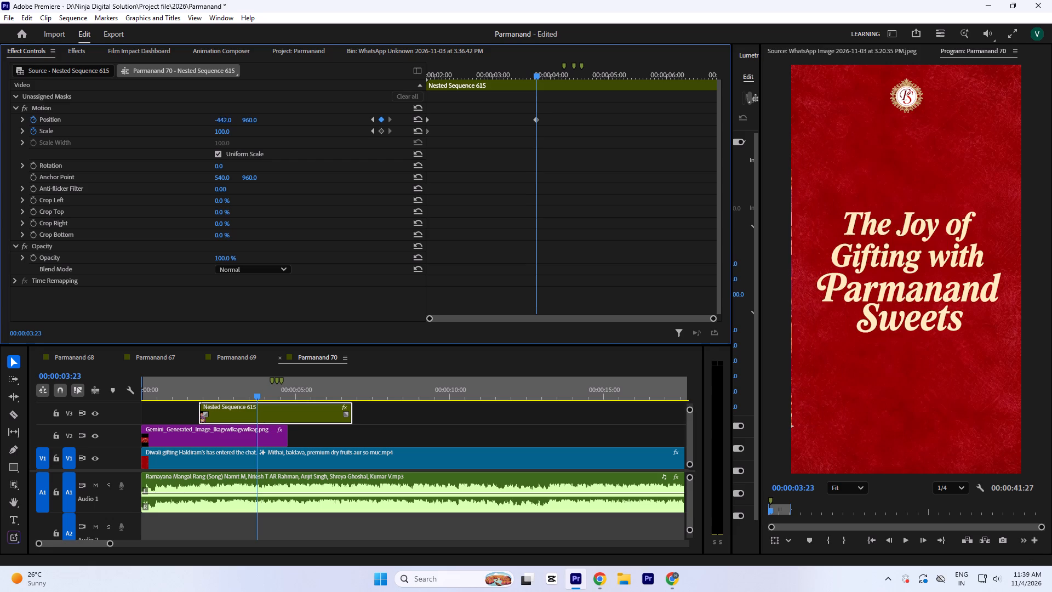
{"action": "left_click_drag", "start_coordinate": [209, 240], "coordinate": [208, 248]}
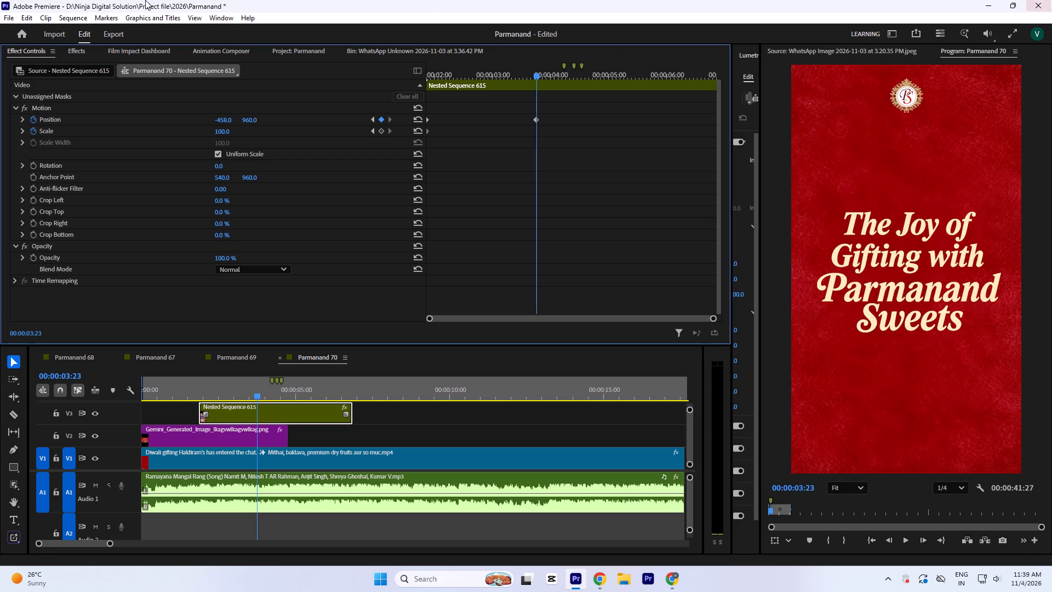
Preview the slide movement and slow it by moving the ending position keyframe to about 00:00:06:00.
{"action": "left_click", "coordinate": [525, 229]}
{"action": "left_click_drag", "start_coordinate": [178, 390], "coordinate": [60, 401]}
{"action": "key", "text": "space"}
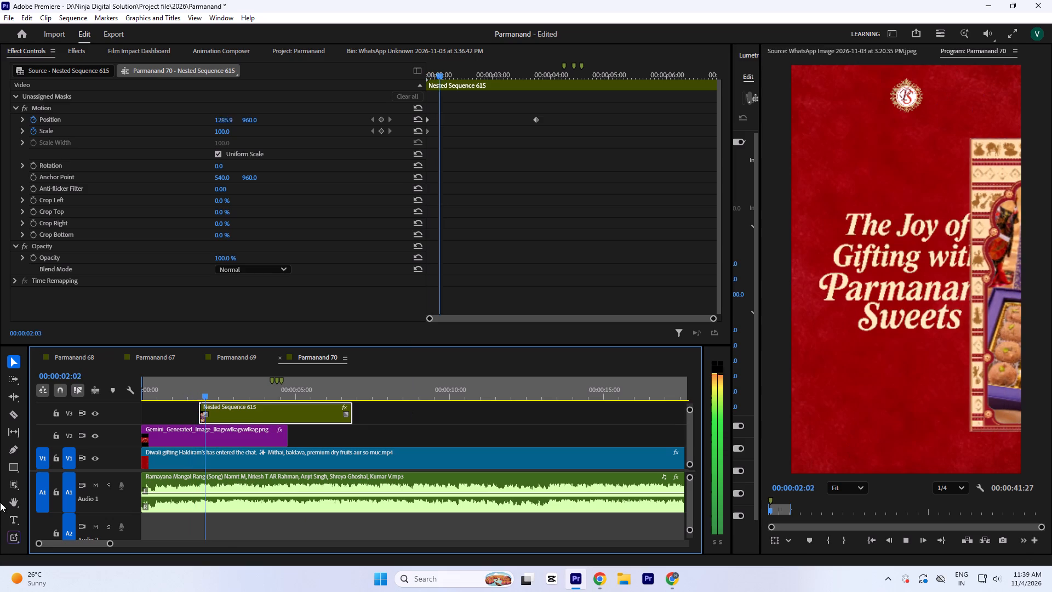
{"action": "key", "text": "space"}
{"action": "left_click_drag", "start_coordinate": [535, 116], "coordinate": [667, 130]}
Play the edit from the start and extend the title image clip on V2 to about 8.9 seconds.
{"action": "left_click_drag", "start_coordinate": [216, 400], "coordinate": [63, 405]}
{"action": "left_click_drag", "start_coordinate": [220, 394], "coordinate": [0, 399]}
{"action": "key", "text": "space"}
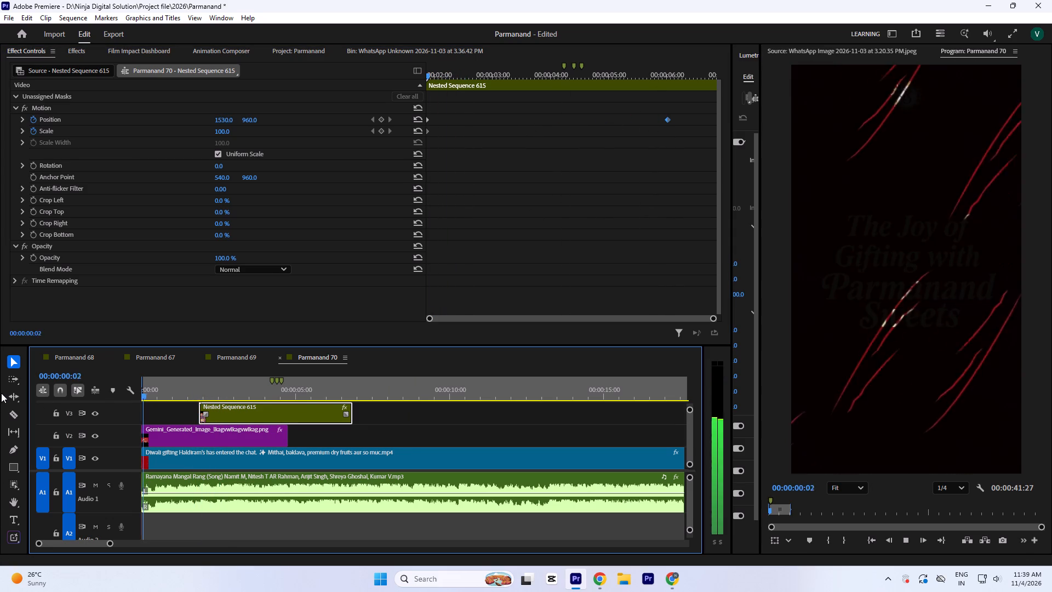
{"action": "left_click_drag", "start_coordinate": [291, 436], "coordinate": [388, 451]}
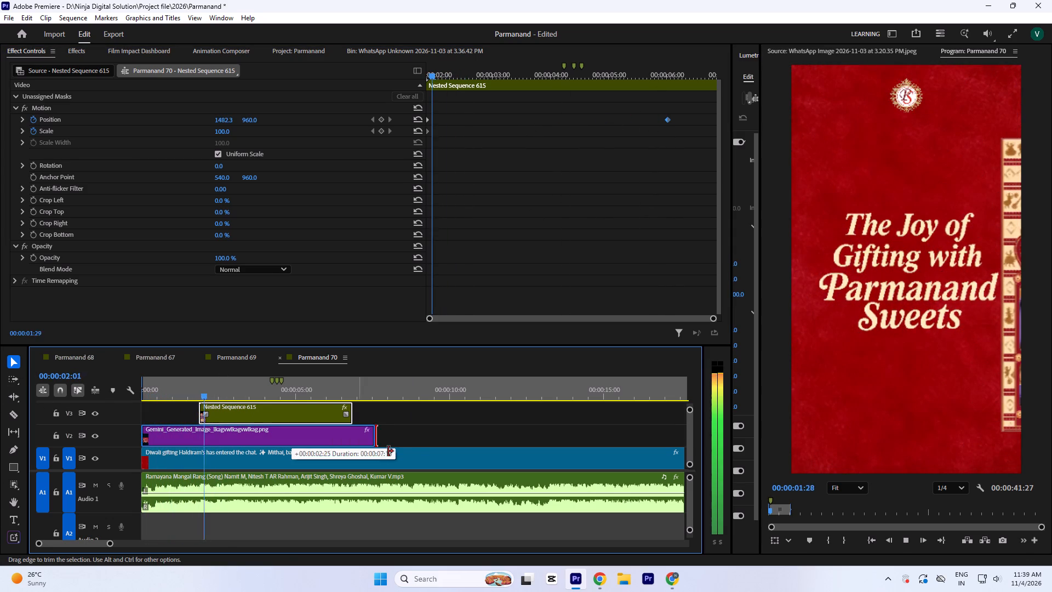
{"action": "left_click_drag", "start_coordinate": [388, 451], "coordinate": [419, 454]}
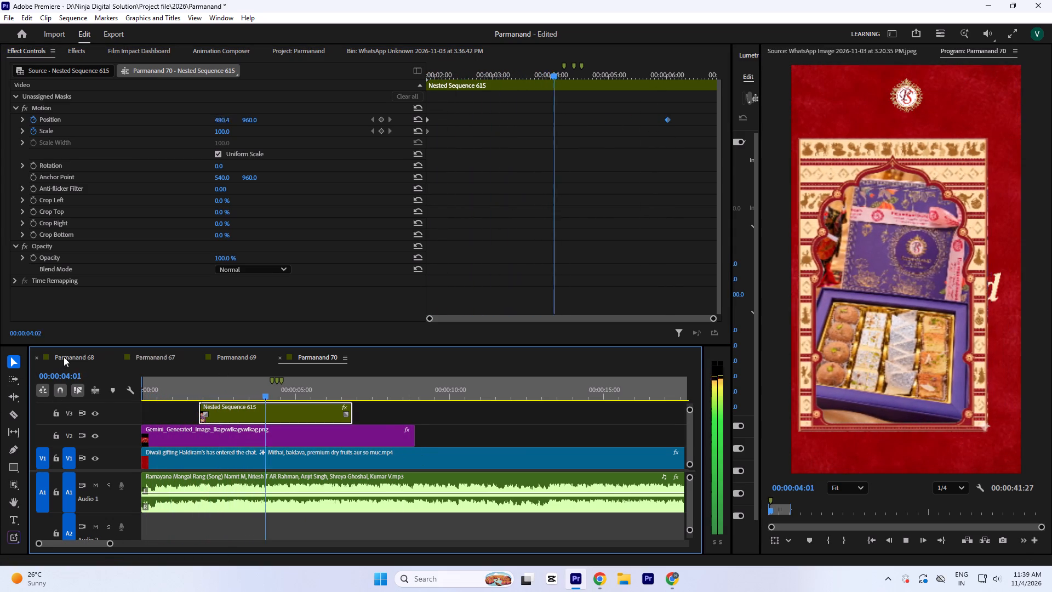
Shorten the title image clip on V2 so it ends at 00:00:03:28, where the gift-box frame covers the title.
{"action": "key", "text": "space"}
{"action": "left_click_drag", "start_coordinate": [291, 392], "coordinate": [287, 395]}
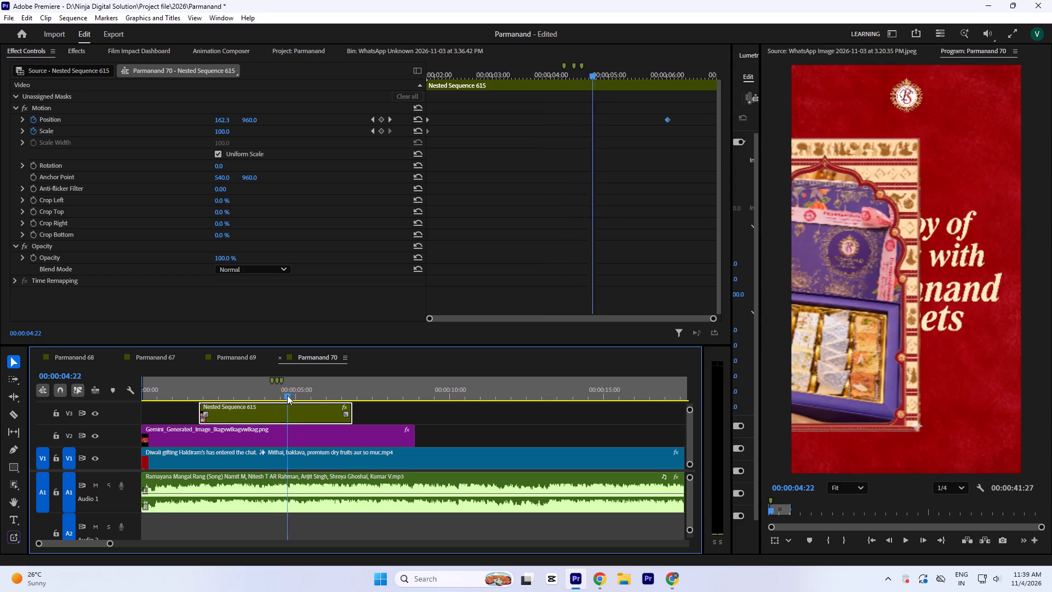
{"action": "left_click_drag", "start_coordinate": [287, 395], "coordinate": [263, 406]}
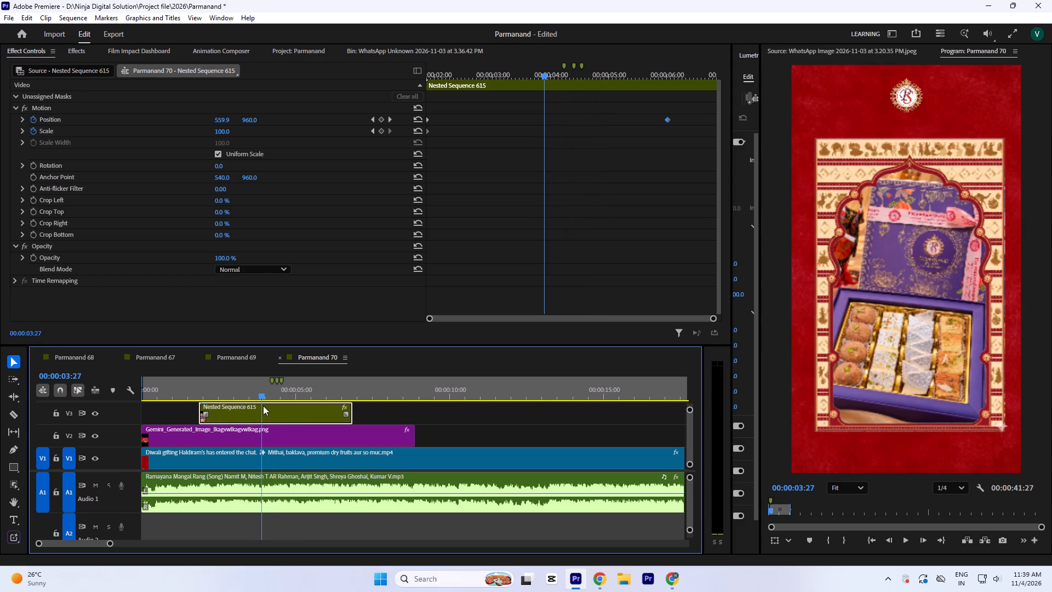
{"action": "left_click_drag", "start_coordinate": [263, 406], "coordinate": [264, 406]}
{"action": "left_click", "coordinate": [270, 440]}
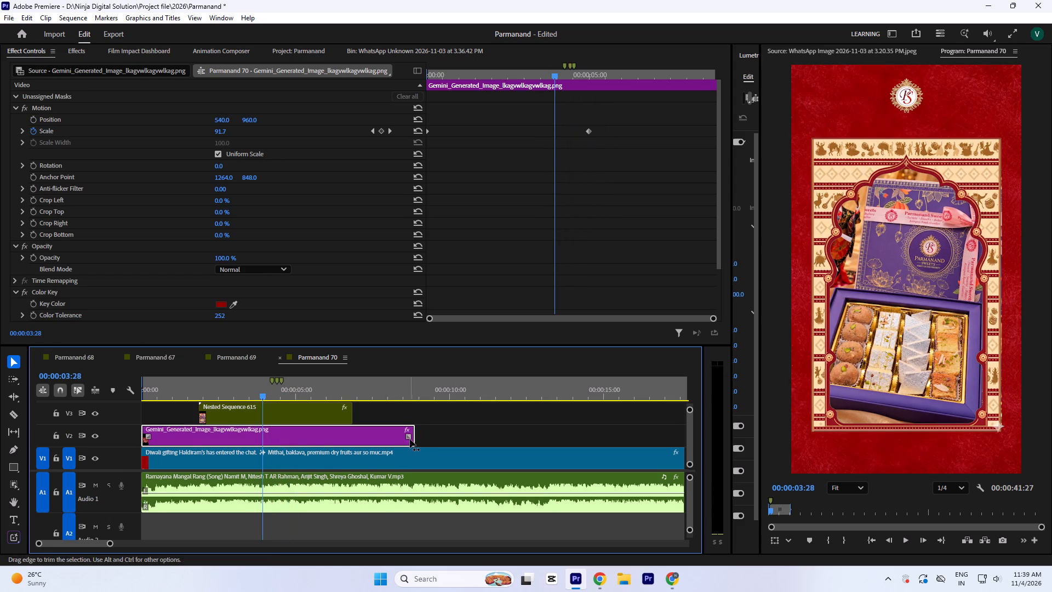
{"action": "left_click_drag", "start_coordinate": [420, 437], "coordinate": [266, 439]}
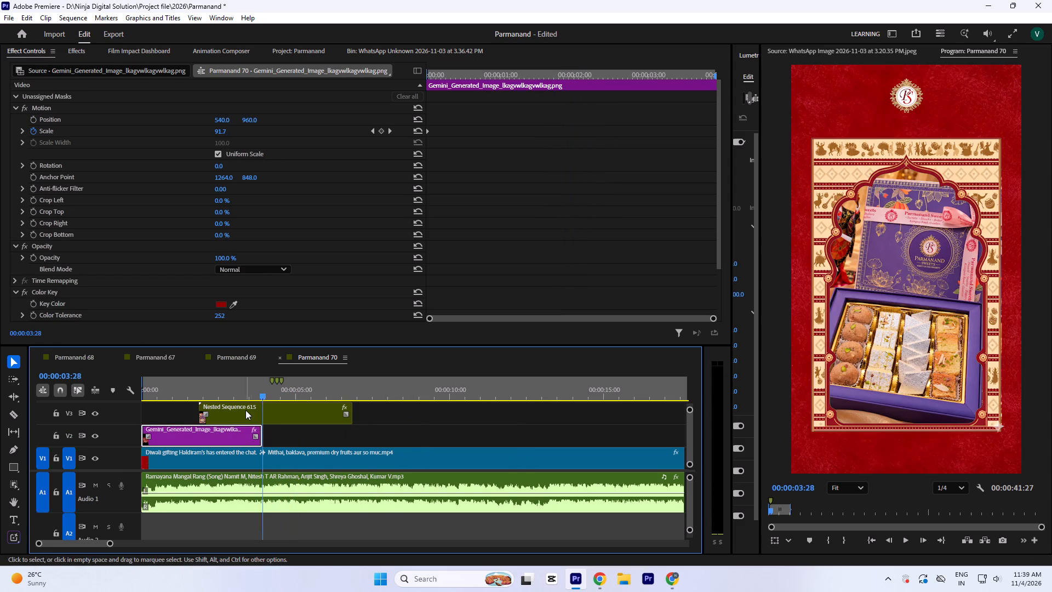
Play the reference clip from about 00:00:57 to examine how its sliding gift-box frames follow one another.
{"action": "key", "text": "minus"}
{"action": "key", "text": "minus"}
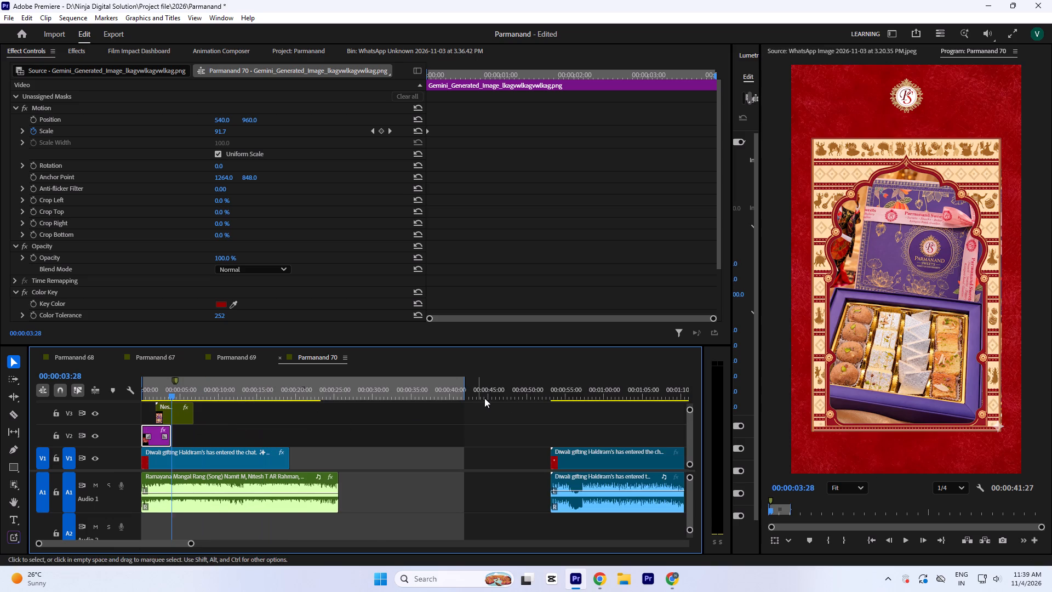
{"action": "left_click_drag", "start_coordinate": [556, 382], "coordinate": [585, 397]}
{"action": "key", "text": "space"}
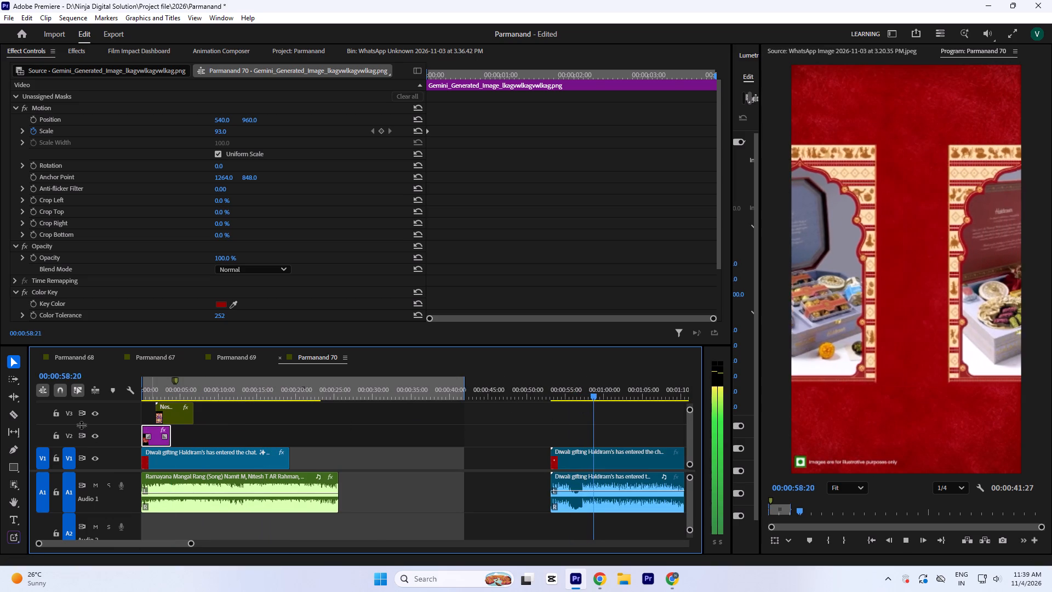
{"action": "key", "text": "space"}
Play the edit from the start to check the title and gift-box slide, and save the project.
{"action": "left_click_drag", "start_coordinate": [165, 385], "coordinate": [53, 389]}
{"action": "key", "text": "space"}
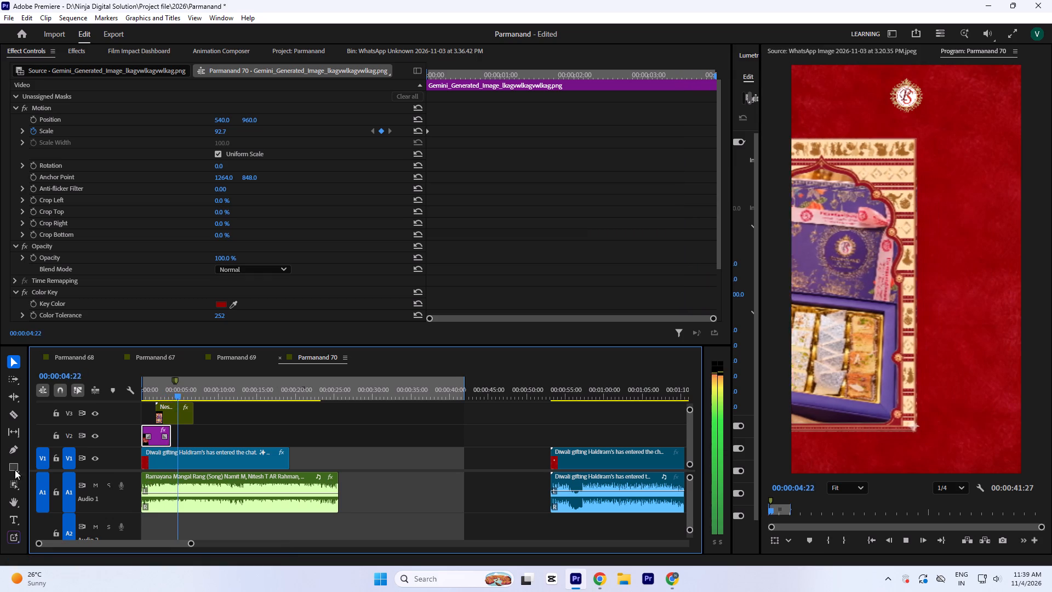
{"action": "key", "text": "space"}
{"action": "key", "text": "space"}
{"action": "key", "text": "space"}
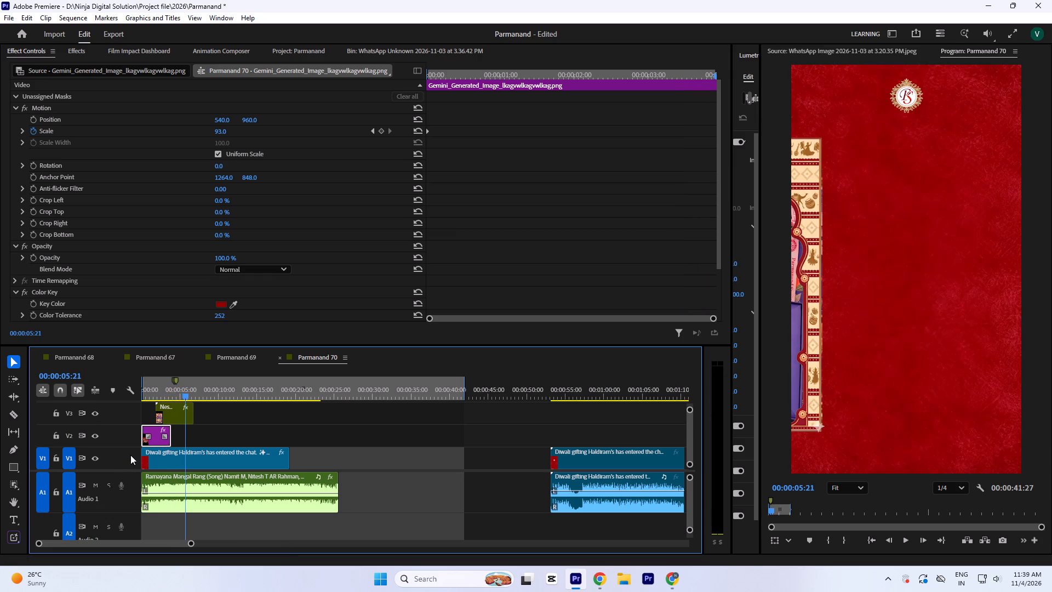
{"action": "key", "text": "space"}
{"action": "key", "text": "space"}
{"action": "type", "text": "="}
{"action": "key", "text": "equal"}
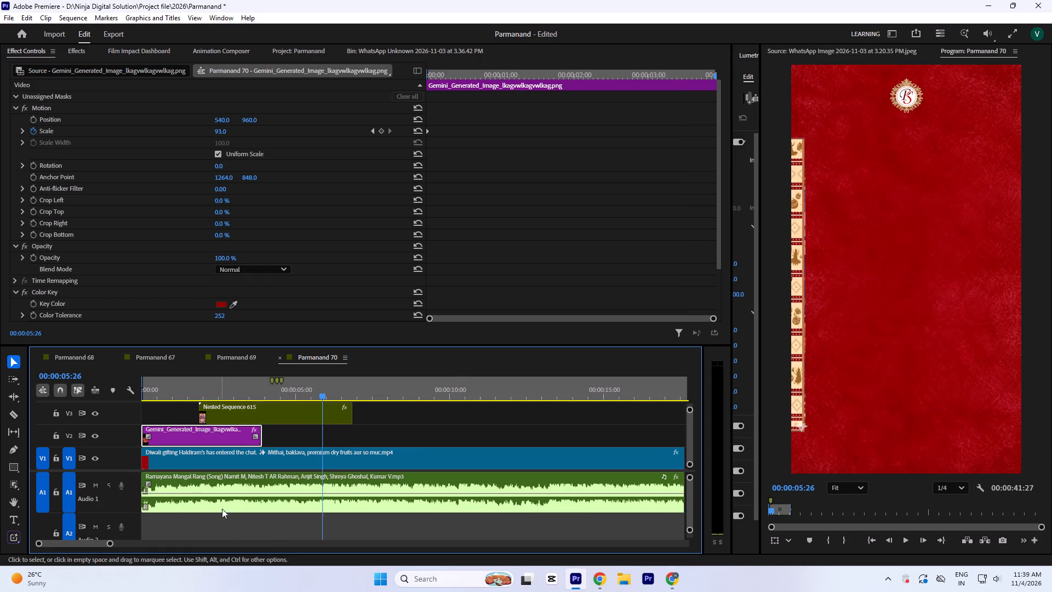
{"action": "key", "text": "space"}
{"action": "key", "text": "space"}
{"action": "key", "text": "space"}
{"action": "key", "text": "space"}
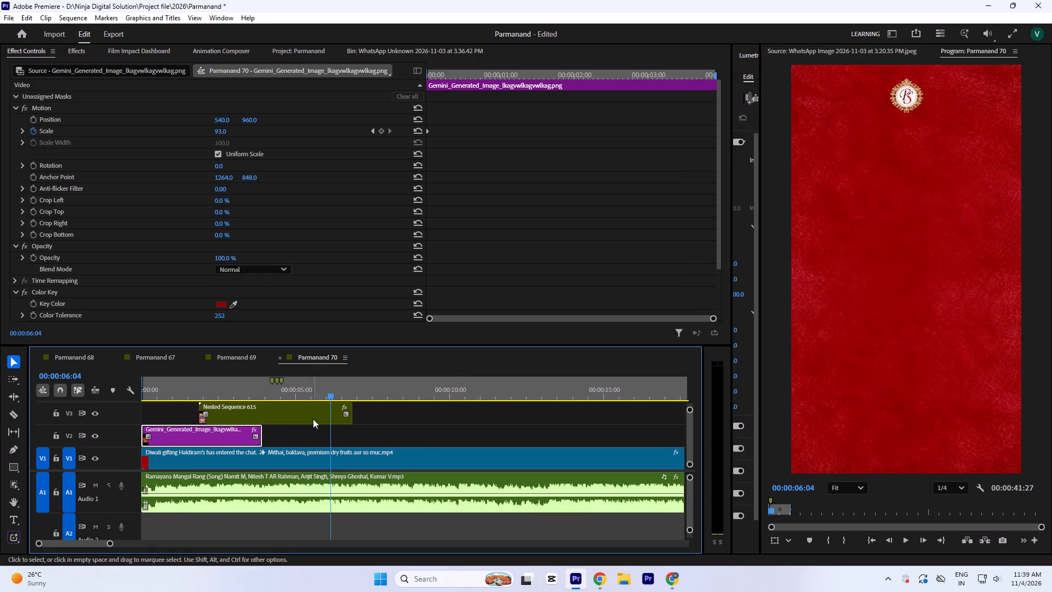
{"action": "left_click_drag", "start_coordinate": [323, 393], "coordinate": [270, 412]}
{"action": "key", "text": "space"}
{"action": "key", "text": "space"}
{"action": "key", "text": "ctrl+s"}
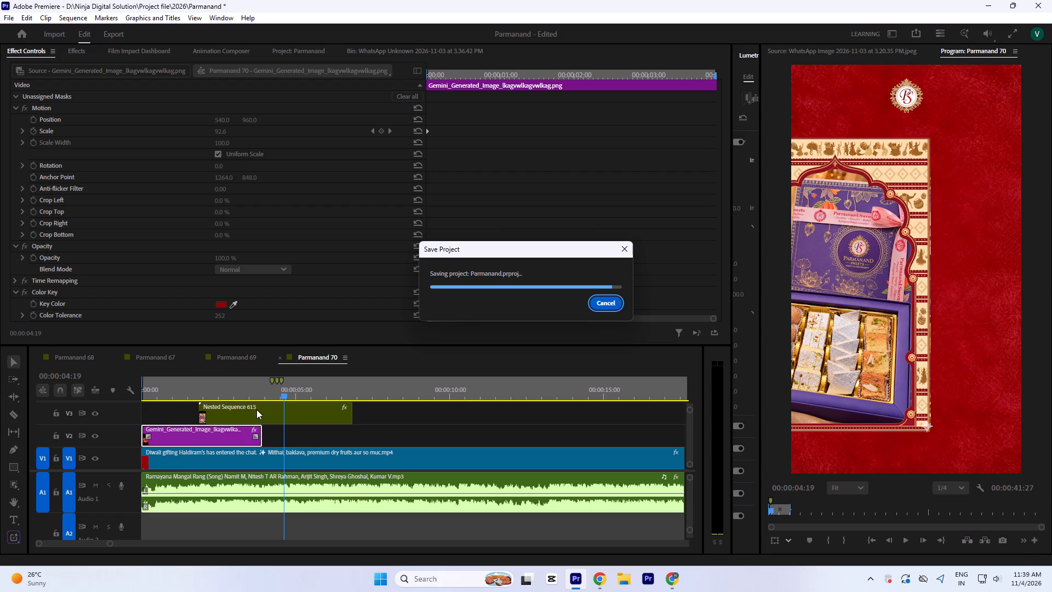
Check the gift-box slide's exit up to the nested sequence's ending position keyframe, and save the project.
{"action": "left_click", "coordinate": [289, 389]}
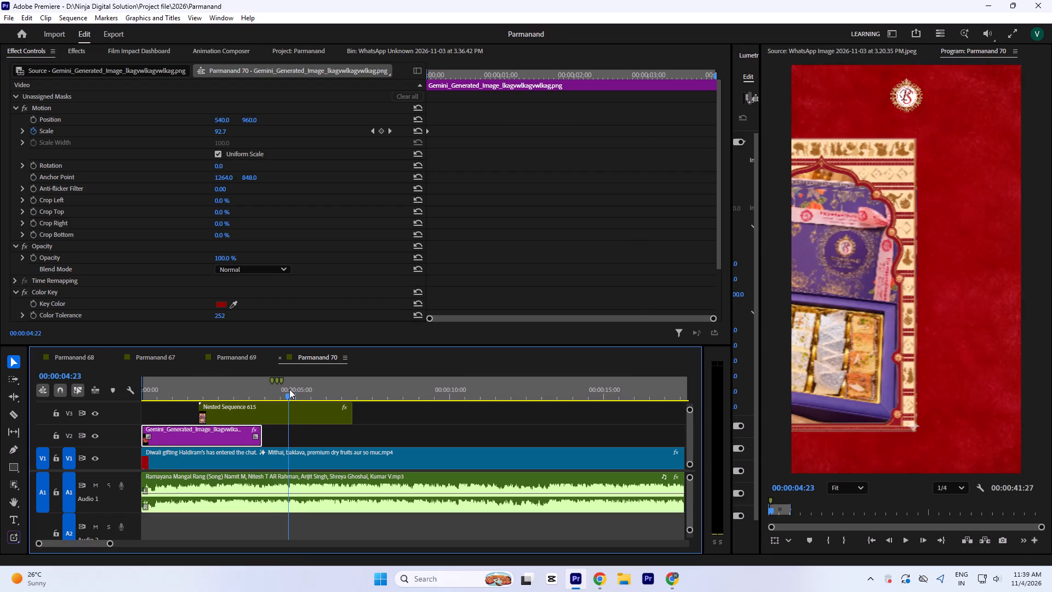
{"action": "key", "text": "space"}
{"action": "key", "text": "space"}
{"action": "left_click", "coordinate": [312, 411]}
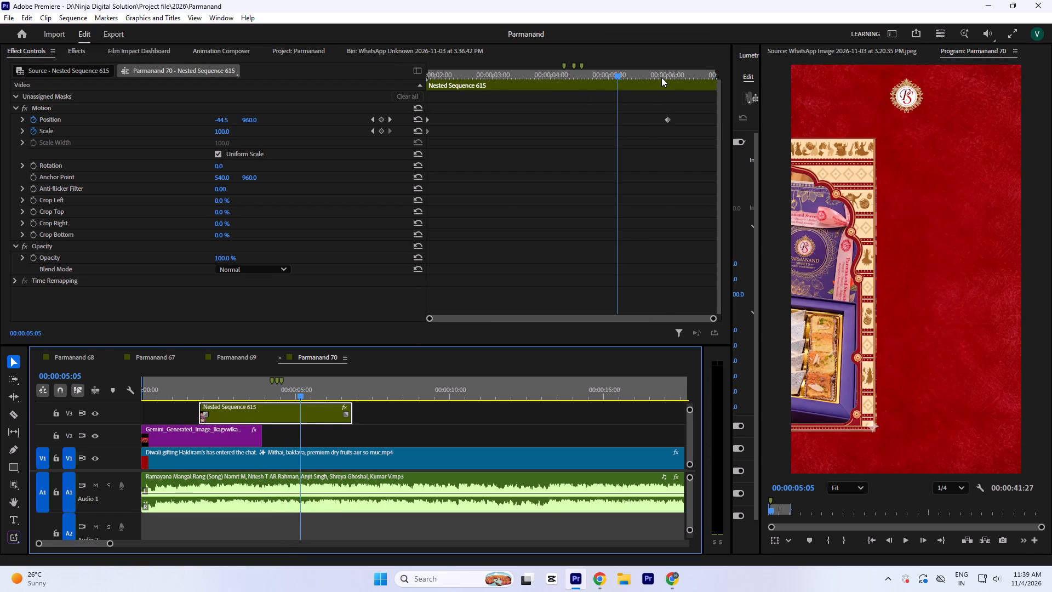
{"action": "left_click_drag", "start_coordinate": [661, 77], "coordinate": [671, 87]}
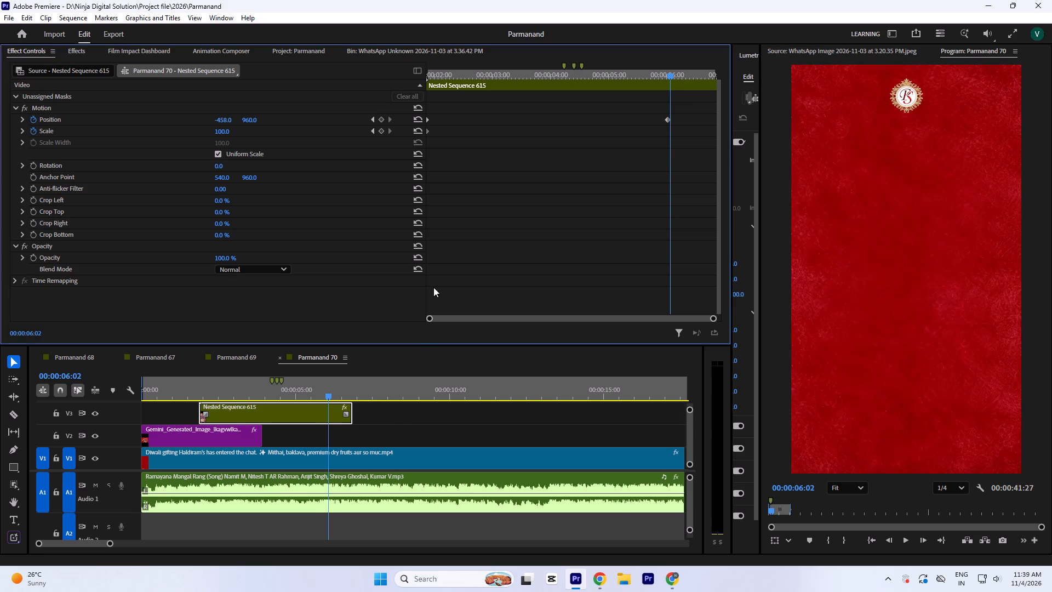
{"action": "left_click", "coordinate": [421, 420]}
{"action": "key", "text": "ctrl+s"}
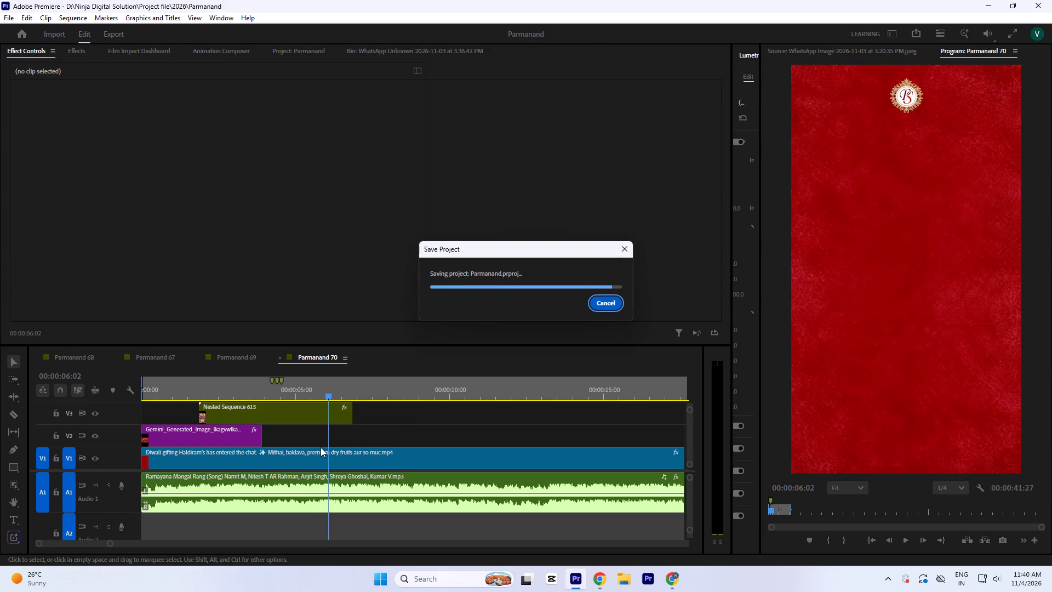
Copy the arch frame image from inside Nested Sequence 615 into Parmanand 70, on V2 at about 00:01:29:27.
{"action": "double_click", "coordinate": [303, 417]}
{"action": "left_click", "coordinate": [247, 413]}
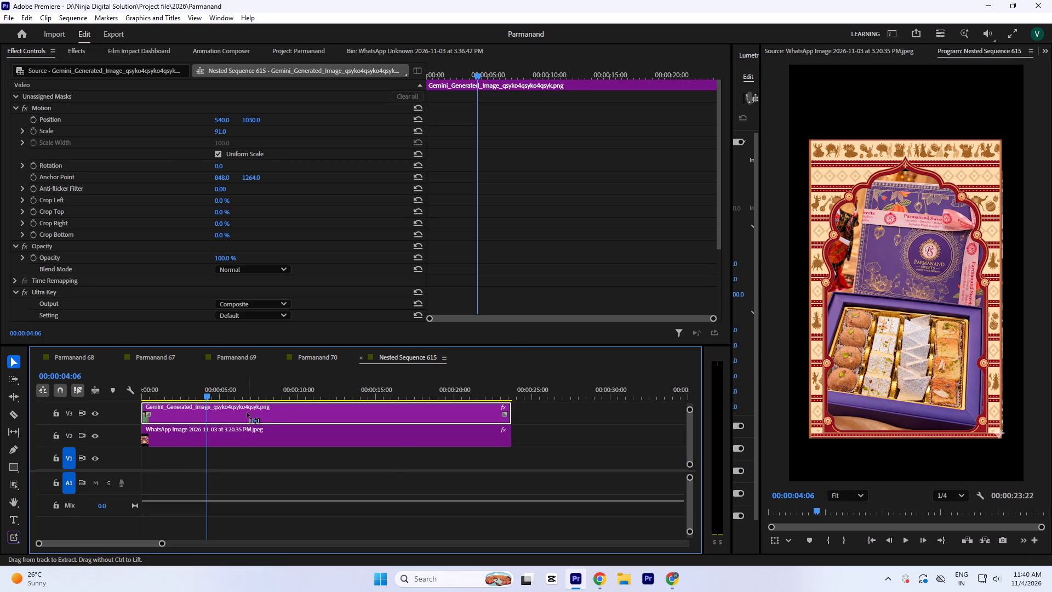
{"action": "key", "text": "ctrl+c"}
{"action": "key", "text": "ctrl+c"}
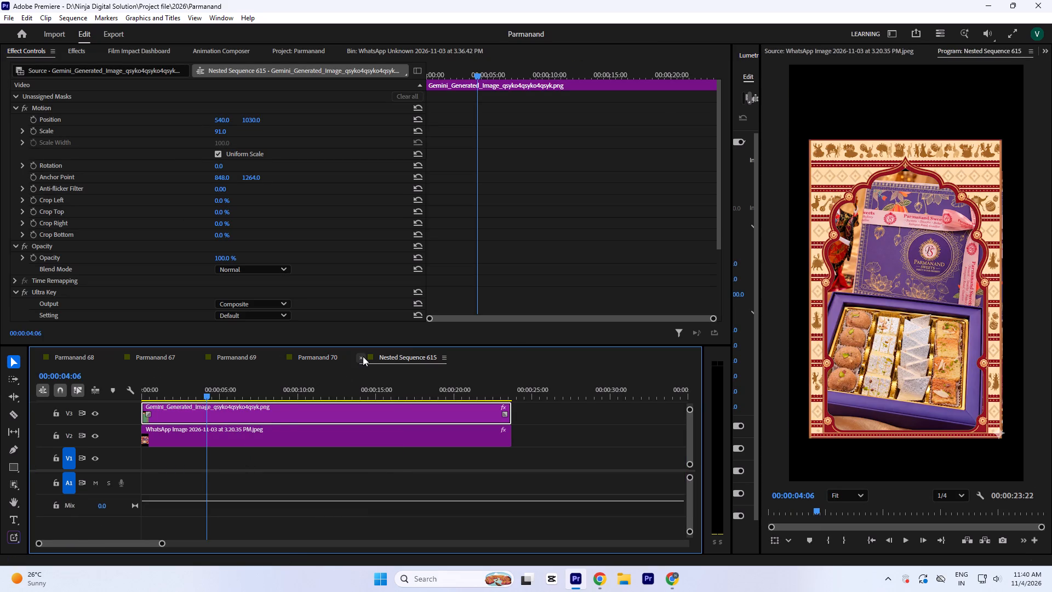
{"action": "left_click", "coordinate": [363, 356]}
{"action": "left_click", "coordinate": [403, 382]}
{"action": "key", "text": "minus"}
{"action": "key", "text": "minus"}
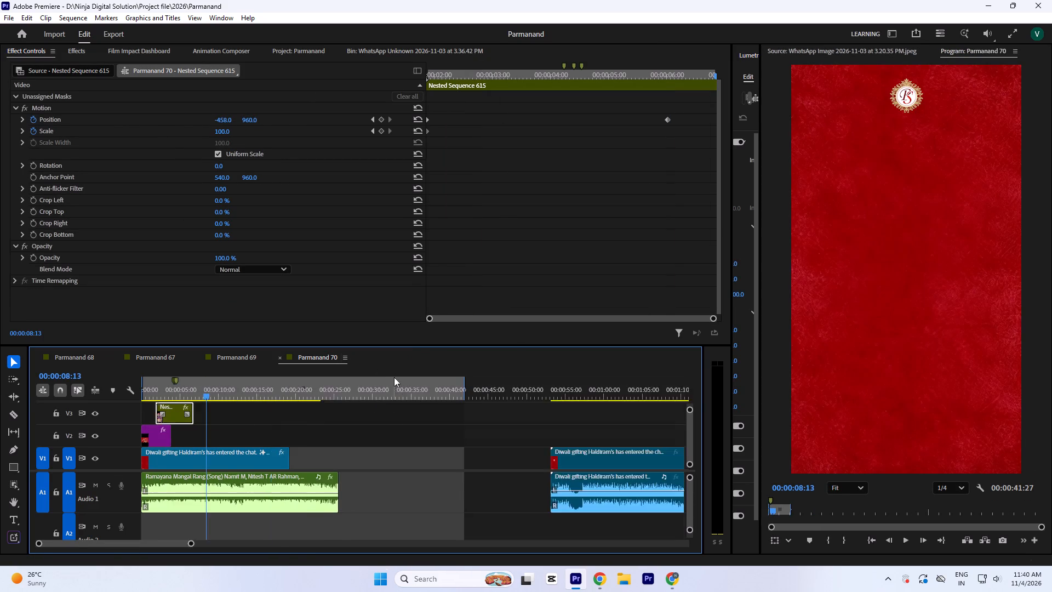
{"action": "key", "text": "minus"}
{"action": "key", "text": "minus"}
{"action": "left_click_drag", "start_coordinate": [311, 382], "coordinate": [316, 385]}
{"action": "key", "text": "ctrl+v"}
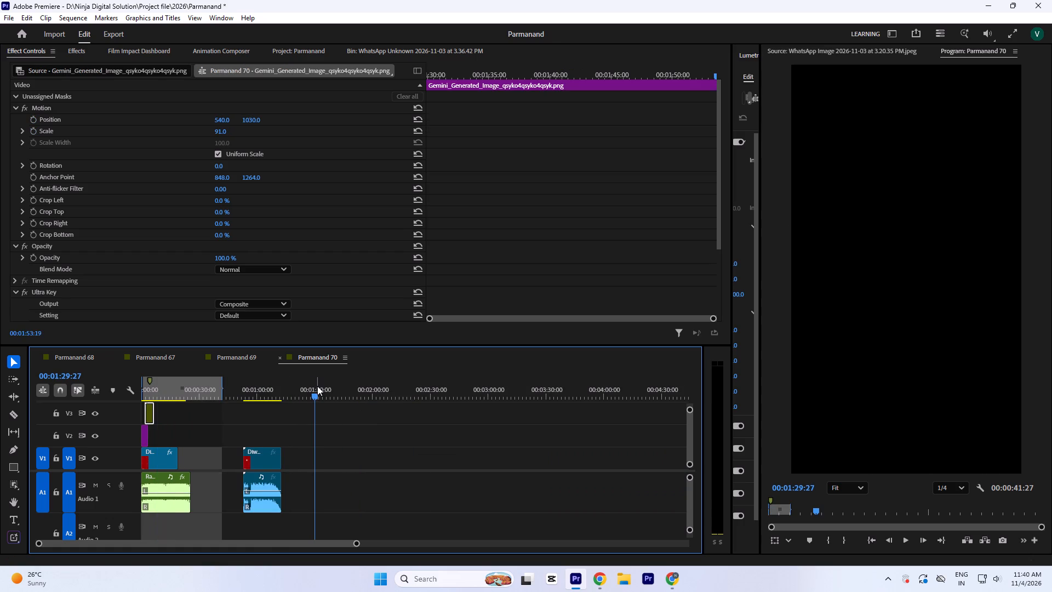
{"action": "left_click", "coordinate": [332, 391]}
{"action": "left_click_drag", "start_coordinate": [325, 419], "coordinate": [330, 445]}
Extend the copied arch frame clip on V2 so it ends at about 00:03:20.
{"action": "left_click", "coordinate": [397, 49]}
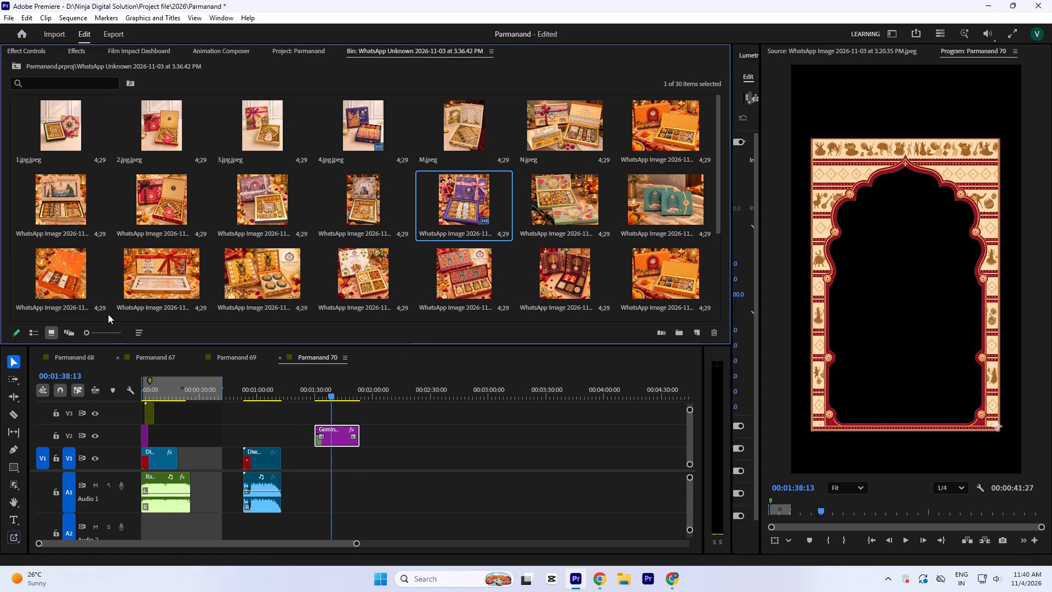
{"action": "left_click_drag", "start_coordinate": [362, 441], "coordinate": [529, 447]}
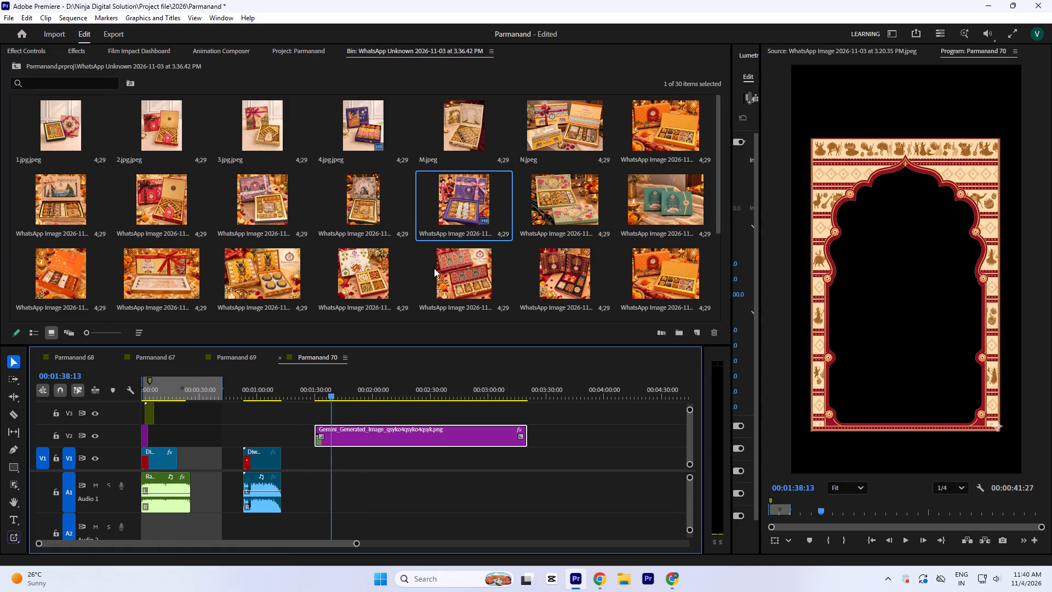
Place the 1.jpg.jpeg gift-box photo on V1 beneath the arch frame clip and extend it to the same end.
{"action": "scroll", "coordinate": [476, 241], "scroll_direction": "up", "scroll_amount": 3}
{"action": "double_click", "coordinate": [461, 130]}
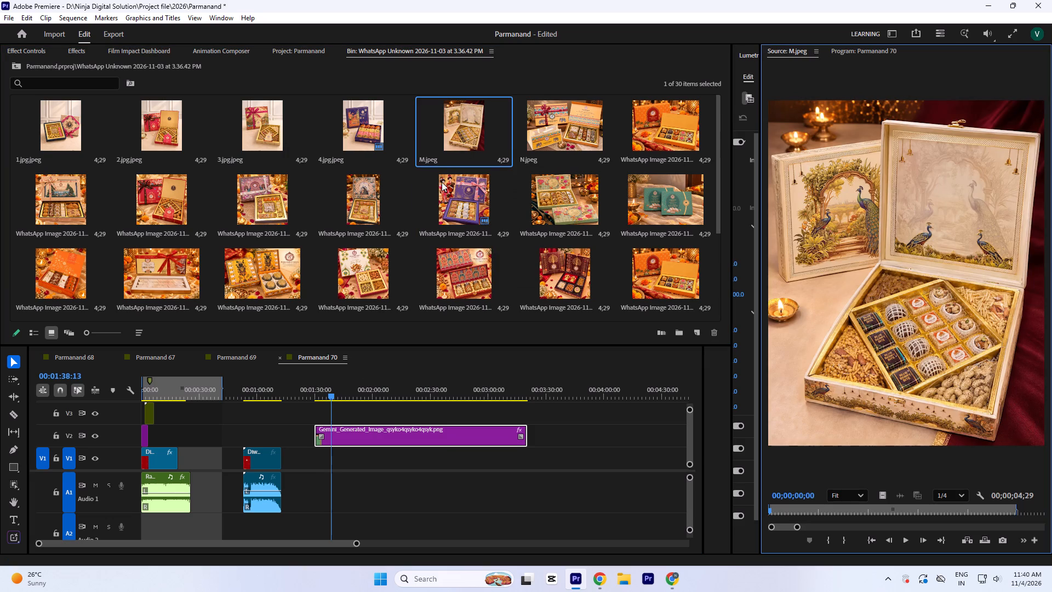
{"action": "scroll", "coordinate": [442, 184], "scroll_direction": "down", "scroll_amount": 2}
{"action": "scroll", "coordinate": [155, 278], "scroll_direction": "up", "scroll_amount": 2}
{"action": "scroll", "coordinate": [111, 268], "scroll_direction": "up", "scroll_amount": 3}
{"action": "double_click", "coordinate": [54, 132]}
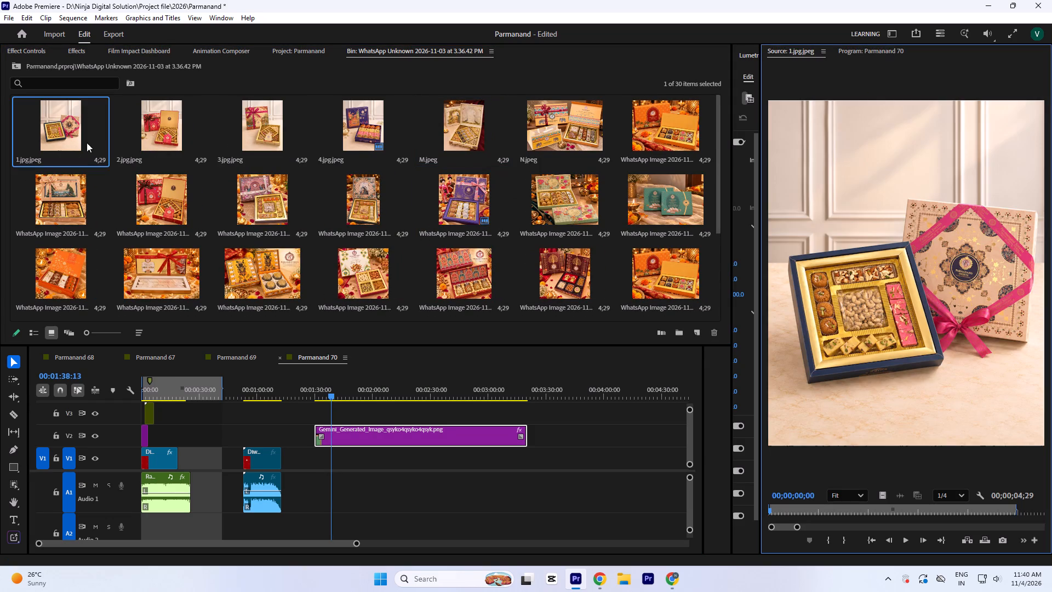
{"action": "left_click_drag", "start_coordinate": [75, 128], "coordinate": [321, 460]}
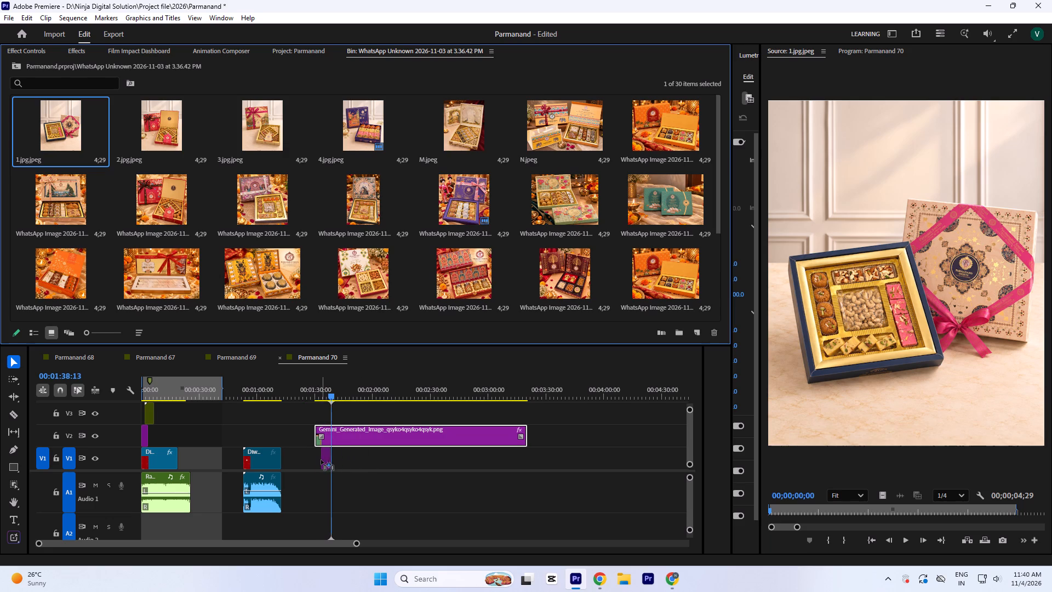
{"action": "left_click_drag", "start_coordinate": [321, 460], "coordinate": [315, 462]}
{"action": "left_click_drag", "start_coordinate": [323, 463], "coordinate": [466, 466]}
{"action": "left_click", "coordinate": [365, 382]}
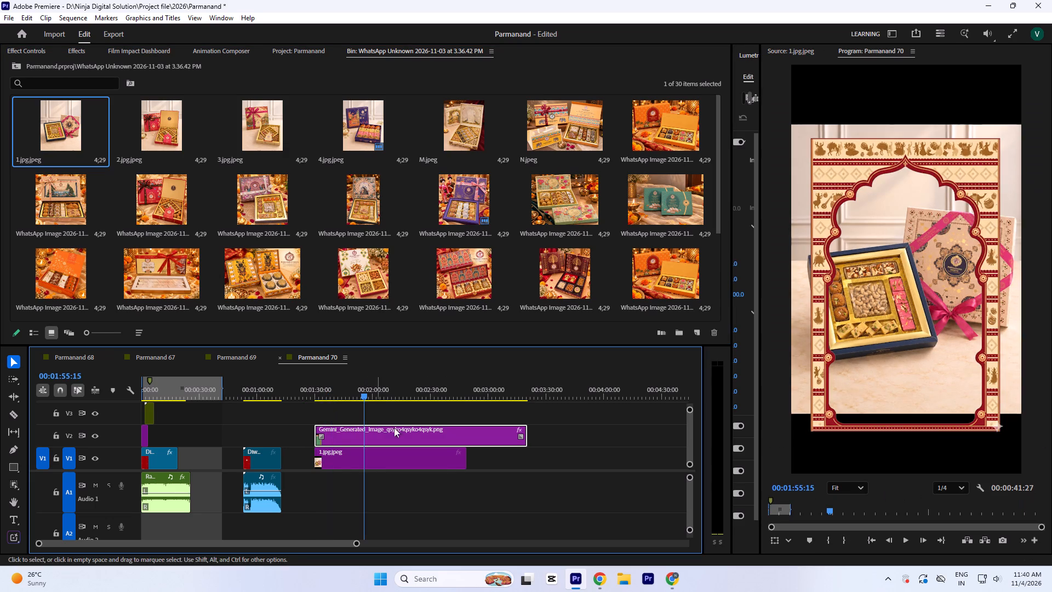
{"action": "left_click_drag", "start_coordinate": [466, 464], "coordinate": [525, 468]}
Set the 1.jpg.jpeg photo's position to 536, 1086 and its scale to 86 so it sits inside the arch frame.
{"action": "left_click", "coordinate": [482, 462]}
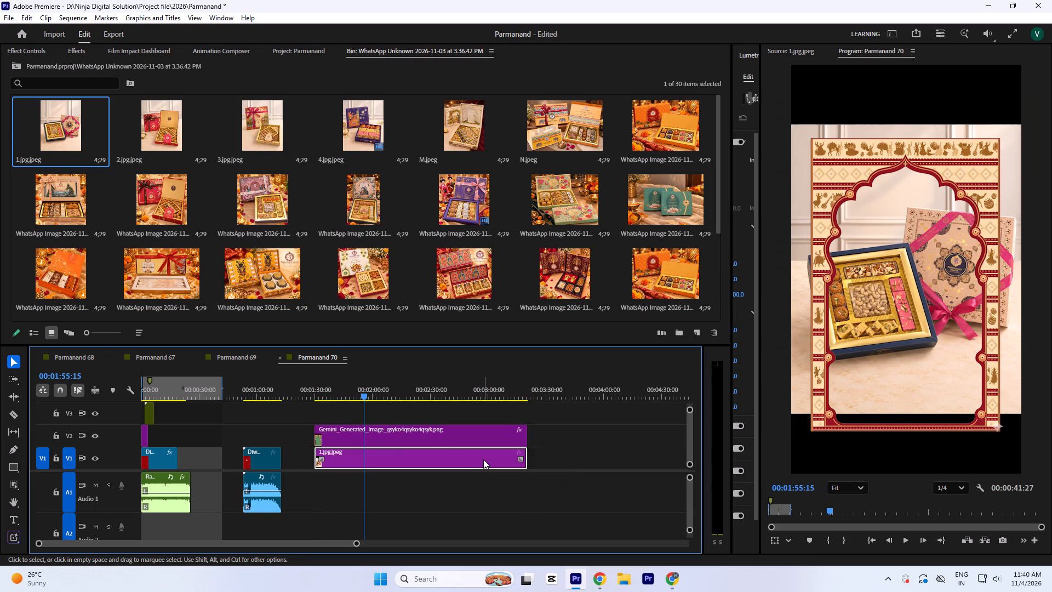
{"action": "key", "text": "a"}
{"action": "left_click", "coordinate": [382, 380]}
{"action": "left_click", "coordinate": [374, 397]}
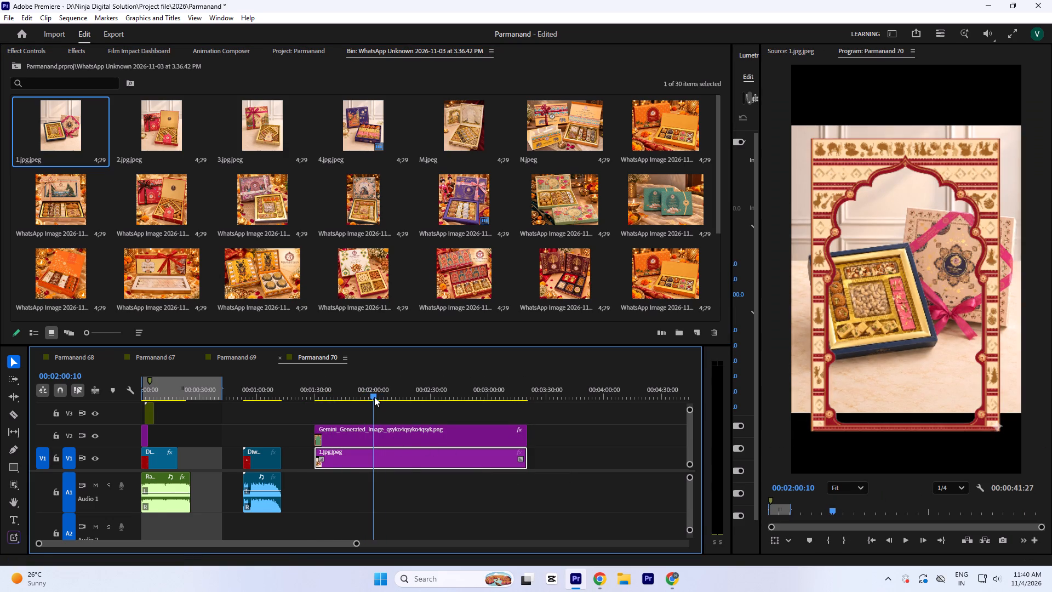
{"action": "key", "text": "a"}
{"action": "left_click", "coordinate": [25, 51]}
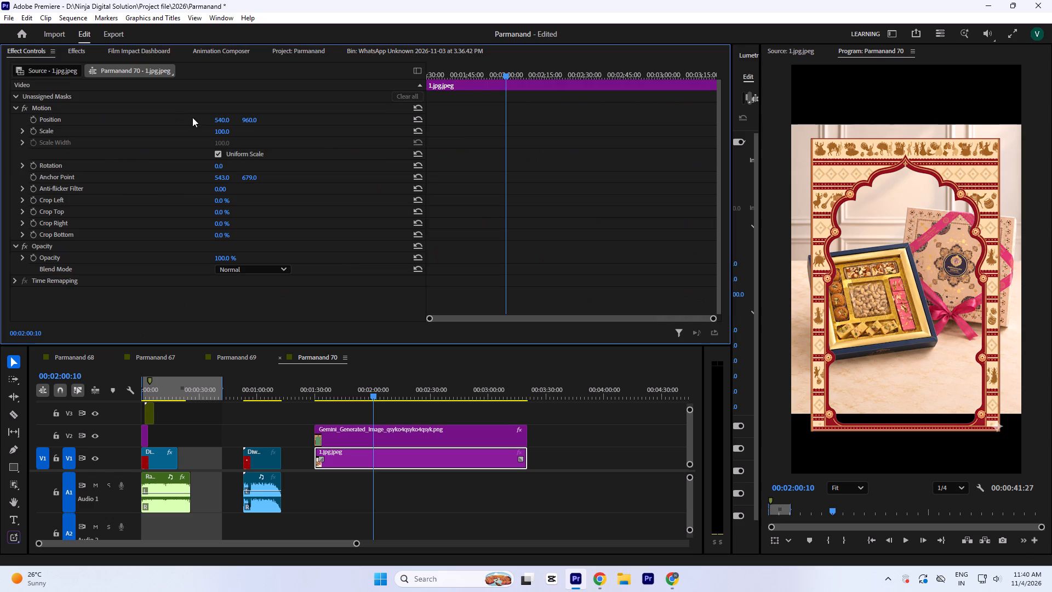
{"action": "left_click_drag", "start_coordinate": [250, 122], "coordinate": [239, 67]}
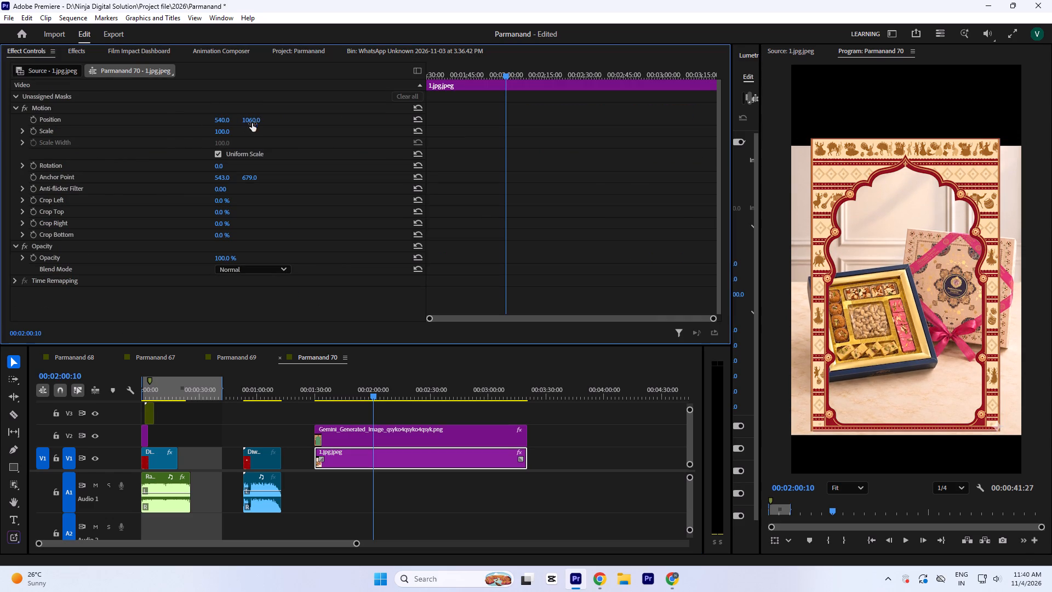
{"action": "left_click_drag", "start_coordinate": [224, 132], "coordinate": [224, 139]}
{"action": "left_click_drag", "start_coordinate": [255, 118], "coordinate": [254, 109]}
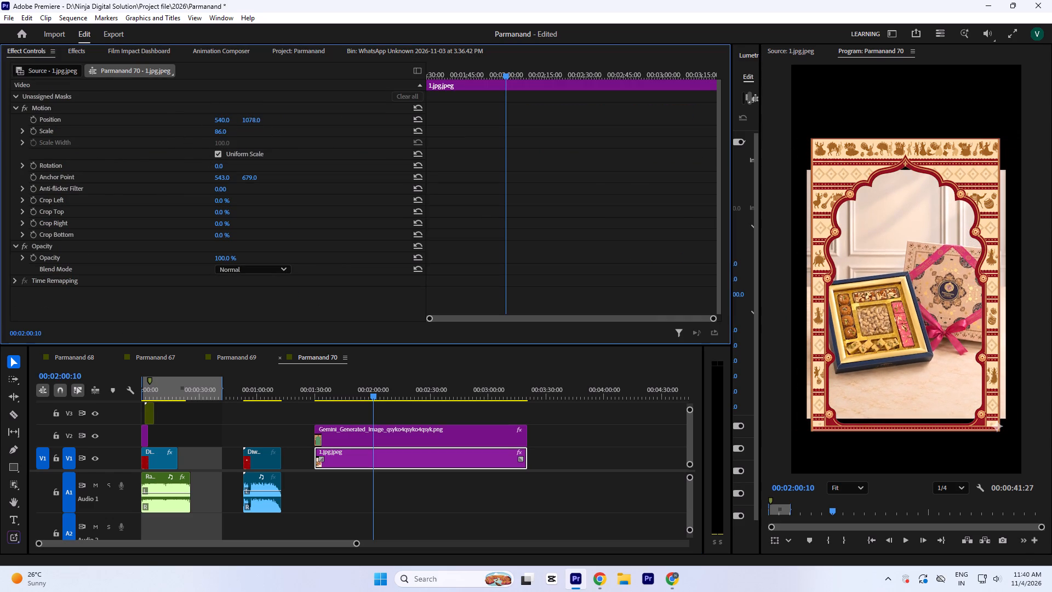
{"action": "left_click_drag", "start_coordinate": [254, 109], "coordinate": [253, 103]}
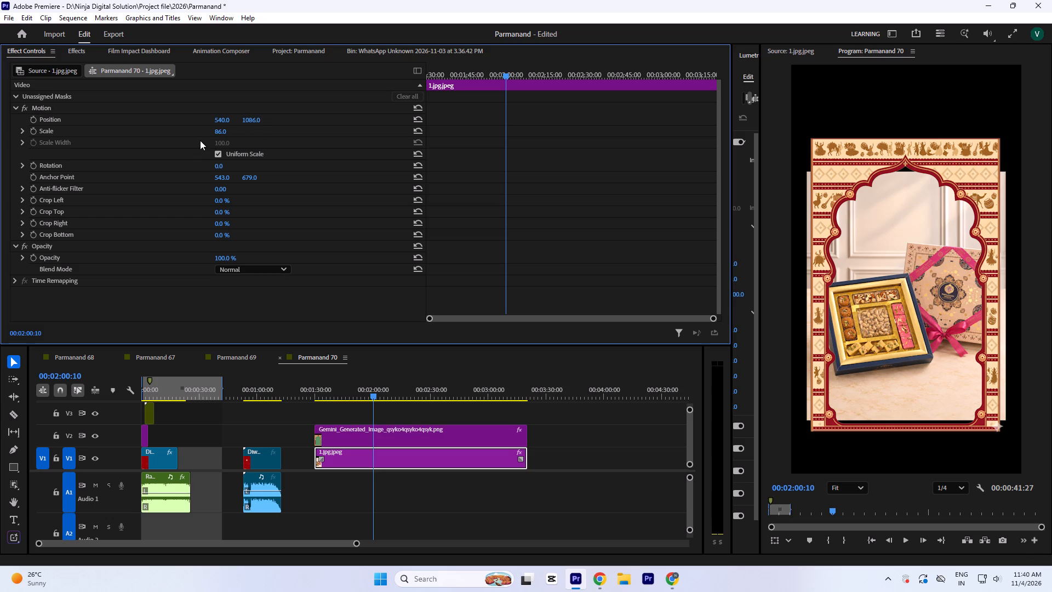
{"action": "left_click", "coordinate": [222, 119]}
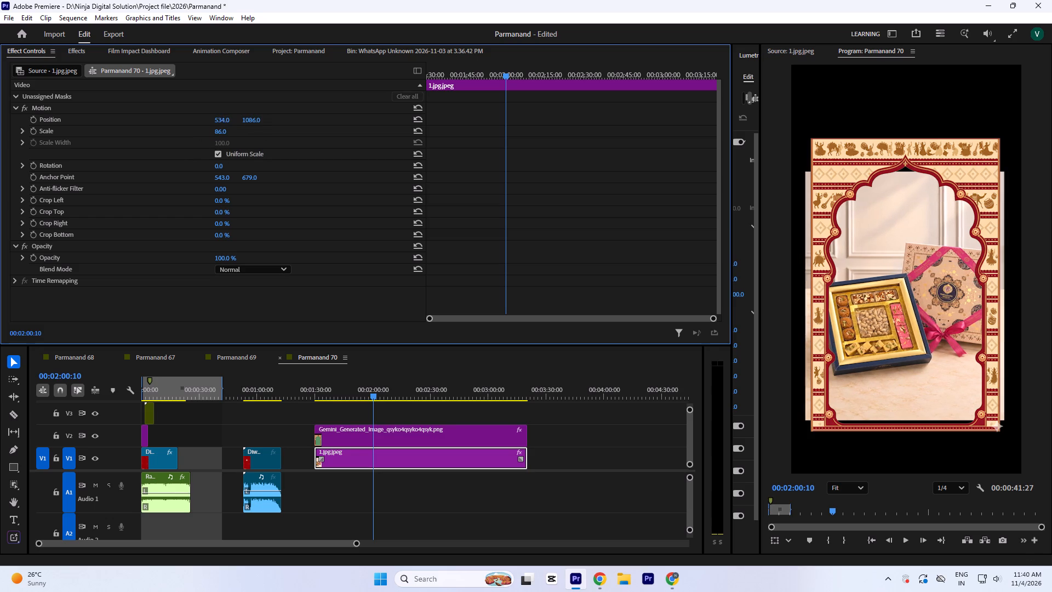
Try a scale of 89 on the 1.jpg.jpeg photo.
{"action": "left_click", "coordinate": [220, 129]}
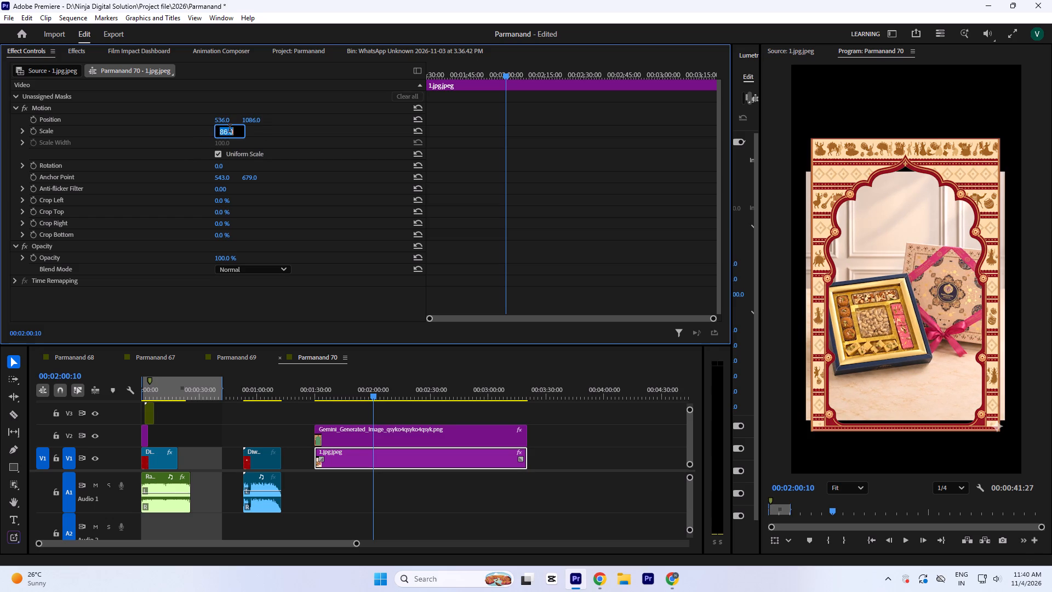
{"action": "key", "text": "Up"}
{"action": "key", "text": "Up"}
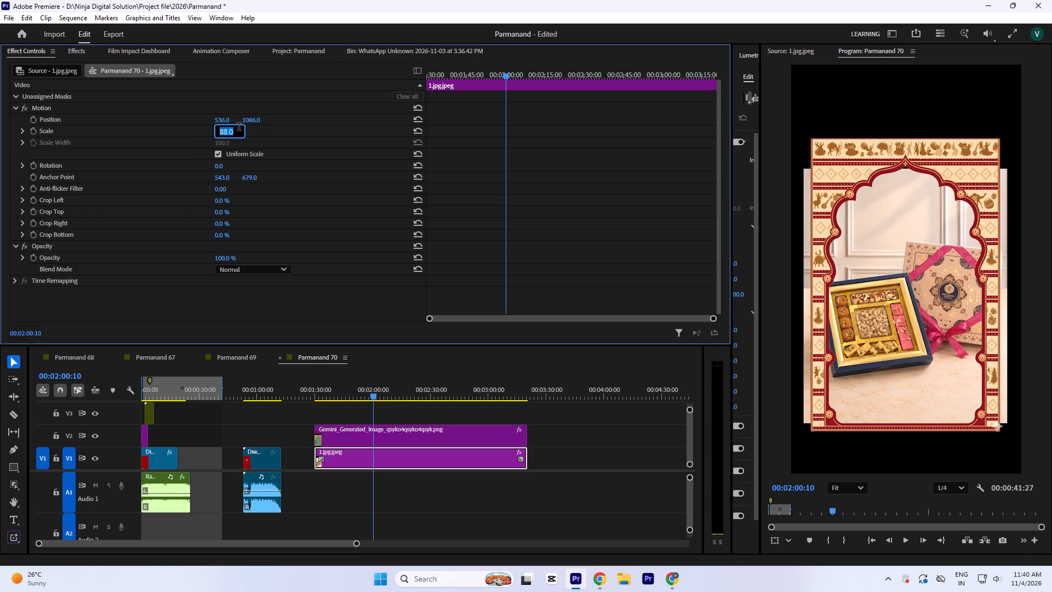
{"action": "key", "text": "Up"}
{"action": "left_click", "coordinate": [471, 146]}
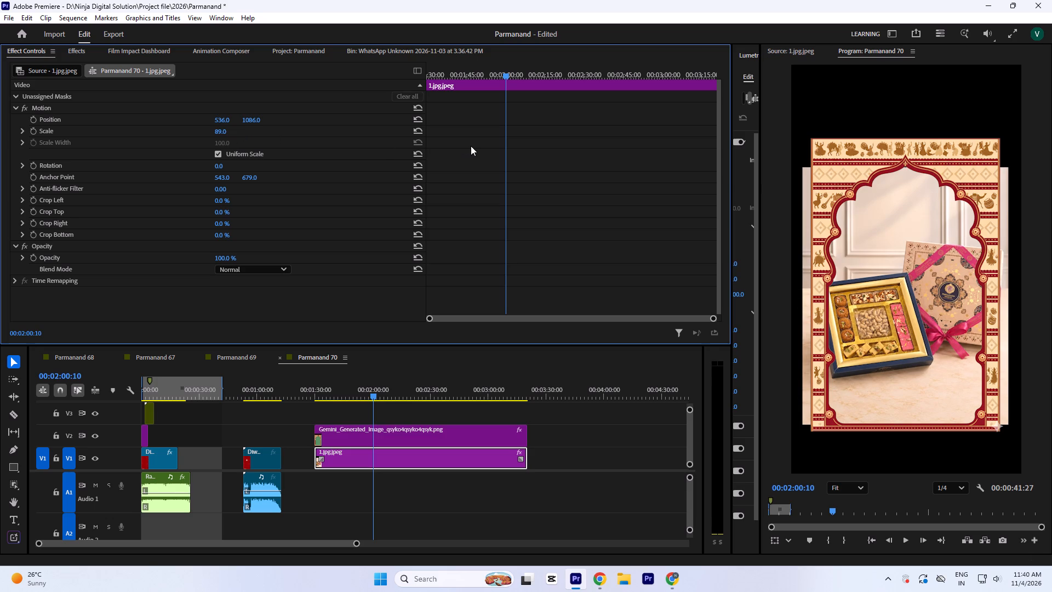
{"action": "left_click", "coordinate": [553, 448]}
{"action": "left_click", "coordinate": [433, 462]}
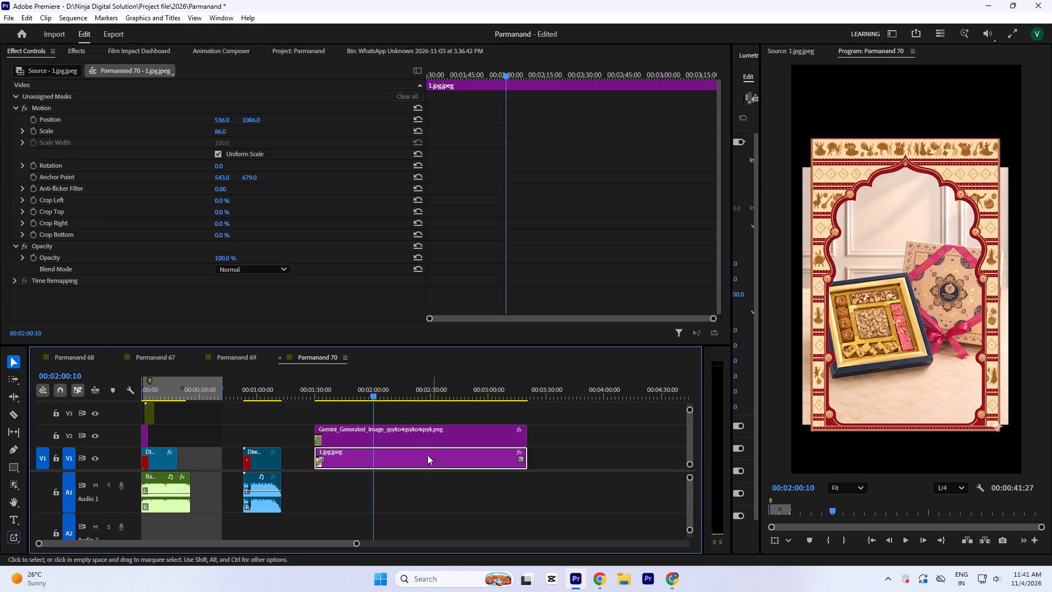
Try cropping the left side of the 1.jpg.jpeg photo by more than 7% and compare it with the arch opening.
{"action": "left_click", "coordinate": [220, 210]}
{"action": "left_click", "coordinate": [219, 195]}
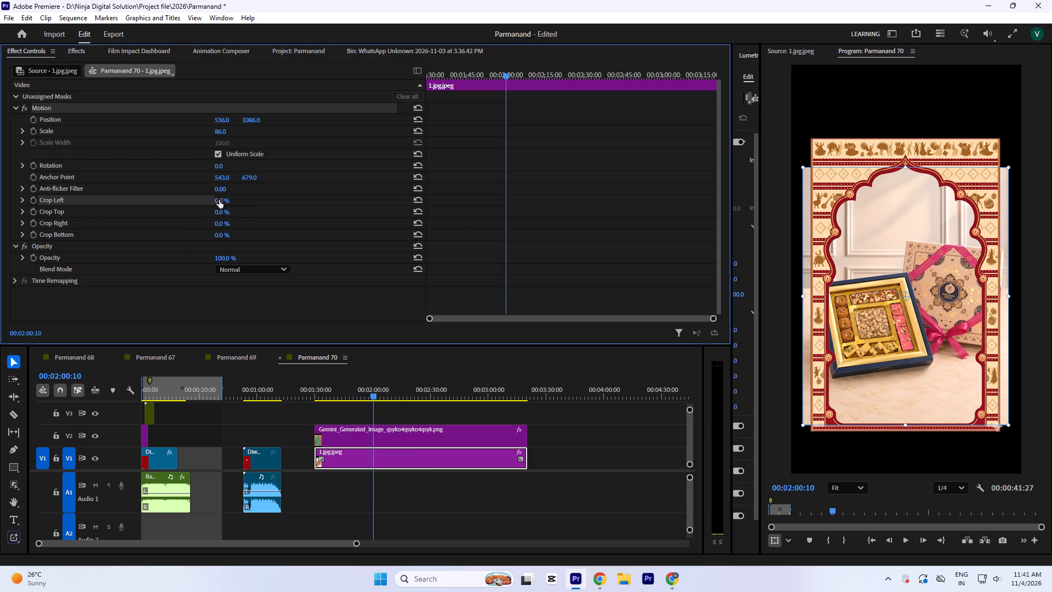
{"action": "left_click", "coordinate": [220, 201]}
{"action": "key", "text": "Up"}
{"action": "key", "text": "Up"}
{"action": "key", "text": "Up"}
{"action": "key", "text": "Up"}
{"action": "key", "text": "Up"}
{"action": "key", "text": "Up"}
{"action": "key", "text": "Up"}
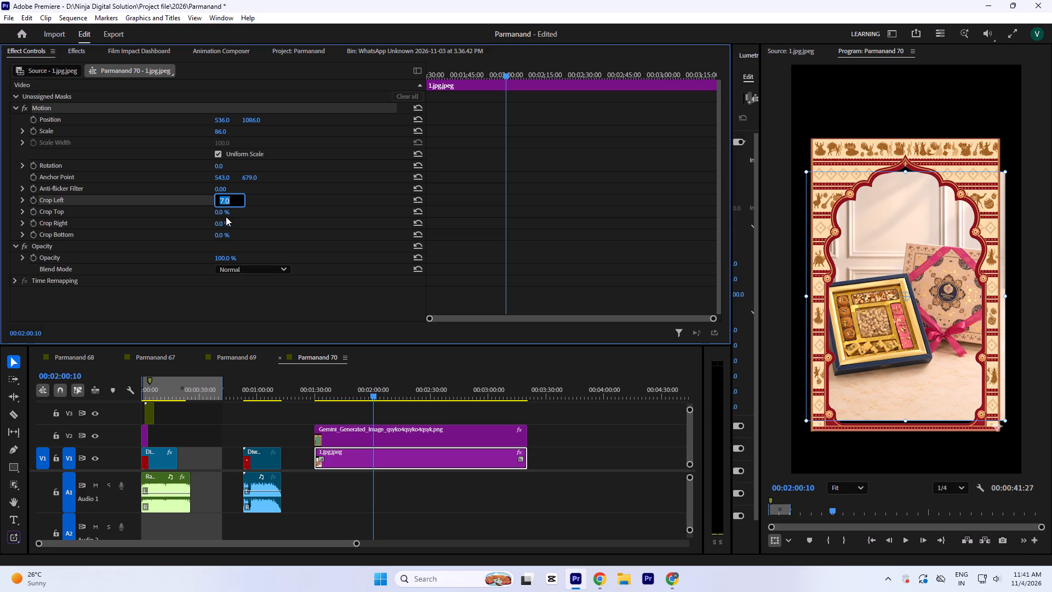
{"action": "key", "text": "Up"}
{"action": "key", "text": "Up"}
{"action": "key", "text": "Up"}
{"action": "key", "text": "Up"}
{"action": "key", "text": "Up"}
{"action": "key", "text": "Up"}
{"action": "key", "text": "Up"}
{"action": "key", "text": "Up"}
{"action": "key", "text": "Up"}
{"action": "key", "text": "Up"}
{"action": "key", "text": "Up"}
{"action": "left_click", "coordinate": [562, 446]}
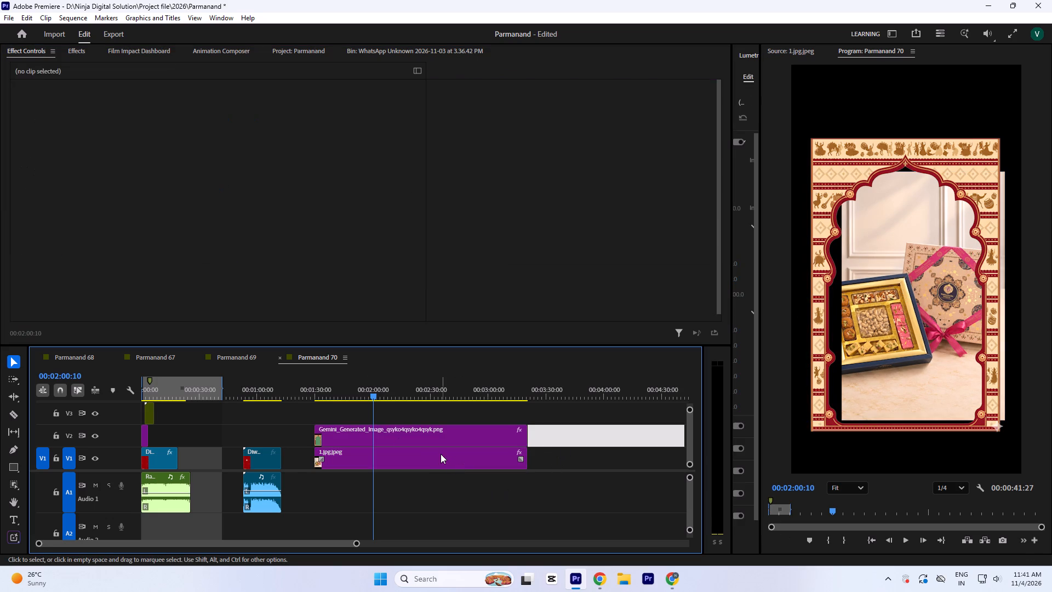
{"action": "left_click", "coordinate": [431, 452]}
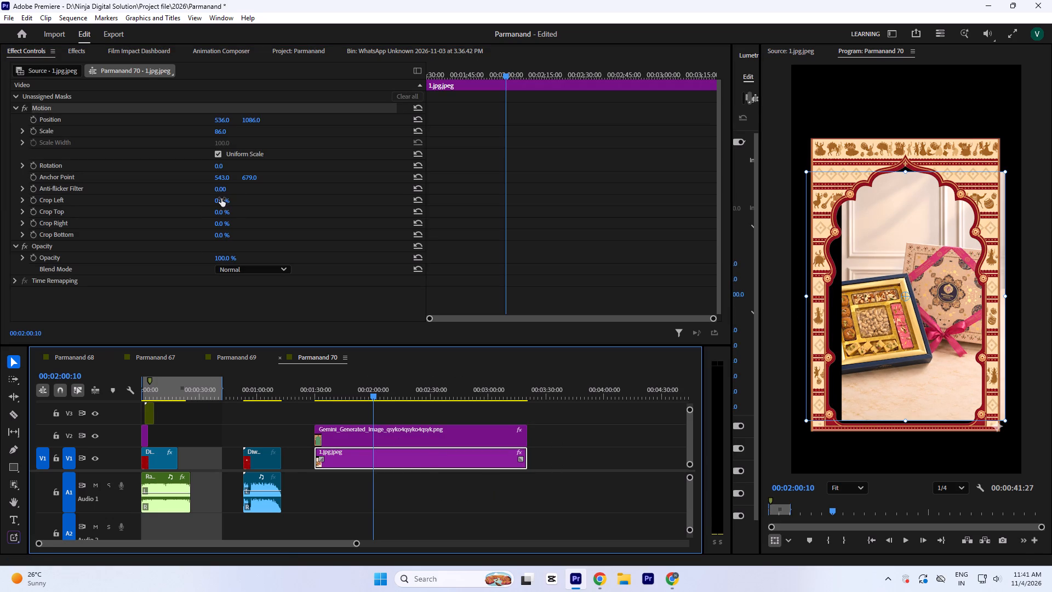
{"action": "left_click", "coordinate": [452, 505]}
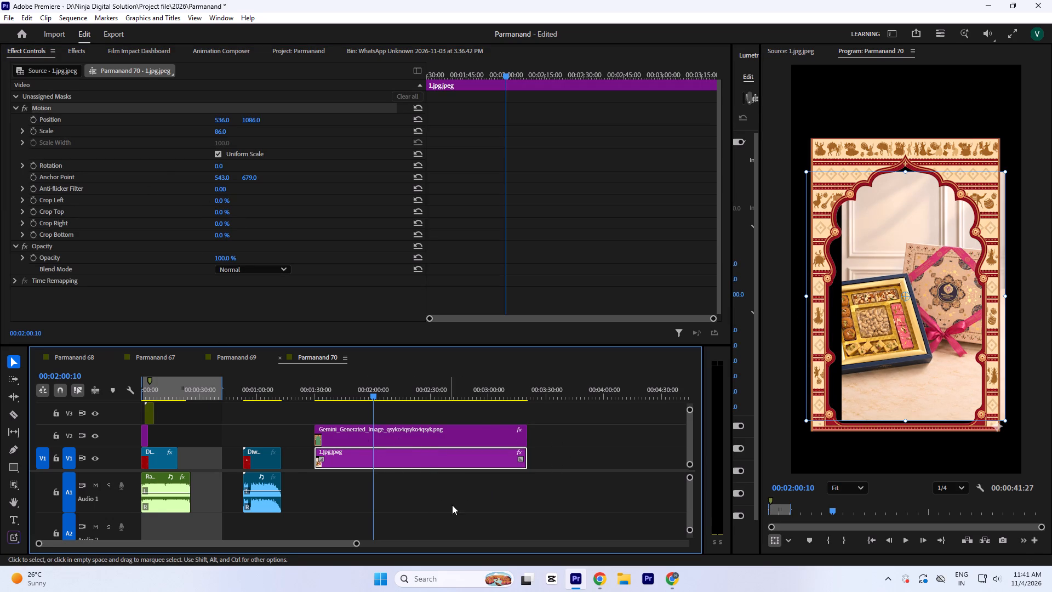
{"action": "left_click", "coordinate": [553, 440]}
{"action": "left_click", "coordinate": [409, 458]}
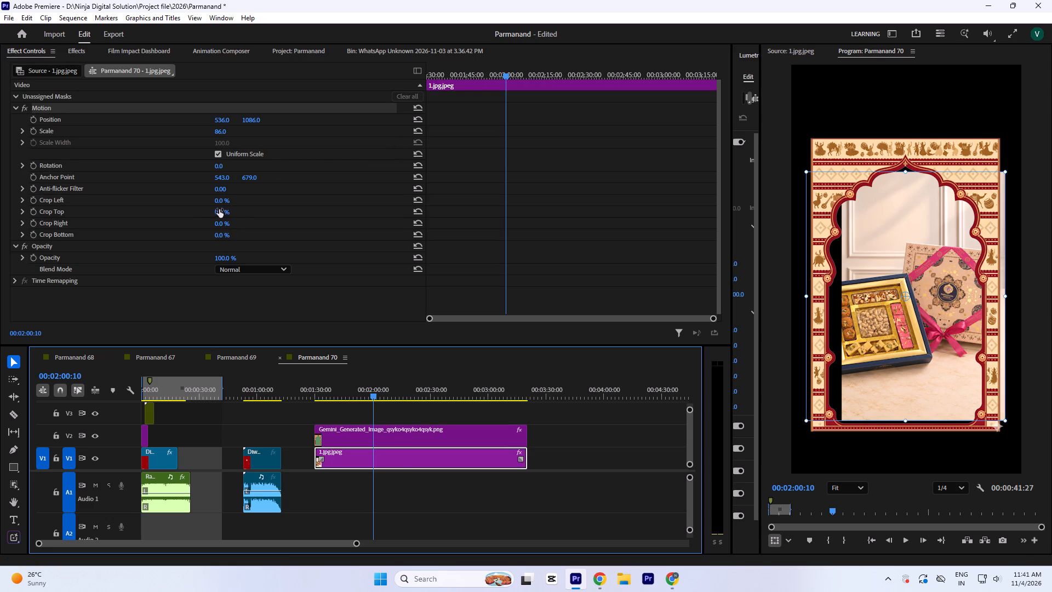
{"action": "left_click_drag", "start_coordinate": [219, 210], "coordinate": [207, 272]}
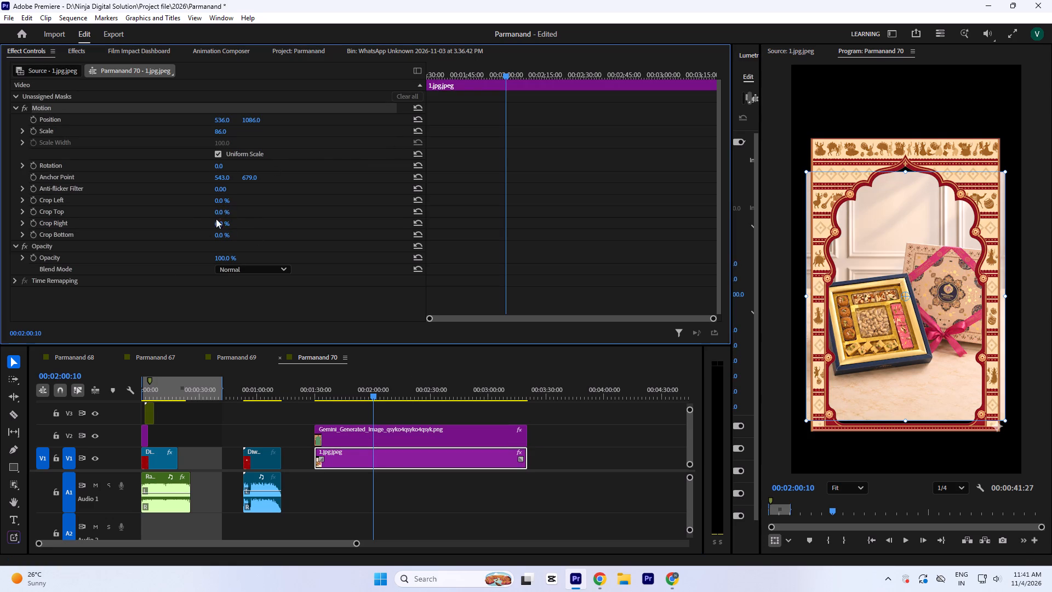
Crop the 1.jpg.jpeg photo by 5% on the left and 9% on the right to hide its overhang.
{"action": "left_click", "coordinate": [221, 200]}
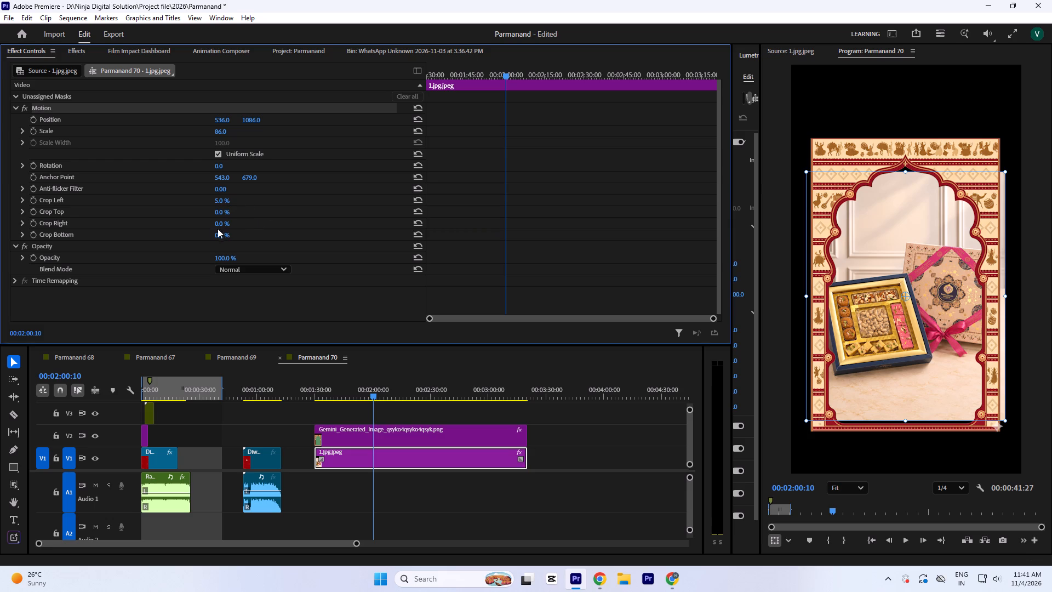
{"action": "left_click_drag", "start_coordinate": [219, 224], "coordinate": [219, 219]}
{"action": "left_click", "coordinate": [300, 240]}
Set the 1.jpg.jpeg photo's scale to 90 and save the project.
{"action": "left_click", "coordinate": [225, 132]}
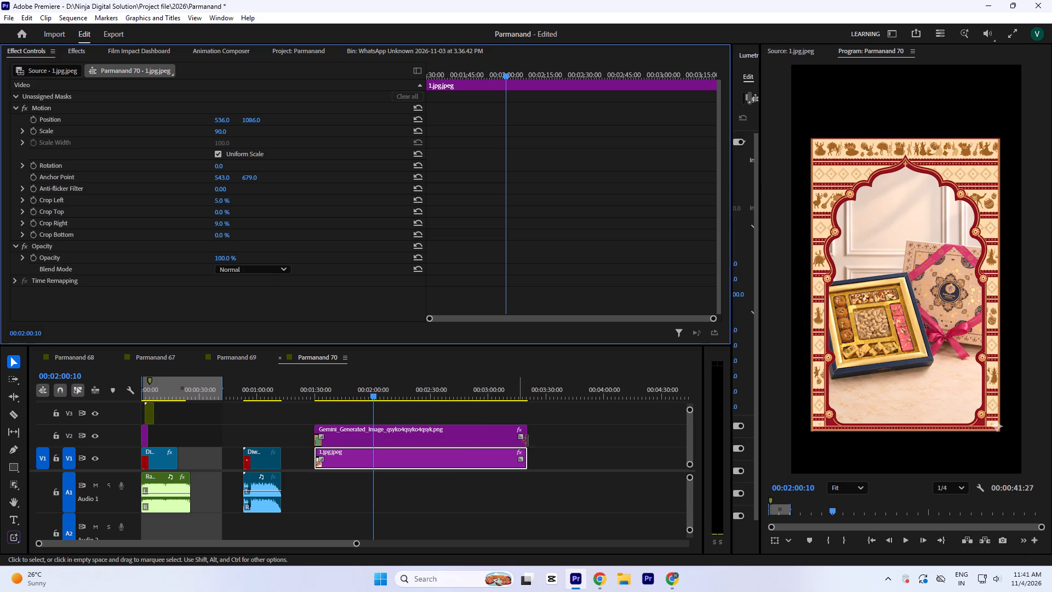
{"action": "left_click", "coordinate": [547, 433]}
{"action": "key", "text": "ctrl+s"}
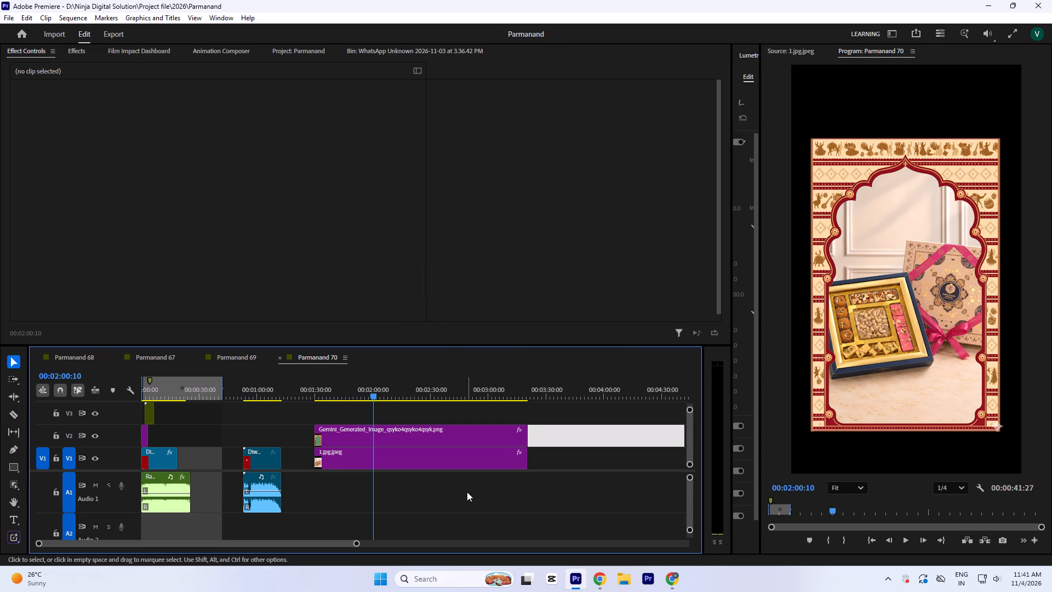
Nest the arch frame clip and the 1.jpg.jpeg photo together, accepting the default sequence name.
{"action": "left_click_drag", "start_coordinate": [467, 492], "coordinate": [409, 430]}
{"action": "key", "text": "n"}
{"action": "key", "text": "Return"}
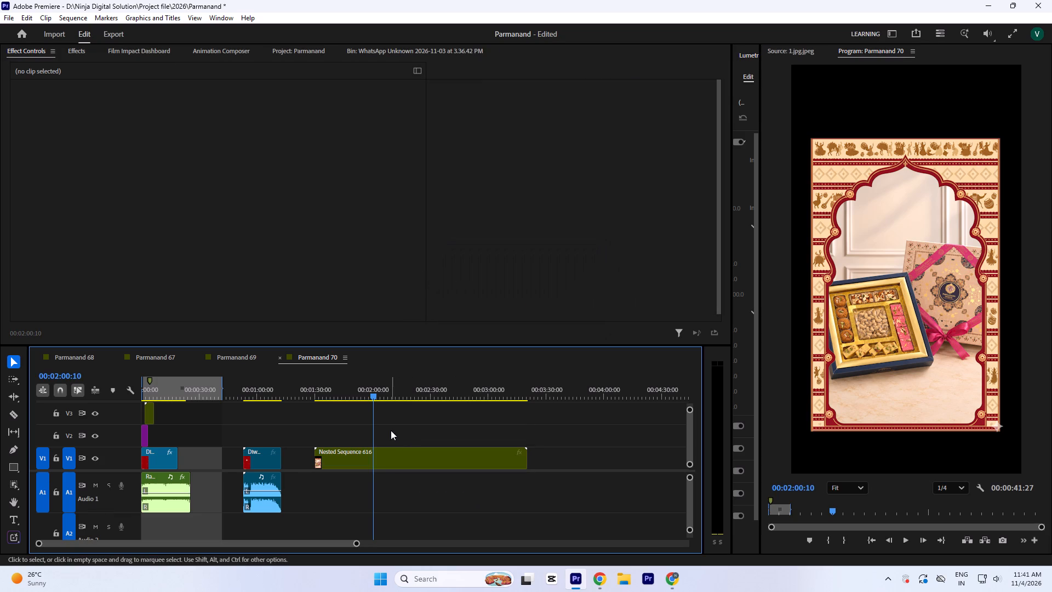
Move the new nested sequence to V3 above the second Haldiram's reference clip and trim its end to match that clip.
{"action": "left_click", "coordinate": [410, 454]}
{"action": "key", "text": "minus"}
{"action": "left_click_drag", "start_coordinate": [248, 461], "coordinate": [213, 418]}
{"action": "type", "text": "`="}
{"action": "key", "text": "equal"}
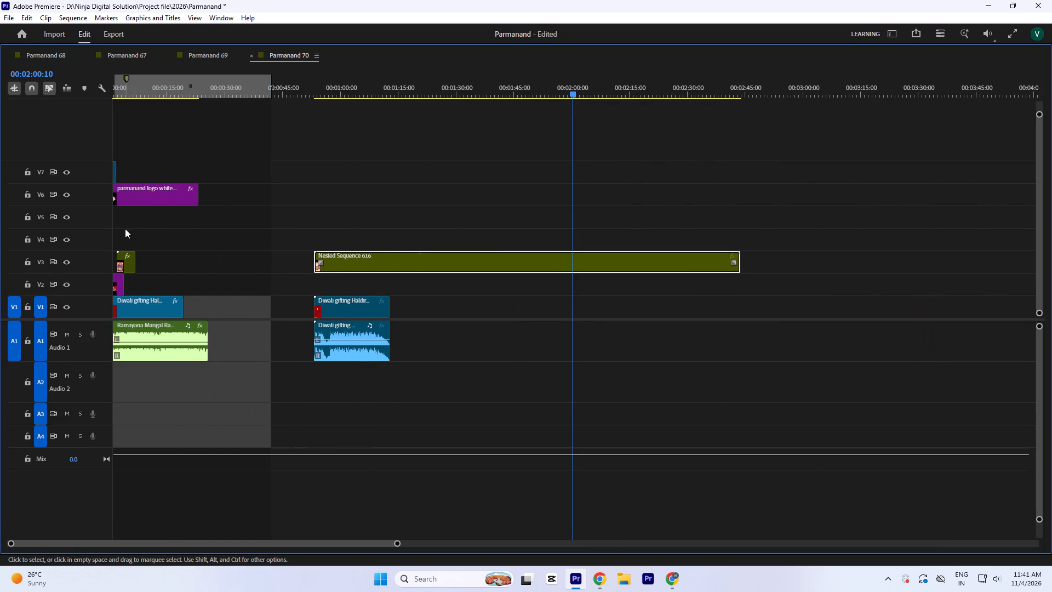
{"action": "left_click_drag", "start_coordinate": [746, 267], "coordinate": [399, 267]}
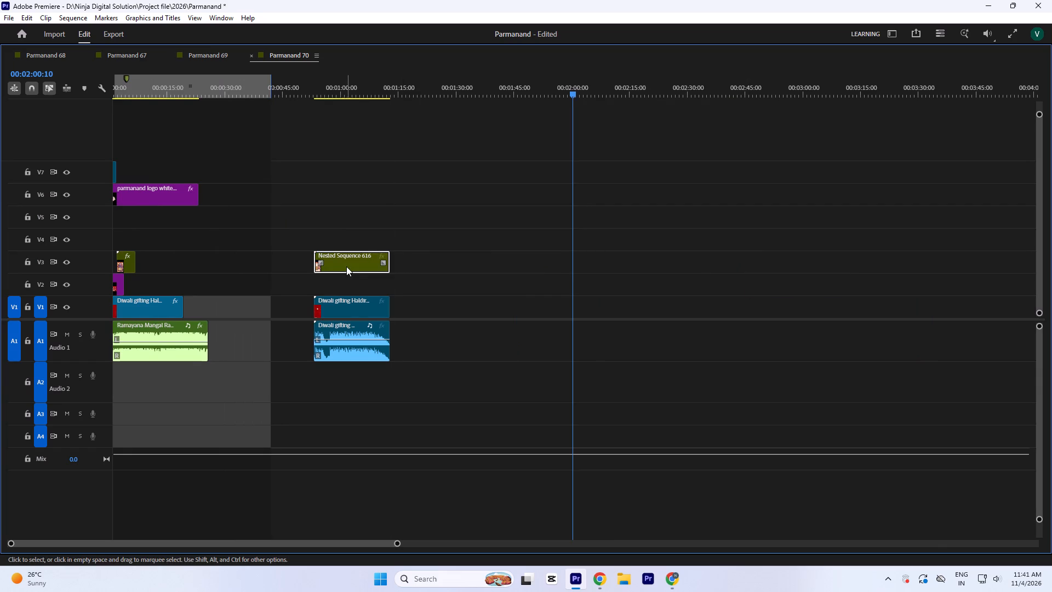
Place the trimmed nested sequence on V4, starting at 00:00:04:18 so it overlaps the end of Nested Sequence 615.
{"action": "left_click_drag", "start_coordinate": [346, 266], "coordinate": [170, 233]}
{"action": "left_click_drag", "start_coordinate": [135, 95], "coordinate": [51, 110]}
{"action": "type", "text": "==`="}
{"action": "key", "text": "space"}
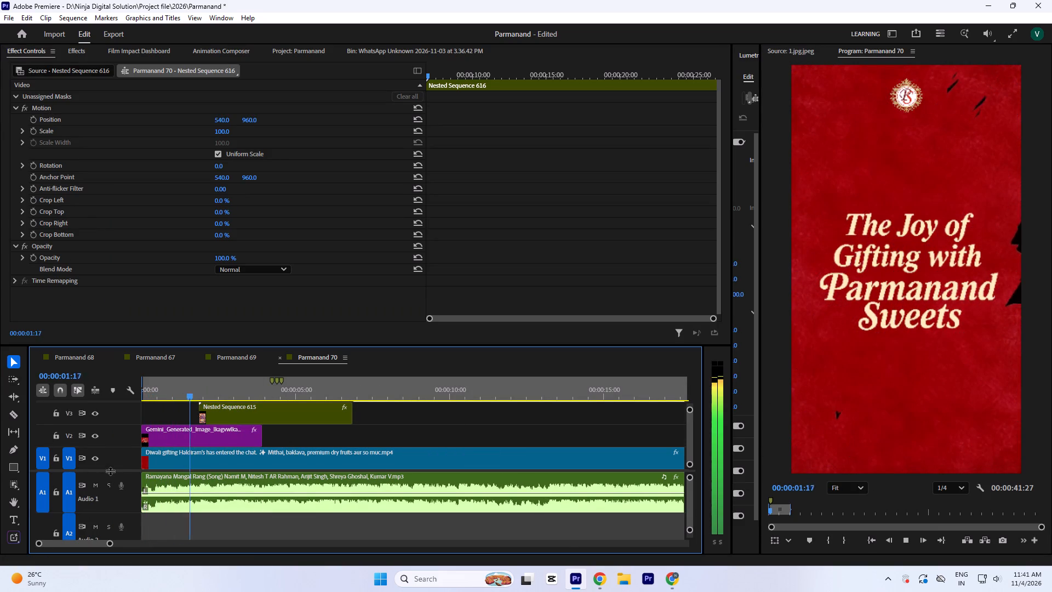
{"action": "left_click_drag", "start_coordinate": [110, 471], "coordinate": [106, 498]}
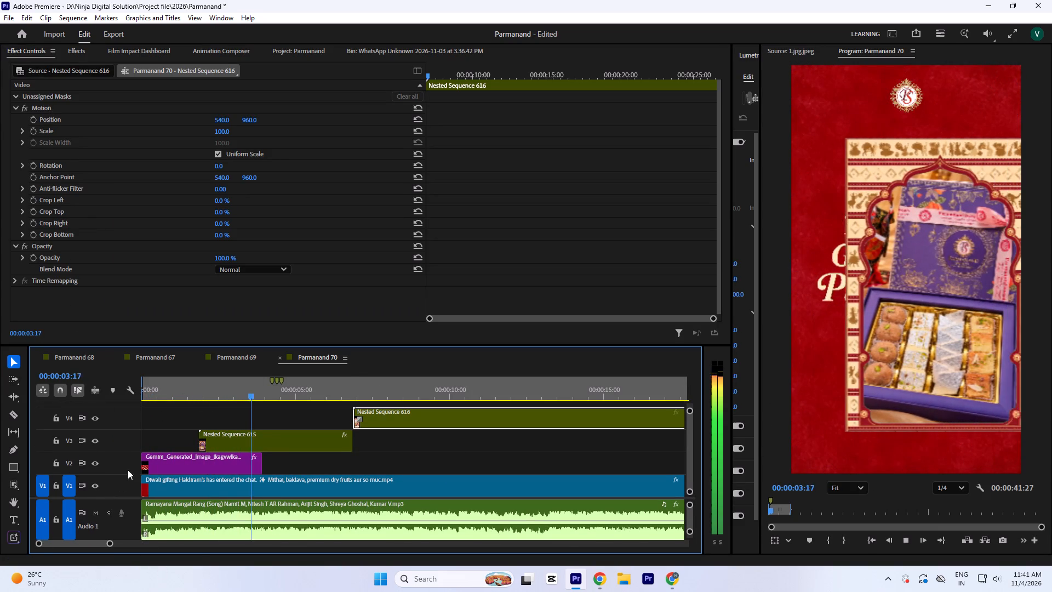
{"action": "key", "text": "space"}
{"action": "left_click_drag", "start_coordinate": [378, 420], "coordinate": [367, 420]}
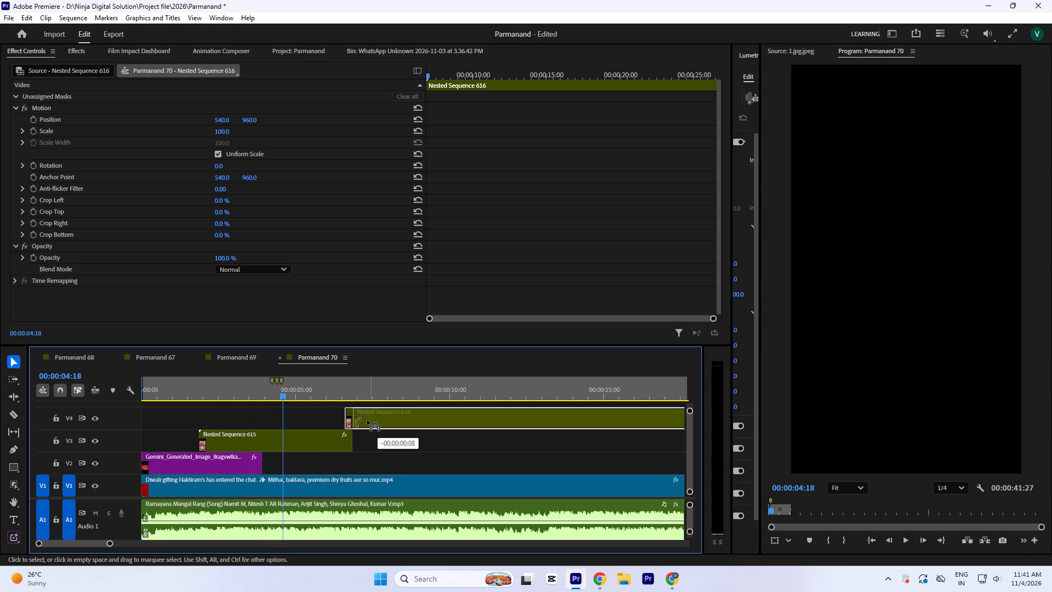
{"action": "left_click_drag", "start_coordinate": [367, 420], "coordinate": [311, 424]}
Review the first framed photo's slide across the screen and its entry at the start of Nested Sequence 615.
{"action": "left_click", "coordinate": [265, 388]}
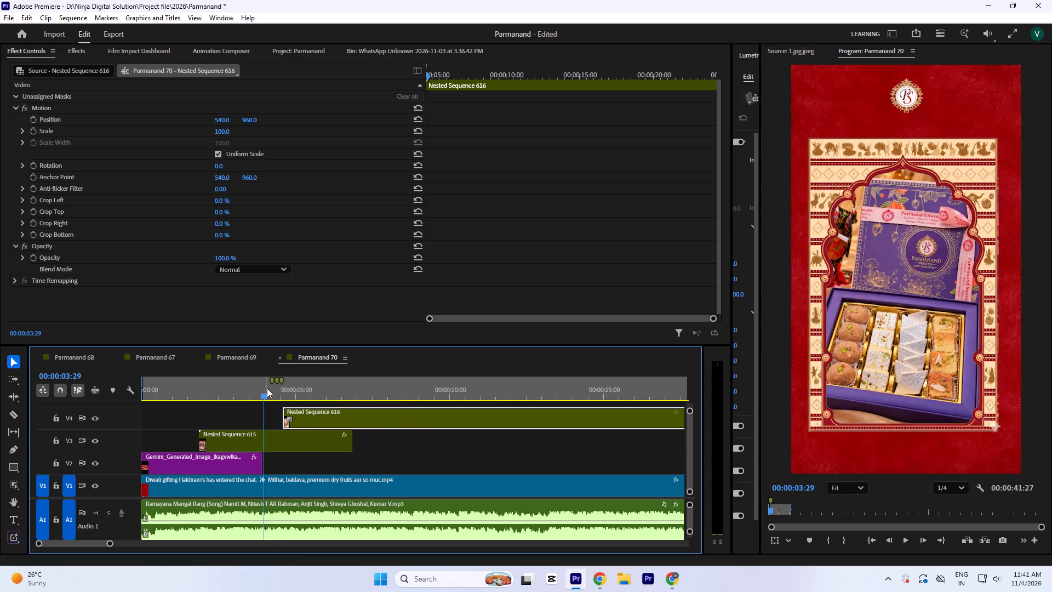
{"action": "key", "text": "space"}
{"action": "key", "text": "space"}
{"action": "left_click_drag", "start_coordinate": [286, 388], "coordinate": [276, 400]}
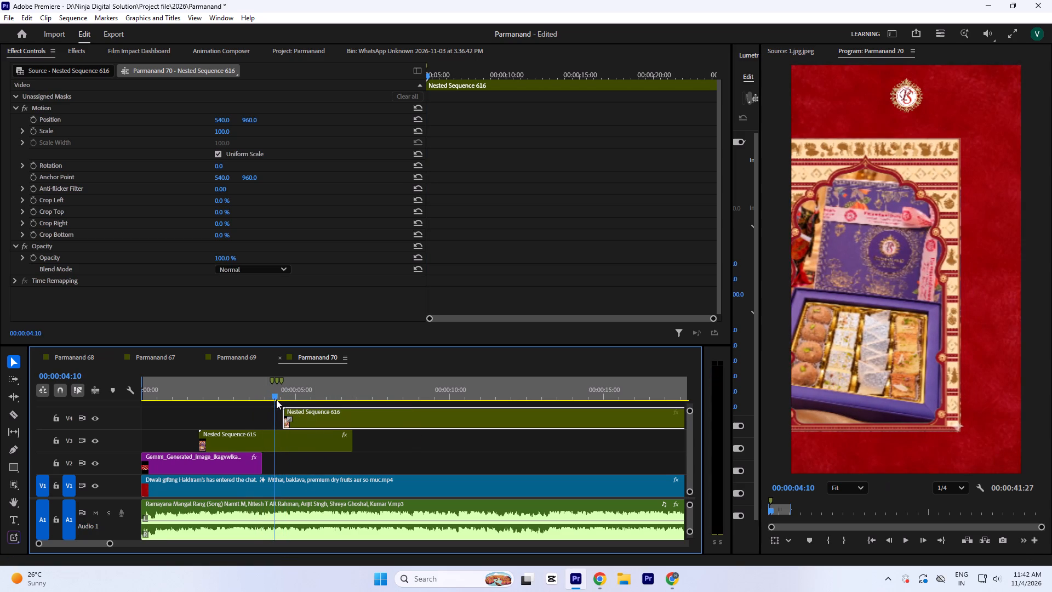
{"action": "left_click_drag", "start_coordinate": [276, 400], "coordinate": [274, 402]}
{"action": "left_click", "coordinate": [283, 445]}
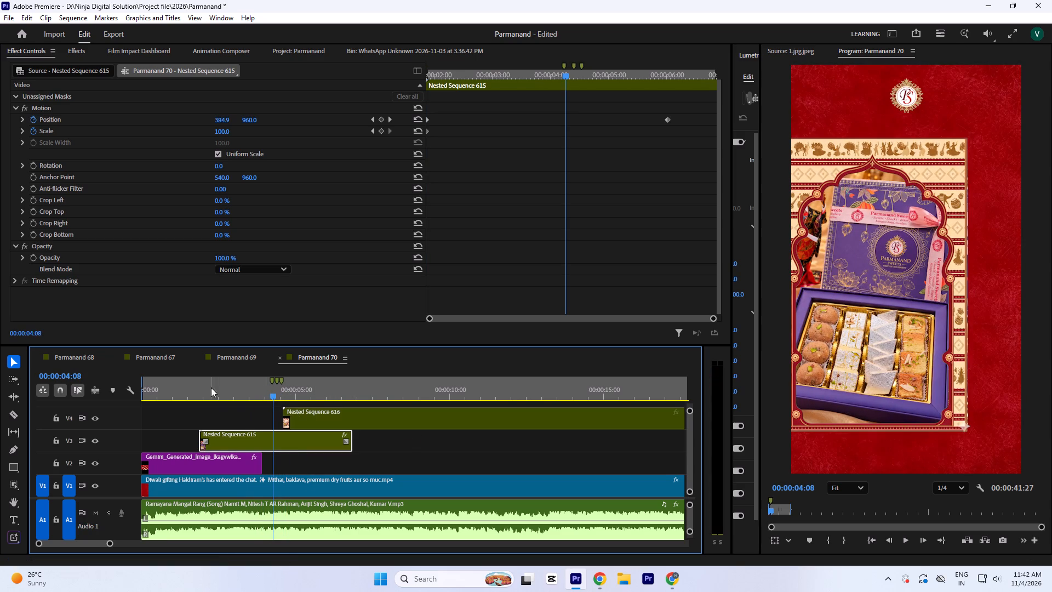
{"action": "left_click", "coordinate": [204, 385]}
{"action": "key", "text": "equal"}
{"action": "key", "text": "equal"}
{"action": "key", "text": "equal"}
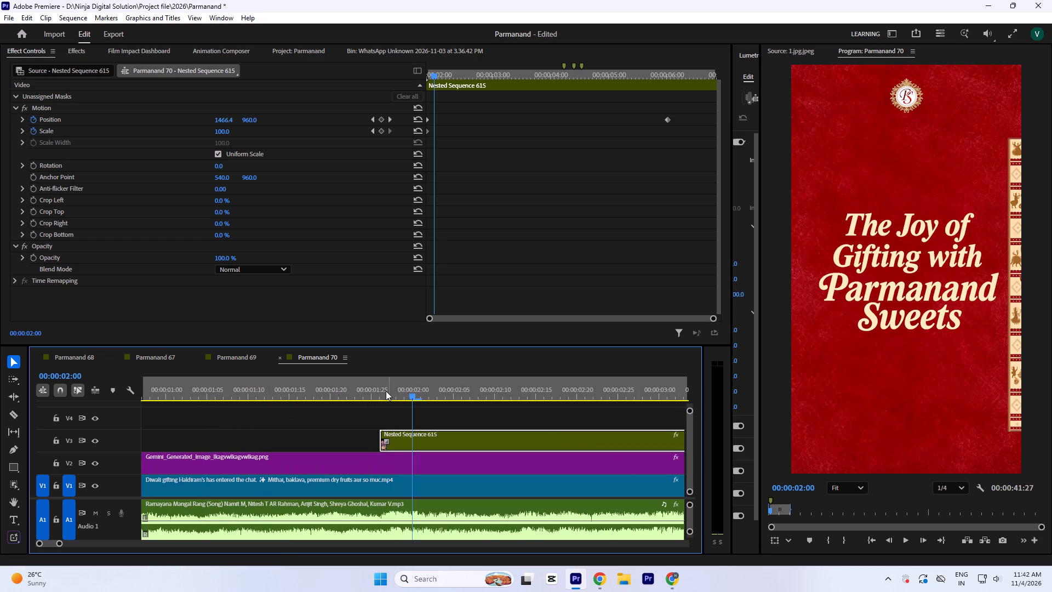
{"action": "left_click_drag", "start_coordinate": [386, 391], "coordinate": [376, 397]}
{"action": "left_click", "coordinate": [418, 391]}
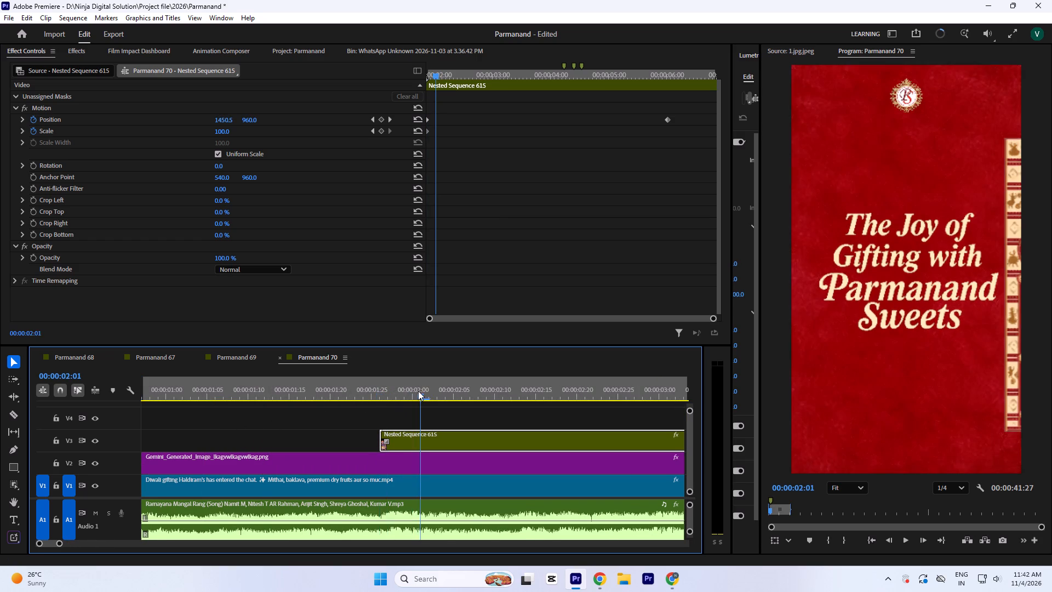
Examine the frame where Nested Sequence 616 appears over the outgoing first framed photo.
{"action": "key", "text": "minus"}
{"action": "key", "text": "minus"}
{"action": "left_click", "coordinate": [509, 421]}
{"action": "left_click", "coordinate": [427, 388]}
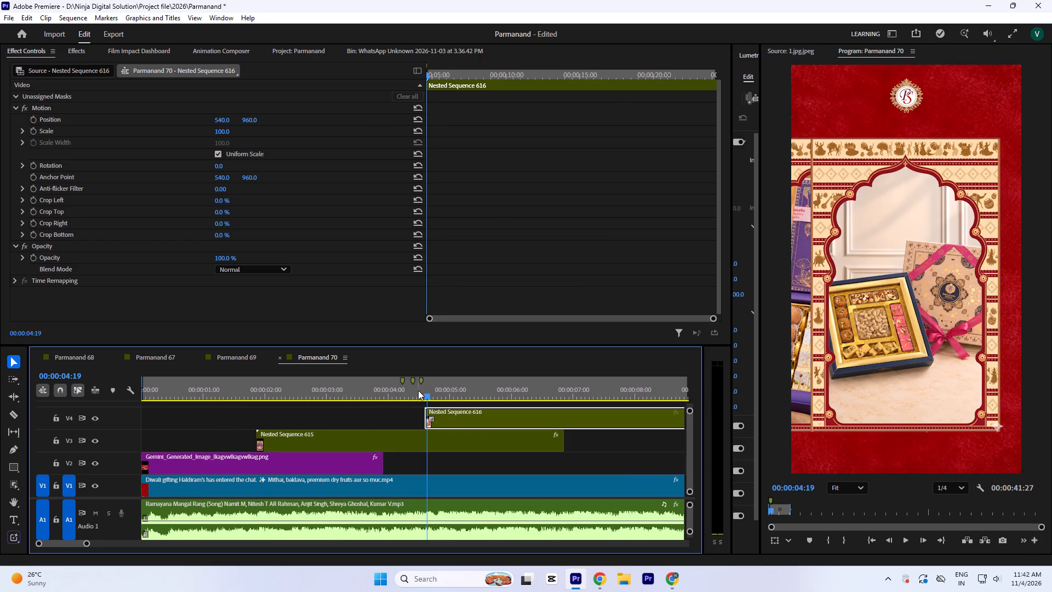
{"action": "left_click", "coordinate": [421, 384]}
{"action": "key", "text": "equal"}
{"action": "key", "text": "equal"}
{"action": "key", "text": "equal"}
{"action": "left_click_drag", "start_coordinate": [438, 386], "coordinate": [444, 391]}
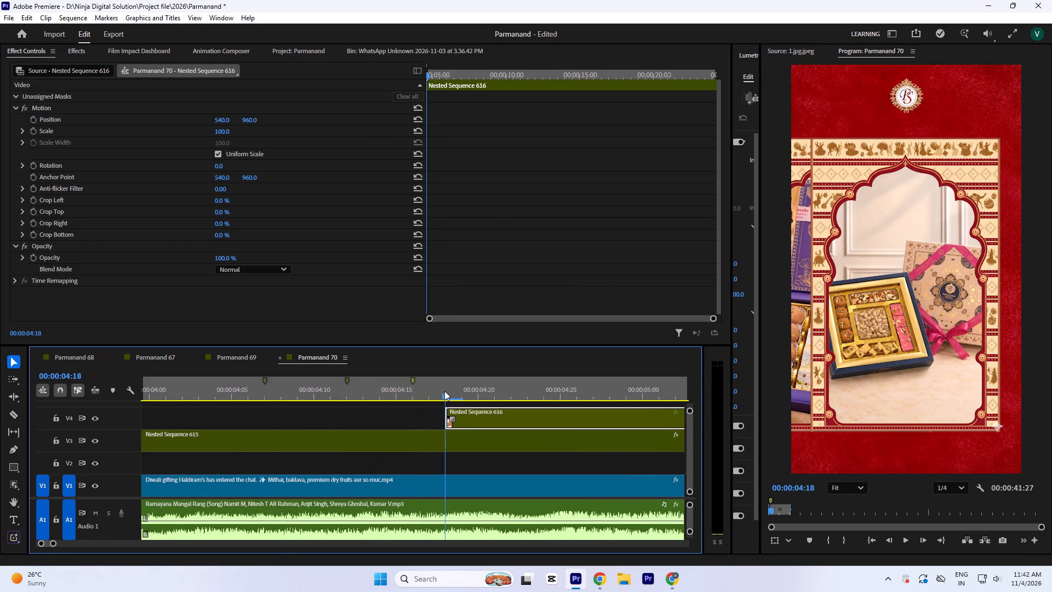
{"action": "key", "text": "minus"}
{"action": "key", "text": "minus"}
{"action": "key", "text": "minus"}
Compare Nested Sequence 615's animated entry with Nested Sequence 616's static start and the end of their overlap.
{"action": "left_click", "coordinate": [289, 445]}
{"action": "left_click", "coordinate": [250, 388]}
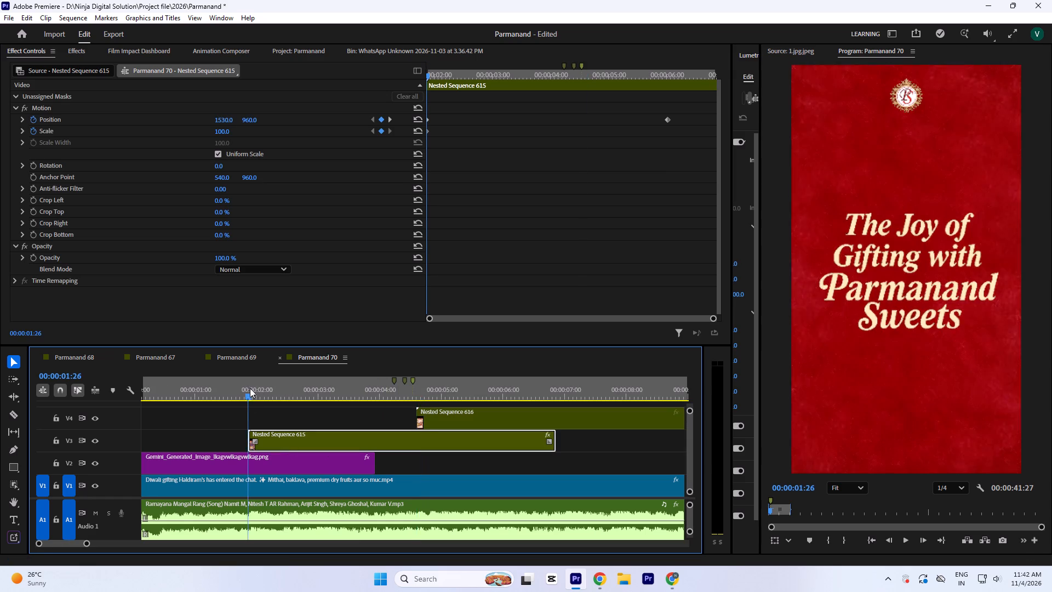
{"action": "key", "text": "equal"}
{"action": "key", "text": "equal"}
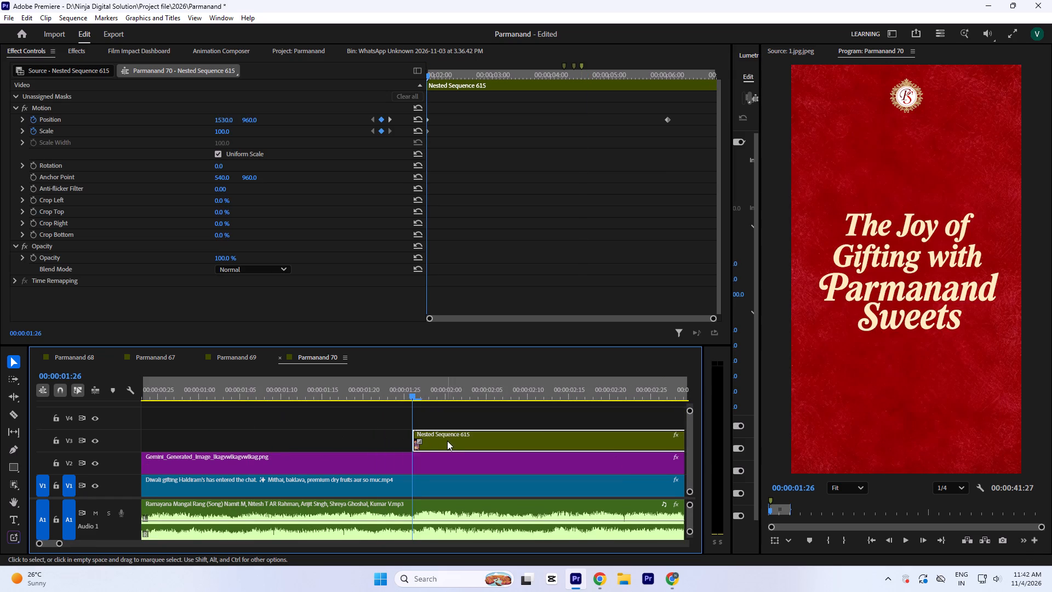
{"action": "left_click_drag", "start_coordinate": [416, 391], "coordinate": [464, 404]}
{"action": "key", "text": "minus"}
{"action": "key", "text": "minus"}
{"action": "left_click", "coordinate": [506, 387]}
{"action": "left_click", "coordinate": [490, 414]}
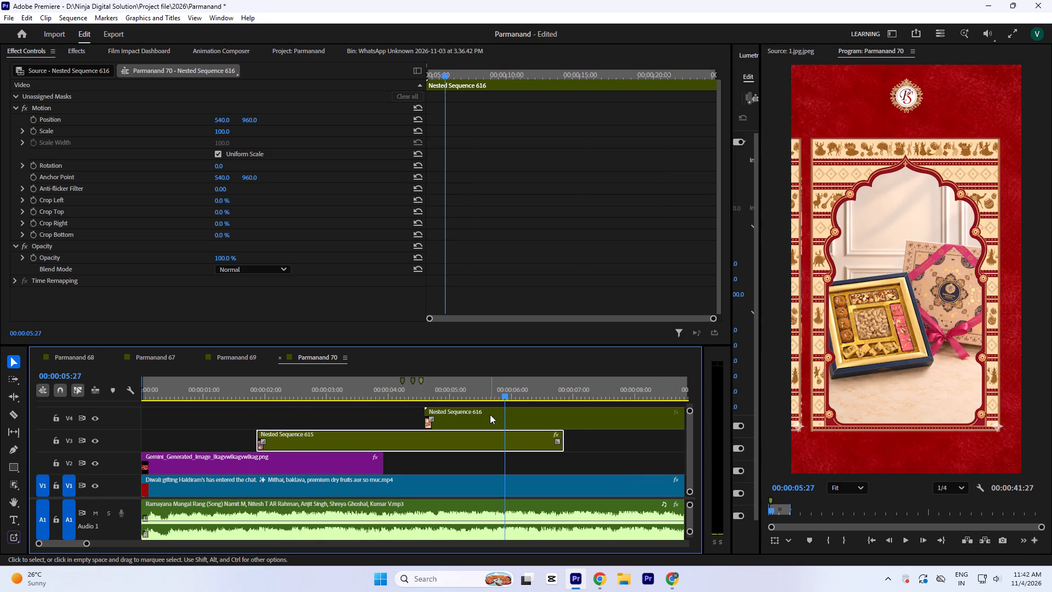
{"action": "left_click_drag", "start_coordinate": [474, 392], "coordinate": [610, 402]}
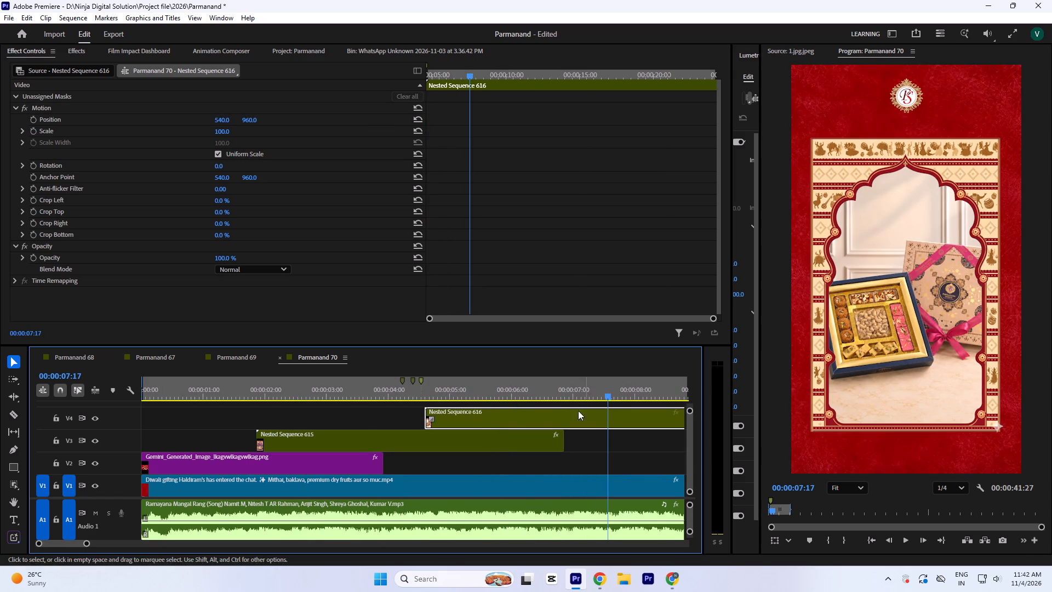
{"action": "left_click", "coordinate": [436, 392]}
{"action": "left_click", "coordinate": [426, 393]}
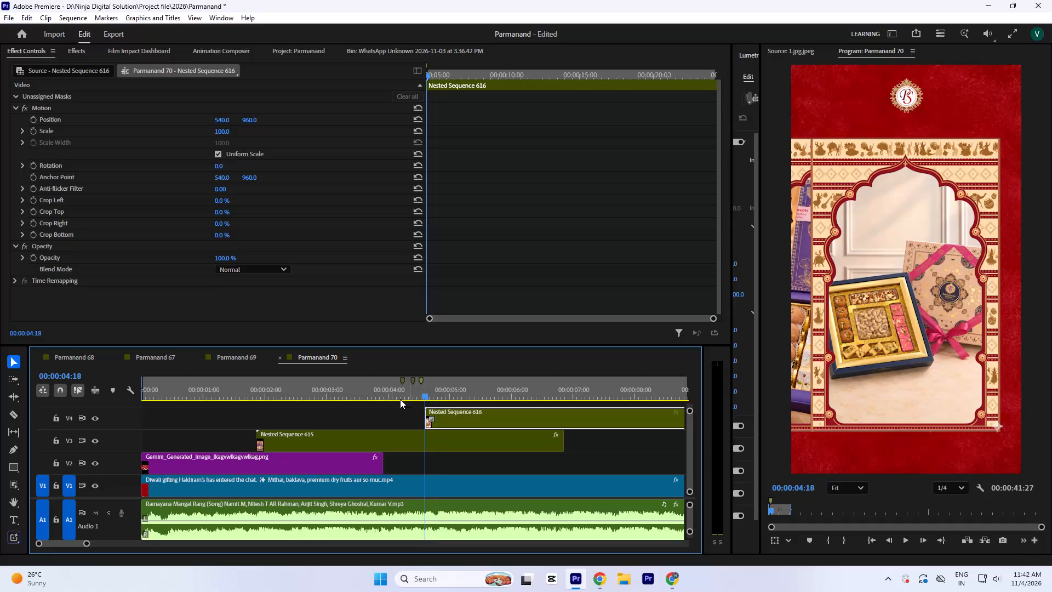
Open Nested Sequence 616 and Nested Sequence 615 in turn to check their frame and photo layers, closing each one.
{"action": "double_click", "coordinate": [463, 418]}
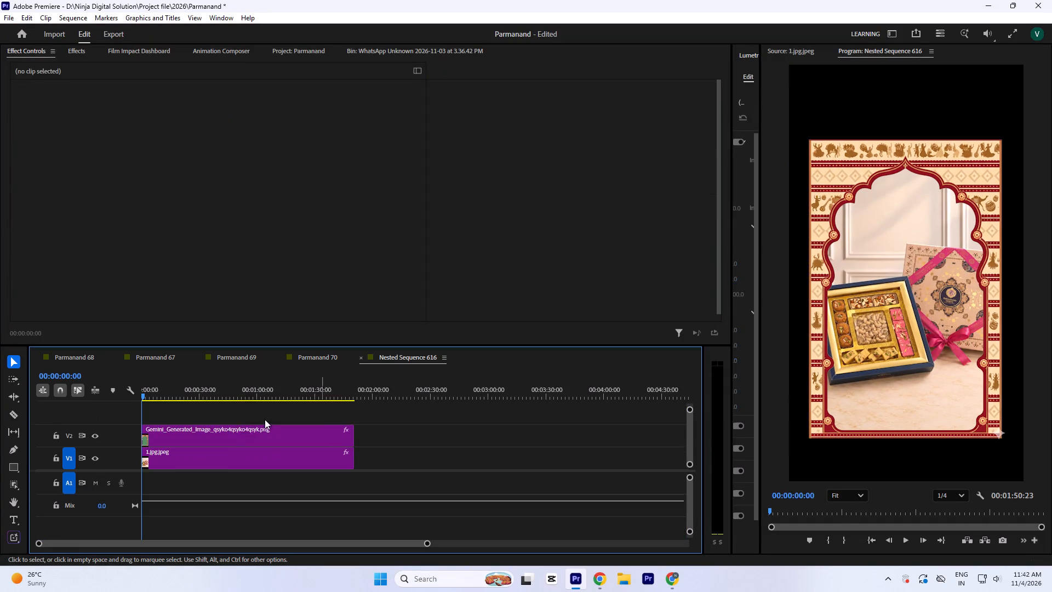
{"action": "left_click", "coordinate": [224, 440]}
{"action": "left_click", "coordinate": [360, 362]}
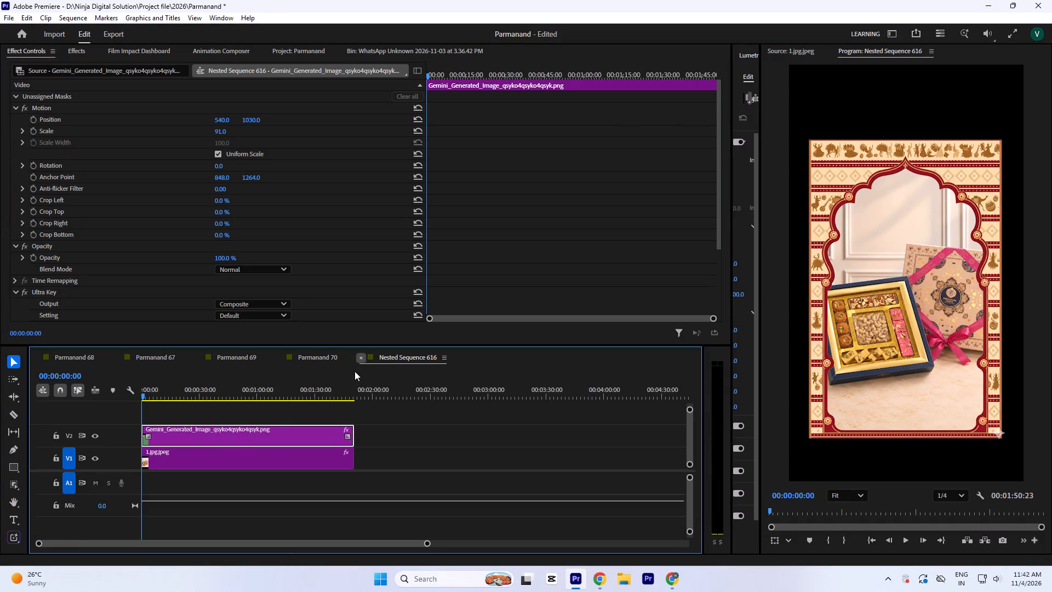
{"action": "double_click", "coordinate": [358, 448]}
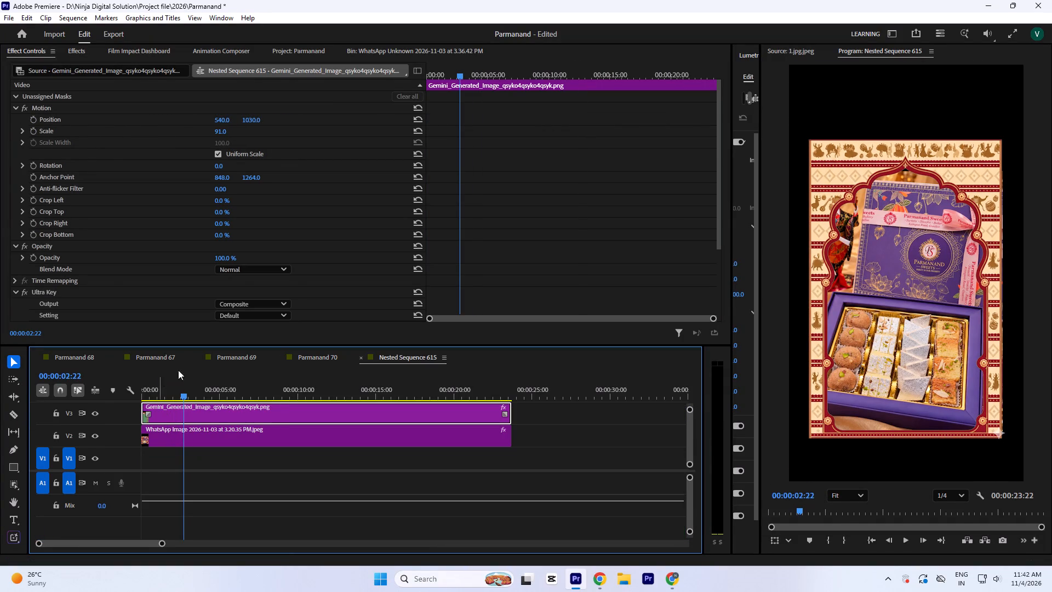
{"action": "left_click_drag", "start_coordinate": [182, 382], "coordinate": [111, 395]}
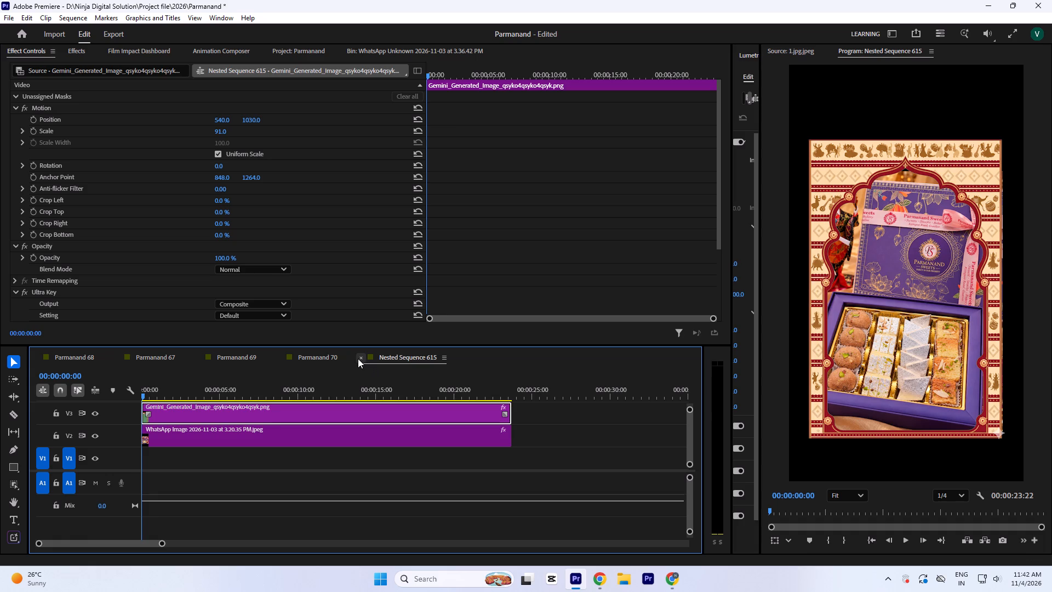
{"action": "left_click", "coordinate": [358, 358]}
Examine the opening frames of Nested Sequence 616 and Nested Sequence 615, comparing their start positions.
{"action": "left_click", "coordinate": [432, 395]}
{"action": "left_click", "coordinate": [436, 411]}
{"action": "left_click", "coordinate": [426, 390]}
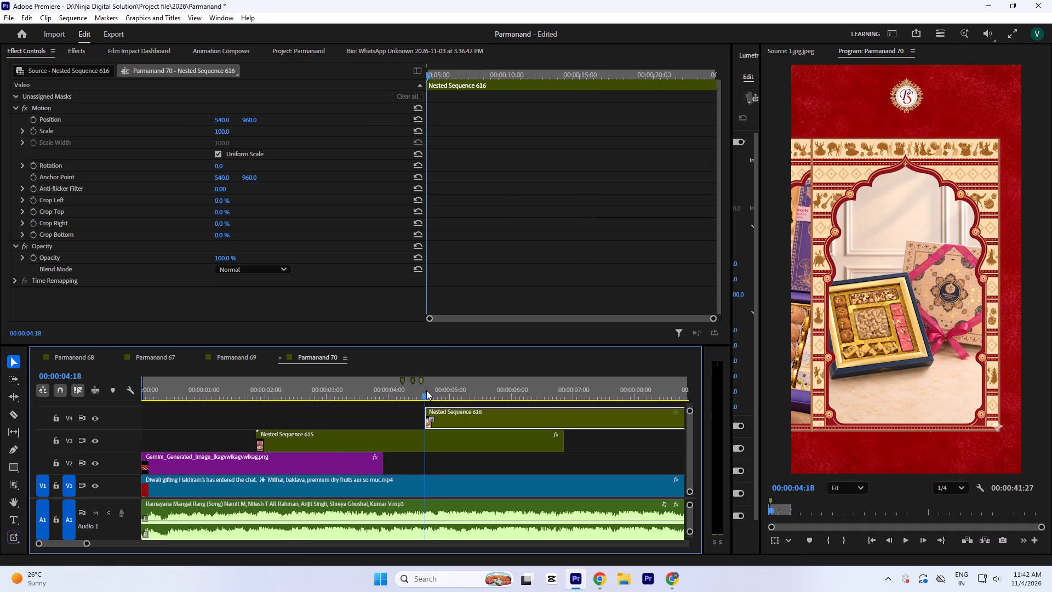
{"action": "key", "text": "equal"}
{"action": "key", "text": "equal"}
{"action": "key", "text": "equal"}
{"action": "key", "text": "equal"}
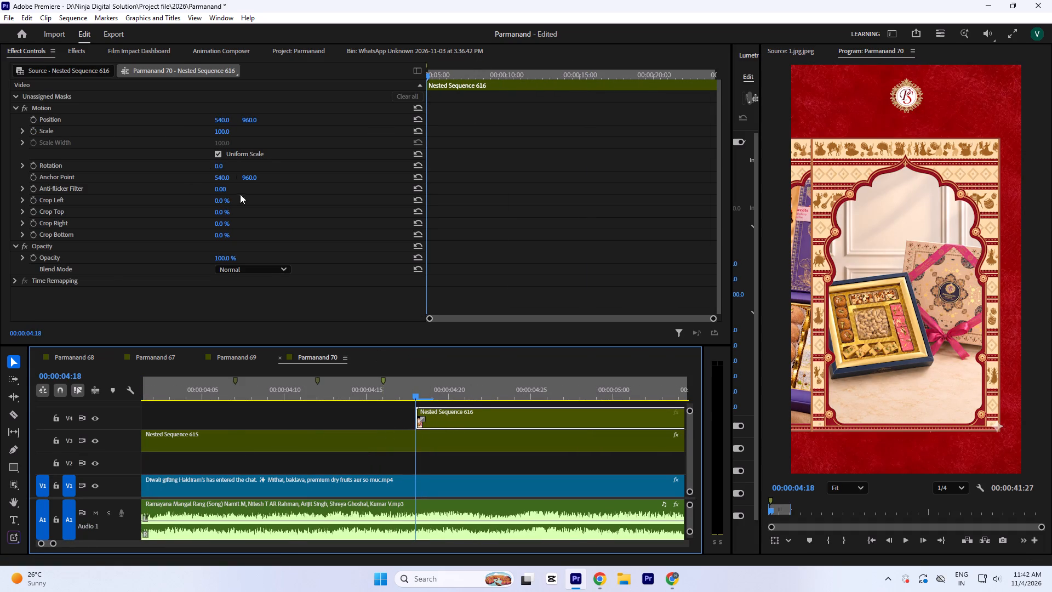
{"action": "left_click", "coordinate": [265, 442]}
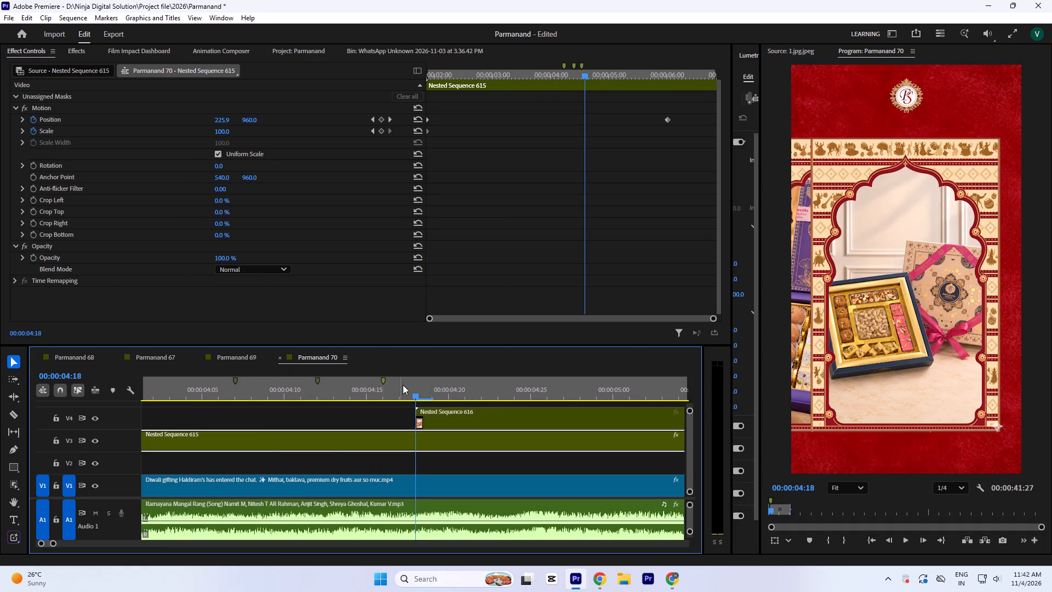
{"action": "left_click", "coordinate": [406, 384]}
{"action": "key", "text": "minus"}
{"action": "key", "text": "minus"}
{"action": "key", "text": "minus"}
{"action": "left_click", "coordinate": [245, 390]}
{"action": "key", "text": "equal"}
{"action": "key", "text": "equal"}
{"action": "key", "text": "equal"}
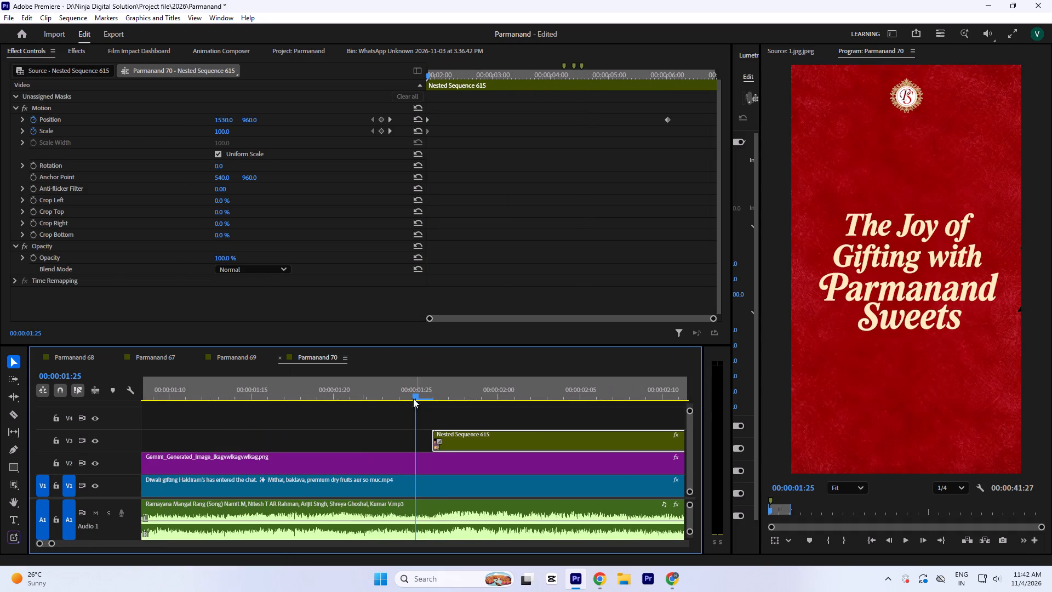
{"action": "left_click", "coordinate": [432, 391]}
{"action": "left_click", "coordinate": [448, 392]}
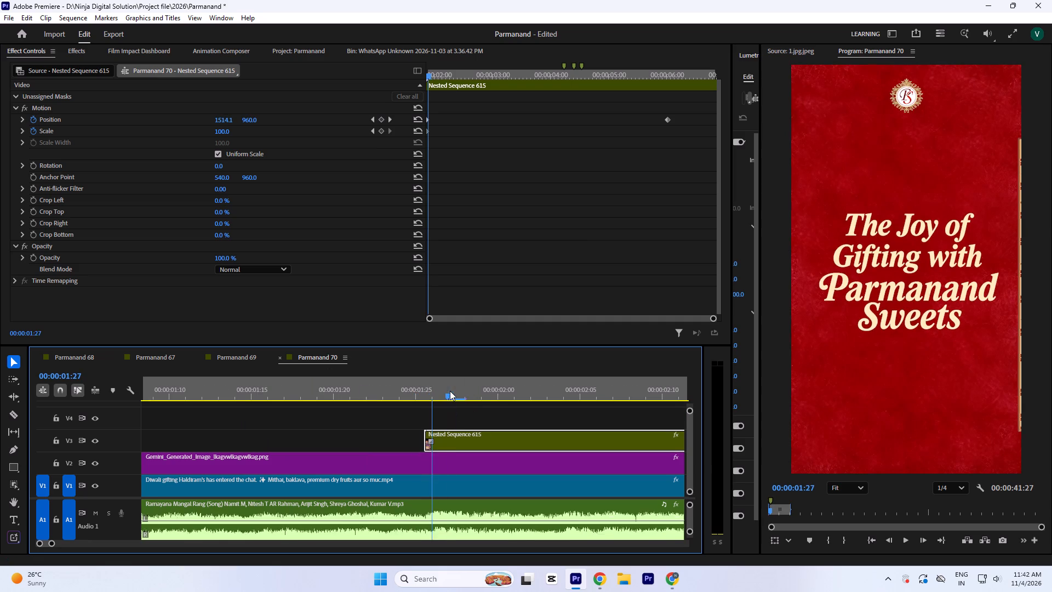
Set Nested Sequence 616's horizontal position to 1530 with the playhead at its start, 00:00:04:18.
{"action": "key", "text": "minus"}
{"action": "key", "text": "minus"}
{"action": "key", "text": "minus"}
{"action": "left_click", "coordinate": [424, 392]}
{"action": "key", "text": "equal"}
{"action": "key", "text": "equal"}
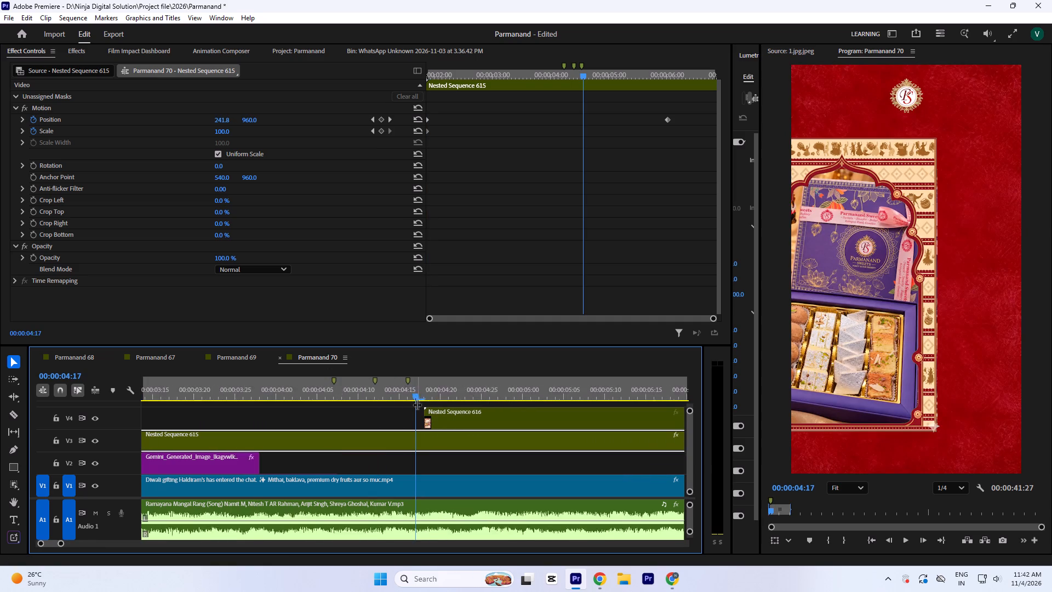
{"action": "key", "text": "equal"}
{"action": "left_click", "coordinate": [437, 389]}
{"action": "left_click", "coordinate": [462, 412]}
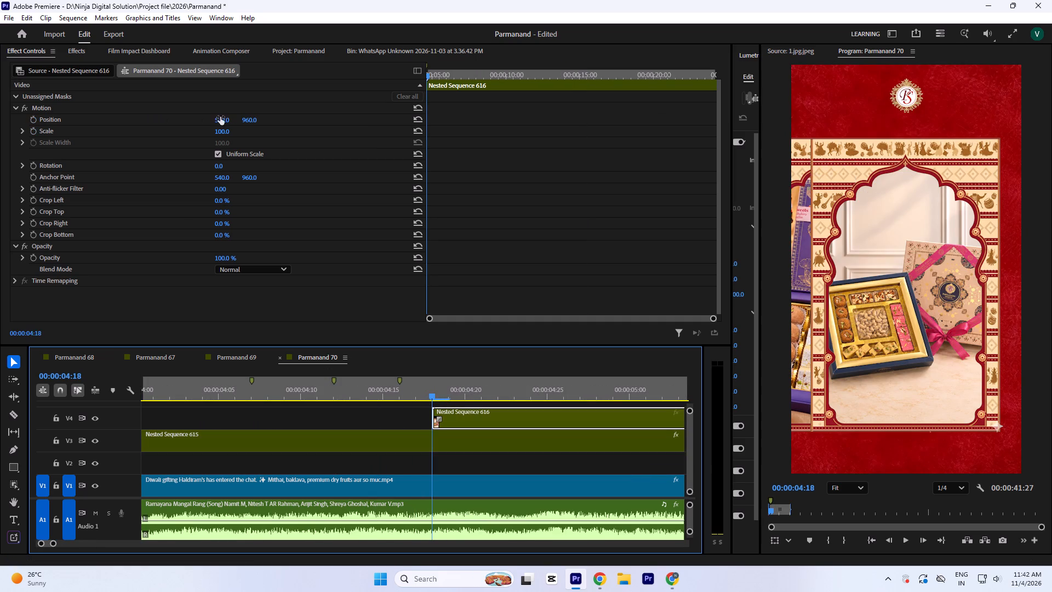
{"action": "left_click", "coordinate": [221, 117]}
{"action": "type", "text": "153"}
{"action": "key", "text": "0"}
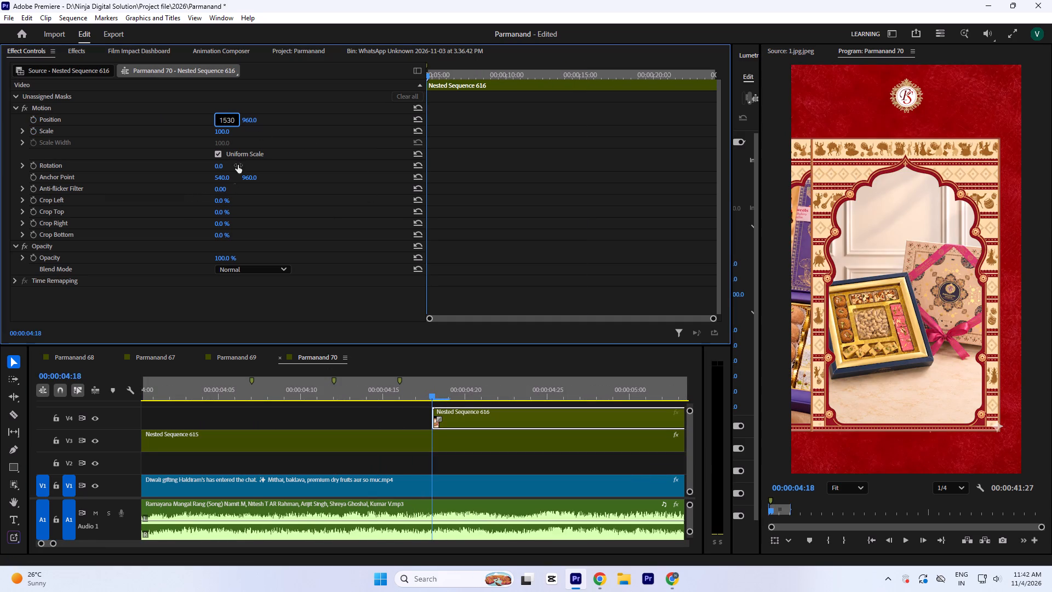
{"action": "left_click", "coordinate": [500, 187]}
Review the overlap between the two nested sequences with Nested Sequence 616 moved off screen.
{"action": "left_click", "coordinate": [444, 378]}
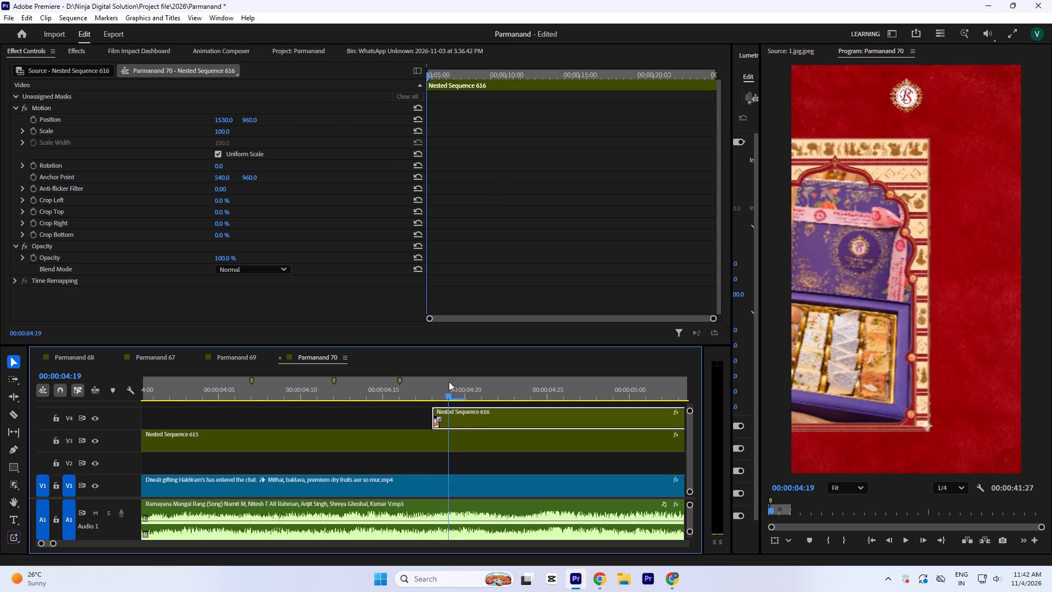
{"action": "left_click_drag", "start_coordinate": [438, 384], "coordinate": [447, 403]}
{"action": "key", "text": "minus"}
{"action": "key", "text": "minus"}
{"action": "key", "text": "minus"}
{"action": "key", "text": "minus"}
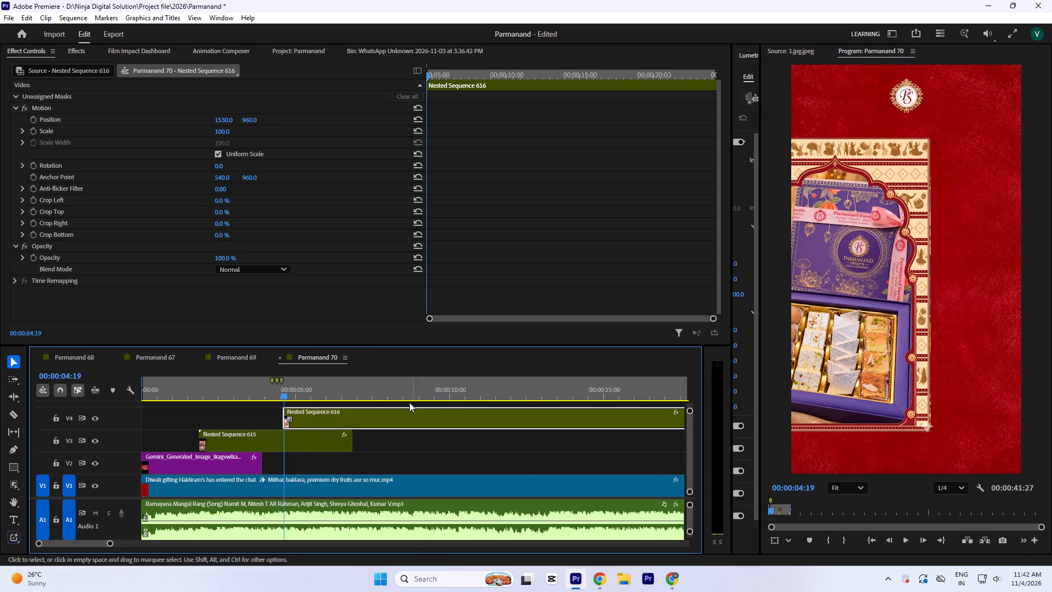
{"action": "left_click_drag", "start_coordinate": [382, 389], "coordinate": [341, 419]}
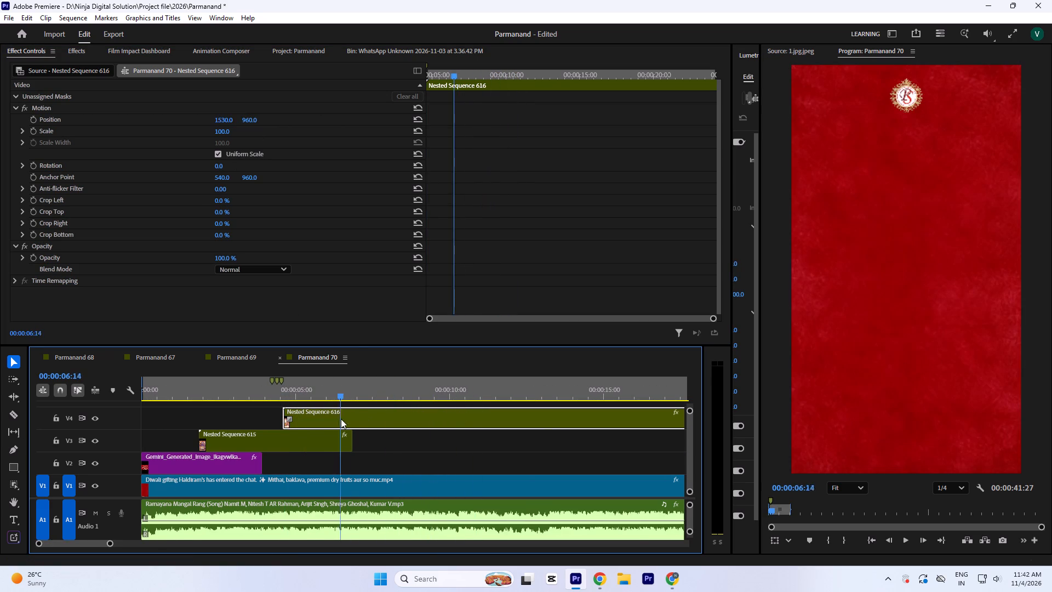
{"action": "left_click_drag", "start_coordinate": [341, 419], "coordinate": [281, 423]}
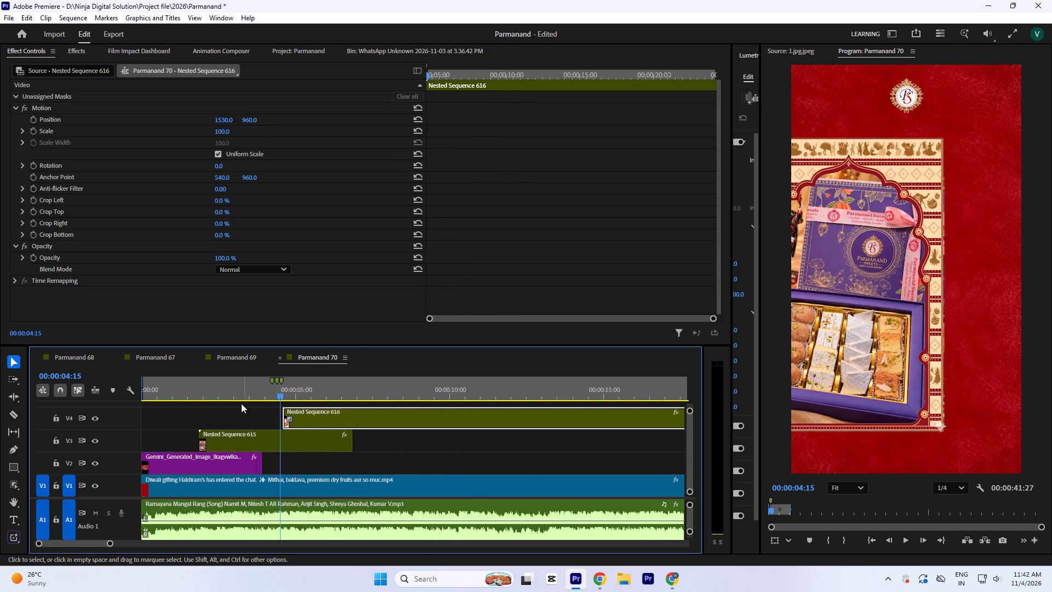
Examine Nested Sequence 615's final position keyframe at 00:00:06:01 and its horizontal value.
{"action": "left_click", "coordinate": [278, 446]}
{"action": "left_click", "coordinate": [670, 73]}
{"action": "key", "text": "equal"}
{"action": "key", "text": "equal"}
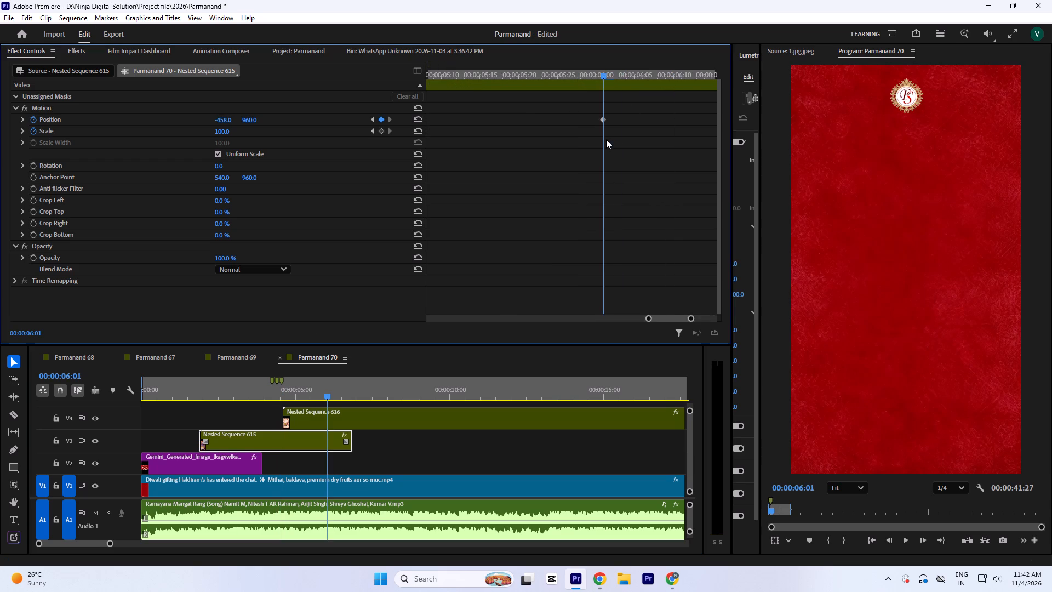
{"action": "key", "text": "equal"}
{"action": "key", "text": "equal"}
{"action": "left_click_drag", "start_coordinate": [557, 109], "coordinate": [636, 135]}
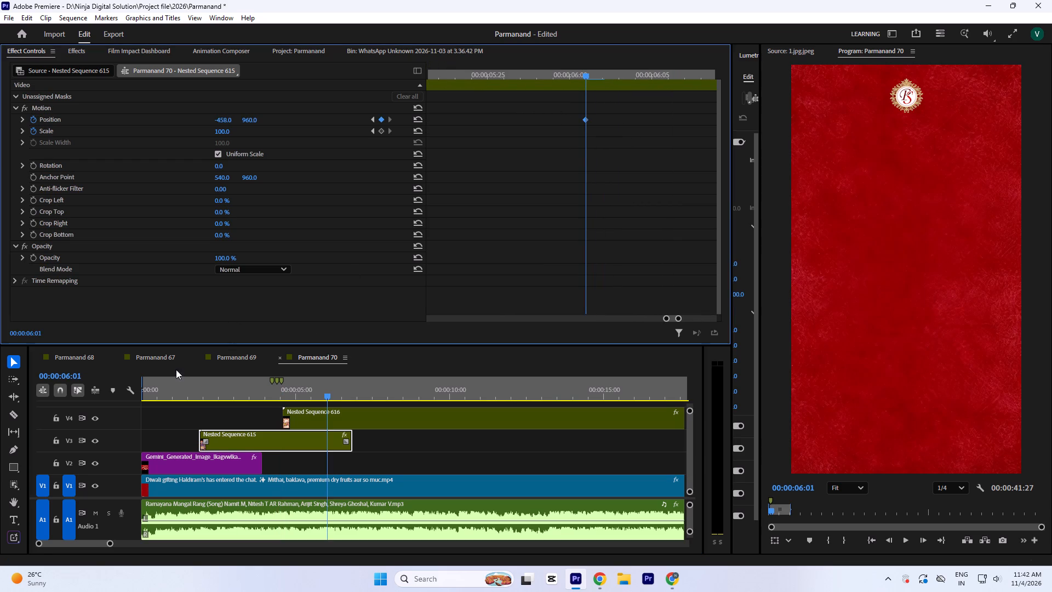
Turn on position keyframing for Nested Sequence 616 and move the 1530 keyframe to the clip's start.
{"action": "left_click", "coordinate": [332, 417]}
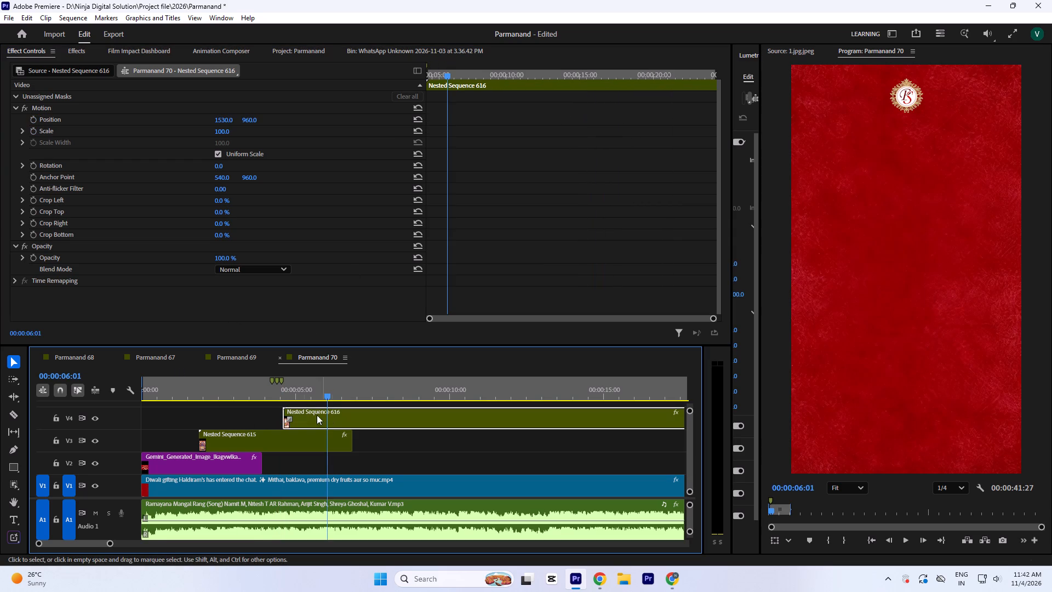
{"action": "left_click", "coordinate": [374, 440]}
{"action": "left_click", "coordinate": [397, 398]}
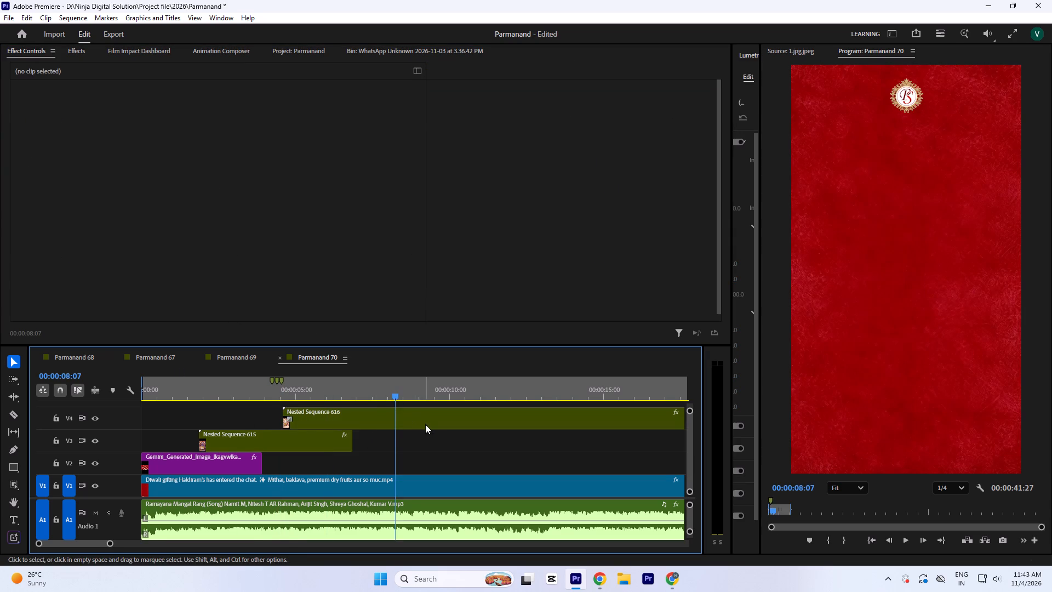
{"action": "left_click", "coordinate": [425, 425]}
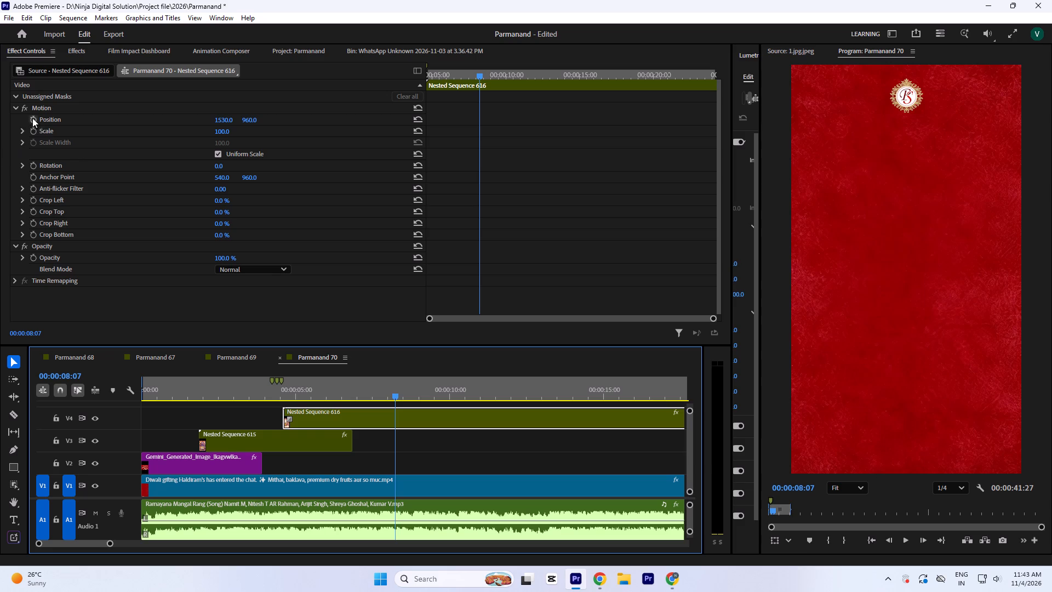
{"action": "left_click", "coordinate": [35, 117]}
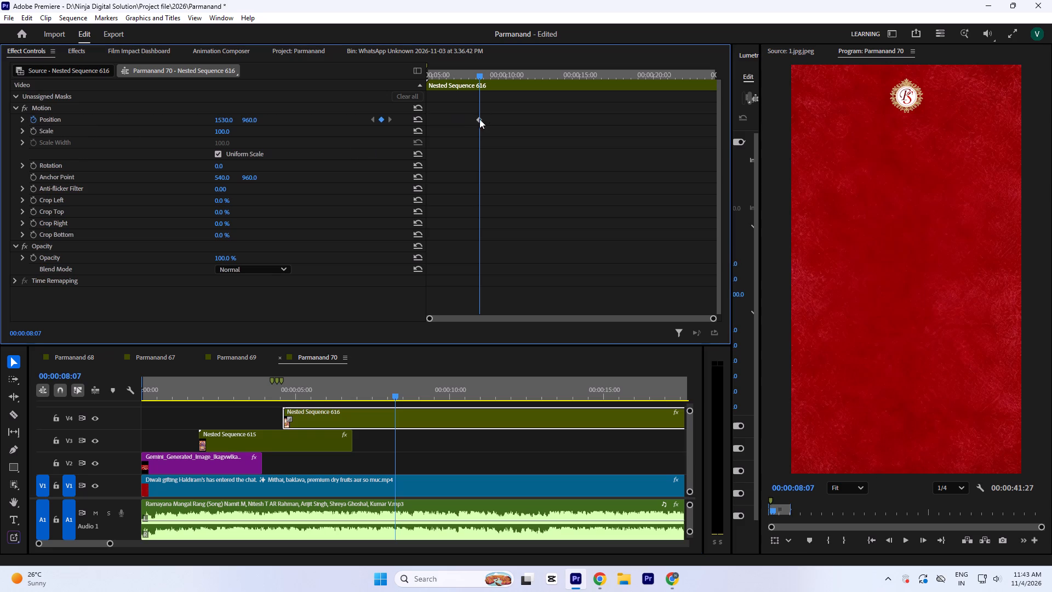
{"action": "left_click_drag", "start_coordinate": [478, 119], "coordinate": [217, 131]}
Keyframe Nested Sequence 616's horizontal position at -458 with the playhead at 00:00:08:07.
{"action": "left_click", "coordinate": [222, 119]}
{"action": "key", "text": "minus"}
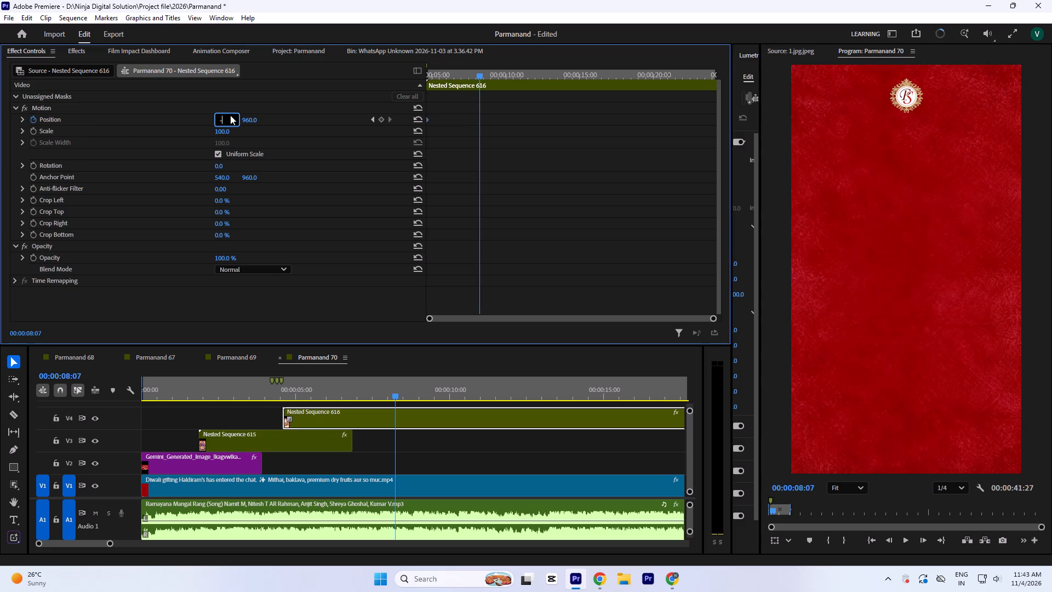
{"action": "key", "text": "4"}
{"action": "key", "text": "5"}
{"action": "key", "text": "8"}
{"action": "left_click", "coordinate": [523, 187]}
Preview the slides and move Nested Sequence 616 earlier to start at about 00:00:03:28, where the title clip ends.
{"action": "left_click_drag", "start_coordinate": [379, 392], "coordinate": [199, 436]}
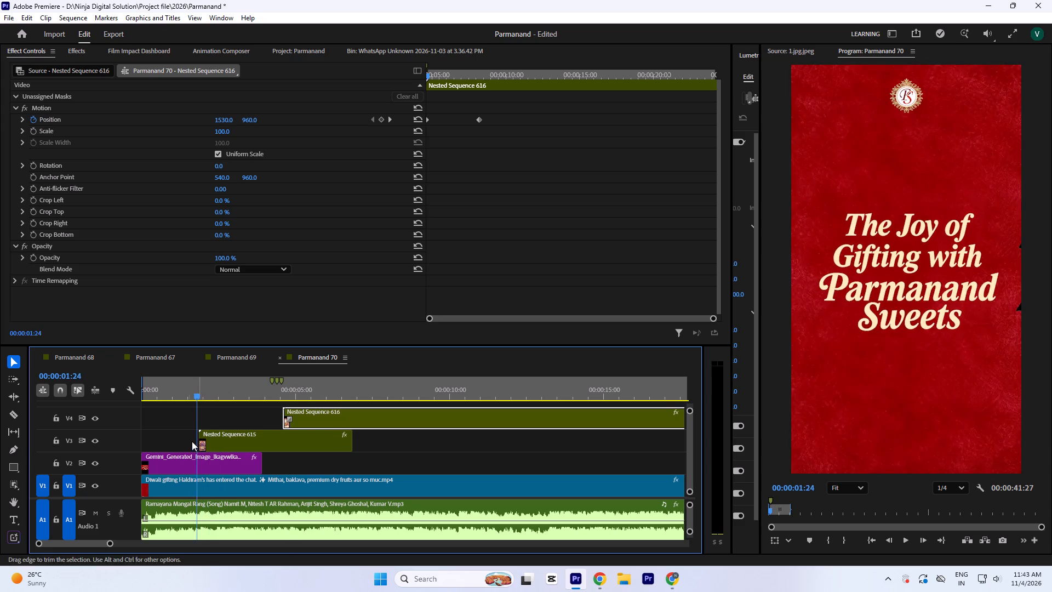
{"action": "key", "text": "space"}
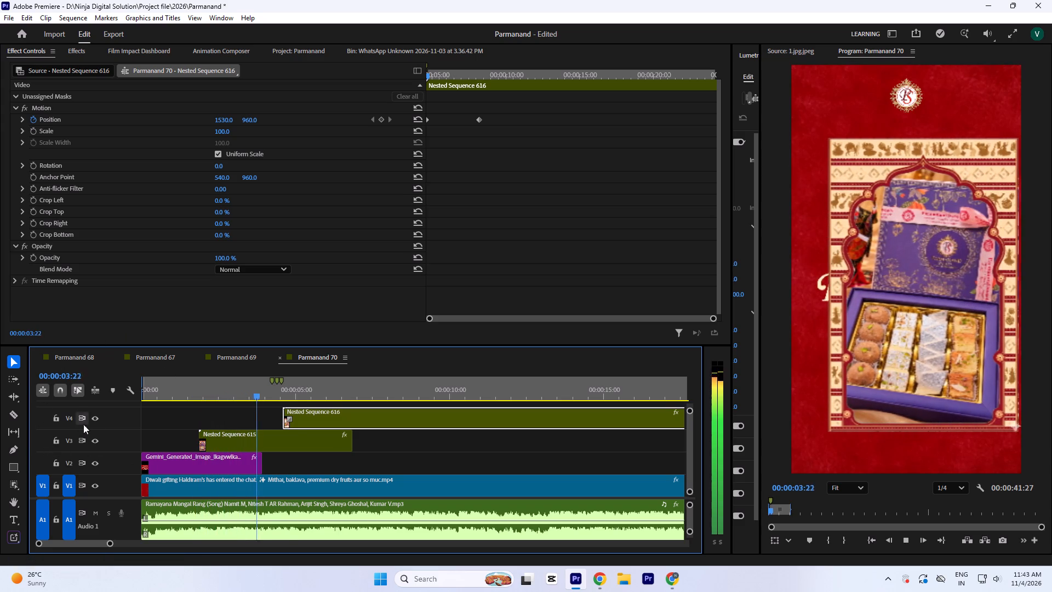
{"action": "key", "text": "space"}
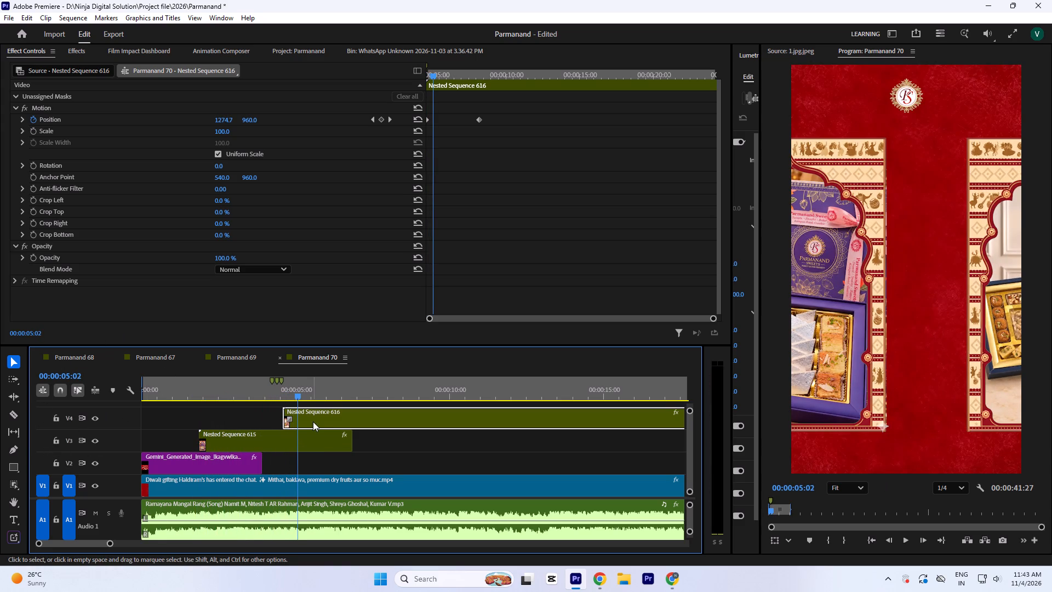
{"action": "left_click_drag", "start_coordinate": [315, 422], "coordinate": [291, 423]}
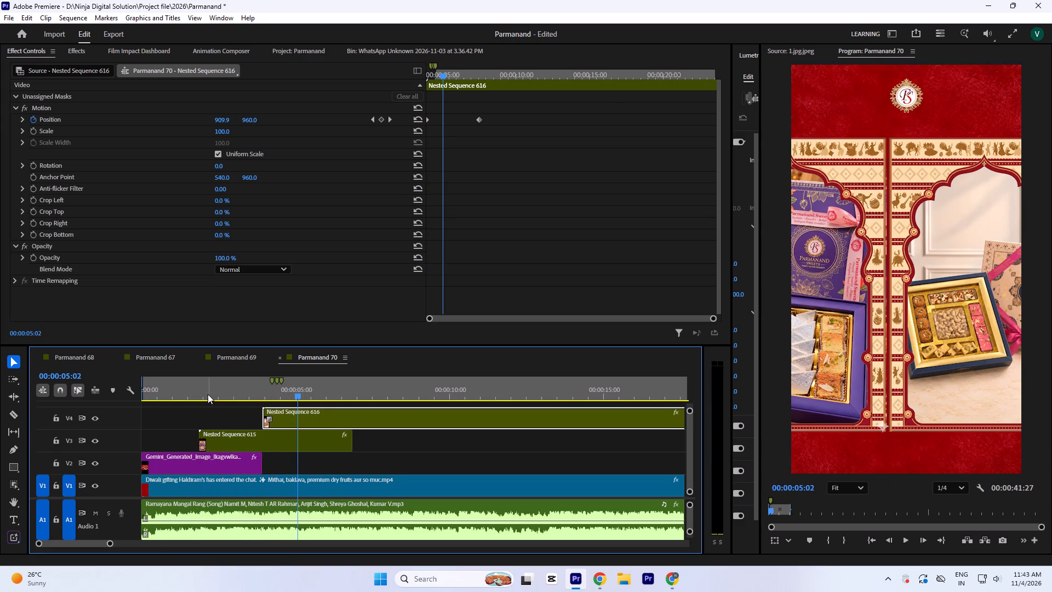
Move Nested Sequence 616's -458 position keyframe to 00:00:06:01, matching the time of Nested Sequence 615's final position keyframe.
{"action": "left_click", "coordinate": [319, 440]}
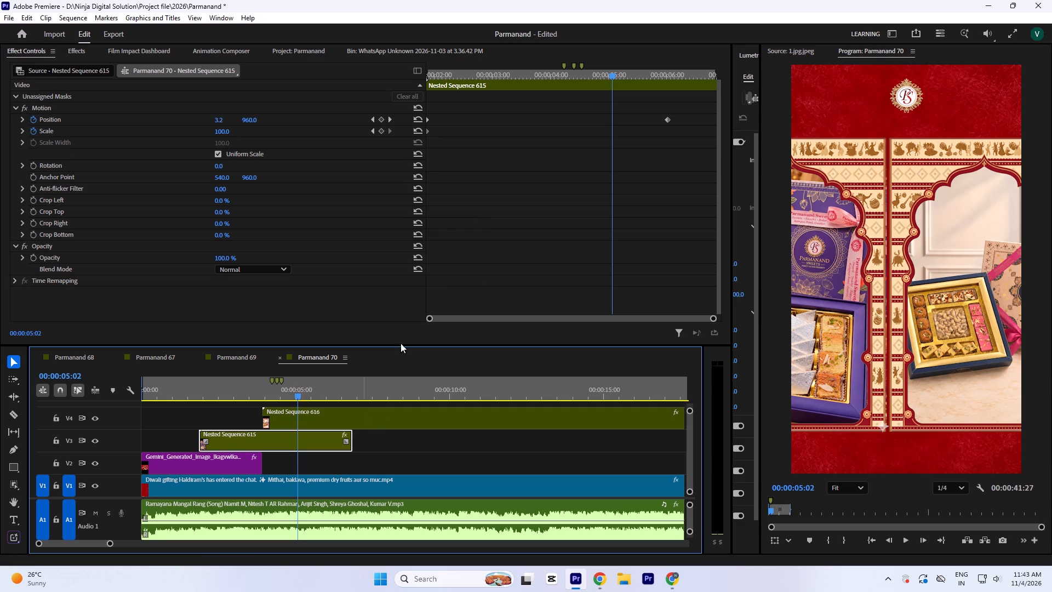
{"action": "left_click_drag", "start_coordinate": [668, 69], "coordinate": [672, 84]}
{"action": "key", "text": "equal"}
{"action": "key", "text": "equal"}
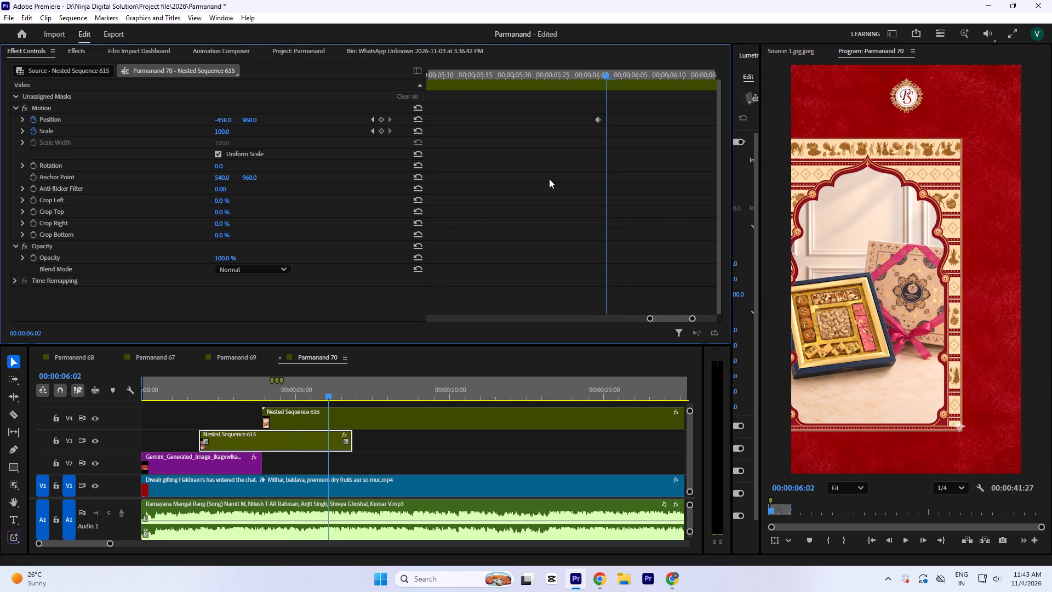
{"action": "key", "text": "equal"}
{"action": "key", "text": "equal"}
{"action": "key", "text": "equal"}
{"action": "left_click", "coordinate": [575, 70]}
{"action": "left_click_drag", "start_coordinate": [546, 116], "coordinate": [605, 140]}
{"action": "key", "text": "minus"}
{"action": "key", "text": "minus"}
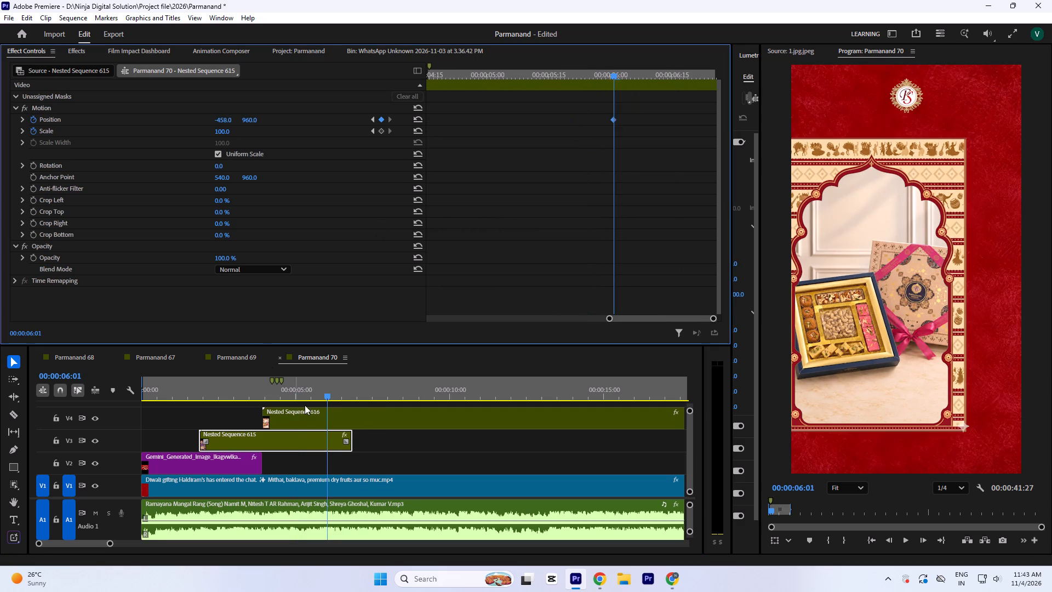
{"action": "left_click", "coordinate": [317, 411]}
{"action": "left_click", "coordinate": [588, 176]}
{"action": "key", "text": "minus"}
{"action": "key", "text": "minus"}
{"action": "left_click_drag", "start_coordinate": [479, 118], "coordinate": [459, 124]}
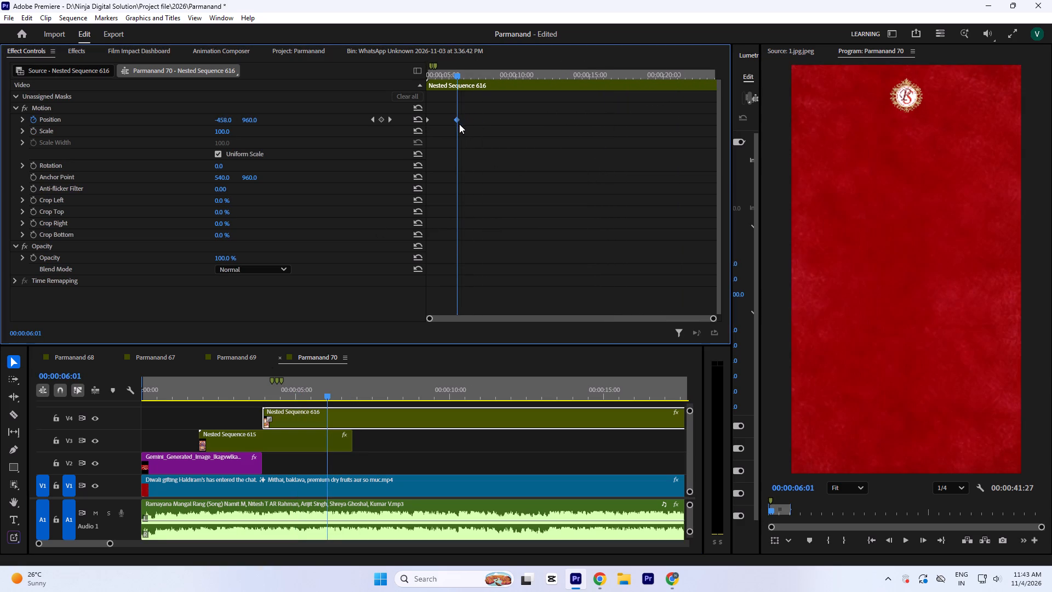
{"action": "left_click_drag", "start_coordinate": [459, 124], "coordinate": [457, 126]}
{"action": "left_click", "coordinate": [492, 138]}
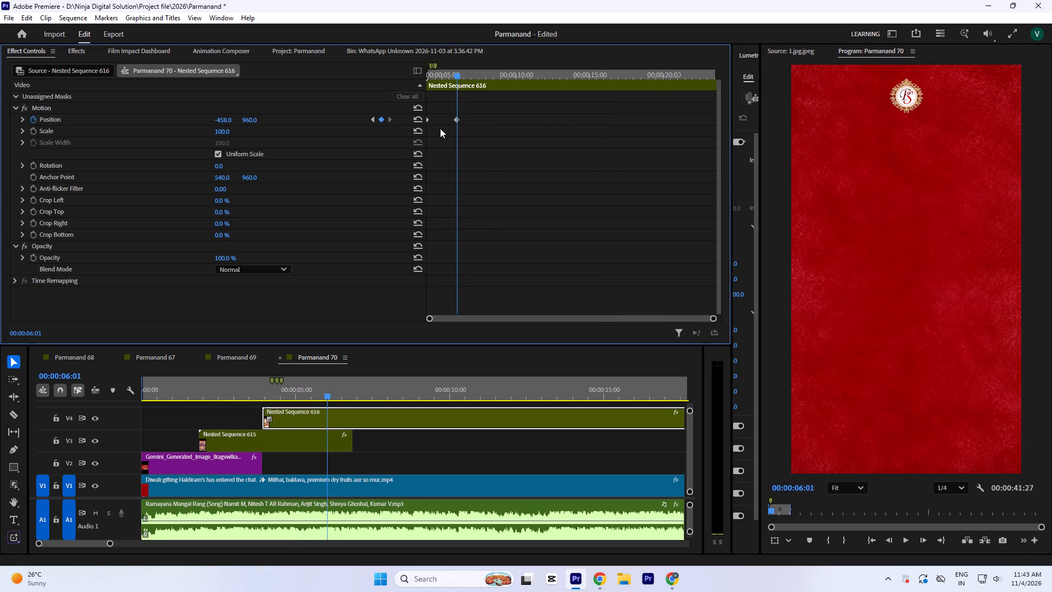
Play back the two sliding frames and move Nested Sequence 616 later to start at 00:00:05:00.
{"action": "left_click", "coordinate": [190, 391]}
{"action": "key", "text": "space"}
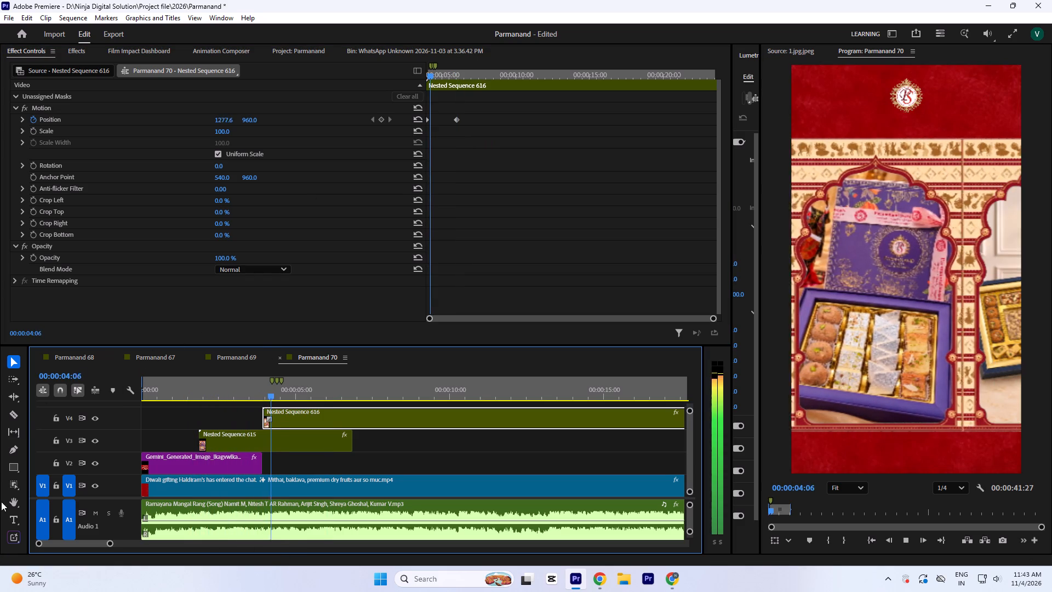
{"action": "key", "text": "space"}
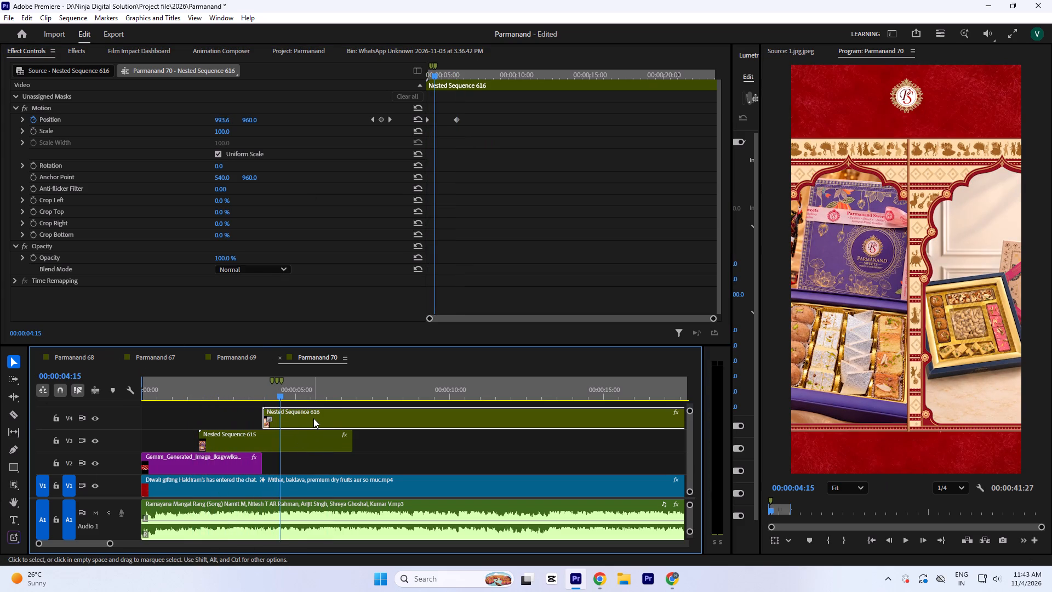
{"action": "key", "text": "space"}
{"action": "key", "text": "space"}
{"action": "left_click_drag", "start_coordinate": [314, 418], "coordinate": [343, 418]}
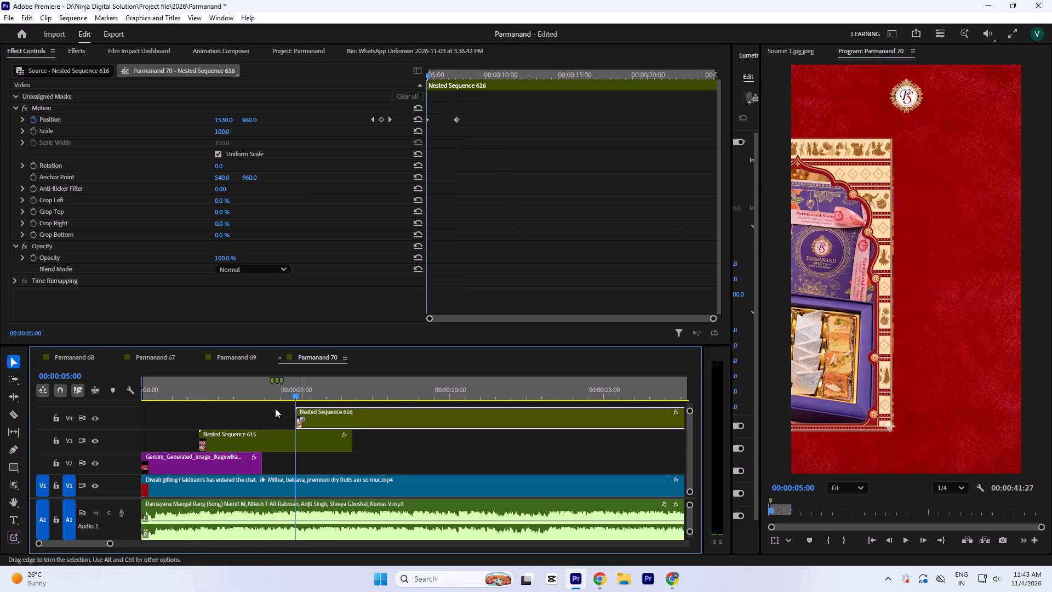
Align the start of Nested Sequence 616 with the start of Nested Sequence 615 at 00:00:01:26.
{"action": "left_click_drag", "start_coordinate": [232, 391], "coordinate": [227, 393]}
{"action": "left_click", "coordinate": [249, 446]}
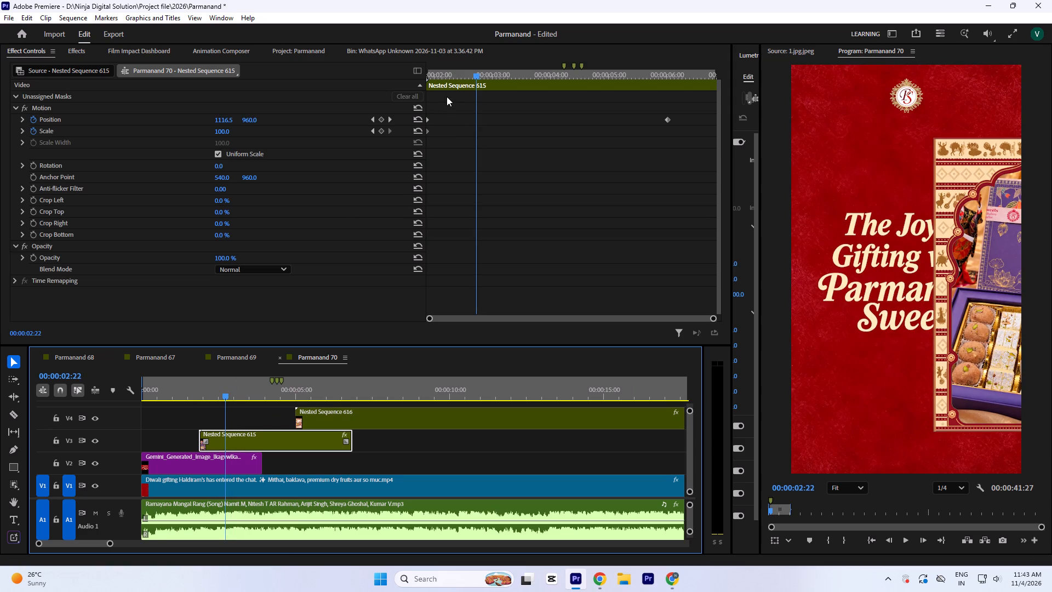
{"action": "left_click_drag", "start_coordinate": [458, 77], "coordinate": [381, 92]}
{"action": "left_click_drag", "start_coordinate": [363, 419], "coordinate": [258, 426]}
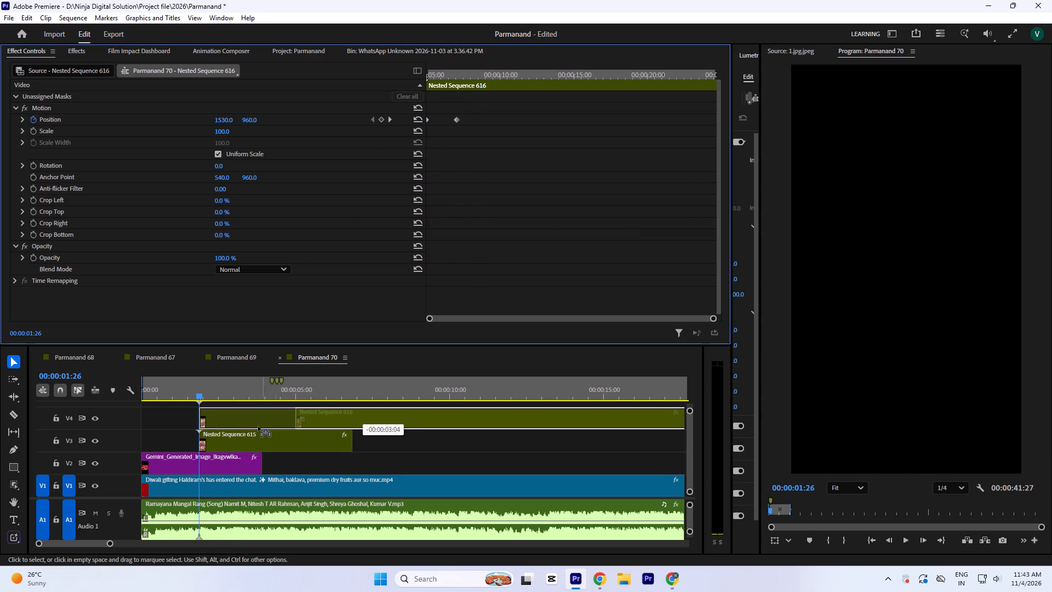
{"action": "left_click_drag", "start_coordinate": [258, 426], "coordinate": [265, 426]}
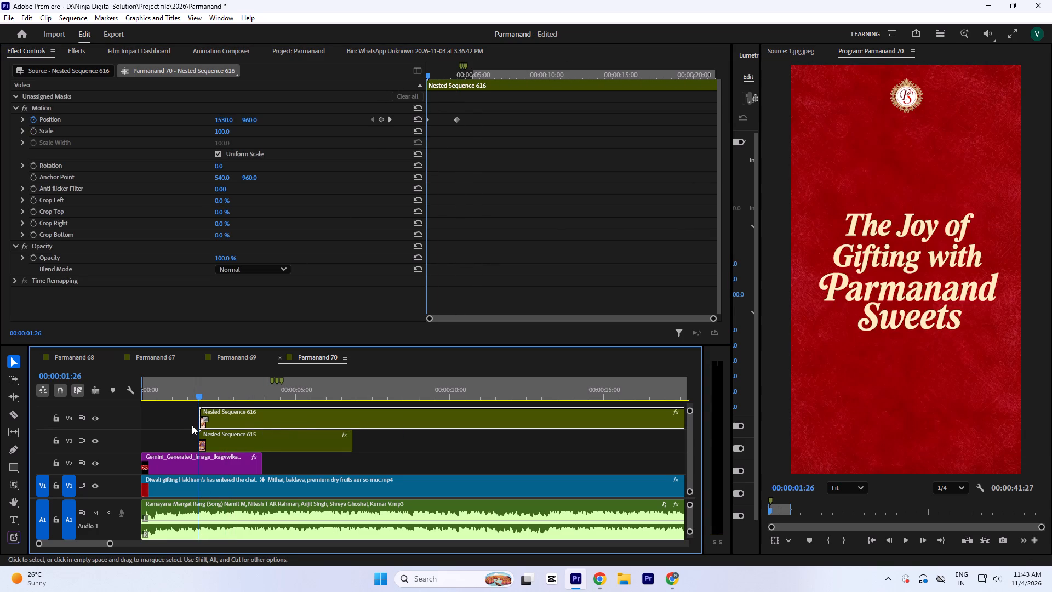
With both clips aligned, move Nested Sequence 616's -458 keyframe to 00:00:06:01 to match Nested Sequence 615's final position keyframe.
{"action": "left_click", "coordinate": [192, 425]}
{"action": "left_click", "coordinate": [313, 433]}
{"action": "left_click", "coordinate": [667, 64]}
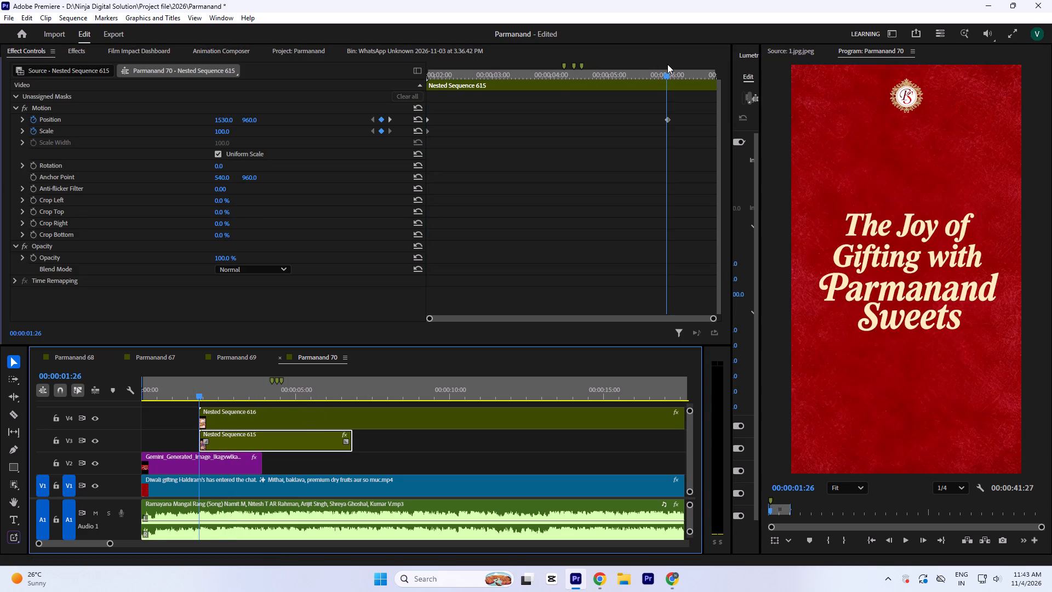
{"action": "left_click", "coordinate": [669, 67]}
{"action": "key", "text": "equal"}
{"action": "key", "text": "equal"}
{"action": "key", "text": "equal"}
{"action": "key", "text": "equal"}
{"action": "left_click_drag", "start_coordinate": [563, 110], "coordinate": [616, 136]}
{"action": "key", "text": "minus"}
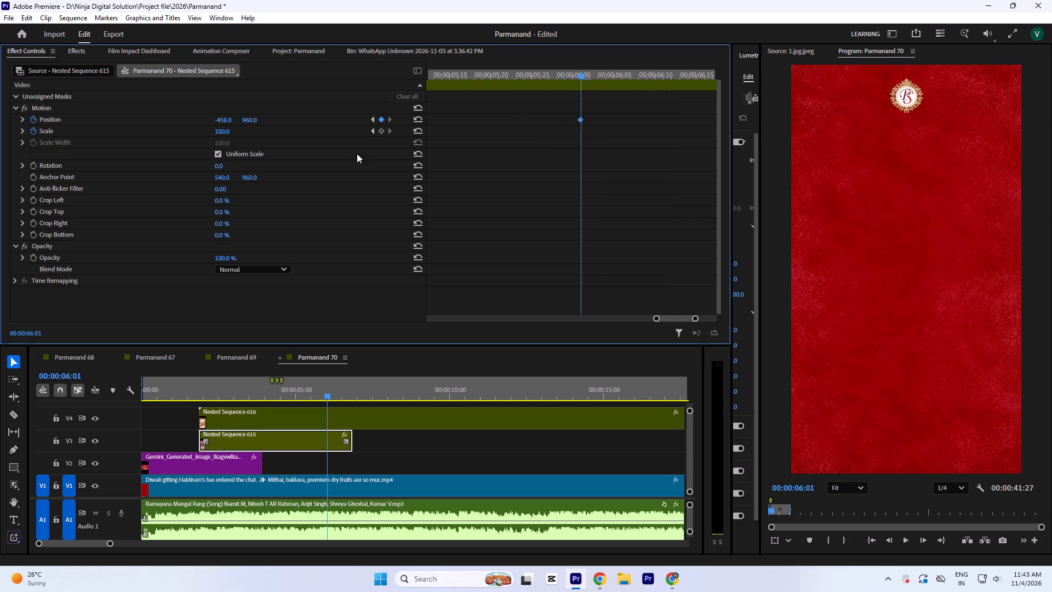
{"action": "left_click", "coordinate": [301, 414]}
{"action": "left_click_drag", "start_coordinate": [460, 120], "coordinate": [487, 128]}
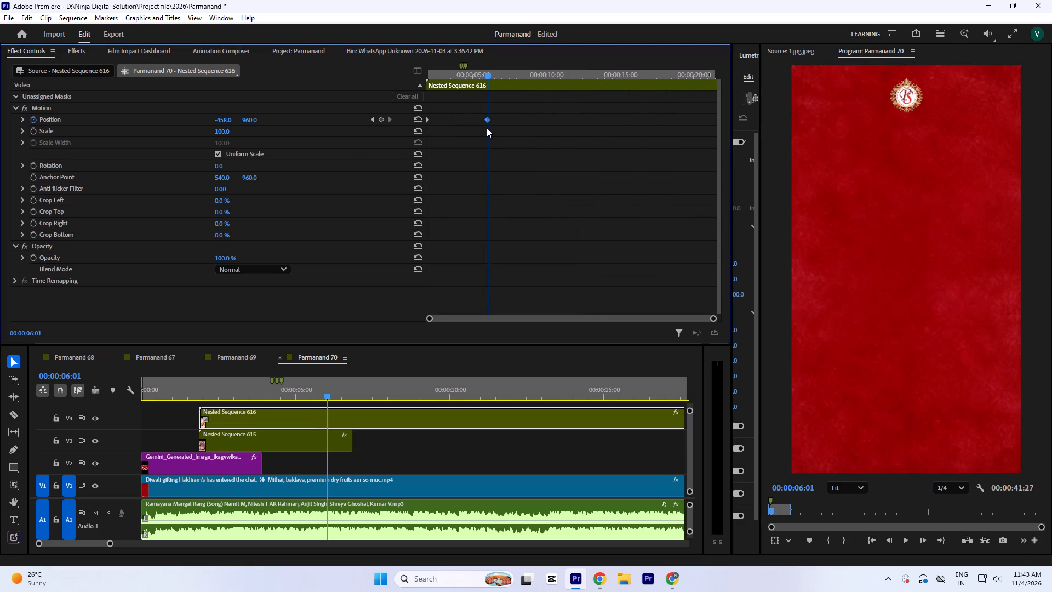
{"action": "left_click_drag", "start_coordinate": [487, 128], "coordinate": [488, 128]}
{"action": "left_click", "coordinate": [547, 168]}
{"action": "key", "text": "minus"}
{"action": "key", "text": "minus"}
{"action": "key", "text": "minus"}
{"action": "key", "text": "minus"}
{"action": "key", "text": "minus"}
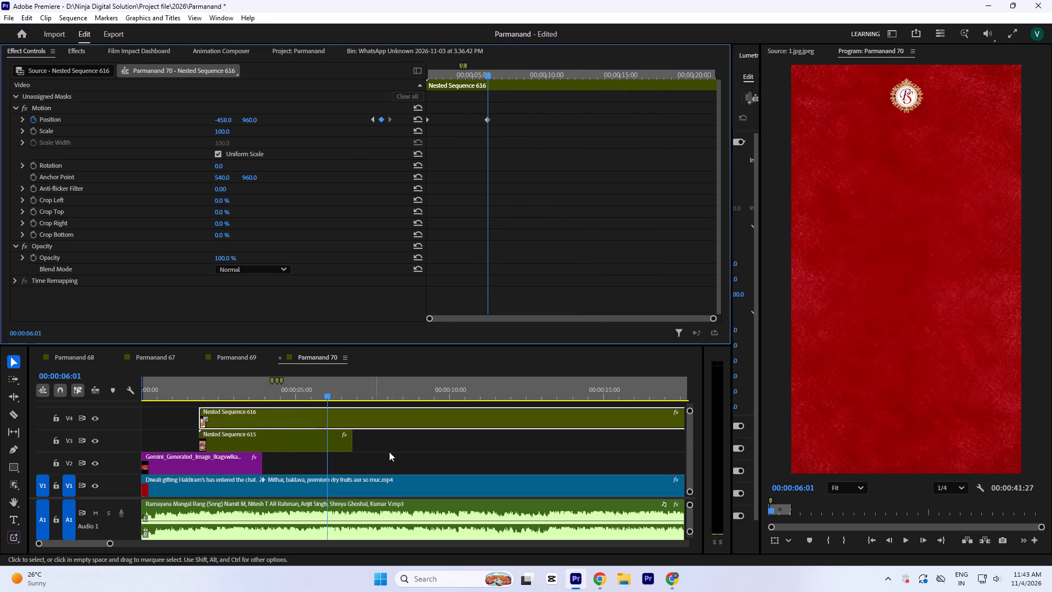
{"action": "left_click", "coordinate": [397, 455]}
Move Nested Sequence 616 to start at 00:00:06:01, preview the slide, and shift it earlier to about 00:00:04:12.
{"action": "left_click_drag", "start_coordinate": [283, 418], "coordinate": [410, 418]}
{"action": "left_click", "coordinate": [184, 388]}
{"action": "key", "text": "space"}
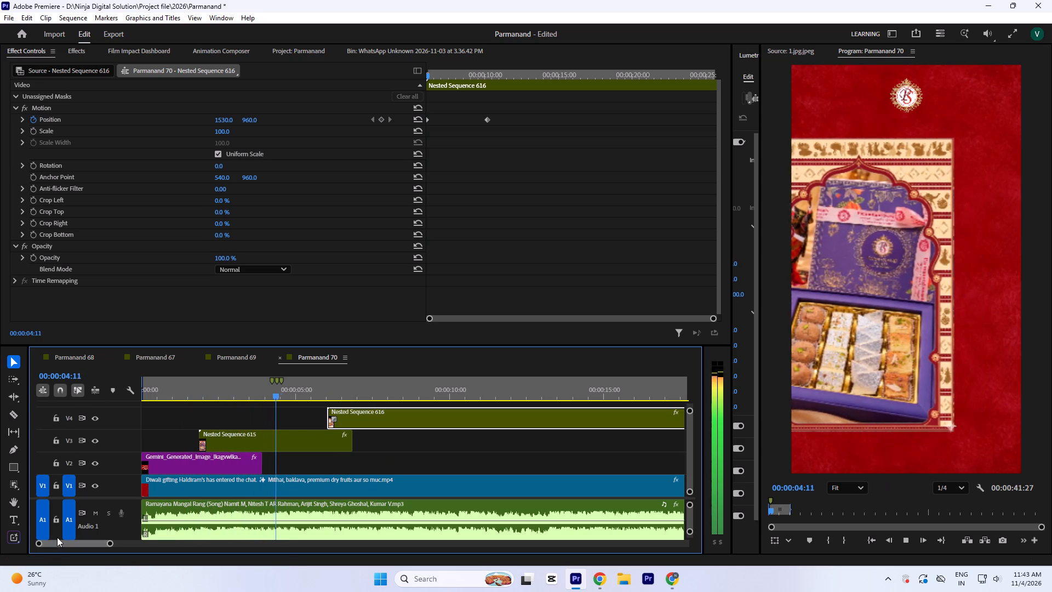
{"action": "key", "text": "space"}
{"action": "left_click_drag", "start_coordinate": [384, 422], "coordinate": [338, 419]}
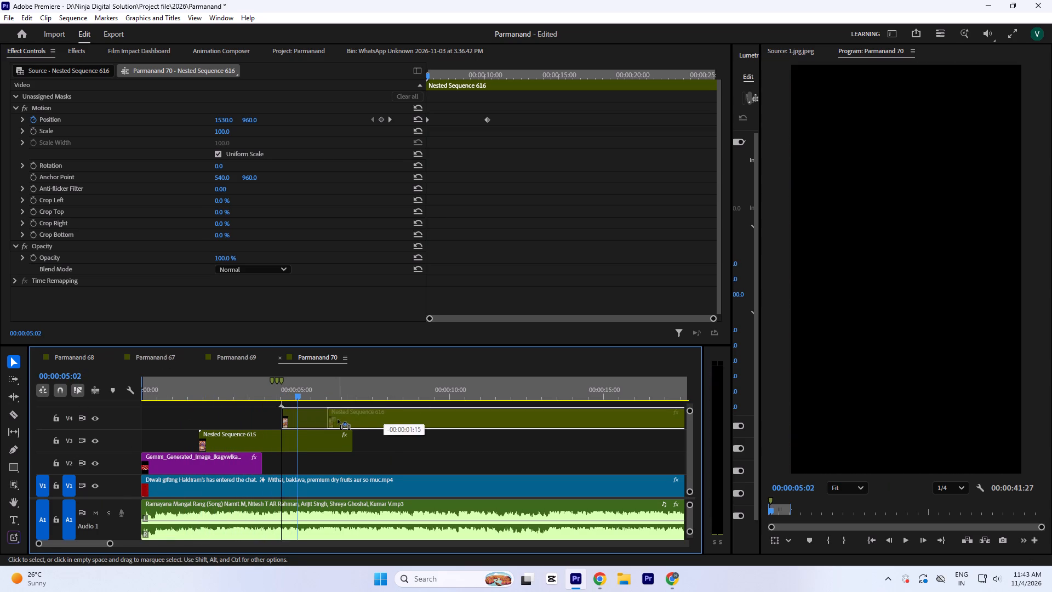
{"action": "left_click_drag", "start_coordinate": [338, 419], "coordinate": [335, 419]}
Preview the gap between the two frames and shift Nested Sequence 616 earlier to start at 00:00:04:02.
{"action": "left_click_drag", "start_coordinate": [205, 385], "coordinate": [197, 390]}
{"action": "key", "text": "space"}
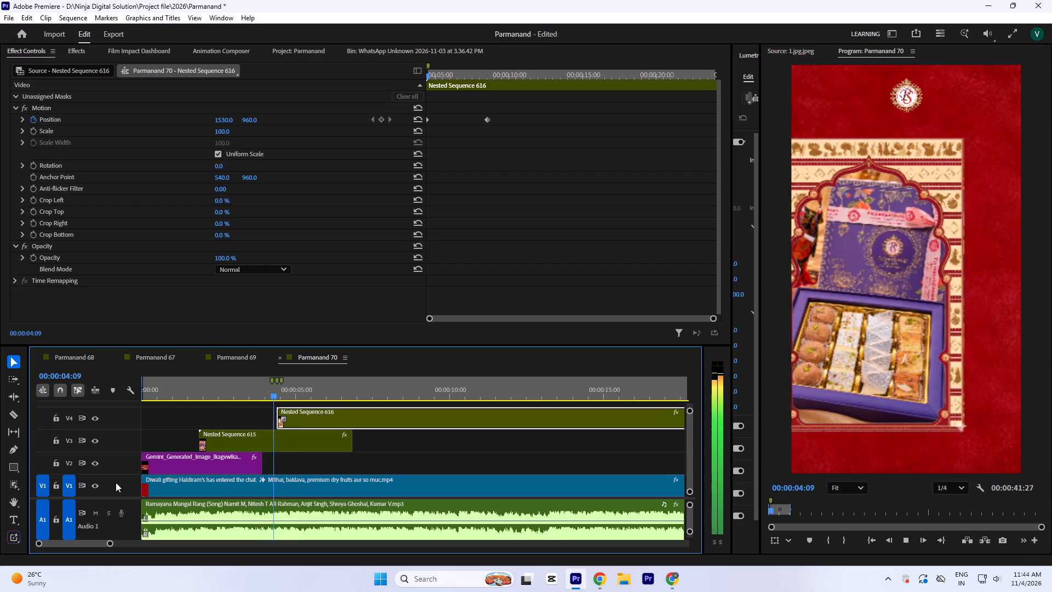
{"action": "key", "text": "space"}
{"action": "key", "text": "space"}
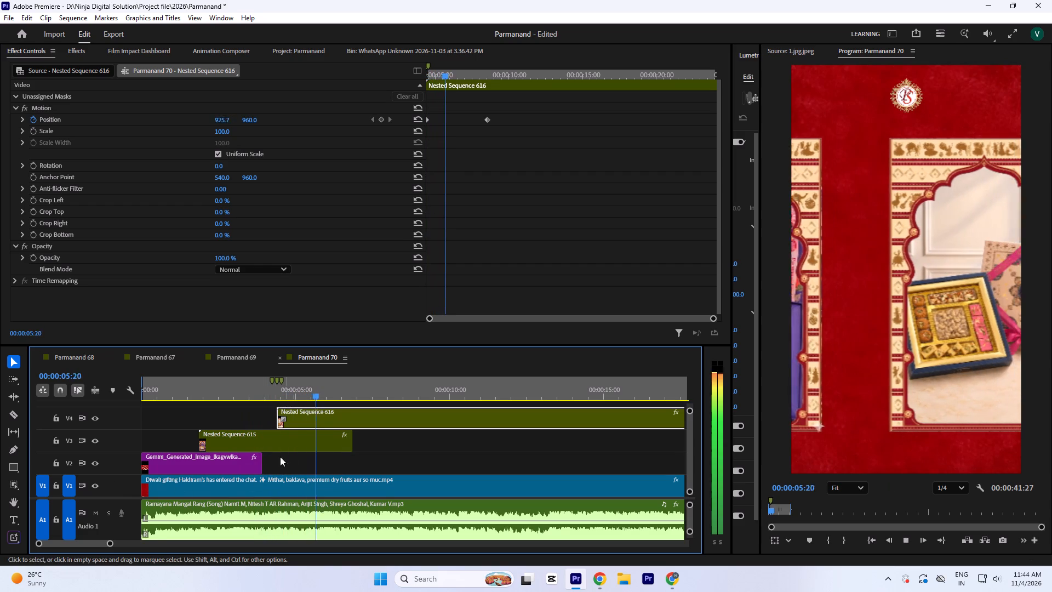
{"action": "key", "text": "space"}
{"action": "left_click_drag", "start_coordinate": [269, 388], "coordinate": [263, 391]}
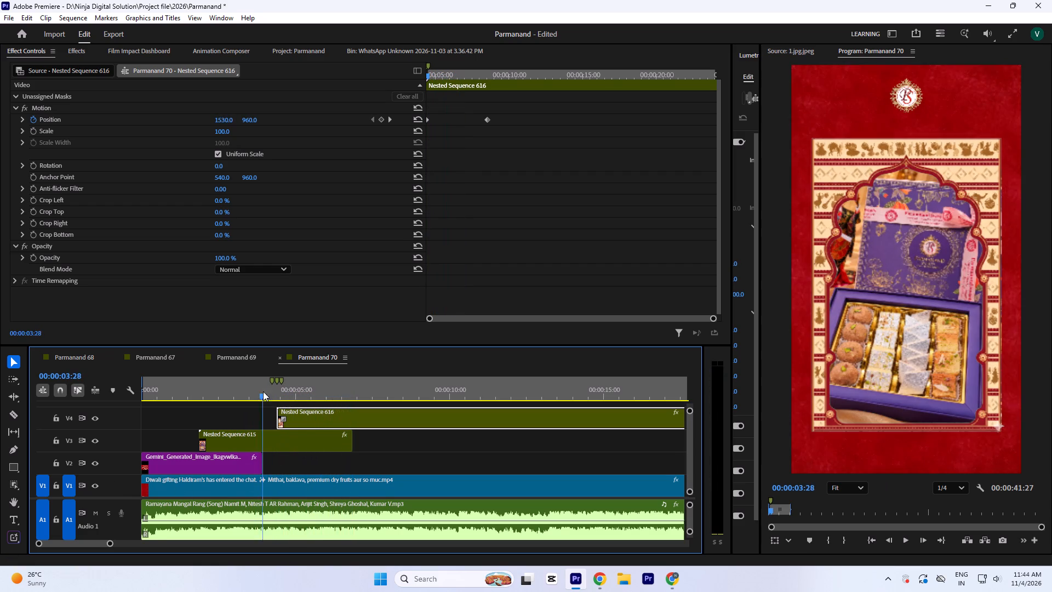
{"action": "left_click_drag", "start_coordinate": [263, 391], "coordinate": [275, 407]}
{"action": "left_click_drag", "start_coordinate": [301, 411], "coordinate": [293, 412]}
{"action": "left_click_drag", "start_coordinate": [260, 395], "coordinate": [259, 396]}
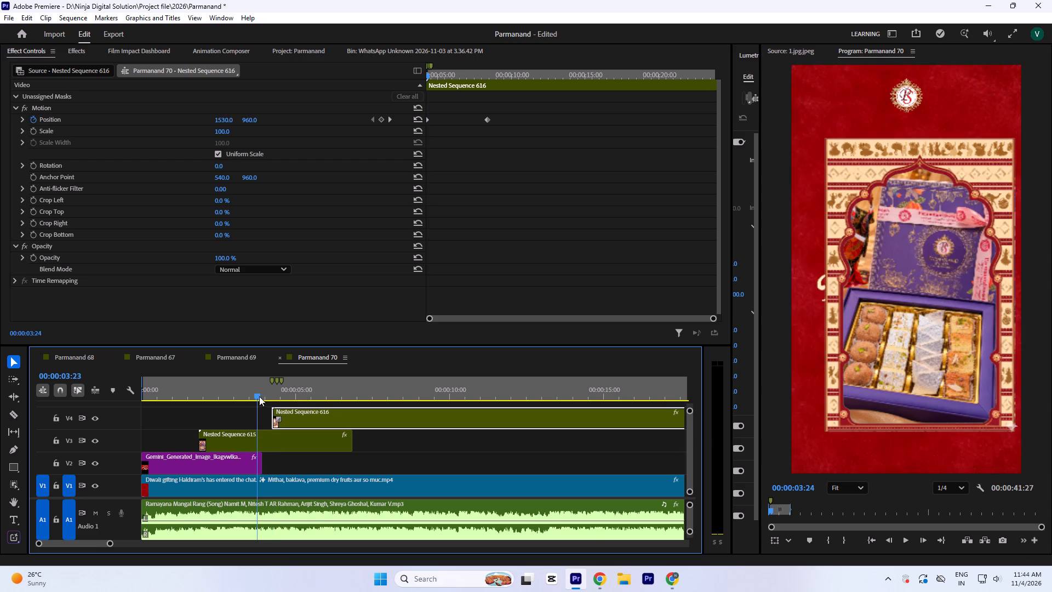
{"action": "left_click_drag", "start_coordinate": [259, 396], "coordinate": [268, 403]}
{"action": "left_click_drag", "start_coordinate": [304, 420], "coordinate": [297, 420]}
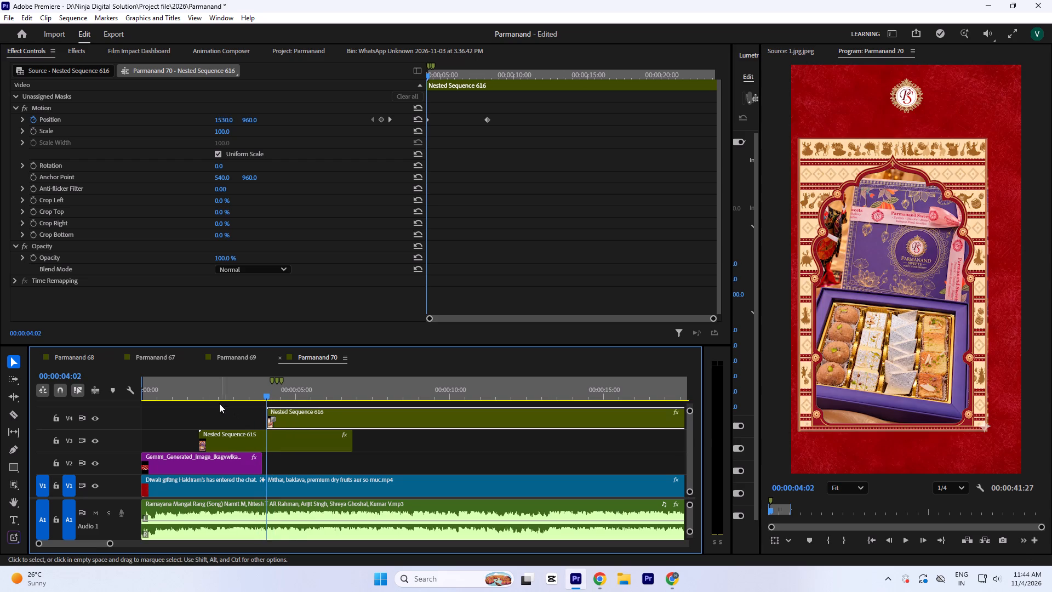
Play back the two sliding frames and compare their timing with the frame entrance in the Haldiram's reference clip.
{"action": "left_click", "coordinate": [190, 391]}
{"action": "key", "text": "space"}
{"action": "key", "text": "space"}
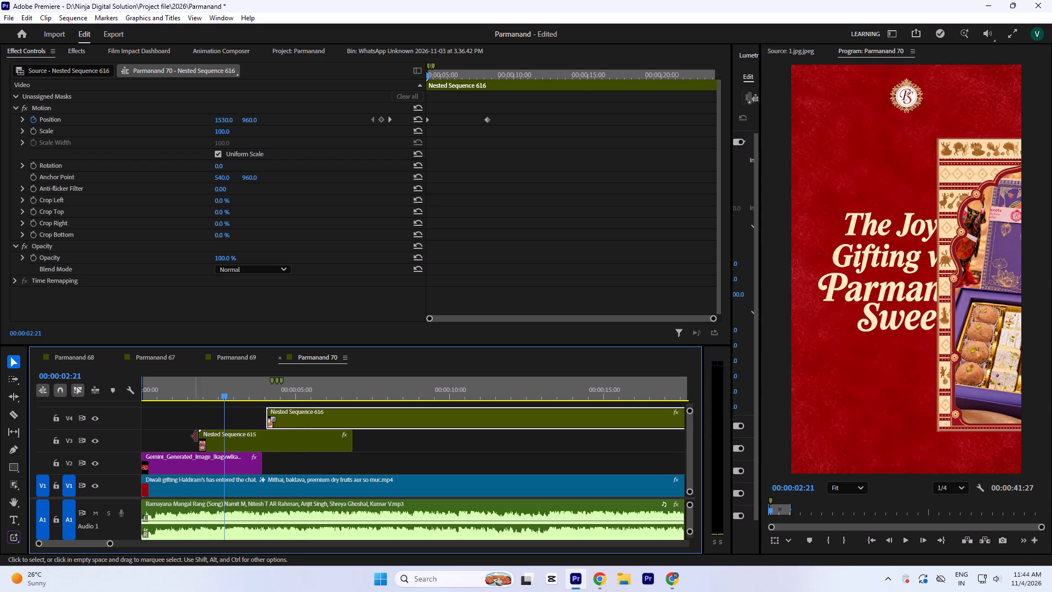
{"action": "key", "text": "space"}
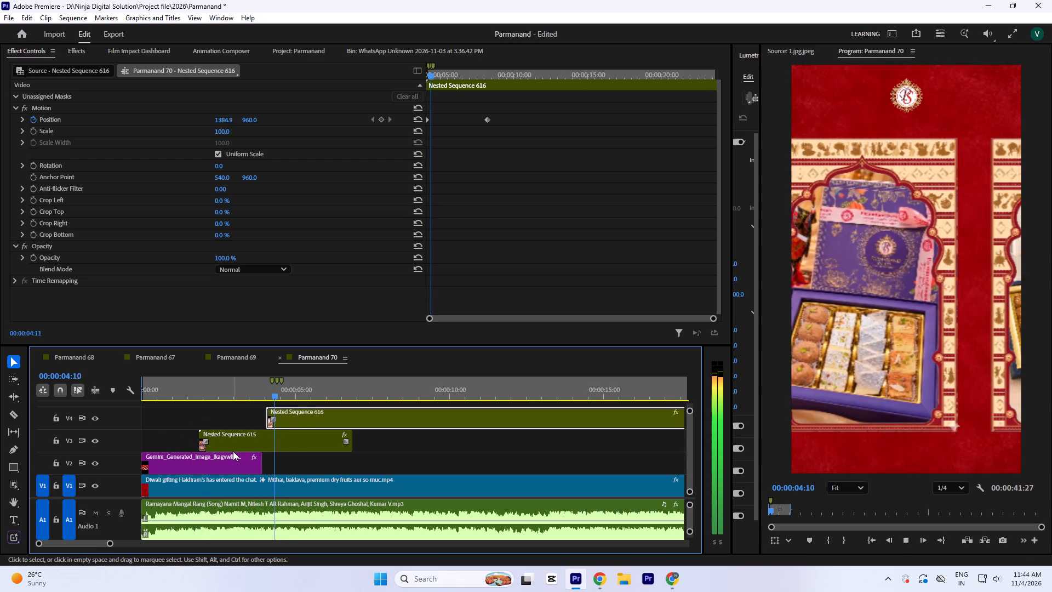
{"action": "key", "text": "space"}
{"action": "key", "text": "minus"}
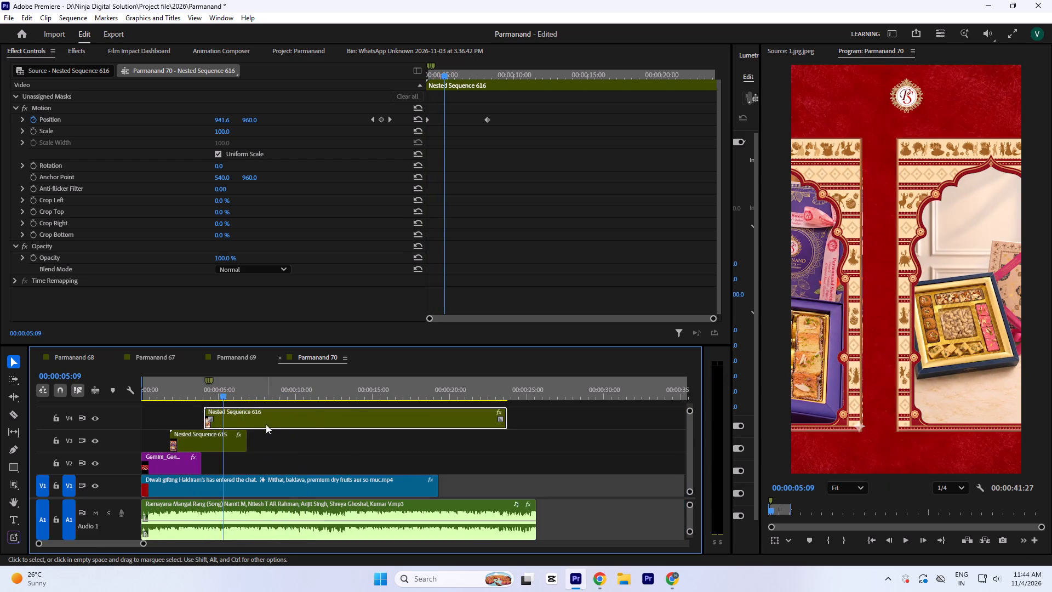
{"action": "key", "text": "minus"}
{"action": "left_click_drag", "start_coordinate": [556, 382], "coordinate": [579, 436]}
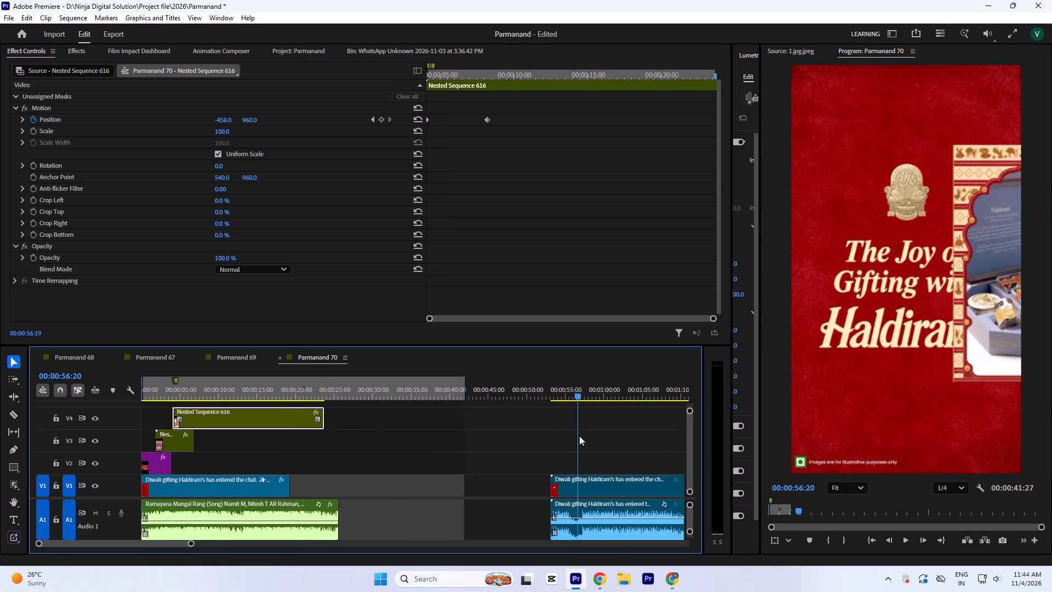
{"action": "left_click_drag", "start_coordinate": [579, 436], "coordinate": [565, 456]}
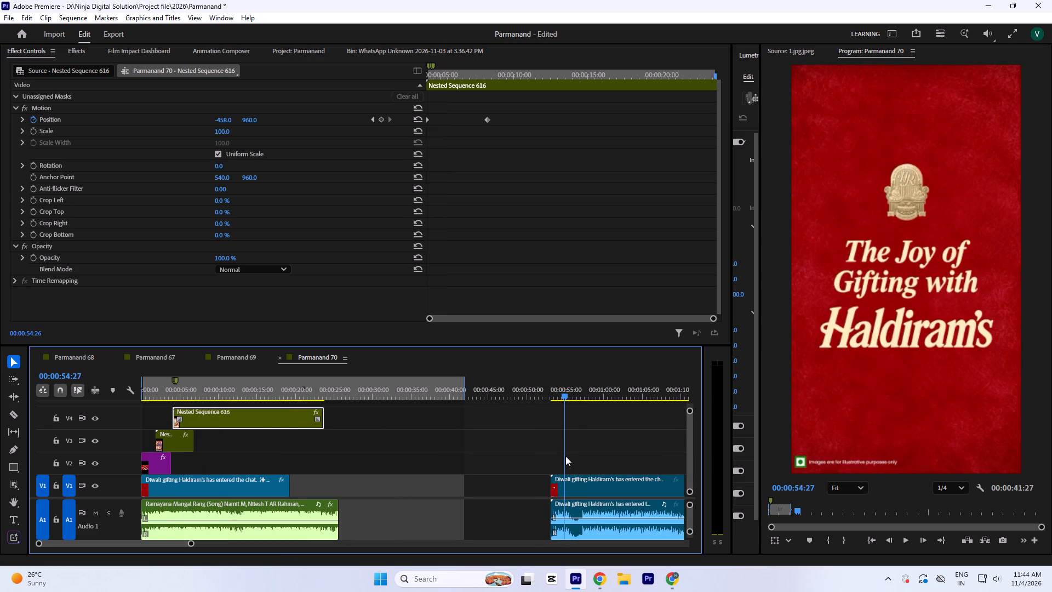
{"action": "left_click_drag", "start_coordinate": [565, 456], "coordinate": [568, 467]}
{"action": "left_click_drag", "start_coordinate": [568, 467], "coordinate": [384, 479]}
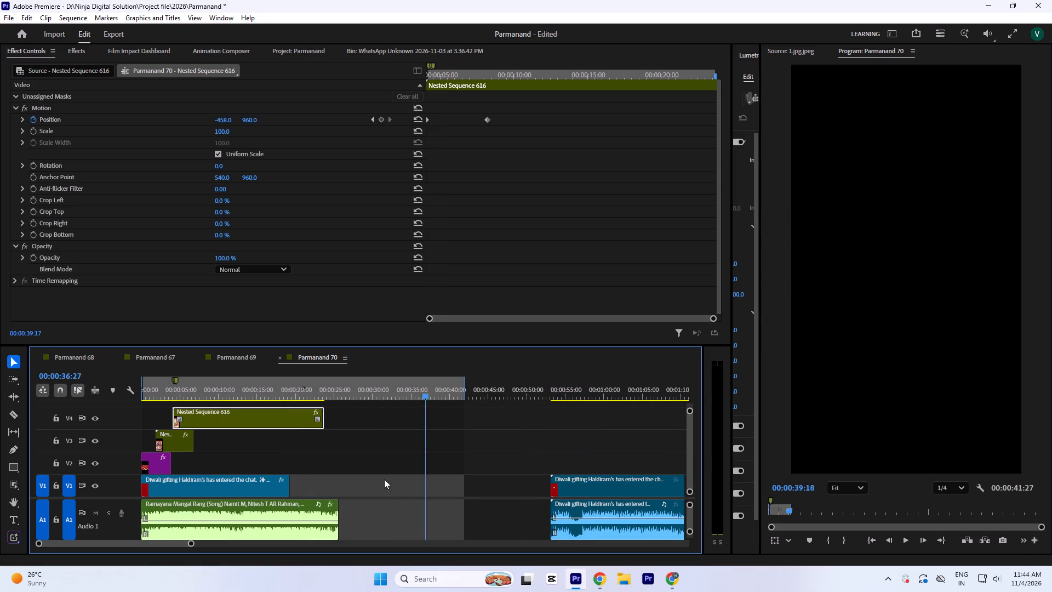
{"action": "left_click_drag", "start_coordinate": [384, 479], "coordinate": [157, 458]}
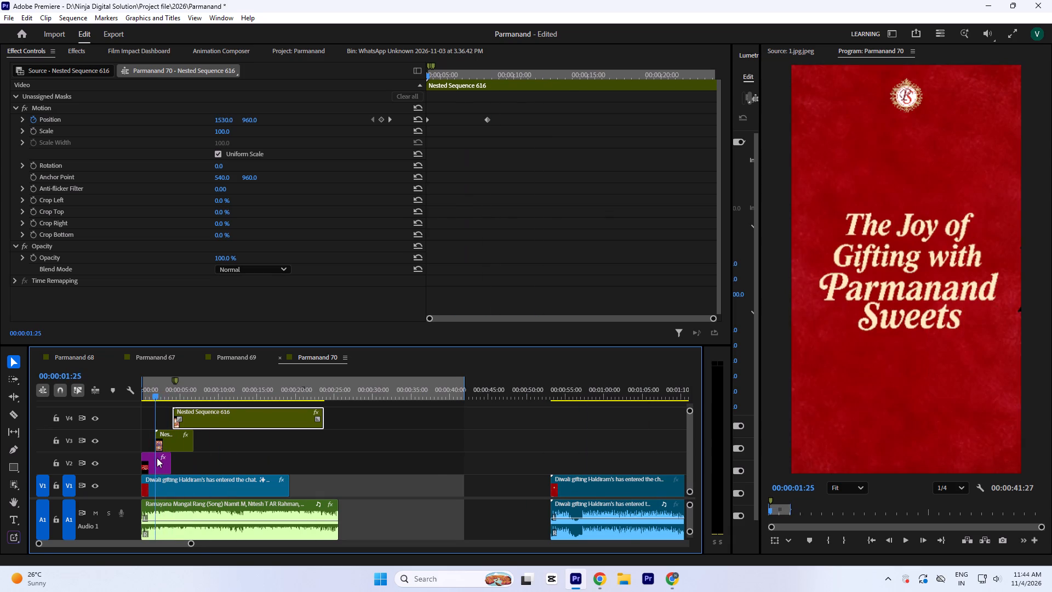
Preview the gap between the two sliding frames and shift Nested Sequence 616 to start at 00:00:04:13.
{"action": "left_click_drag", "start_coordinate": [157, 458], "coordinate": [157, 457]}
{"action": "key", "text": "equal"}
{"action": "key", "text": "equal"}
{"action": "key", "text": "equal"}
{"action": "key", "text": "space"}
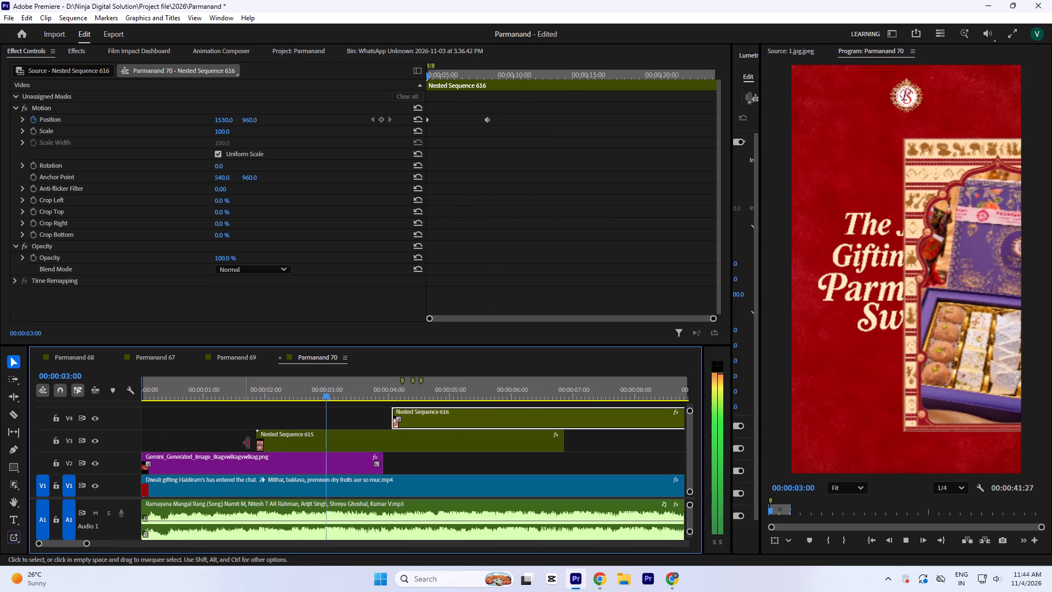
{"action": "key", "text": "space"}
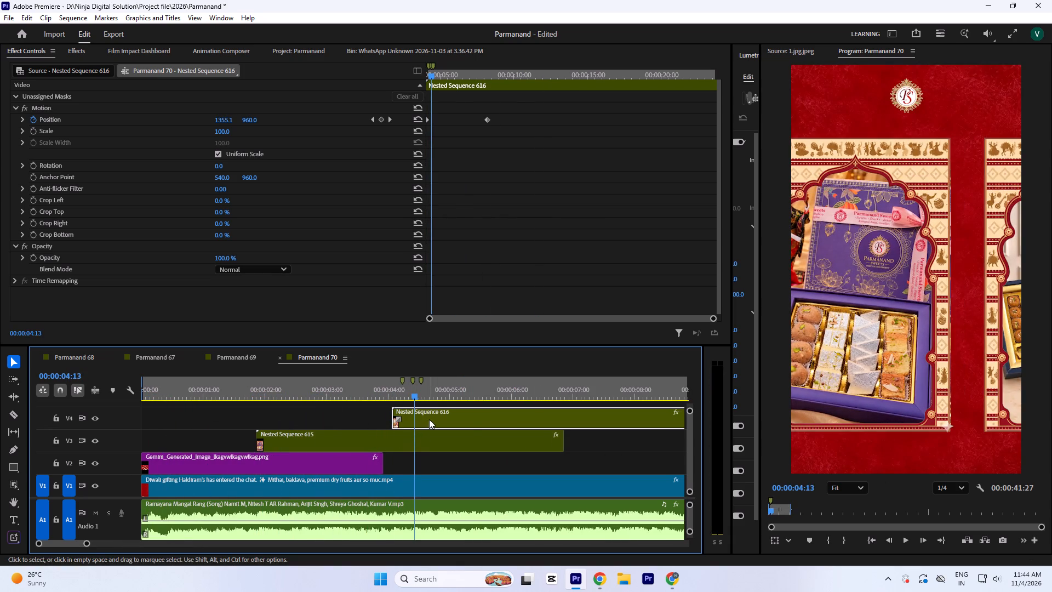
{"action": "left_click_drag", "start_coordinate": [429, 419], "coordinate": [472, 419]}
{"action": "left_click_drag", "start_coordinate": [433, 383], "coordinate": [436, 388]}
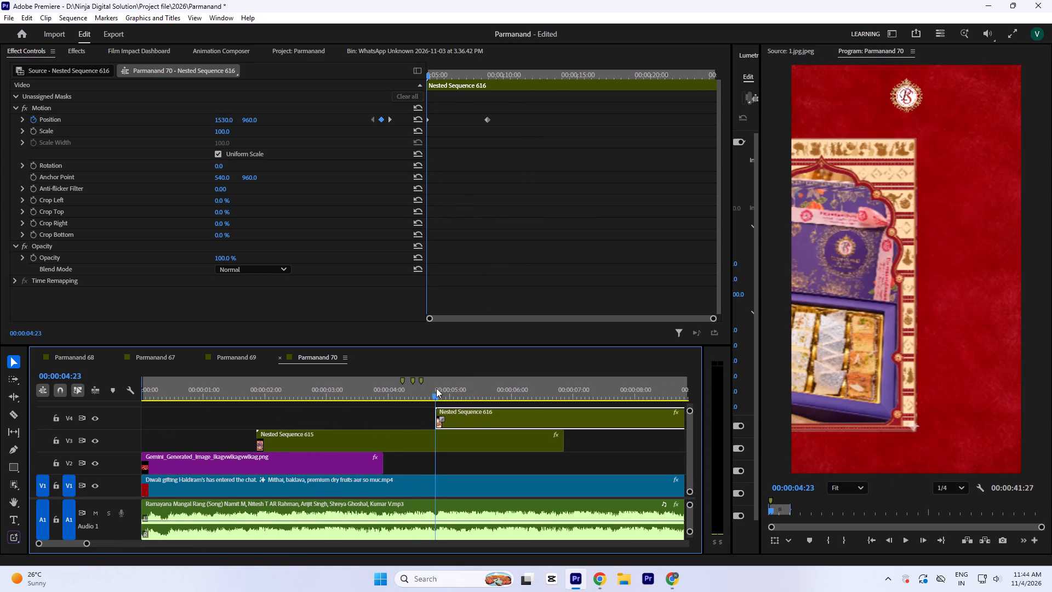
{"action": "left_click_drag", "start_coordinate": [436, 388], "coordinate": [416, 406]}
{"action": "key", "text": "equal"}
{"action": "key", "text": "equal"}
{"action": "key", "text": "equal"}
{"action": "key", "text": "equal"}
{"action": "key", "text": "equal"}
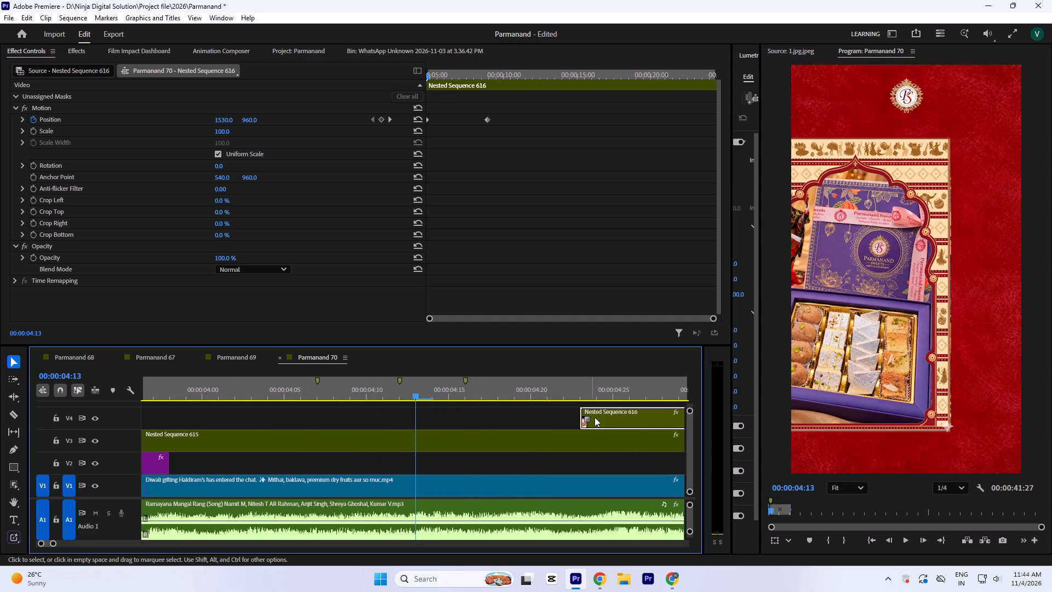
{"action": "left_click_drag", "start_coordinate": [596, 417], "coordinate": [428, 425]}
{"action": "key", "text": "minus"}
{"action": "key", "text": "minus"}
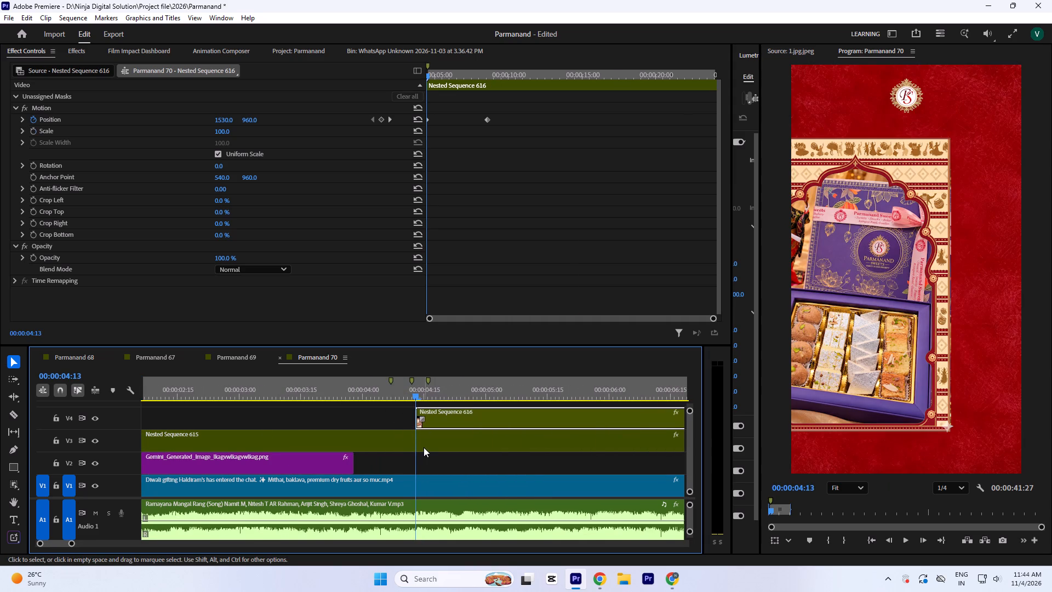
Add a marker to the Nested Sequence 615 clip at 00:00:04:13.
{"action": "left_click", "coordinate": [424, 447]}
{"action": "key", "text": "m"}
{"action": "key", "text": "minus"}
{"action": "key", "text": "minus"}
{"action": "key", "text": "minus"}
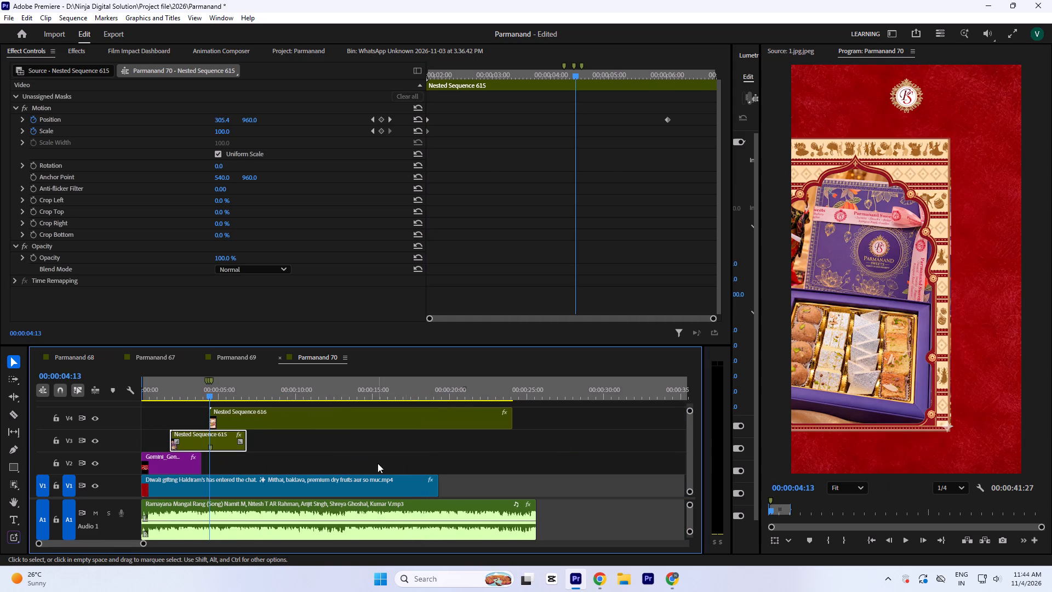
{"action": "left_click", "coordinate": [399, 445]}
Play back the two Parmanand frames' slide and compare their spacing and speed with the frames in the Haldiram's reference clip.
{"action": "key", "text": "equal"}
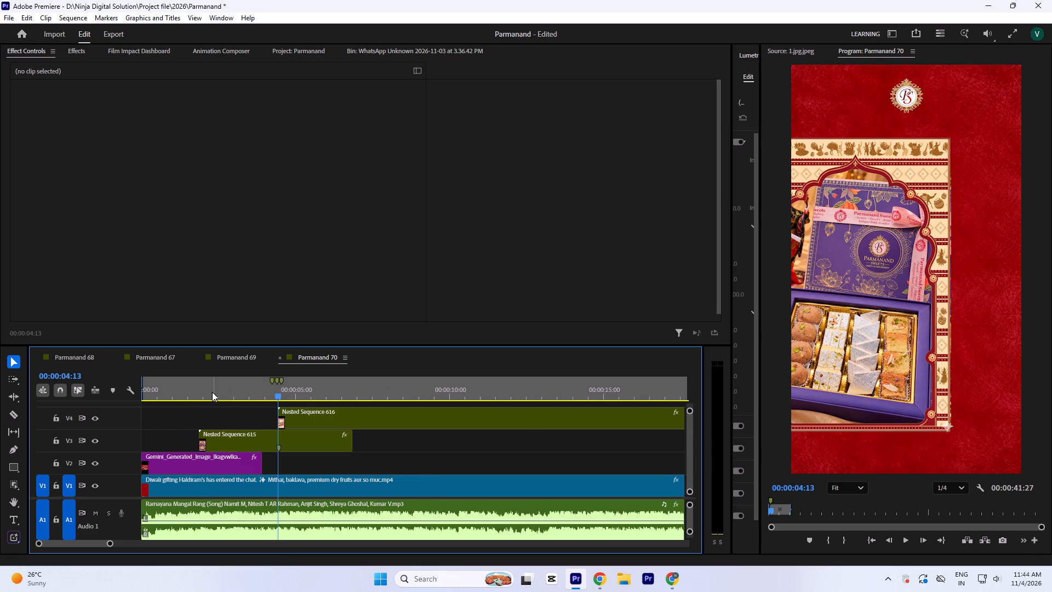
{"action": "left_click", "coordinate": [198, 380]}
{"action": "key", "text": "space"}
{"action": "key", "text": "space"}
{"action": "key", "text": "space"}
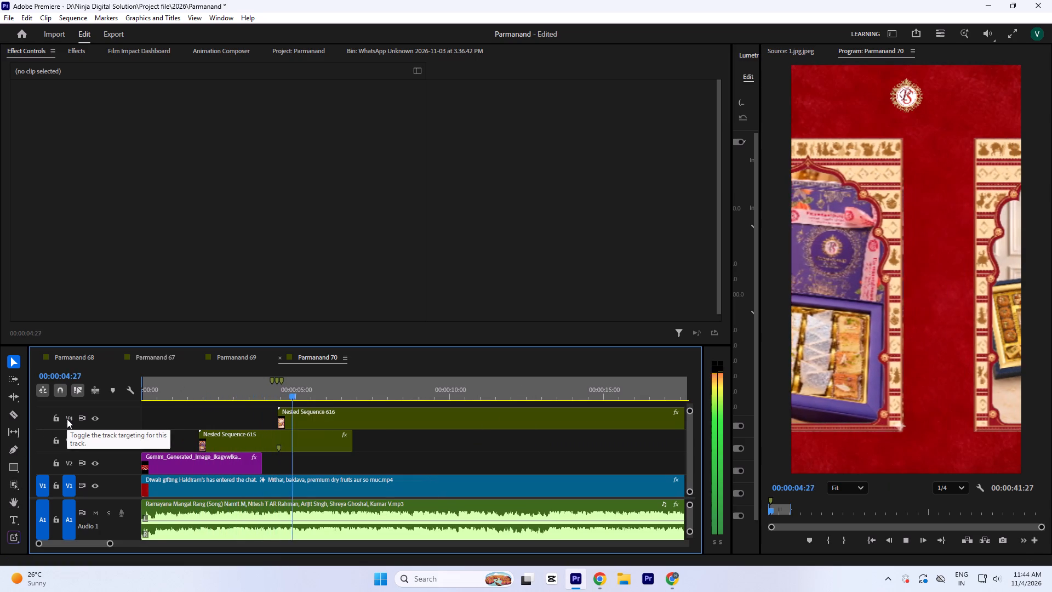
{"action": "key", "text": "space"}
{"action": "key", "text": "minus"}
{"action": "key", "text": "minus"}
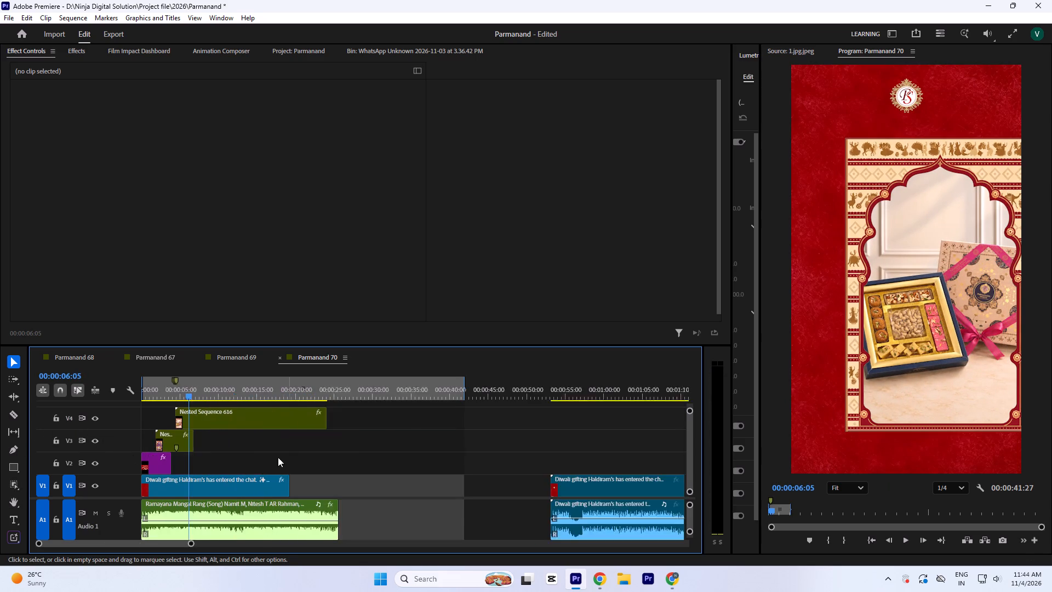
{"action": "key", "text": "minus"}
{"action": "left_click", "coordinate": [361, 389]}
{"action": "key", "text": "space"}
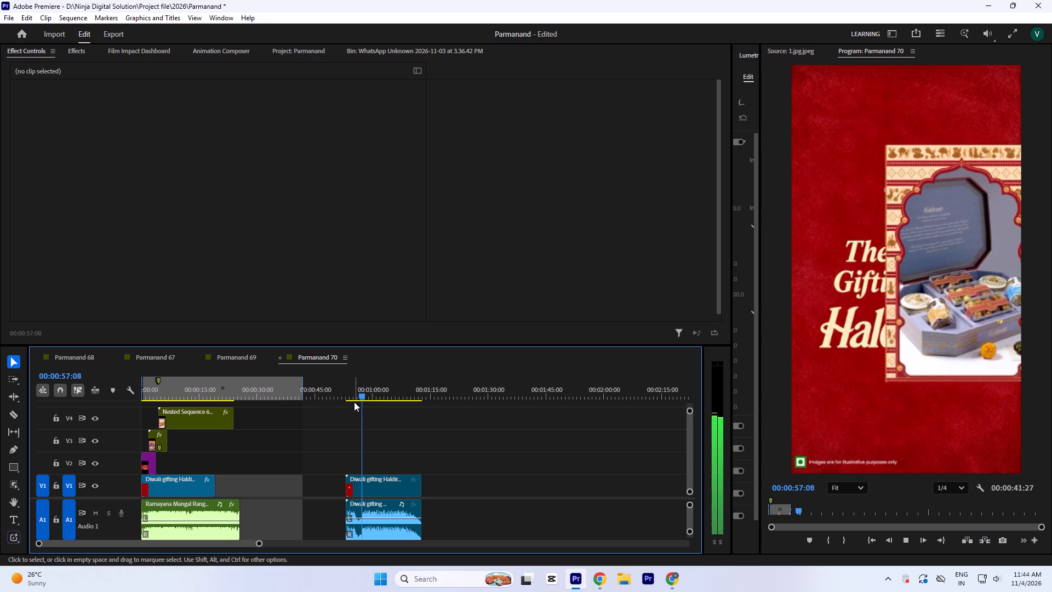
{"action": "key", "text": "space"}
{"action": "left_click_drag", "start_coordinate": [356, 392], "coordinate": [350, 400]}
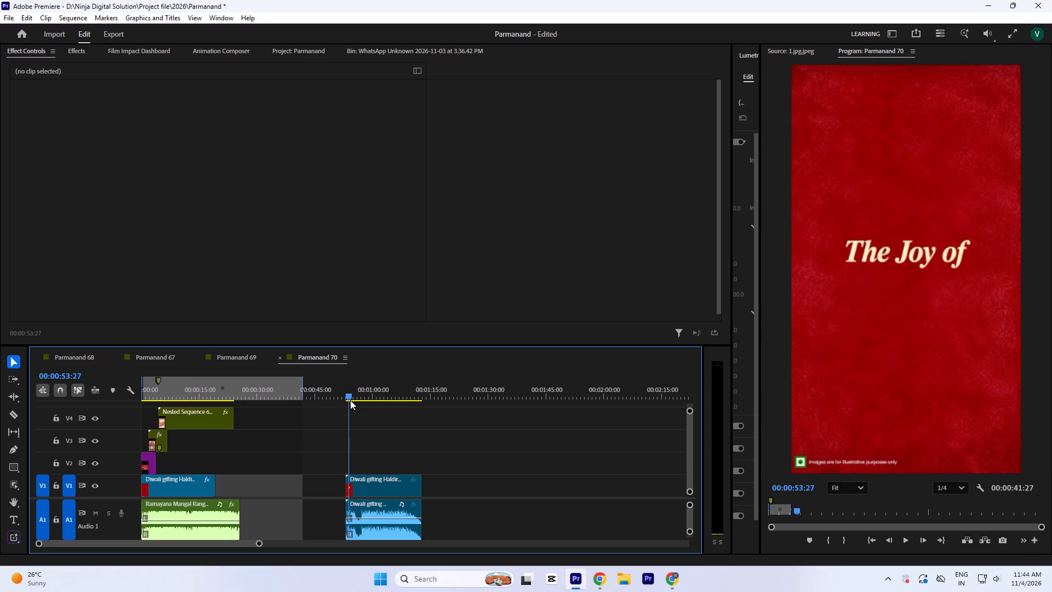
{"action": "left_click_drag", "start_coordinate": [350, 400], "coordinate": [357, 405]}
{"action": "key", "text": "space"}
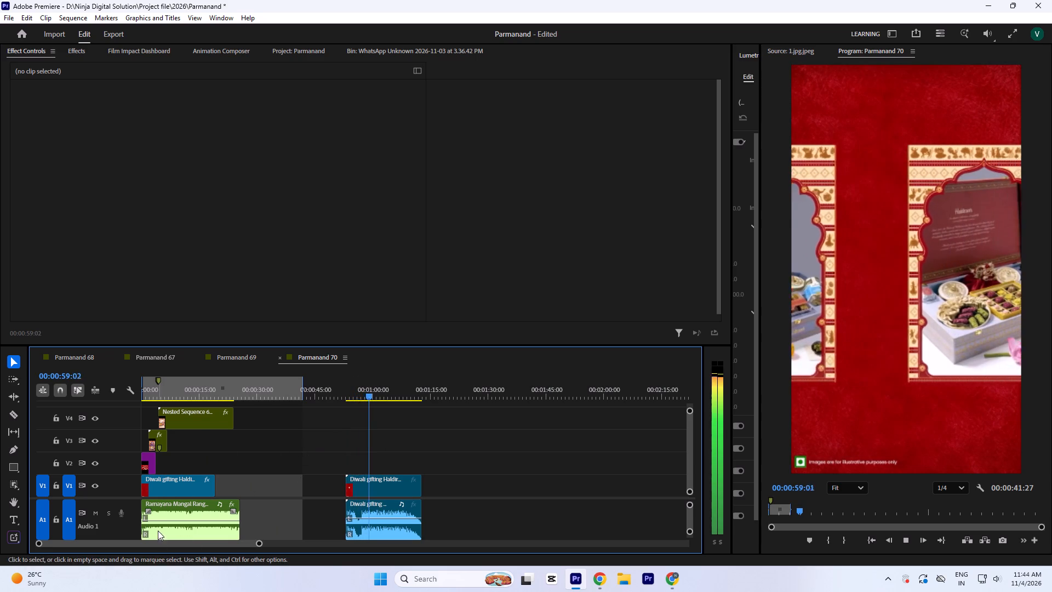
{"action": "key", "text": "space"}
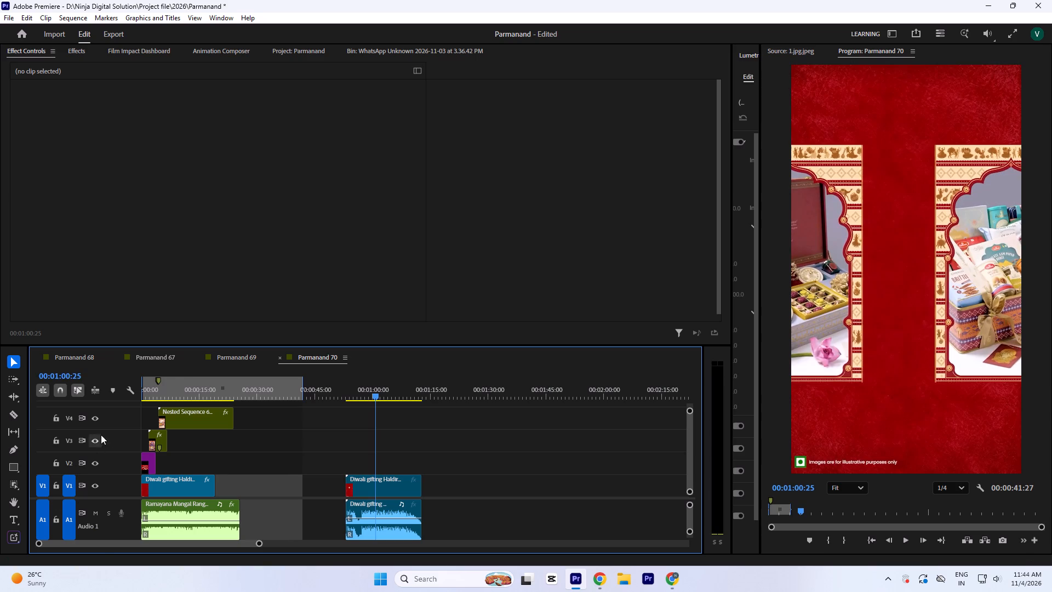
Replay the Parmanand 70 sequence from the start through both sliding frames to check the slide timing.
{"action": "left_click", "coordinate": [145, 394]}
{"action": "key", "text": "equal"}
{"action": "key", "text": "equal"}
{"action": "key", "text": "space"}
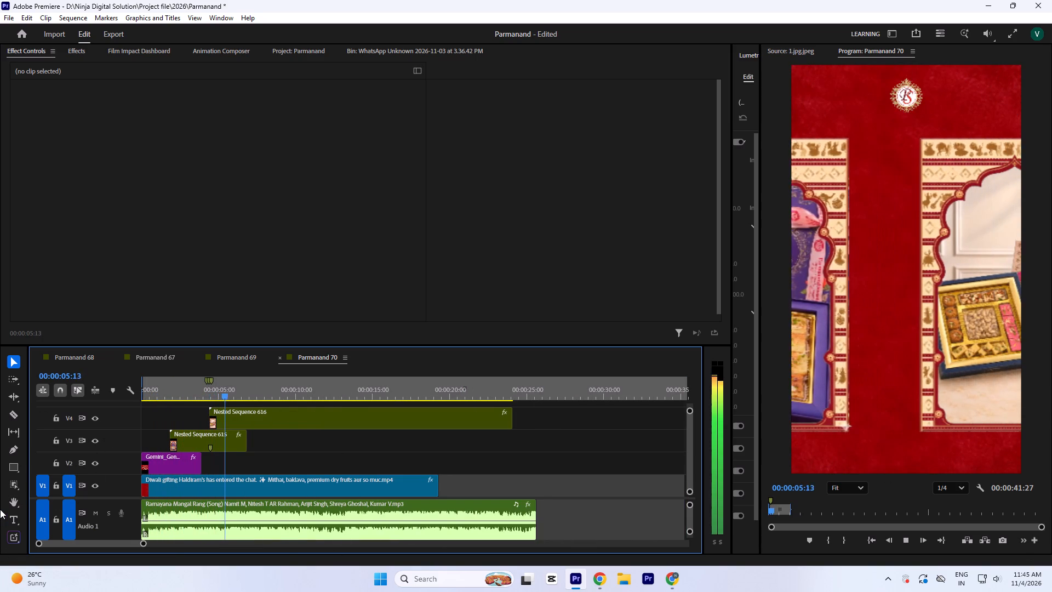
{"action": "key", "text": "space"}
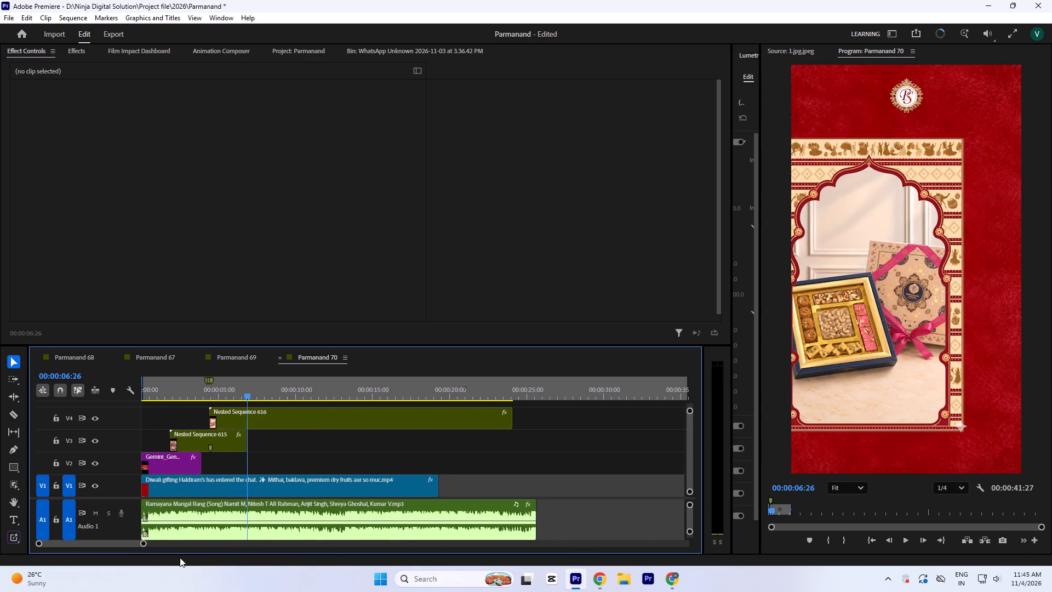
{"action": "key", "text": "space"}
{"action": "key", "text": "space"}
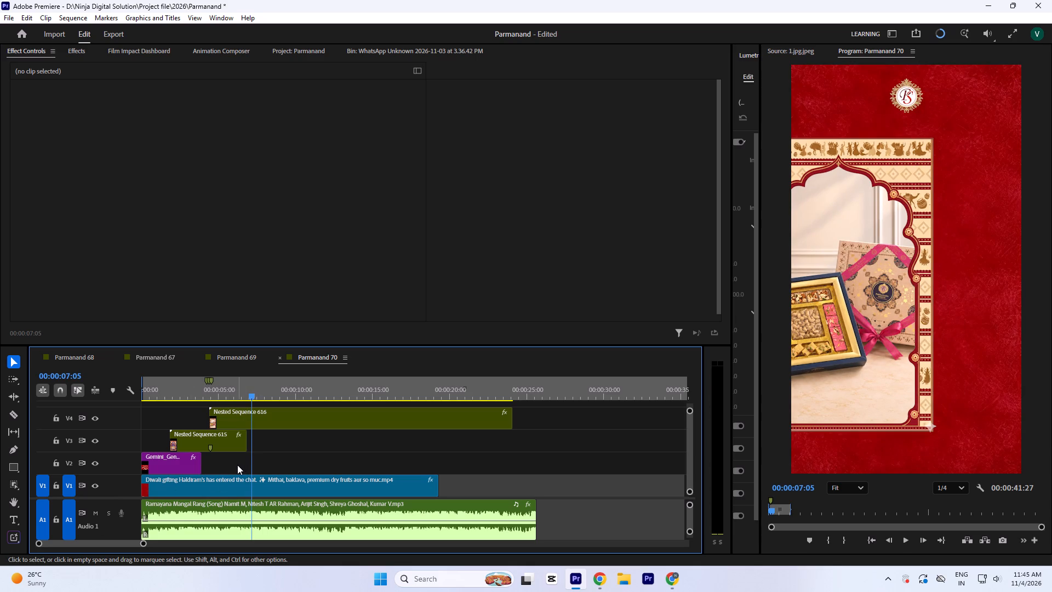
Save the Parmanand project.
{"action": "key", "text": "ctrl+s"}
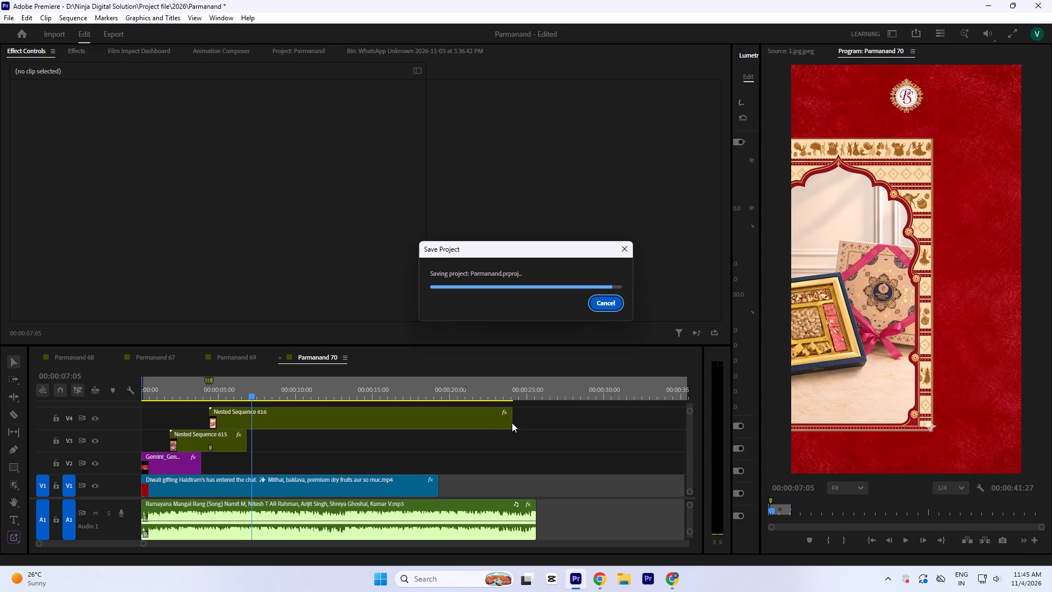
Trim the end of Nested Sequence 616 back to about 00:00:10:00 and preview the frame sliding out.
{"action": "left_click_drag", "start_coordinate": [514, 420], "coordinate": [391, 426]}
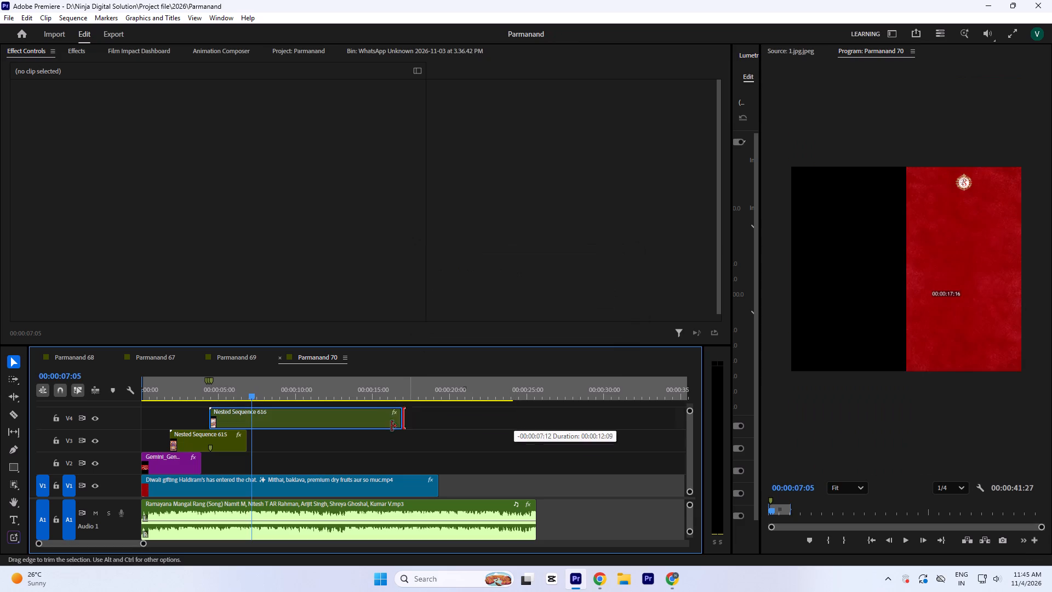
{"action": "left_click_drag", "start_coordinate": [391, 426], "coordinate": [298, 434]}
{"action": "key", "text": "space"}
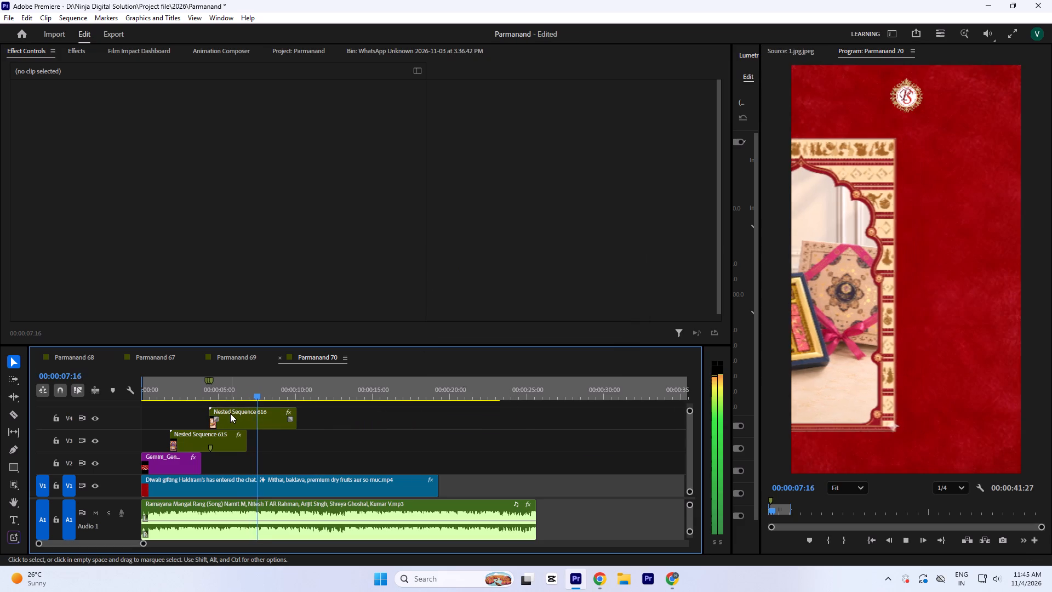
{"action": "key", "text": "space"}
Copy the decorative Gemini frame image from inside Nested Sequence 616 and paste it into Parmanand 70 at 00:01:18:28.
{"action": "type", "text": "--"}
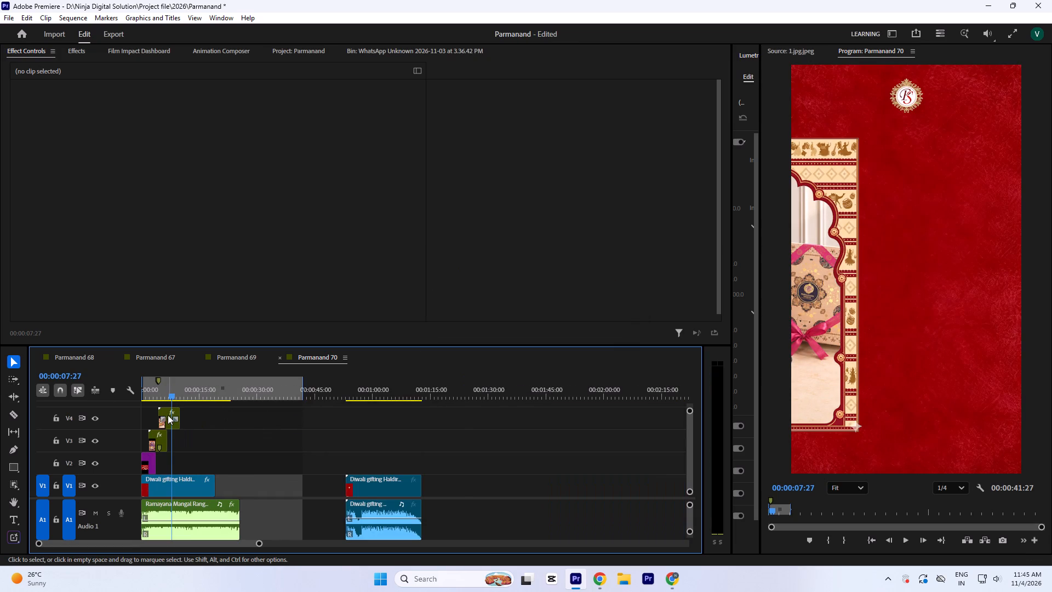
{"action": "key", "text": "equal"}
{"action": "double_click", "coordinate": [202, 425]}
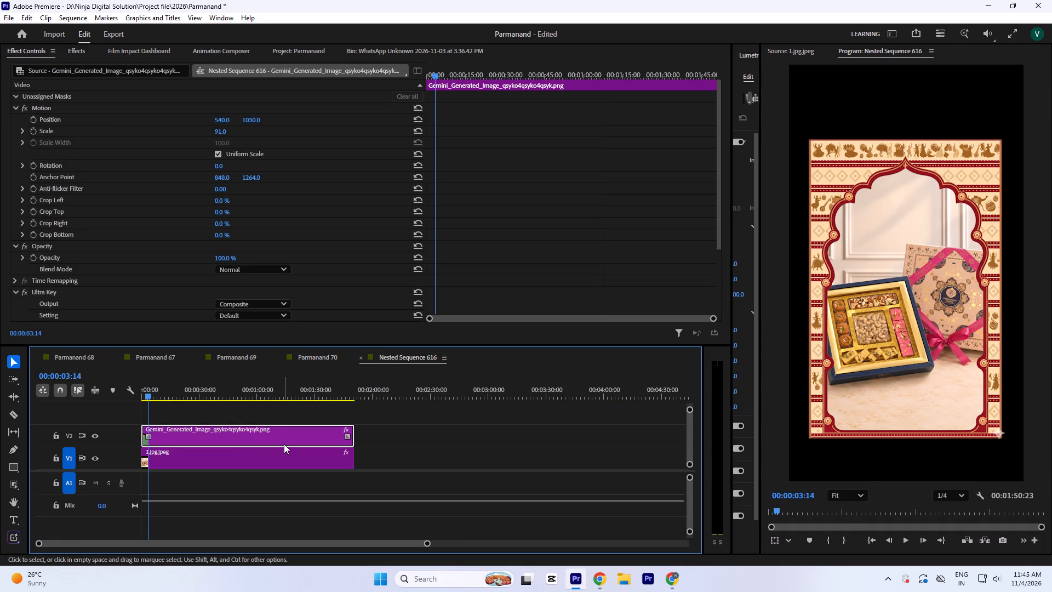
{"action": "key", "text": "ctrl+c"}
{"action": "key", "text": "ctrl+c"}
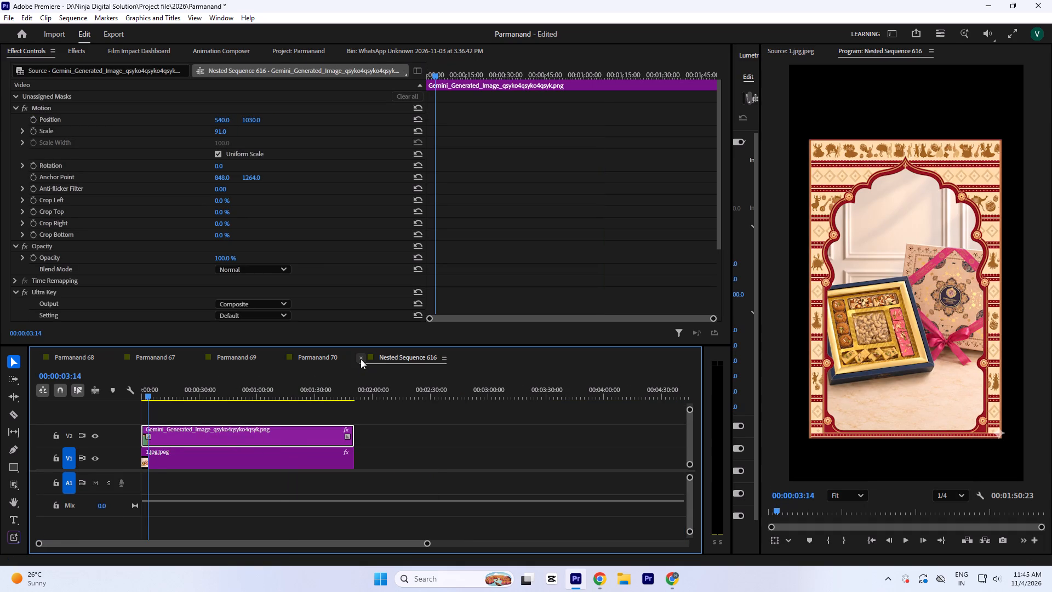
{"action": "left_click", "coordinate": [361, 359]}
{"action": "key", "text": "minus"}
{"action": "left_click", "coordinate": [447, 390]}
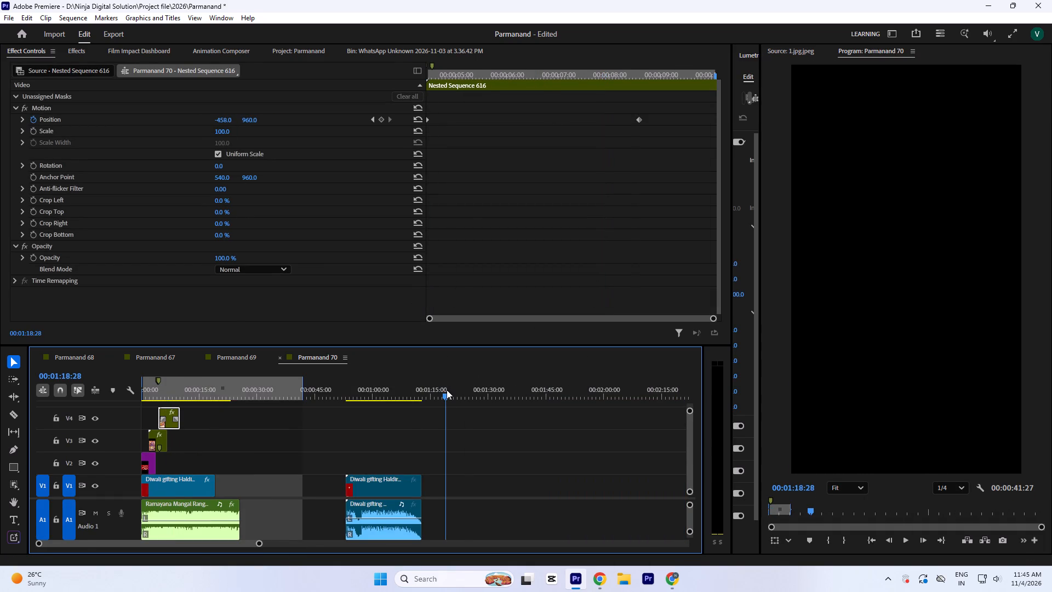
{"action": "key", "text": "ctrl+v"}
{"action": "key", "text": "minus"}
{"action": "key", "text": "minus"}
{"action": "left_click", "coordinate": [245, 397]}
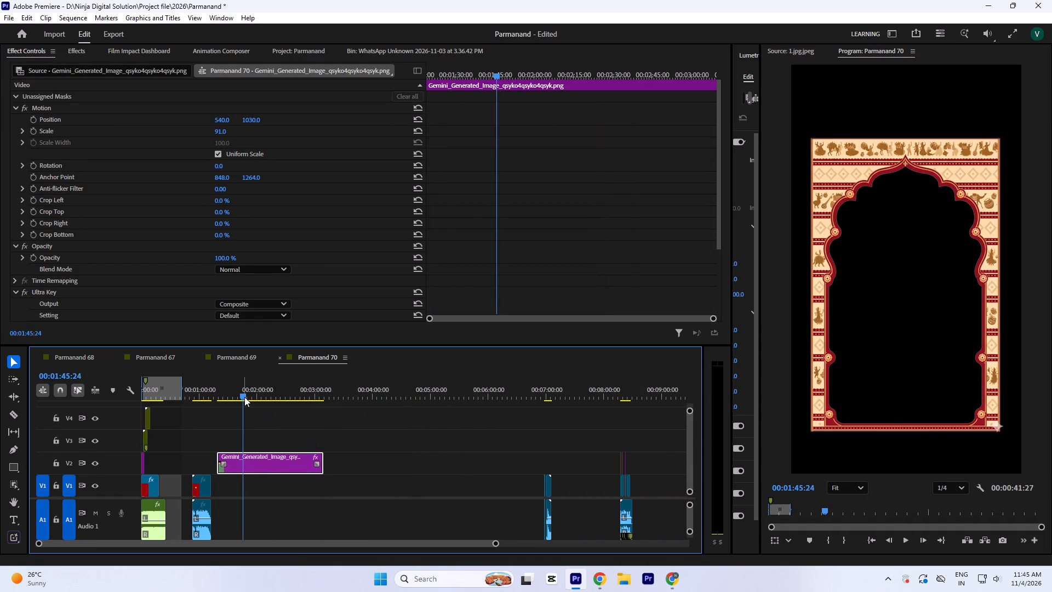
Save the project with the pasted frame in place.
{"action": "key", "text": "ctrl+s"}
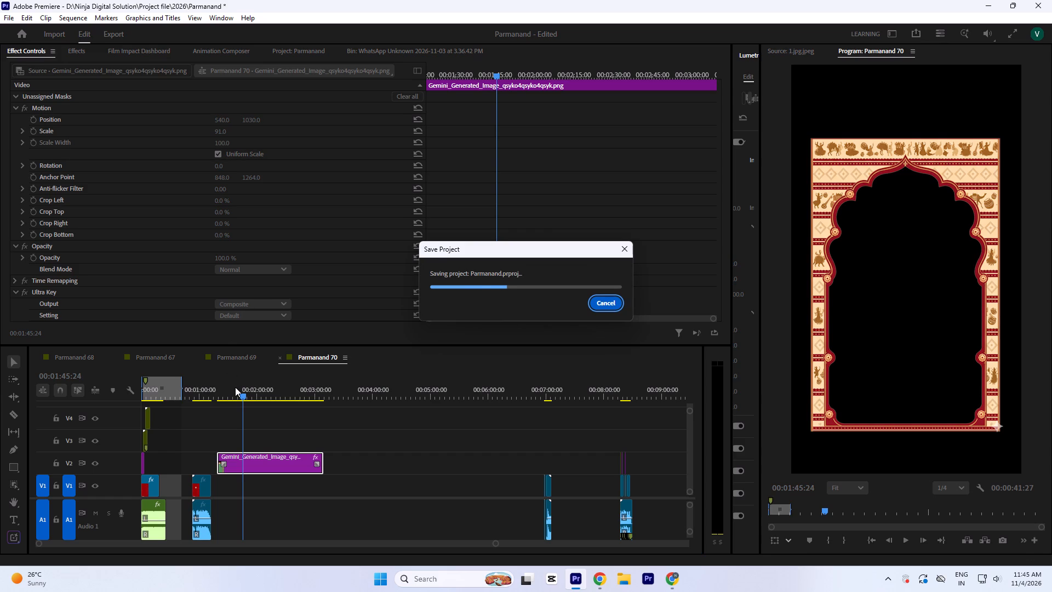
Move the pasted frame clip from track V2 up to V3.
{"action": "left_click", "coordinate": [229, 388]}
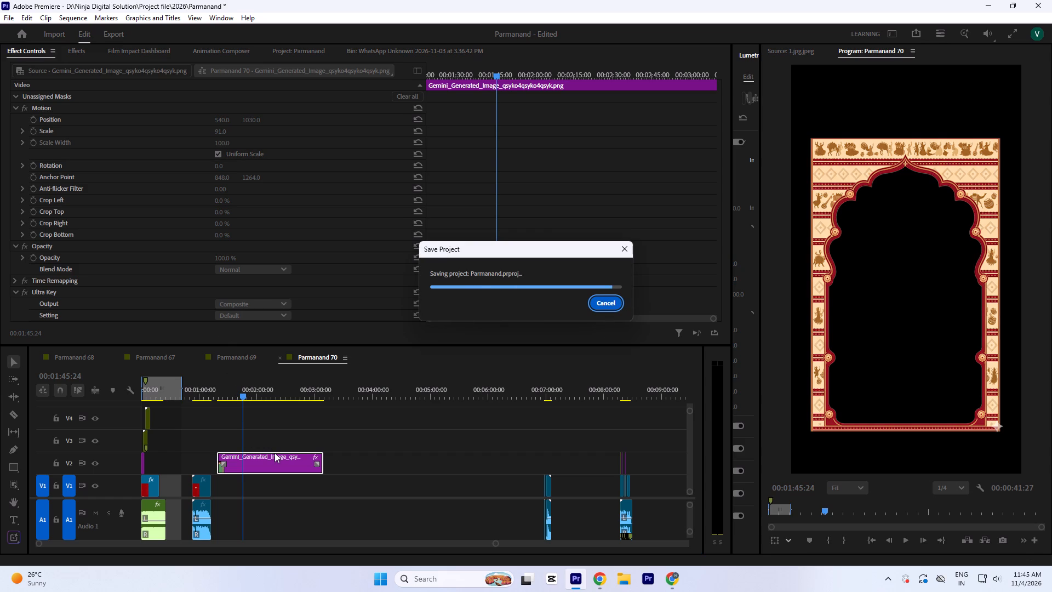
{"action": "left_click_drag", "start_coordinate": [275, 454], "coordinate": [275, 447]}
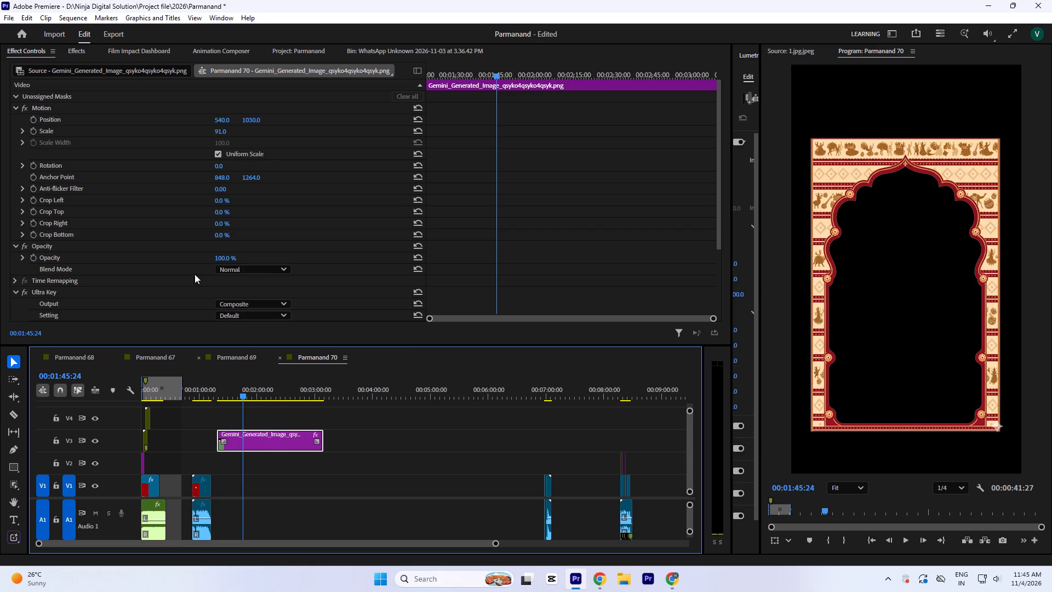
Examine the gift-box photos in the WhatsApp image bin, including 2.jpg.jpeg and 3.jpg.jpeg, to choose one for the third frame.
{"action": "left_click", "coordinate": [387, 48]}
{"action": "scroll", "coordinate": [364, 239], "scroll_direction": "down", "scroll_amount": 1}
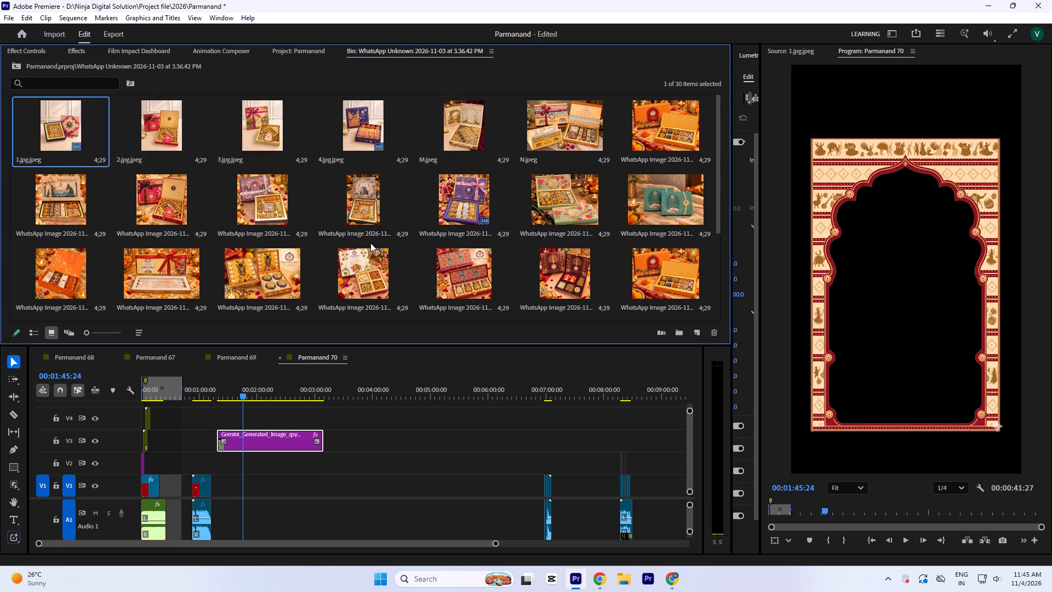
{"action": "double_click", "coordinate": [564, 189]}
{"action": "double_click", "coordinate": [670, 206]}
{"action": "scroll", "coordinate": [595, 231], "scroll_direction": "down", "scroll_amount": 2}
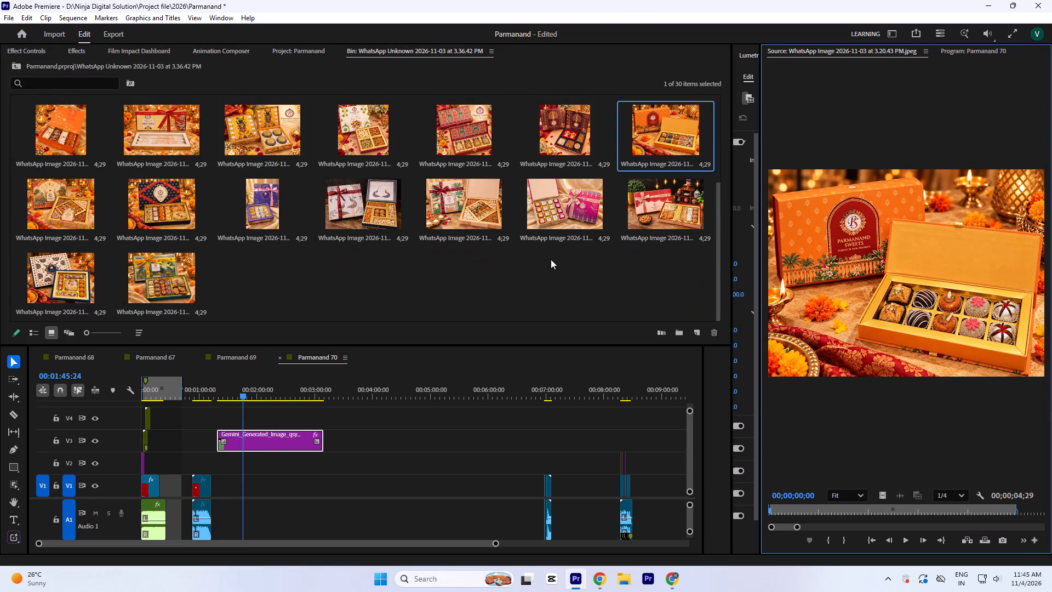
{"action": "double_click", "coordinate": [548, 226]}
{"action": "double_click", "coordinate": [148, 278]}
{"action": "scroll", "coordinate": [150, 278], "scroll_direction": "up", "scroll_amount": 2}
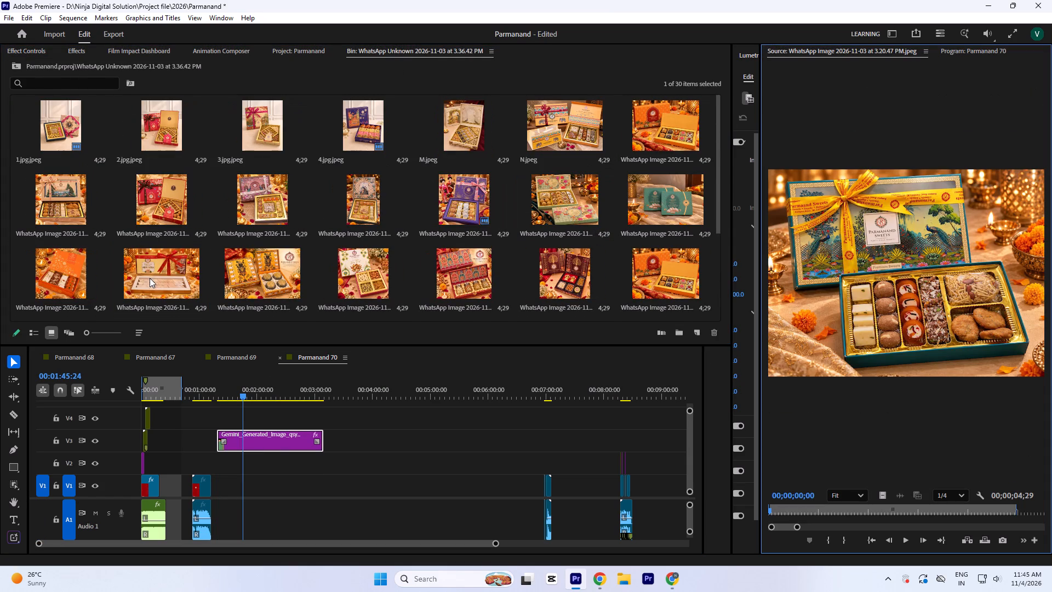
{"action": "scroll", "coordinate": [179, 268], "scroll_direction": "up", "scroll_amount": 3}
{"action": "scroll", "coordinate": [108, 235], "scroll_direction": "up", "scroll_amount": 1}
{"action": "double_click", "coordinate": [157, 137]}
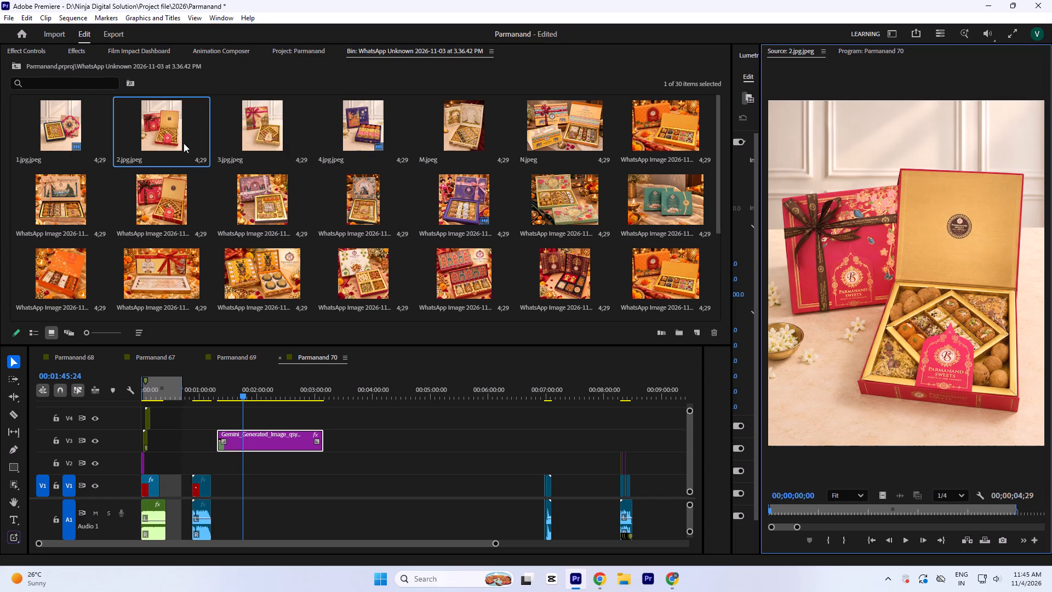
{"action": "double_click", "coordinate": [269, 130]}
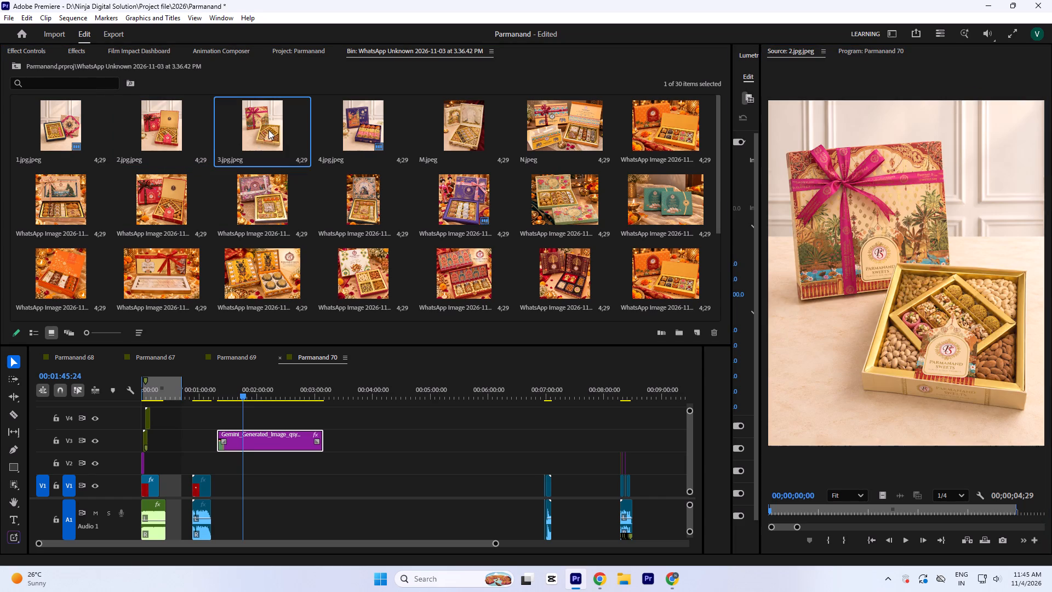
Place the photo 3.jpg.jpeg on track V2 beneath the pasted frame, aligned with the frame clip's start.
{"action": "left_click_drag", "start_coordinate": [254, 126], "coordinate": [220, 462]}
{"action": "left_click", "coordinate": [224, 390]}
{"action": "key", "text": "equal"}
{"action": "key", "text": "equal"}
{"action": "key", "text": "equal"}
Extend 3.jpg.jpeg to the end of the frame clip, for a duration of 00:01:50:23, and view the pair at 00:01:20:13.
{"action": "left_click", "coordinate": [393, 464]}
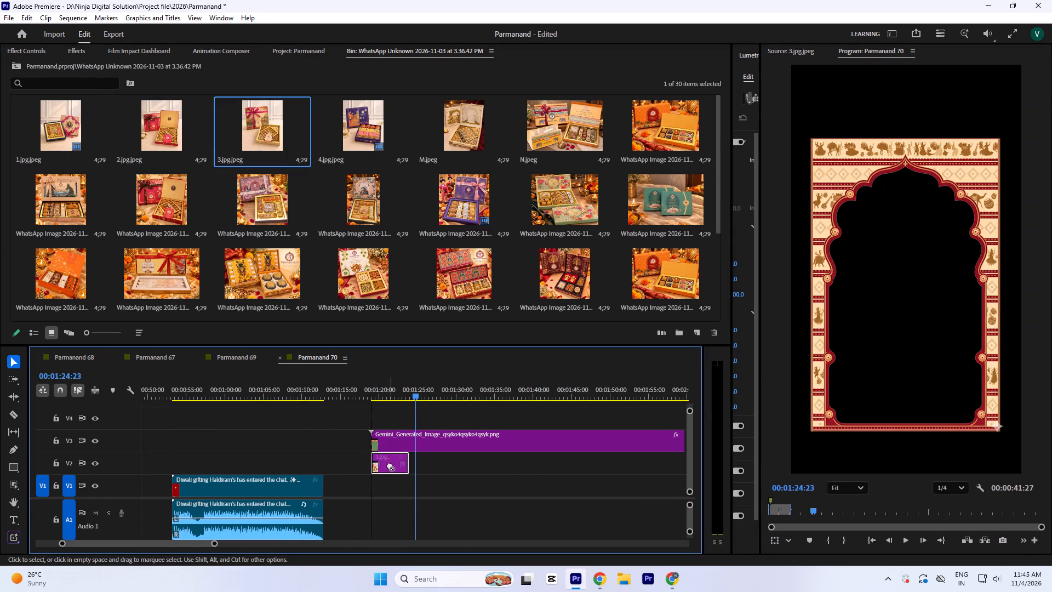
{"action": "left_click_drag", "start_coordinate": [411, 469], "coordinate": [508, 479]}
{"action": "key", "text": "minus"}
{"action": "key", "text": "minus"}
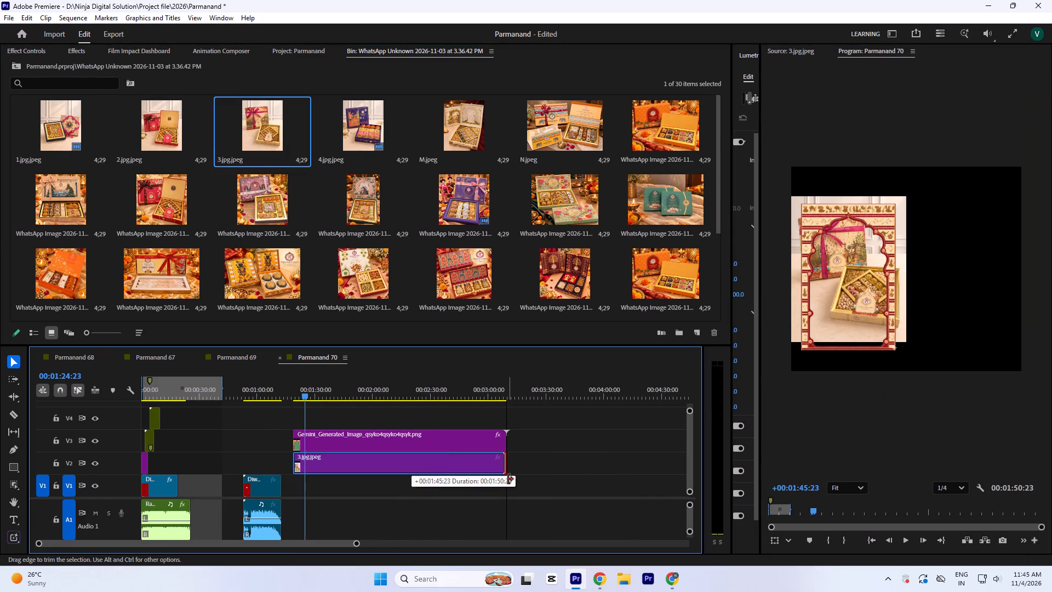
{"action": "left_click_drag", "start_coordinate": [508, 479], "coordinate": [508, 480]}
{"action": "key", "text": "equal"}
{"action": "left_click", "coordinate": [401, 386]}
{"action": "key", "text": "equal"}
{"action": "key", "text": "equal"}
{"action": "key", "text": "equal"}
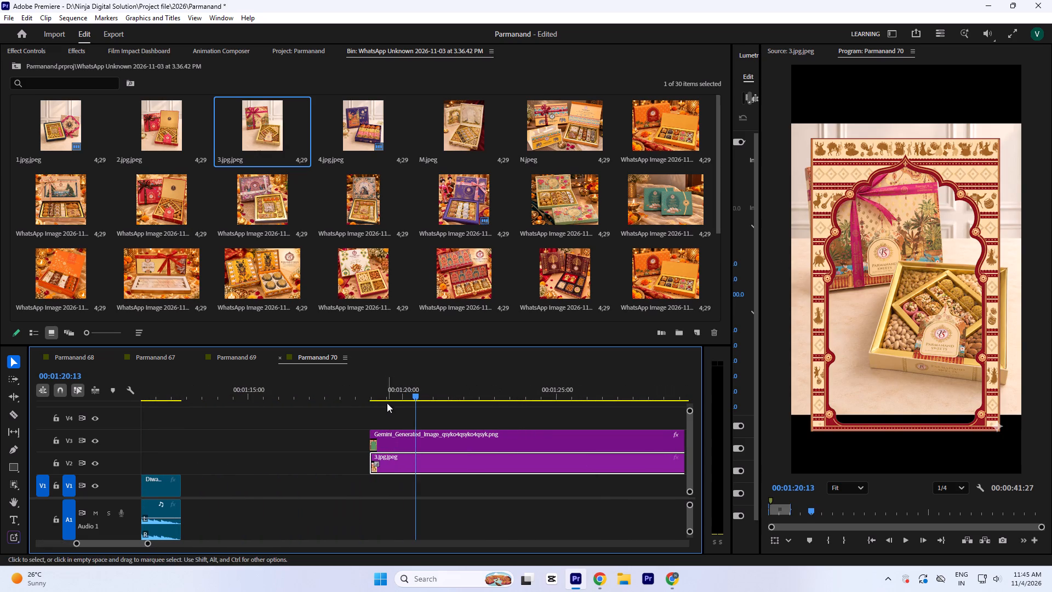
Move the playhead to 00:00:01:26, where Nested Sequence 615 starts on track V3.
{"action": "left_click", "coordinate": [374, 389]}
{"action": "key", "text": "minus"}
{"action": "key", "text": "minus"}
{"action": "key", "text": "minus"}
{"action": "key", "text": "minus"}
{"action": "key", "text": "minus"}
{"action": "left_click", "coordinate": [144, 395]}
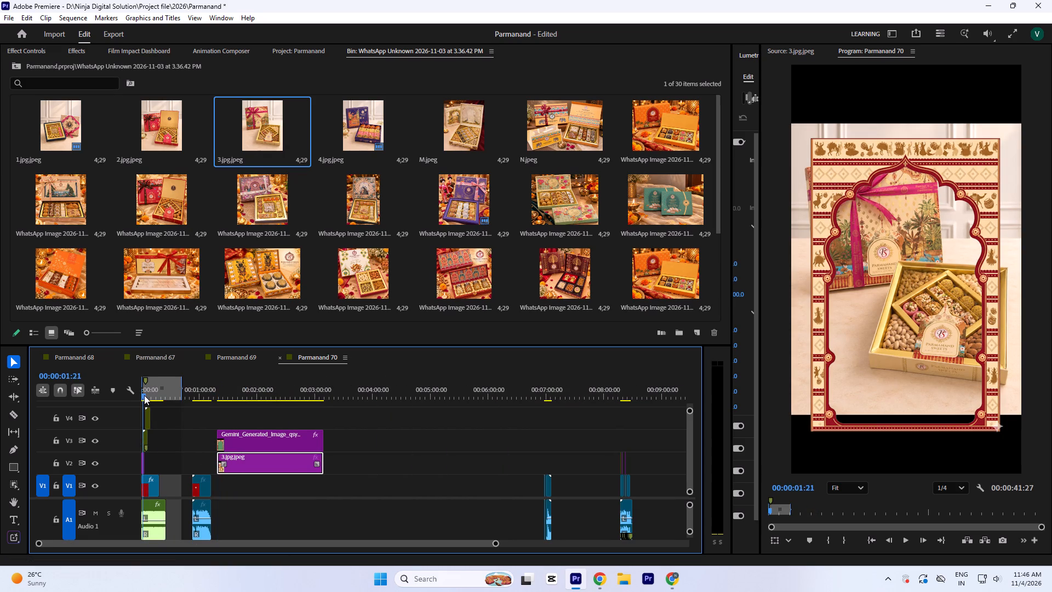
{"action": "type", "text": "`==="}
{"action": "key", "text": "equal"}
{"action": "key", "text": "equal"}
{"action": "key", "text": "equal"}
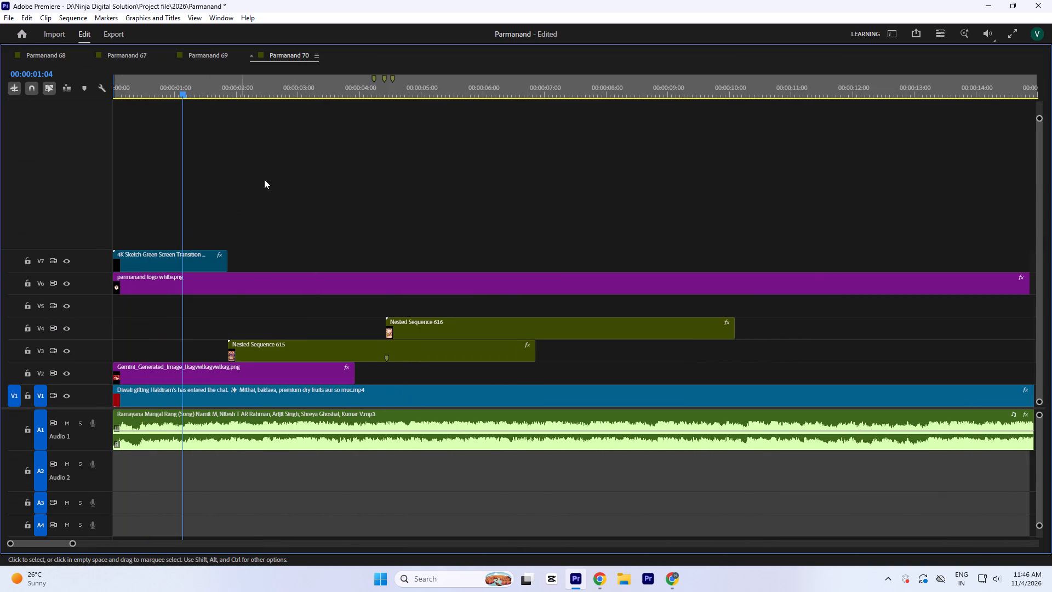
{"action": "left_click_drag", "start_coordinate": [238, 94], "coordinate": [231, 104]}
{"action": "key", "text": "equal"}
{"action": "key", "text": "equal"}
{"action": "key", "text": "equal"}
{"action": "key", "text": "equal"}
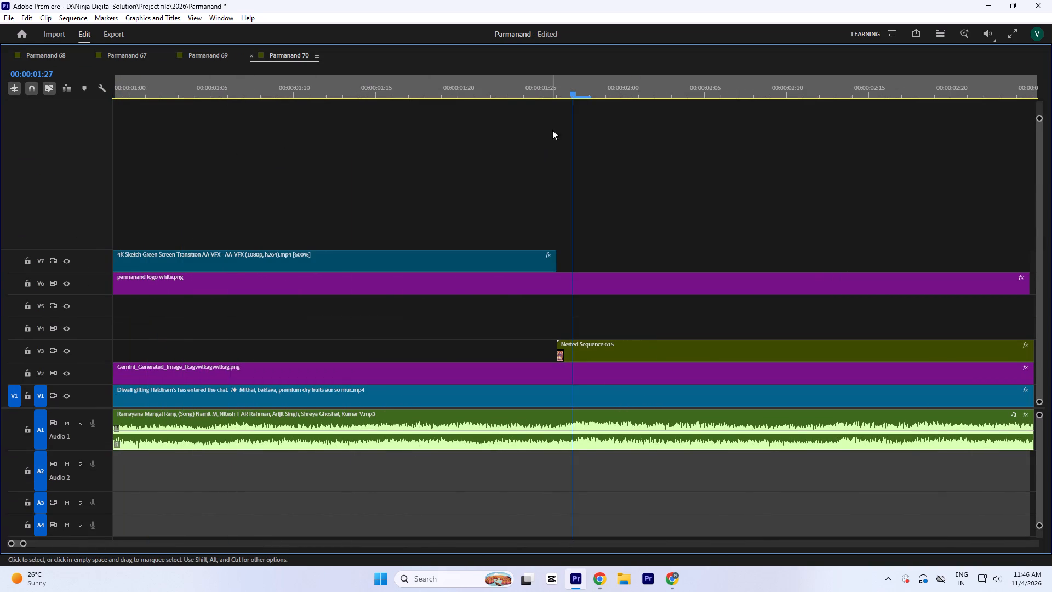
{"action": "left_click", "coordinate": [554, 92]}
Examine frame by frame how the first framed gift box slides in over the title, from 00:00:01:26 to 00:00:02:19.
{"action": "key", "text": "minus"}
{"action": "key", "text": "minus"}
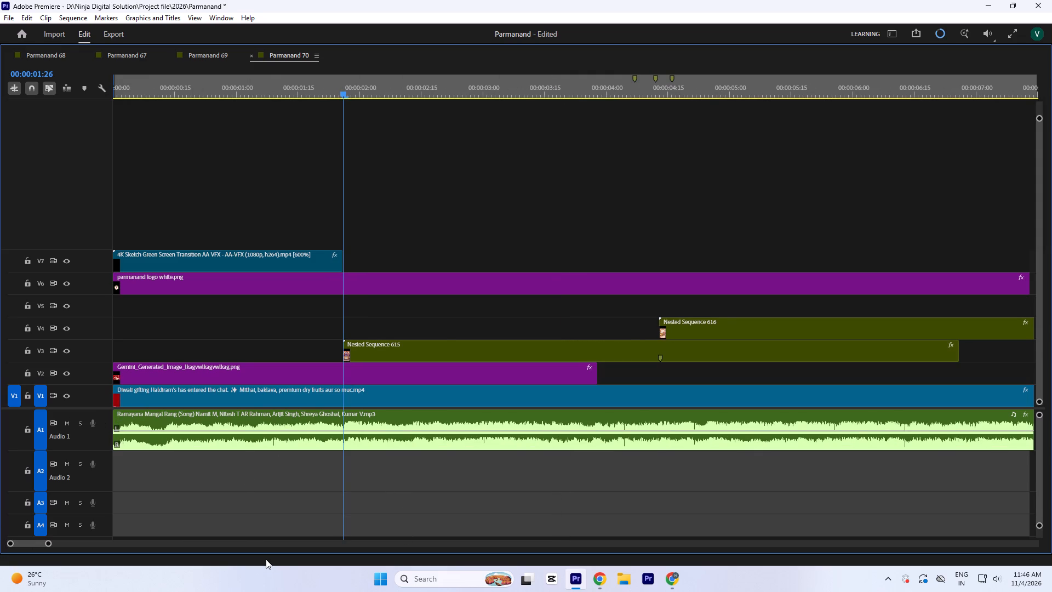
{"action": "key", "text": "minus"}
{"action": "type", "text": "``"}
{"action": "left_click", "coordinate": [228, 88]}
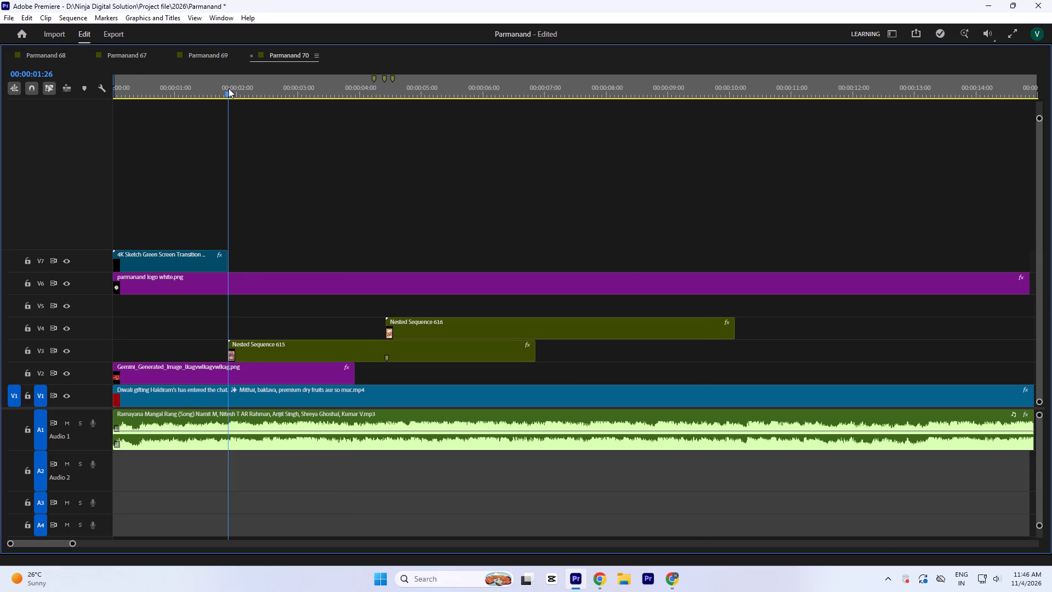
{"action": "type", "text": "`-"}
{"action": "key", "text": "minus"}
{"action": "key", "text": "equal"}
{"action": "key", "text": "equal"}
{"action": "key", "text": "equal"}
{"action": "key", "text": "equal"}
{"action": "key", "text": "minus"}
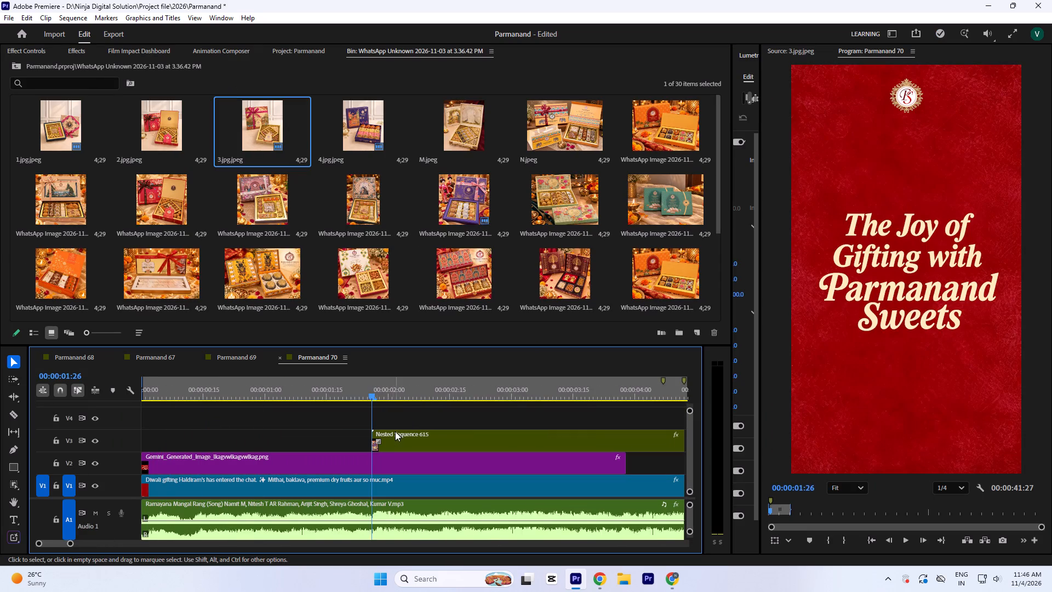
{"action": "key", "text": "minus"}
{"action": "key", "text": "Right"}
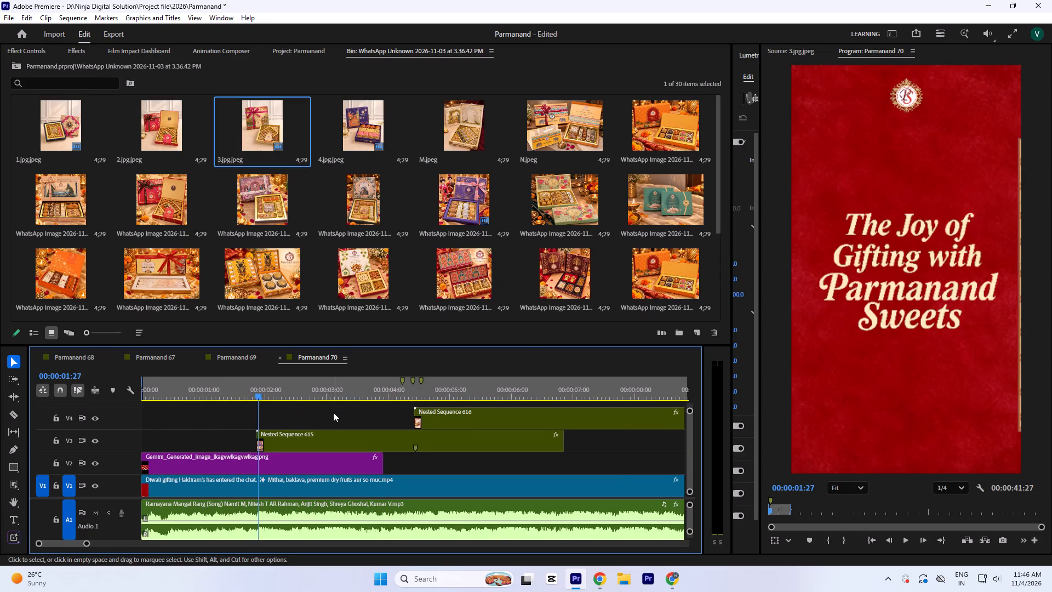
{"action": "key", "text": "Right"}
{"action": "key", "text": "Right"}
{"action": "key", "text": "Right"}
{"action": "key", "text": "Right"}
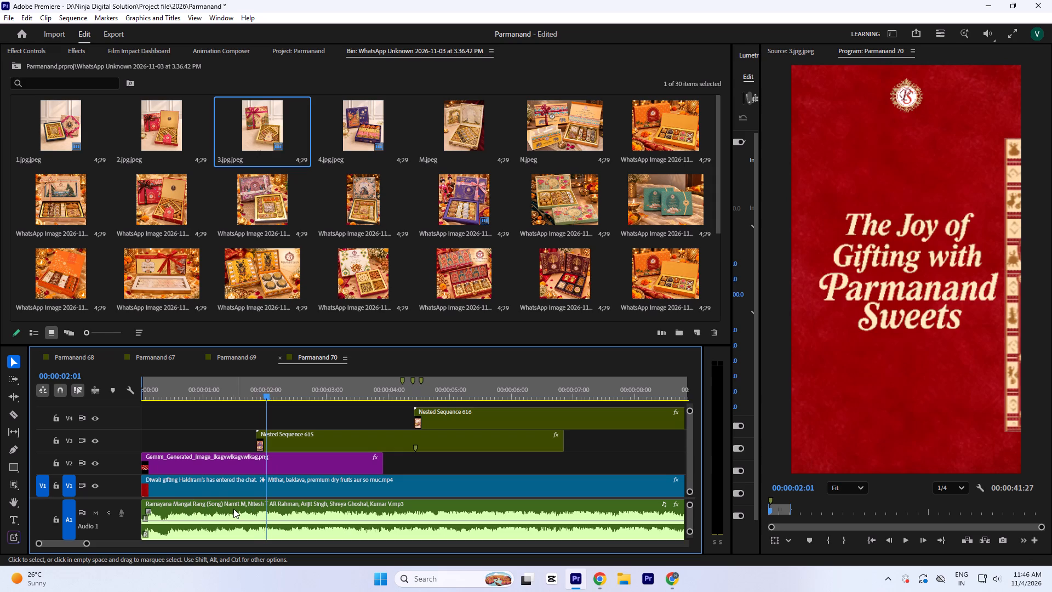
{"action": "key", "text": "Right"}
{"action": "key", "text": "Right"}
{"action": "key", "text": "Right"}
{"action": "key", "text": "Right"}
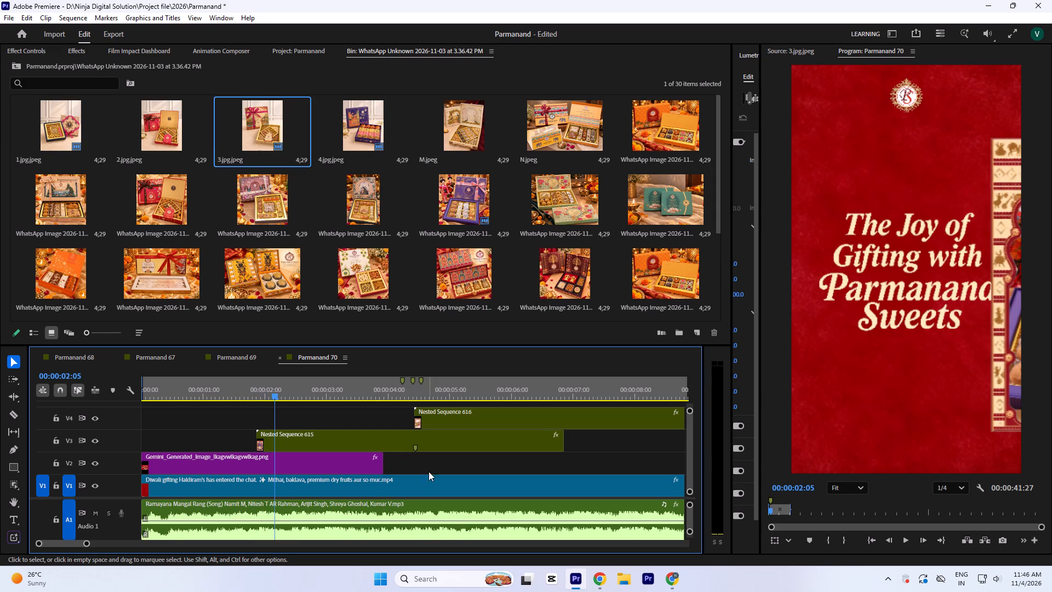
{"action": "key", "text": "Right"}
{"action": "key", "text": "Right"}
{"action": "key", "text": "Right"}
{"action": "key", "text": "Right"}
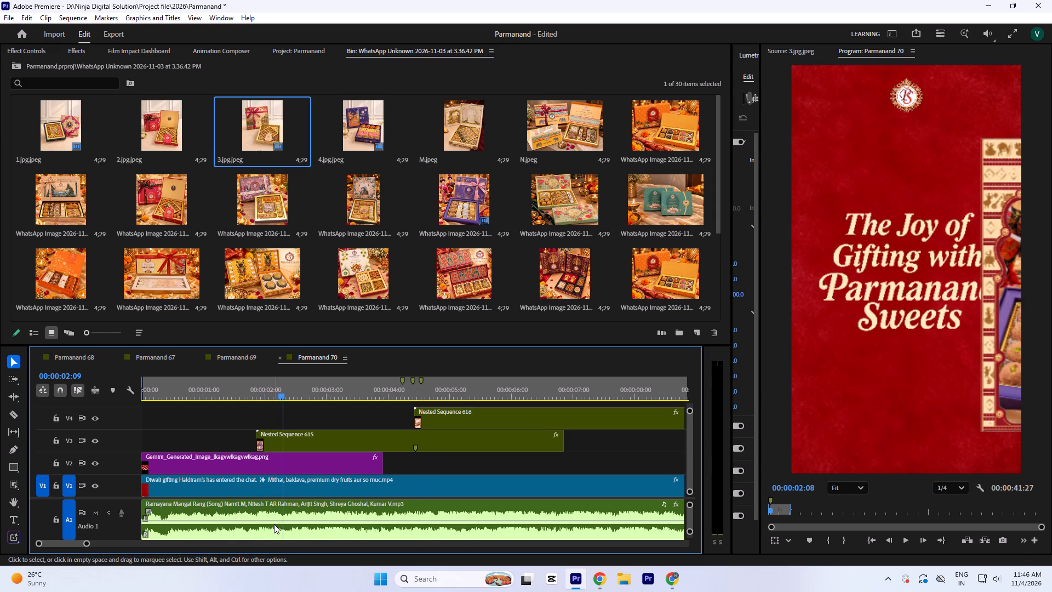
{"action": "key", "text": "Right"}
{"action": "key", "text": "Right"}
{"action": "key", "text": "Right"}
{"action": "key", "text": "Right"}
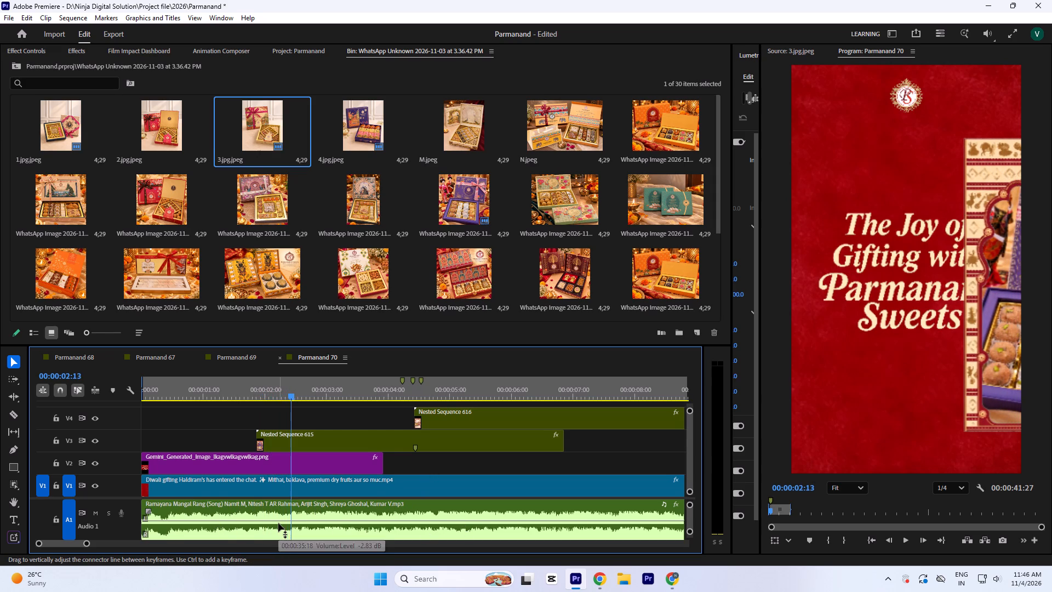
{"action": "key", "text": "Right"}
{"action": "key", "text": "Right"}
{"action": "key", "text": "Right"}
{"action": "key", "text": "Right"}
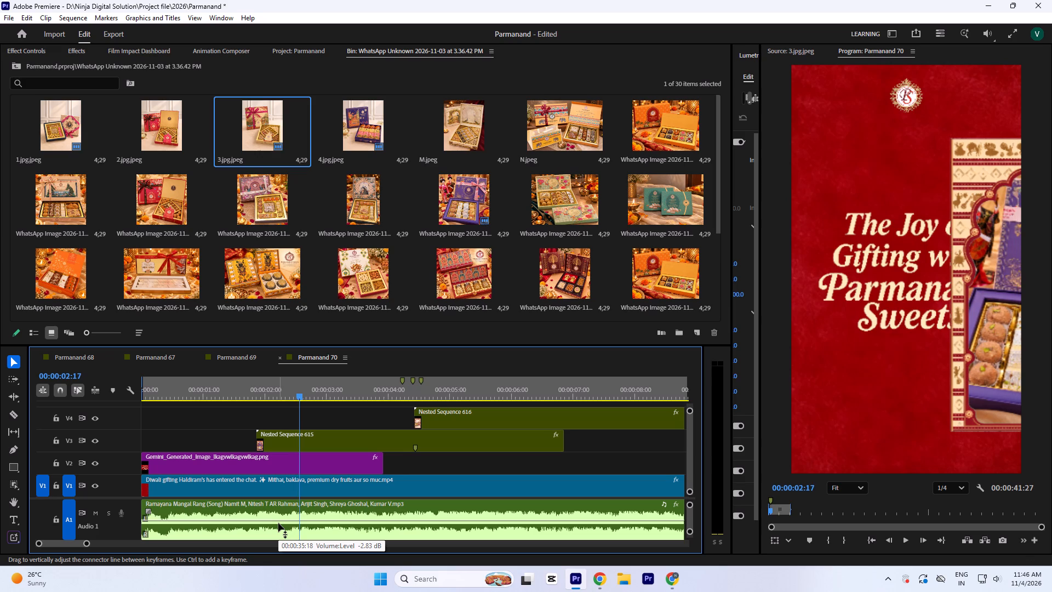
{"action": "key", "text": "Right"}
{"action": "key", "text": "Right"}
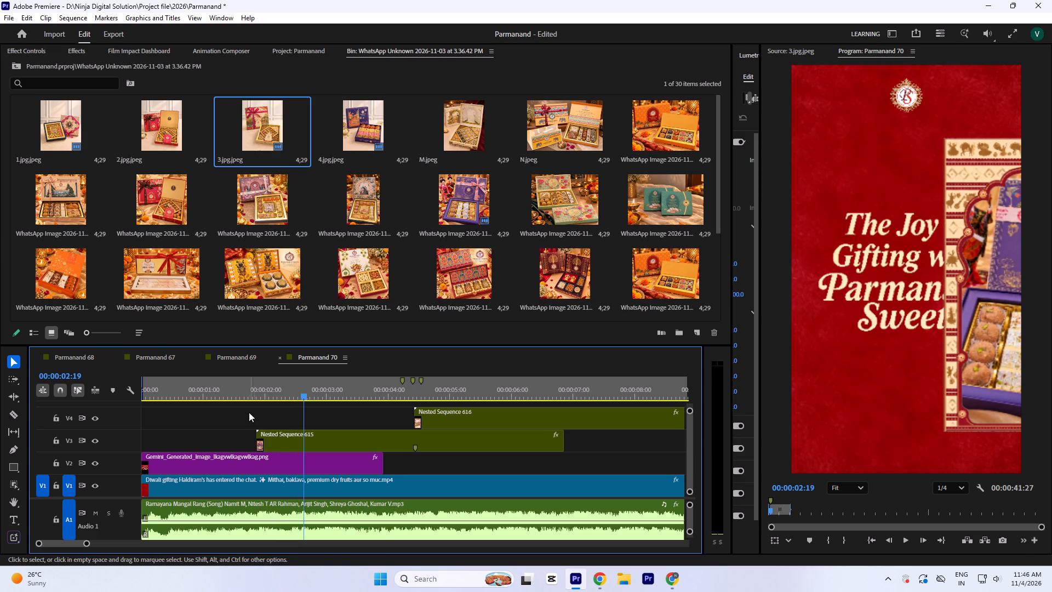
Play the sequence from 00:00:01:26 to review the slides of the first two photo frames.
{"action": "key", "text": "grave"}
{"action": "left_click_drag", "start_coordinate": [236, 95], "coordinate": [232, 104]}
{"action": "key", "text": "equal"}
{"action": "key", "text": "equal"}
{"action": "key", "text": "equal"}
{"action": "key", "text": "equal"}
{"action": "left_click", "coordinate": [561, 88]}
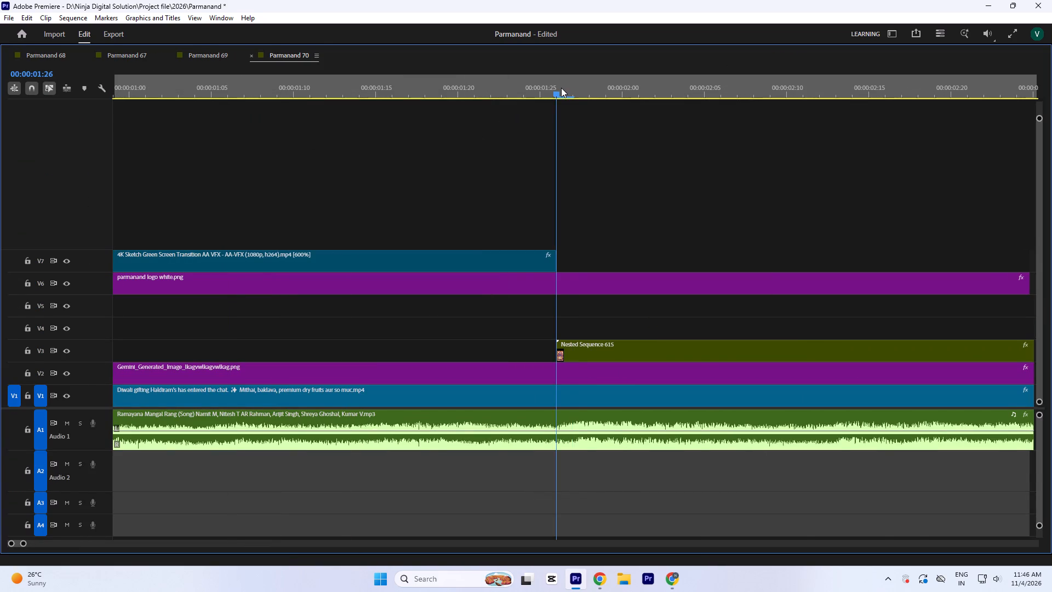
{"action": "type", "text": "`--"}
{"action": "key", "text": "minus"}
{"action": "key", "text": "minus"}
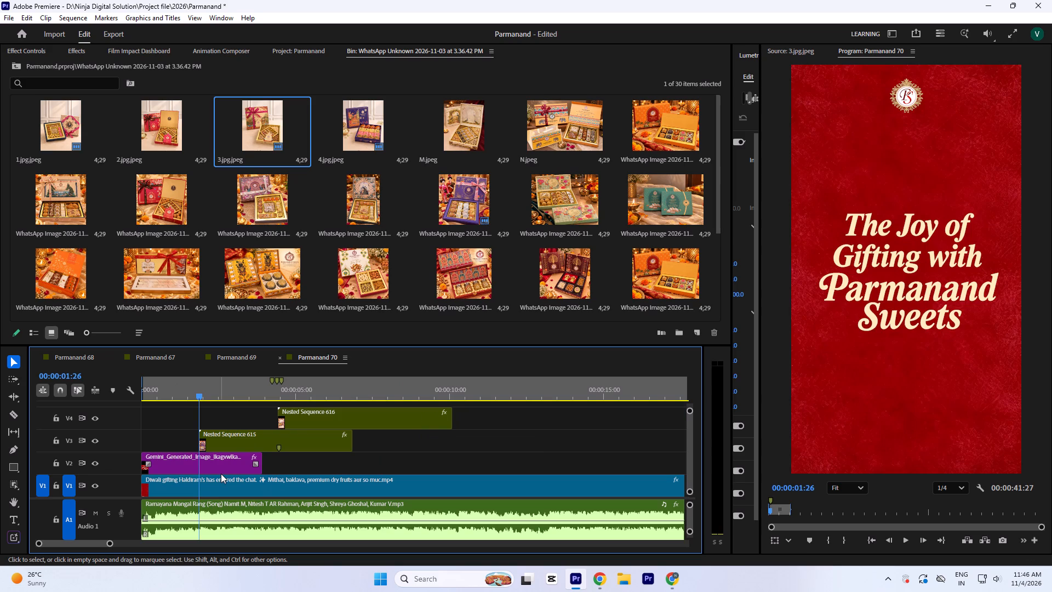
{"action": "key", "text": "space"}
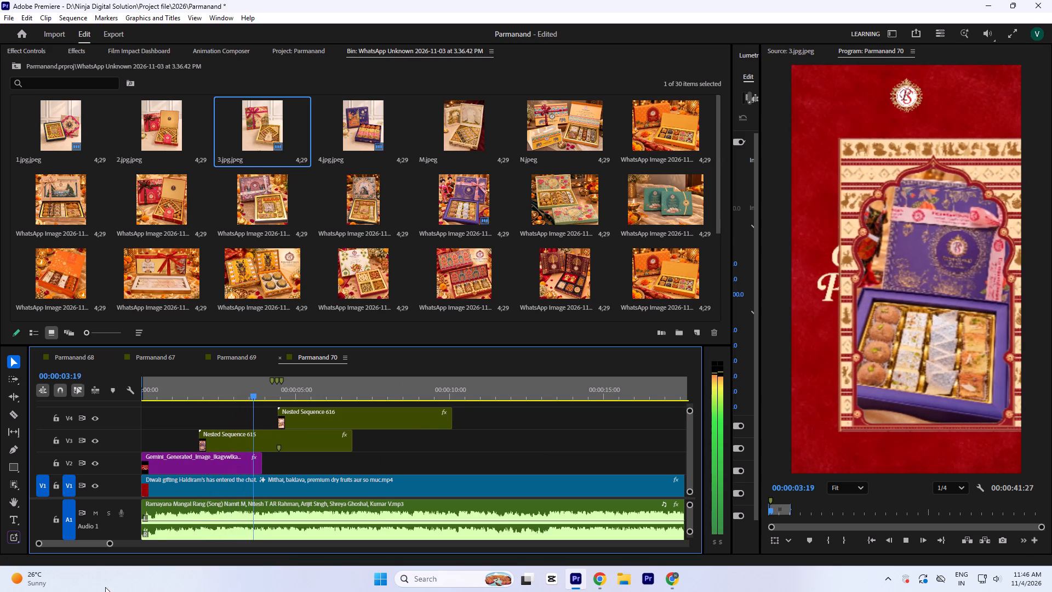
{"action": "key", "text": "minus"}
{"action": "key", "text": "minus"}
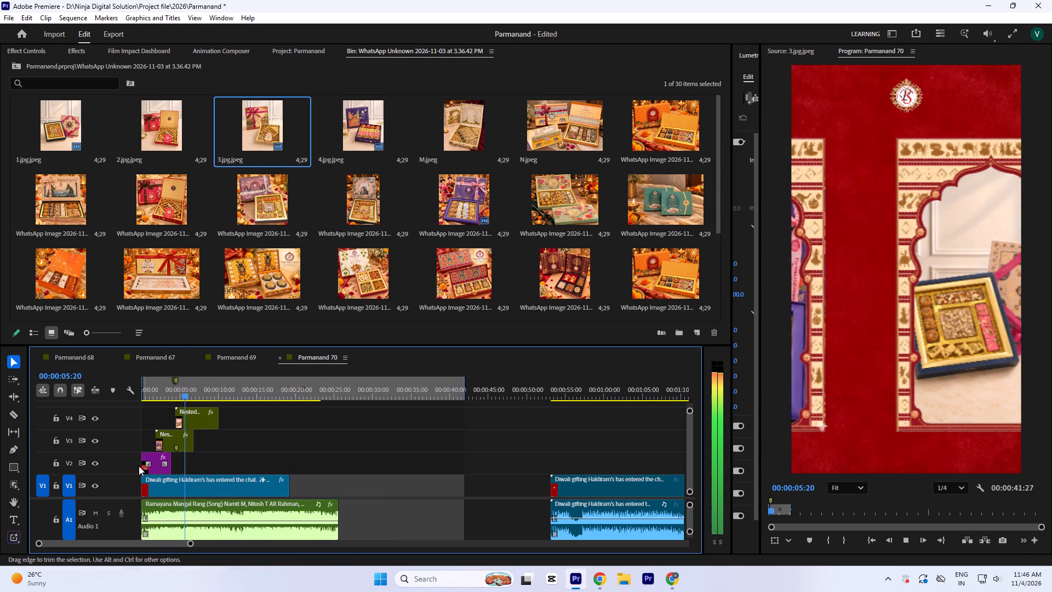
Extend the Ramayana Mangal Rang music on A1 and the first Haldiram's reference clip on V1 to about 46 seconds.
{"action": "key", "text": "equal"}
{"action": "key", "text": "minus"}
{"action": "left_click_drag", "start_coordinate": [341, 506], "coordinate": [503, 517]}
{"action": "left_click_drag", "start_coordinate": [288, 487], "coordinate": [498, 491]}
At 00:01:20:00, scale the photo 3.jpg.jpeg on track V2 down to 85 behind the frame.
{"action": "key", "text": "minus"}
{"action": "key", "text": "grave"}
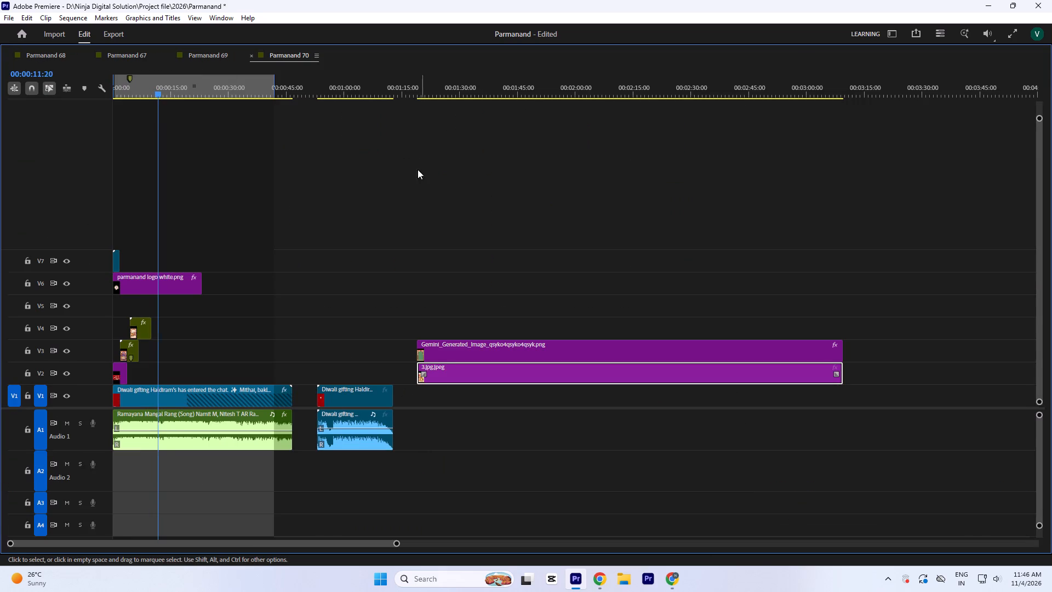
{"action": "key", "text": "space"}
{"action": "left_click_drag", "start_coordinate": [416, 89], "coordinate": [417, 116]}
{"action": "key", "text": "space"}
{"action": "type", "text": "`-"}
{"action": "key", "text": "minus"}
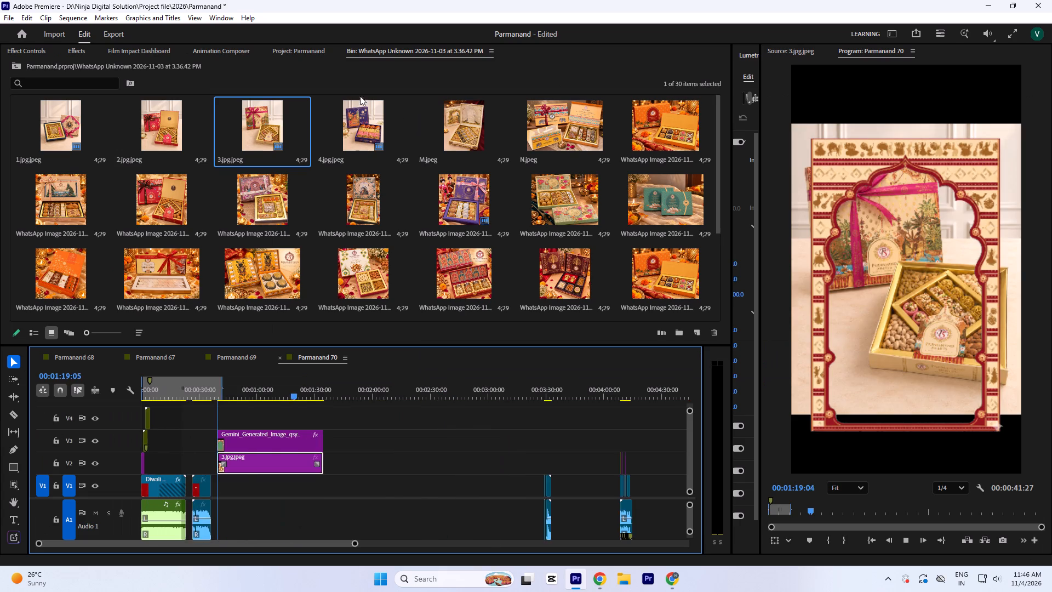
{"action": "key", "text": "equal"}
{"action": "key", "text": "equal"}
{"action": "key", "text": "space"}
{"action": "left_click", "coordinate": [399, 452]}
{"action": "left_click", "coordinate": [460, 462]}
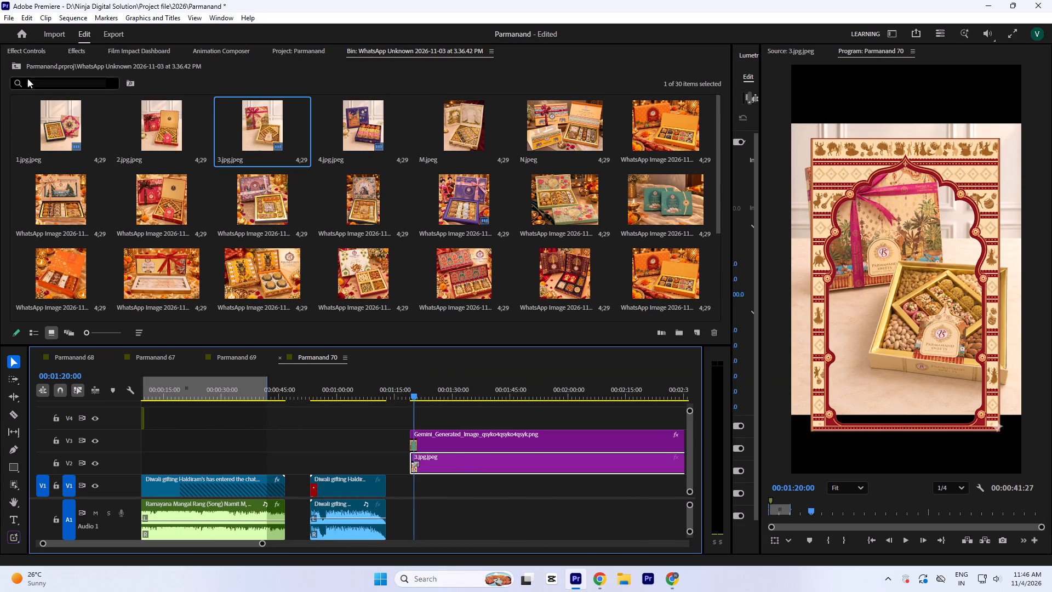
{"action": "left_click", "coordinate": [23, 48]}
{"action": "left_click_drag", "start_coordinate": [225, 129], "coordinate": [225, 130]}
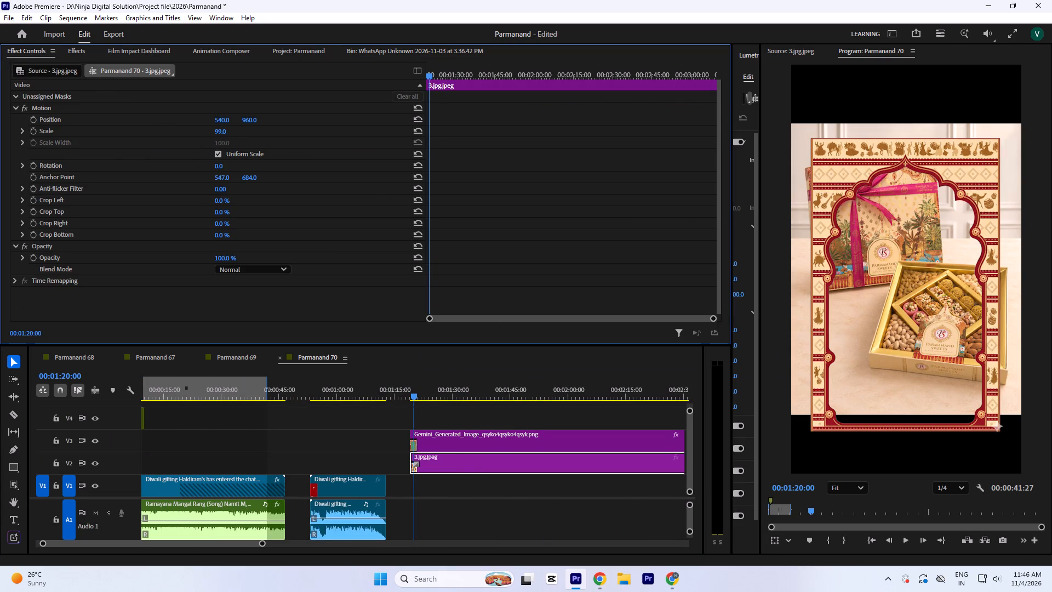
{"action": "left_click_drag", "start_coordinate": [225, 130], "coordinate": [226, 138]}
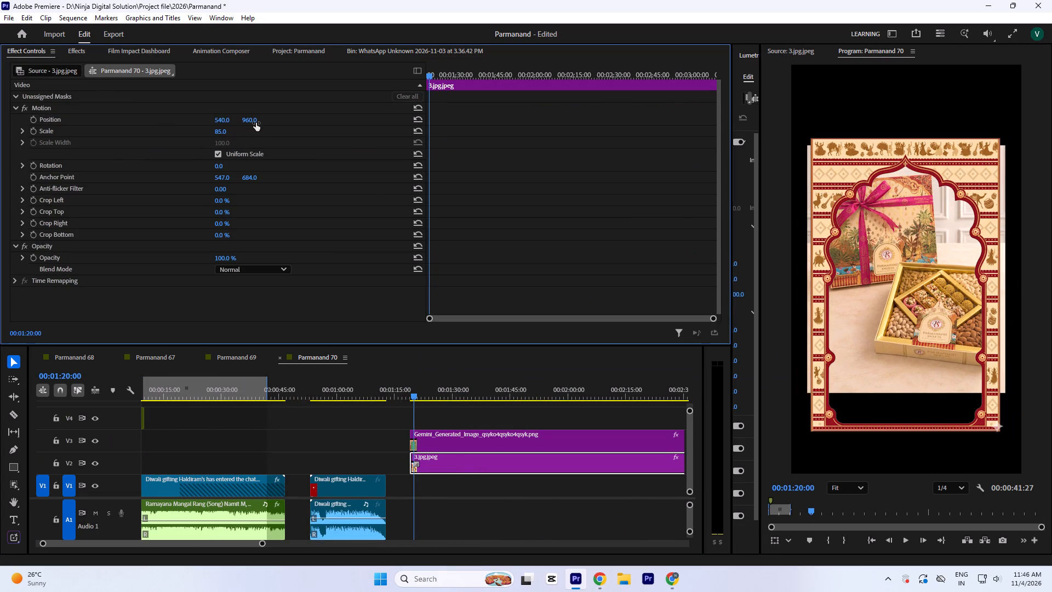
Shift 3.jpg.jpeg down inside the frame by setting its vertical position to 1088.
{"action": "left_click_drag", "start_coordinate": [250, 120], "coordinate": [240, 58]}
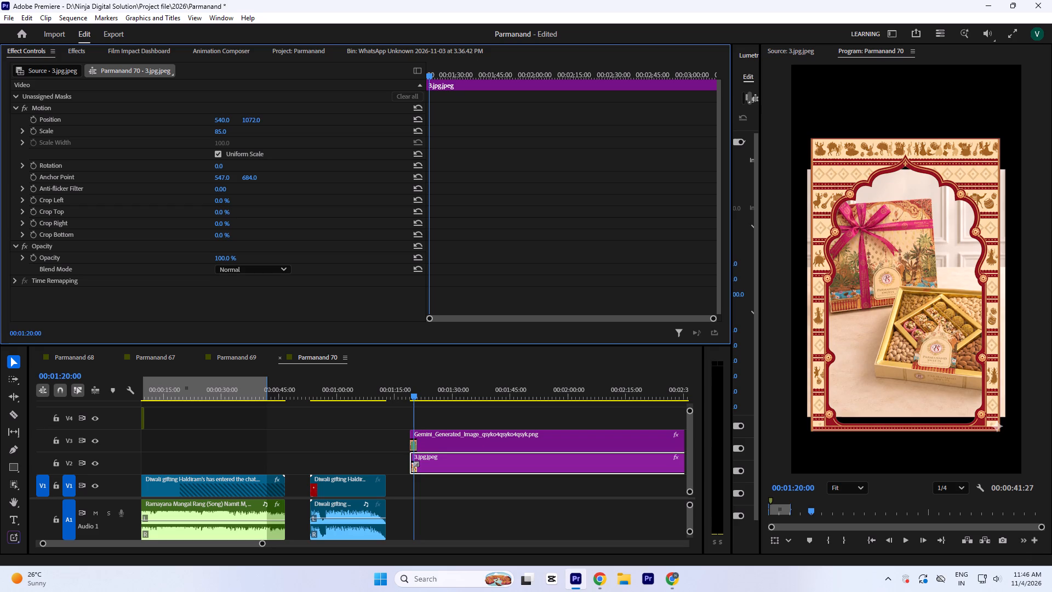
{"action": "left_click_drag", "start_coordinate": [240, 58], "coordinate": [240, 53]}
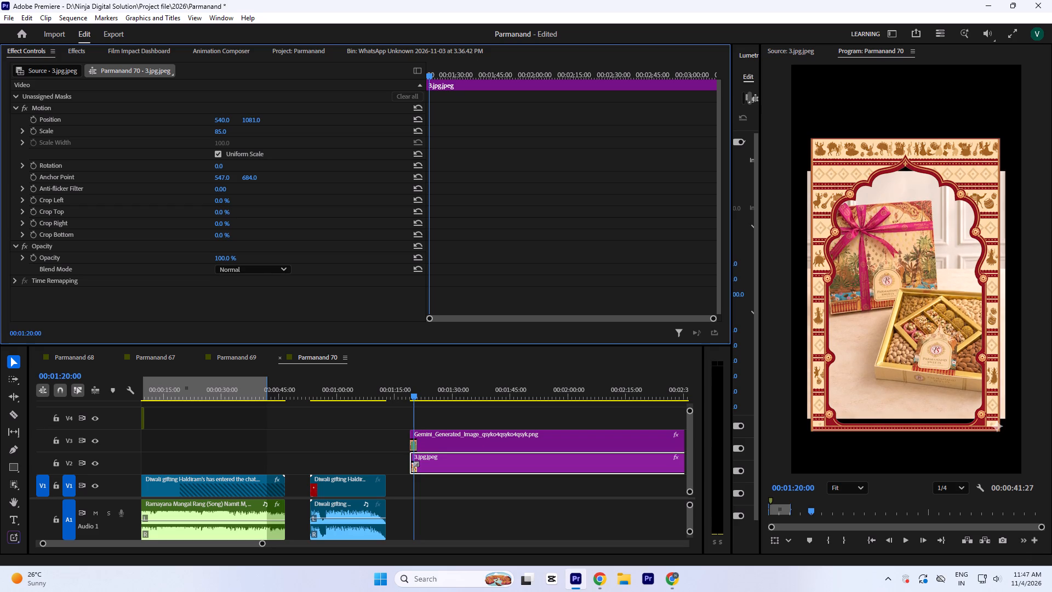
{"action": "left_click_drag", "start_coordinate": [240, 53], "coordinate": [239, 51]}
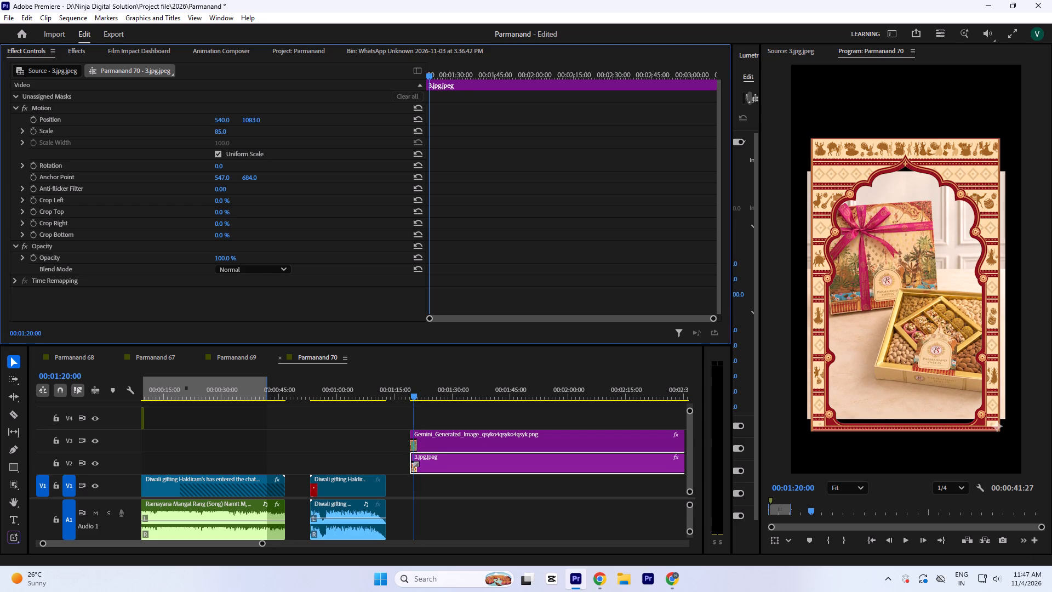
{"action": "left_click_drag", "start_coordinate": [239, 51], "coordinate": [239, 48]}
{"action": "left_click", "coordinate": [365, 408]}
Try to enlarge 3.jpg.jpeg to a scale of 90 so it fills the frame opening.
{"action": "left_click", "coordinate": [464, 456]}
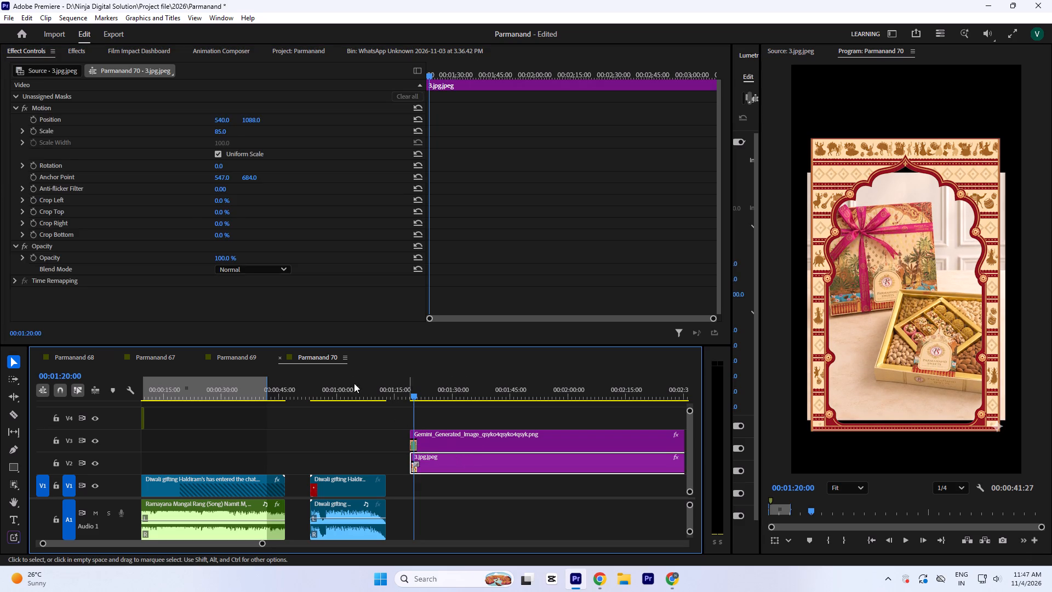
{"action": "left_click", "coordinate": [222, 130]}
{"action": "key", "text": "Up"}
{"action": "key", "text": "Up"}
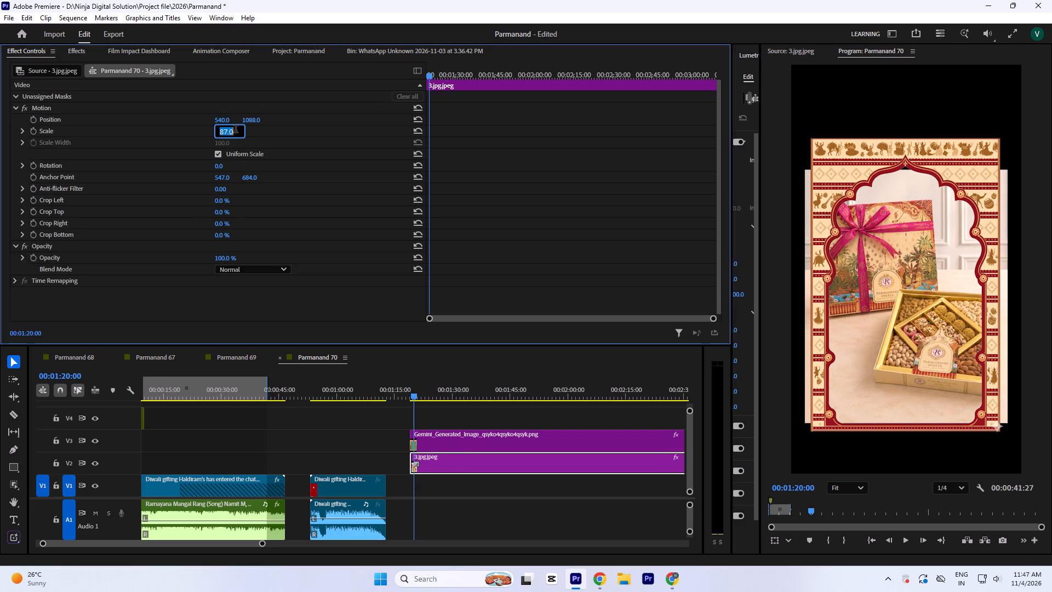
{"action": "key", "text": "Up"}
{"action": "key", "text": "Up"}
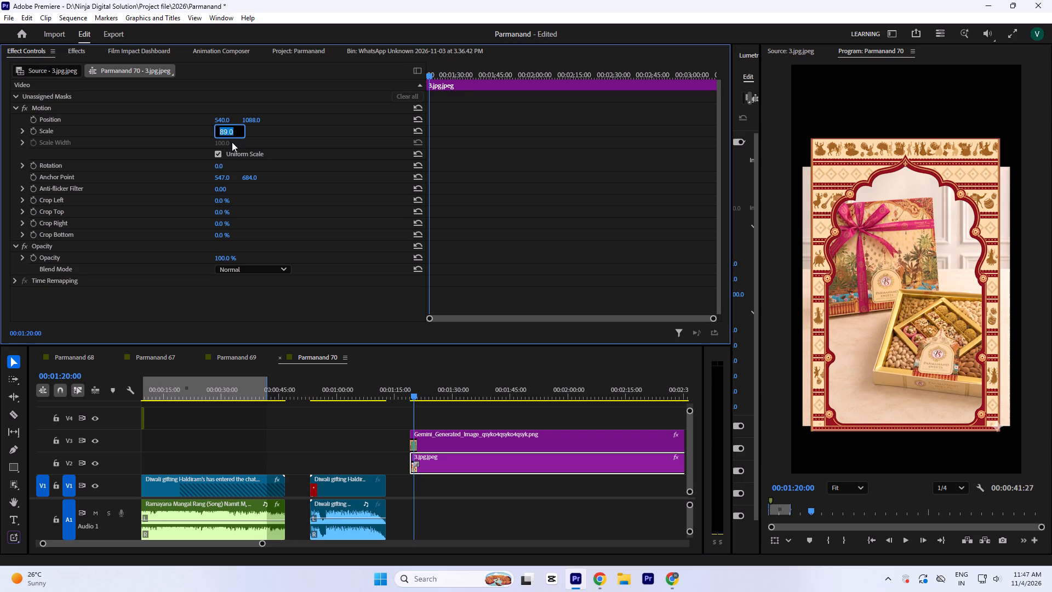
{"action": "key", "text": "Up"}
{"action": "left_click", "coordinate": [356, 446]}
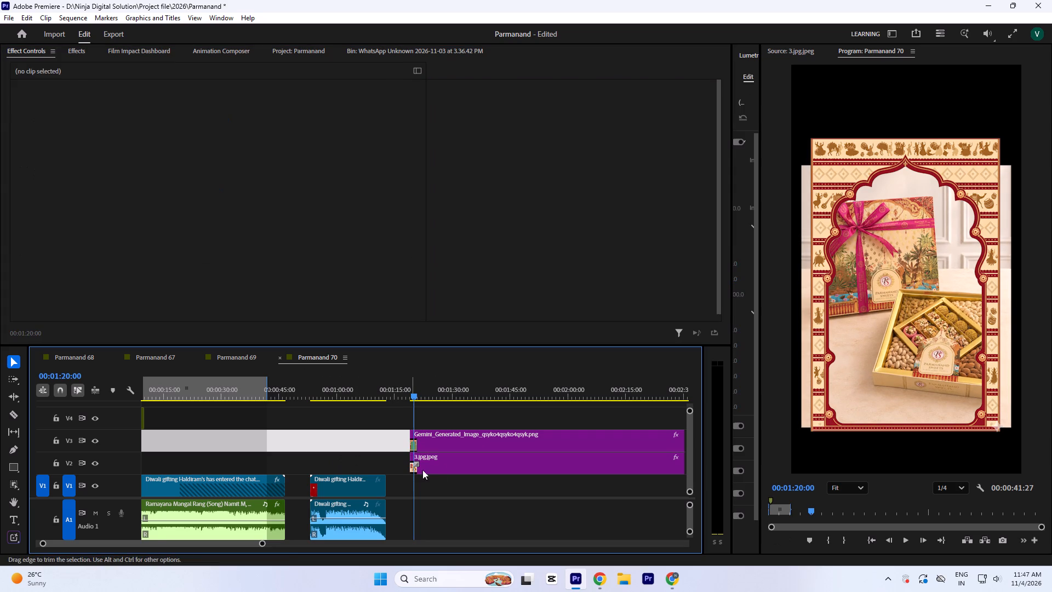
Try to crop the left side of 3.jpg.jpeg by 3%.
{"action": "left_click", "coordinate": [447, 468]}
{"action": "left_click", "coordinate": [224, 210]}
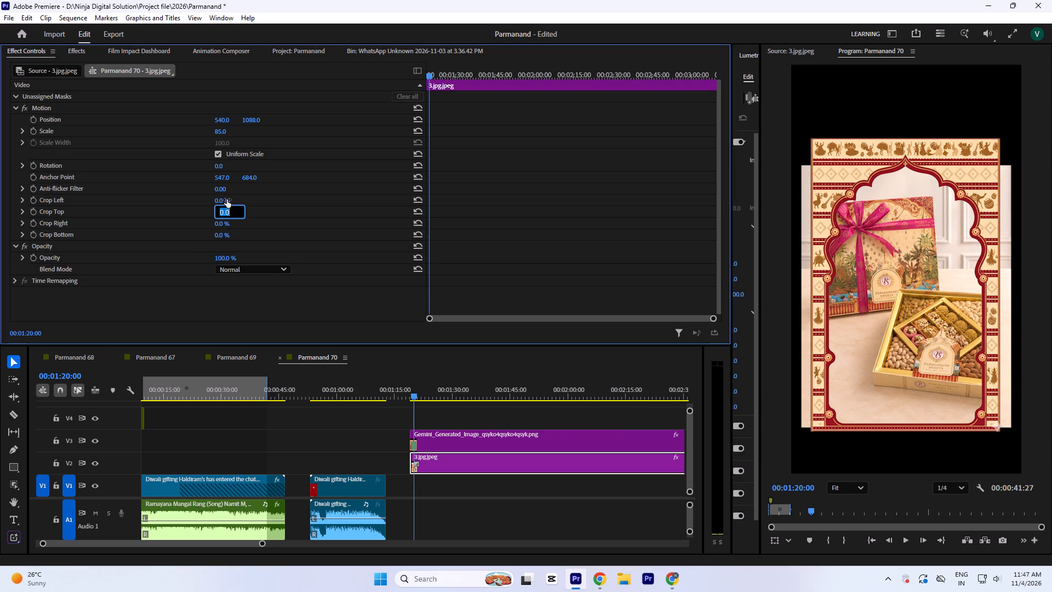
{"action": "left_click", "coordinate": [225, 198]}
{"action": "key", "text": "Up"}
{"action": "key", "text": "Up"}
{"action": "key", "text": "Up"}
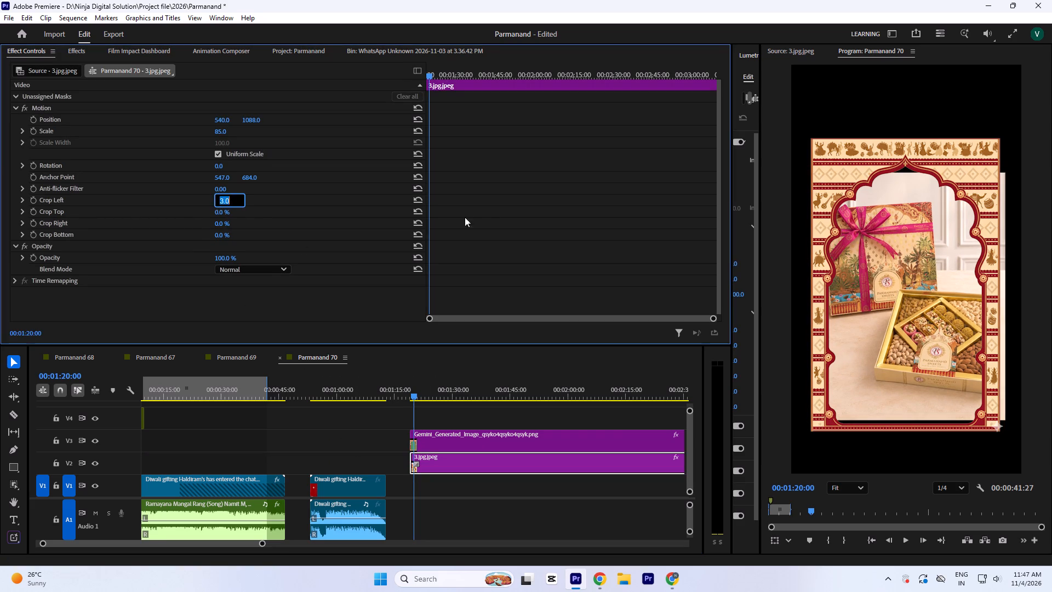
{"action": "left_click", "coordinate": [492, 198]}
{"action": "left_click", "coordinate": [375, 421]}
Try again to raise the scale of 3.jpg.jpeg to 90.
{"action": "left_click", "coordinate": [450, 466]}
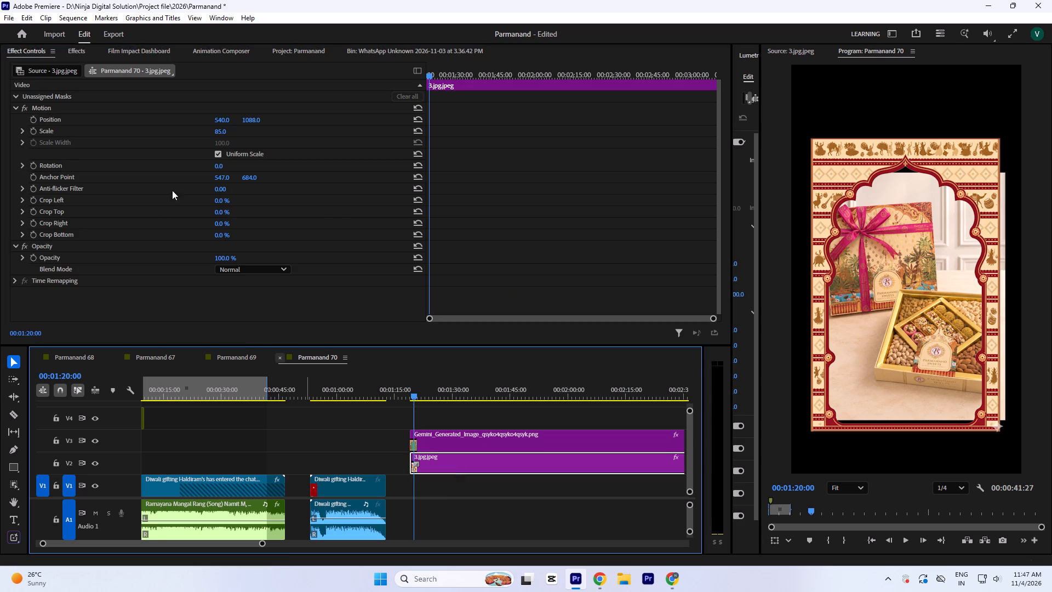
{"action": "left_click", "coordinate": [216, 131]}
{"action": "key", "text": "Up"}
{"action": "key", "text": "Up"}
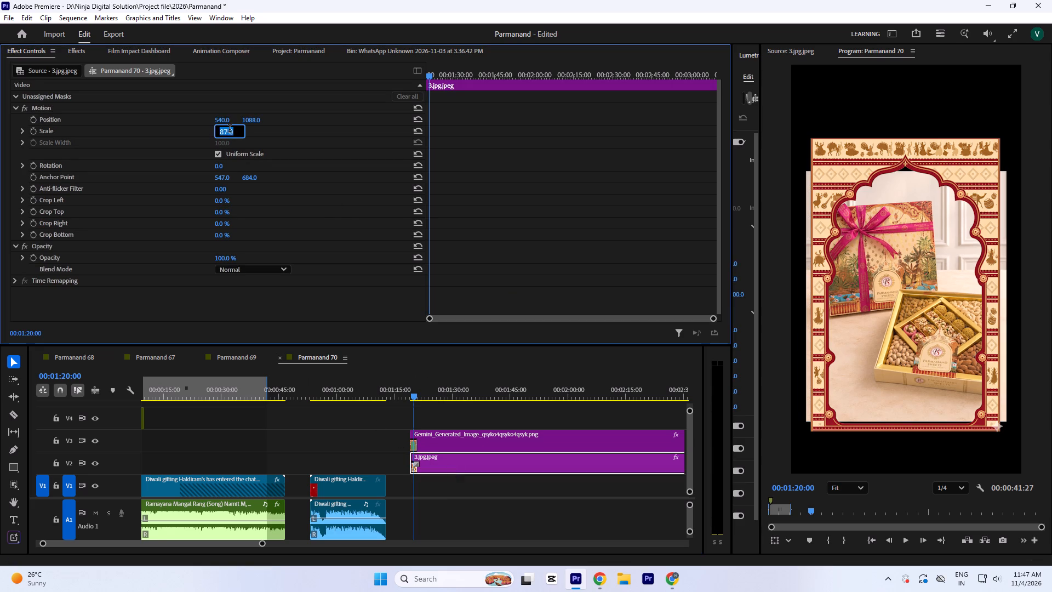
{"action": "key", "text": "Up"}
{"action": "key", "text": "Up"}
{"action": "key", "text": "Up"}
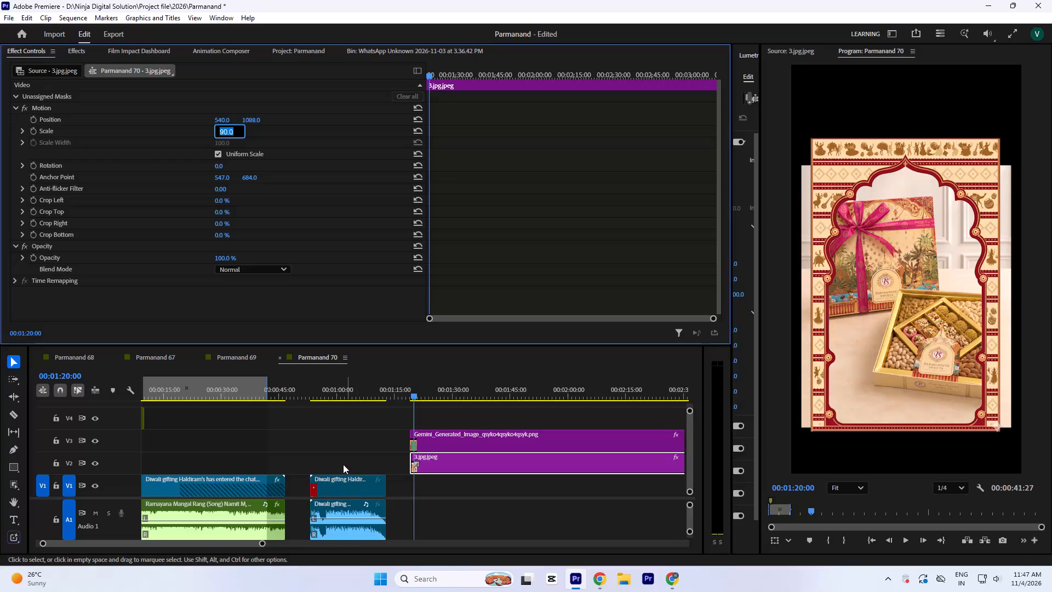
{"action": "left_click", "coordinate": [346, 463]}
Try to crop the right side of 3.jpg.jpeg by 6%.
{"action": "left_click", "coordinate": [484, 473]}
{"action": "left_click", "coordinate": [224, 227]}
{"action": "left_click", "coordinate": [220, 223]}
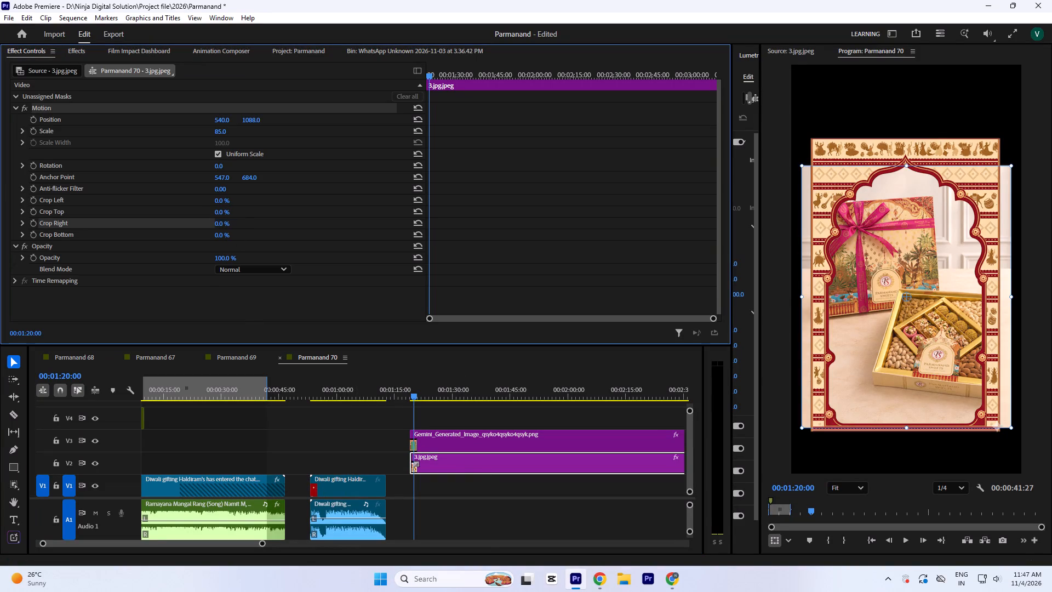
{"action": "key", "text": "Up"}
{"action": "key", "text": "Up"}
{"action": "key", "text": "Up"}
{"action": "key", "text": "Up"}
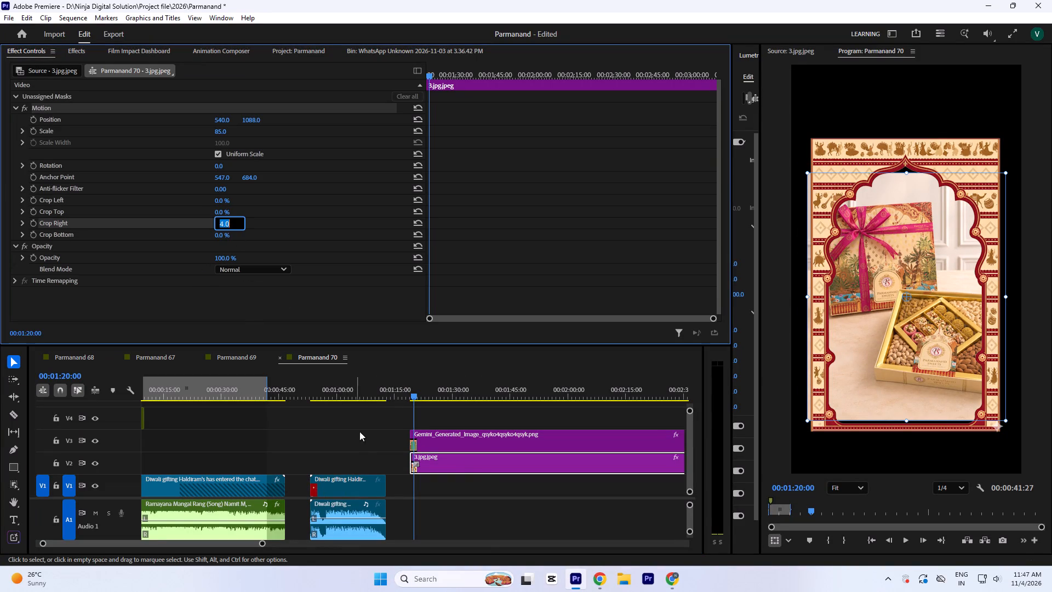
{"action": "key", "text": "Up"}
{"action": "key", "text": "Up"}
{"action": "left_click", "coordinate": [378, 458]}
Set the scale of 3.jpg.jpeg to 91.
{"action": "left_click", "coordinate": [459, 466]}
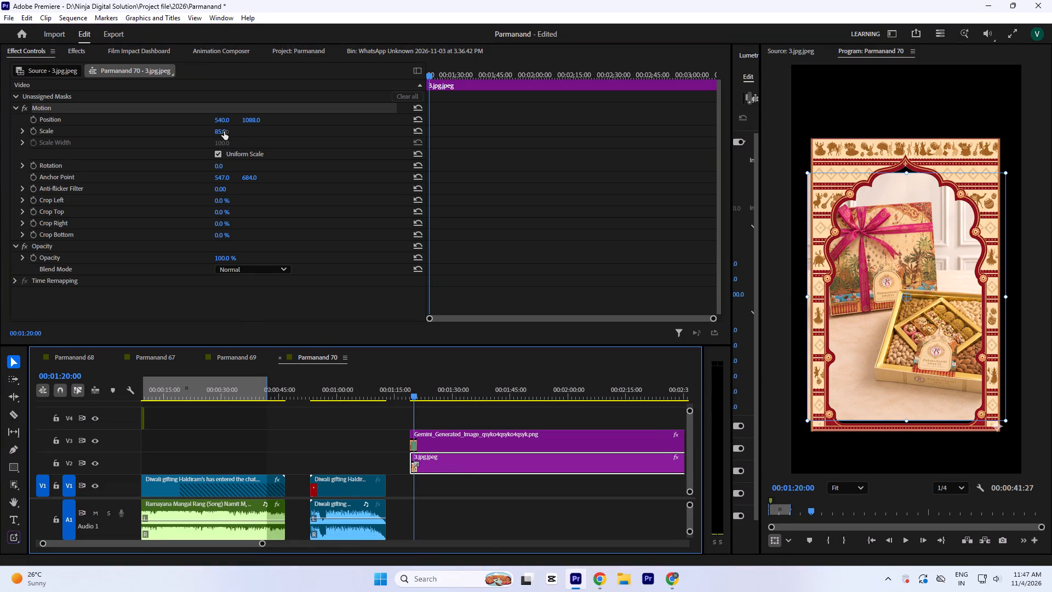
{"action": "left_click", "coordinate": [224, 132]}
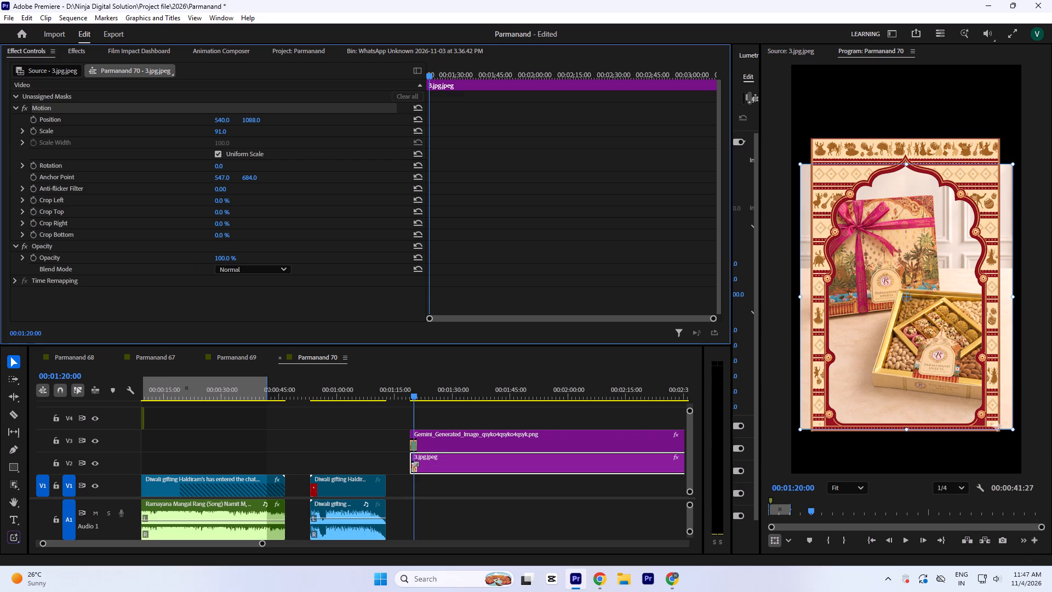
{"action": "left_click", "coordinate": [386, 430]}
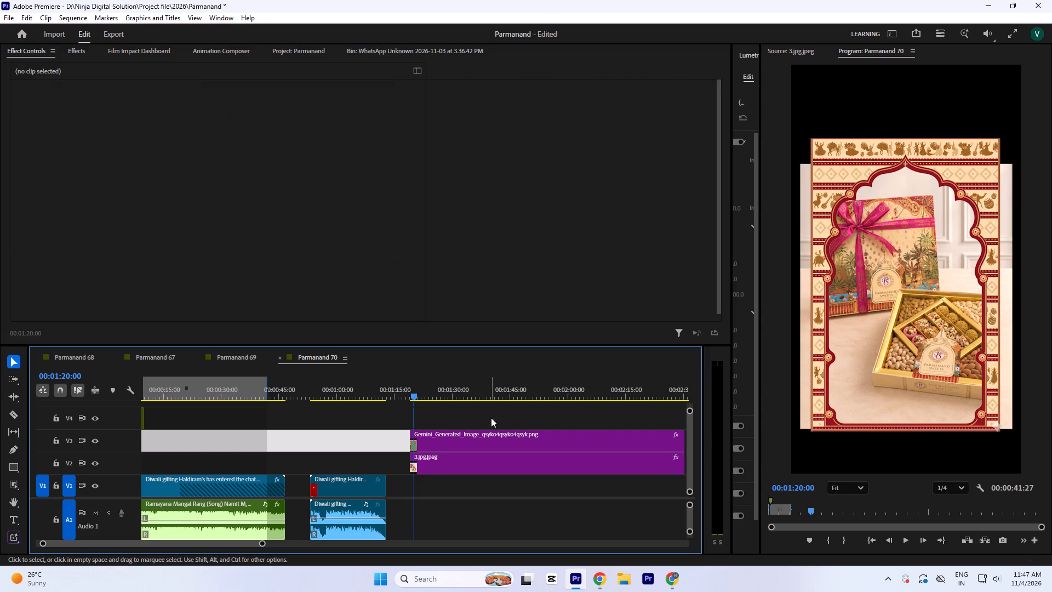
Crop the right side of 3.jpg.jpeg by 9% and the left side by 3%, and save the project.
{"action": "left_click", "coordinate": [467, 394]}
{"action": "left_click", "coordinate": [448, 461]}
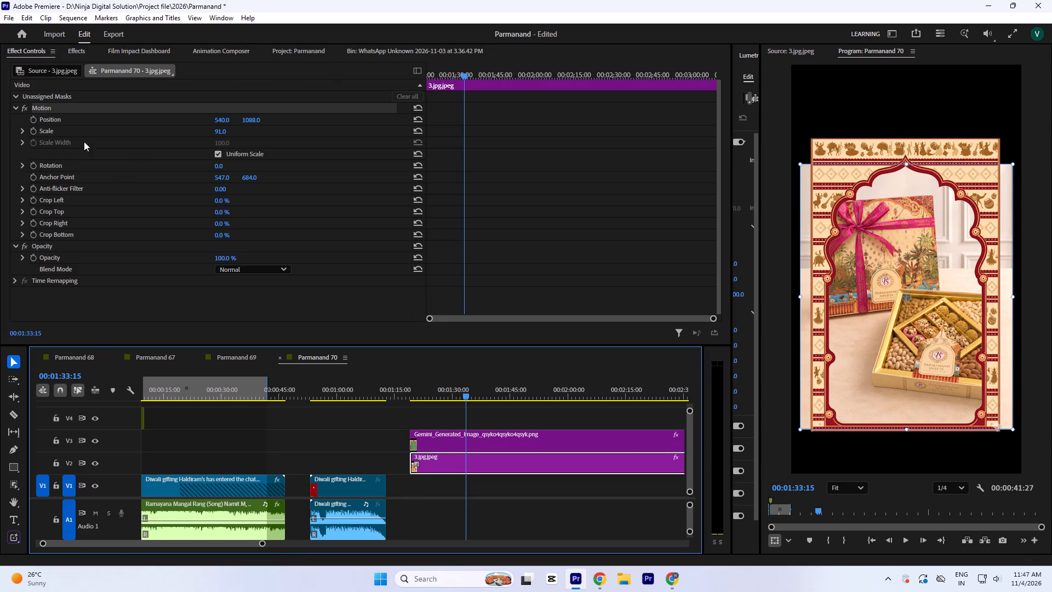
{"action": "left_click_drag", "start_coordinate": [218, 221], "coordinate": [216, 215]}
{"action": "left_click", "coordinate": [220, 203]}
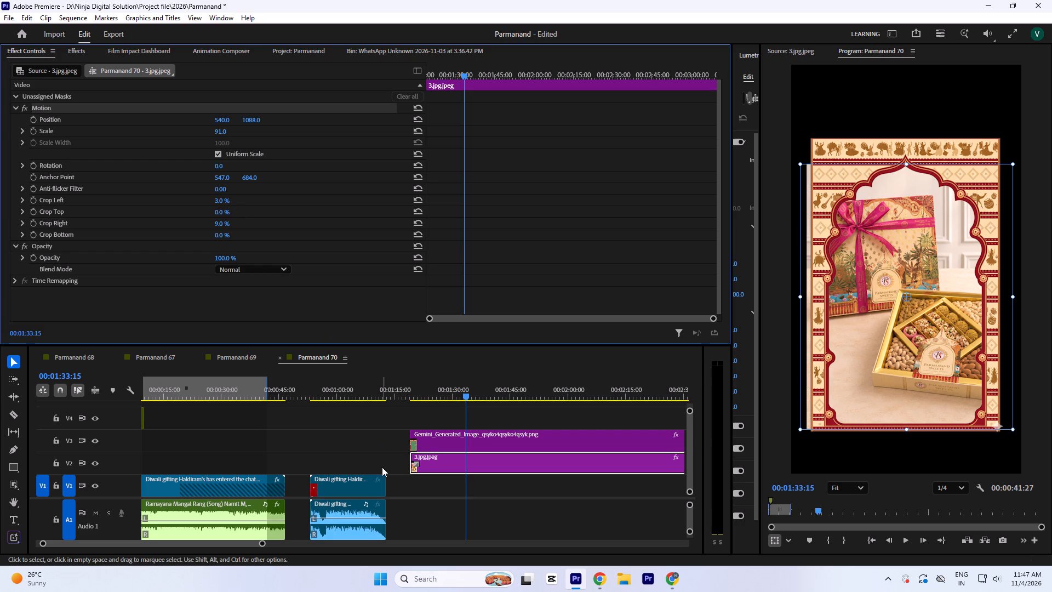
{"action": "left_click", "coordinate": [395, 429]}
{"action": "key", "text": "ctrl+s"}
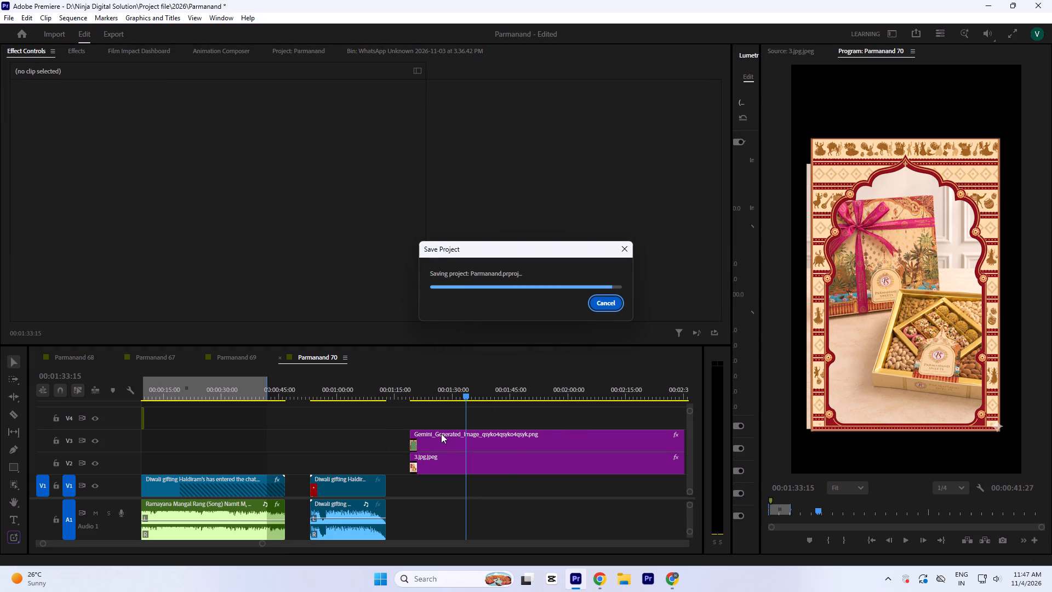
Set the left crop of 3.jpg.jpeg to 6% and save the project.
{"action": "left_click", "coordinate": [483, 464]}
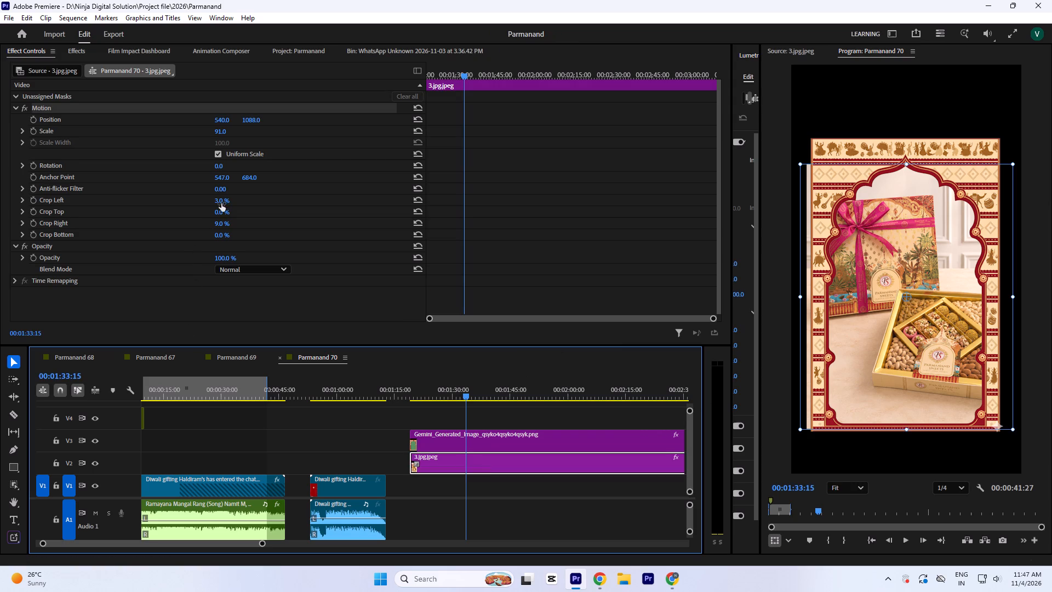
{"action": "left_click", "coordinate": [220, 201]}
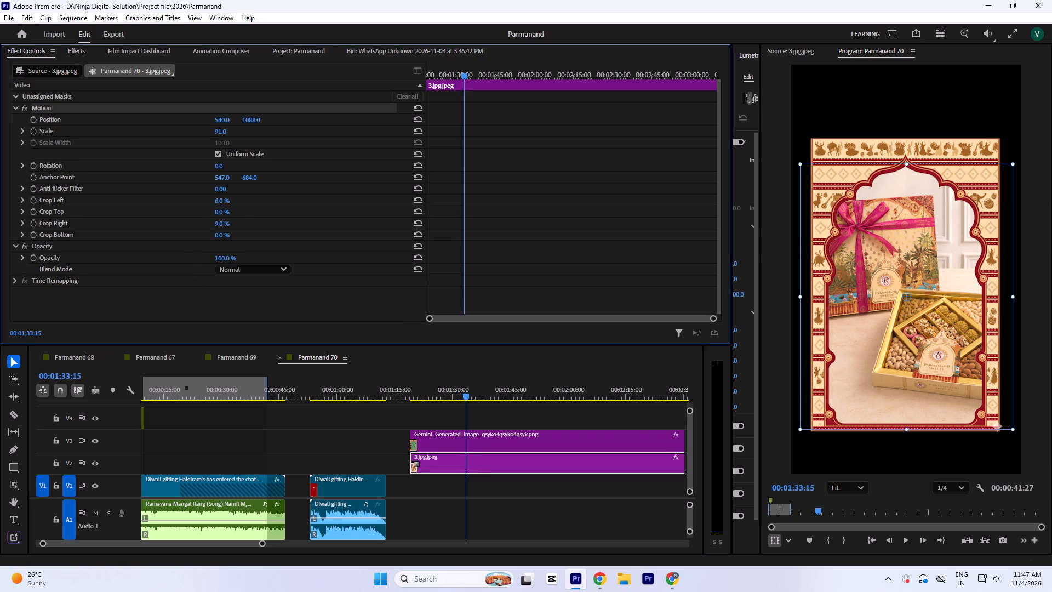
{"action": "left_click", "coordinate": [362, 441]}
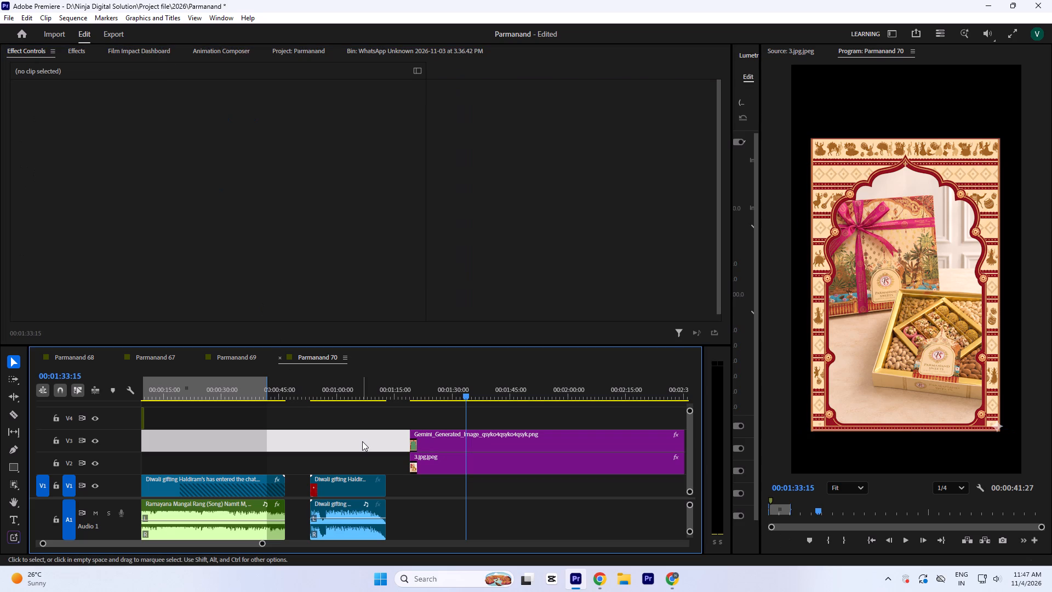
{"action": "key", "text": "ctrl+s"}
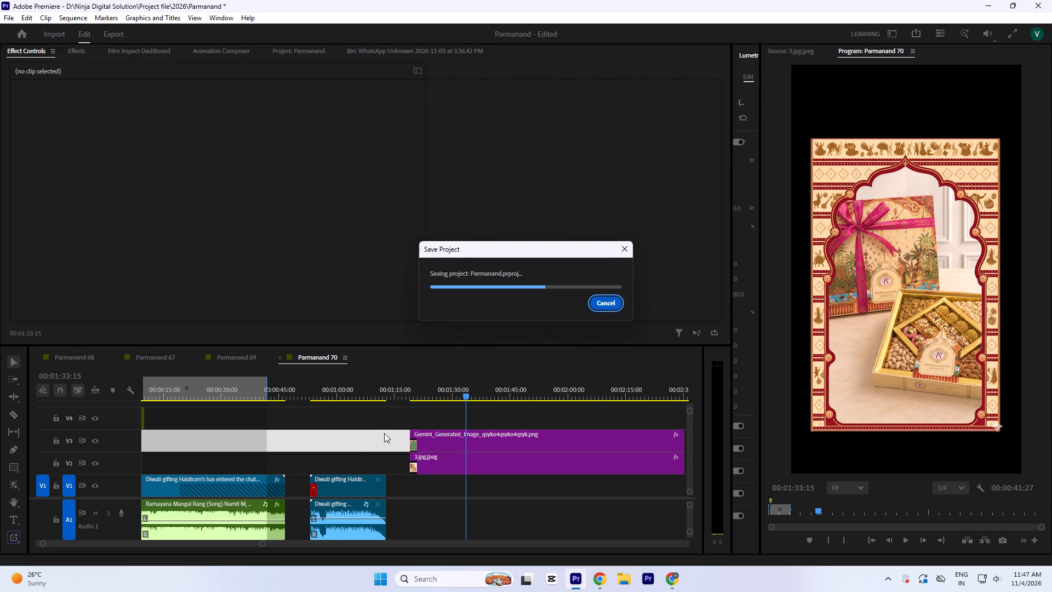
{"action": "left_click", "coordinate": [464, 391]}
{"action": "left_click", "coordinate": [450, 395]}
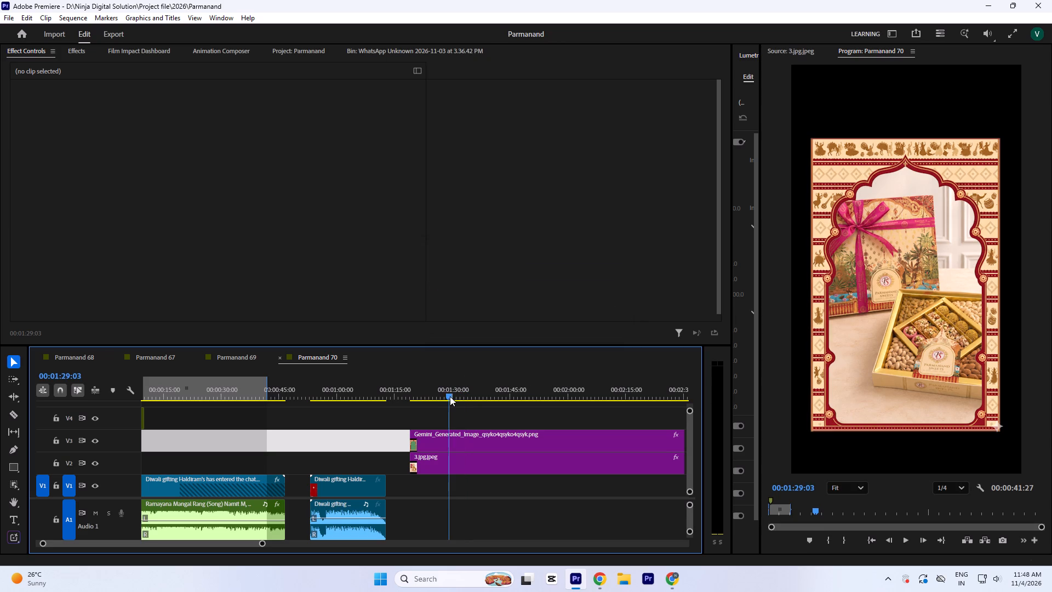
{"action": "key", "text": "ctrl+s"}
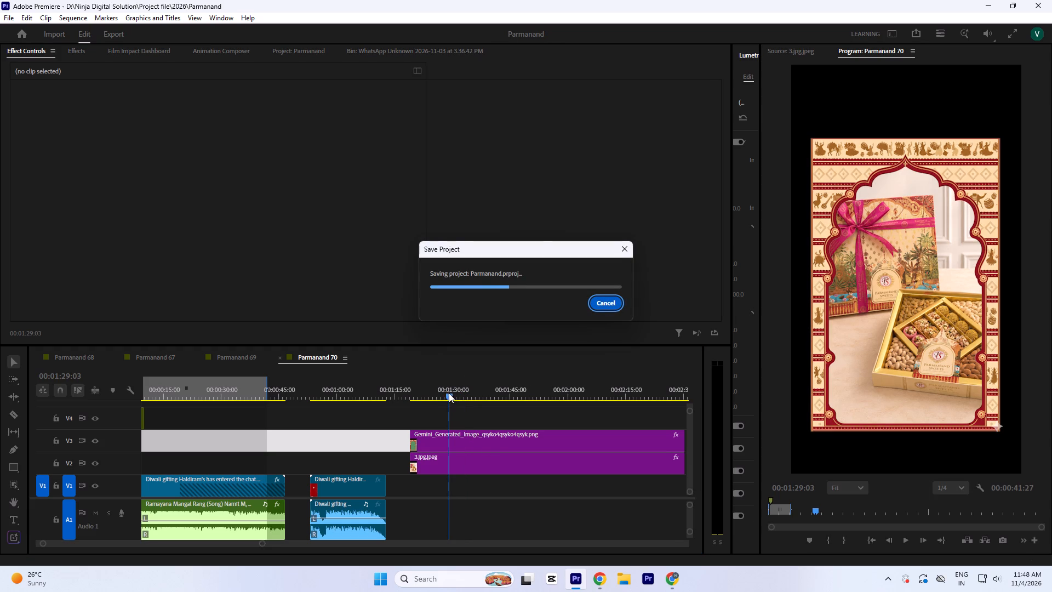
{"action": "left_click", "coordinate": [449, 393]}
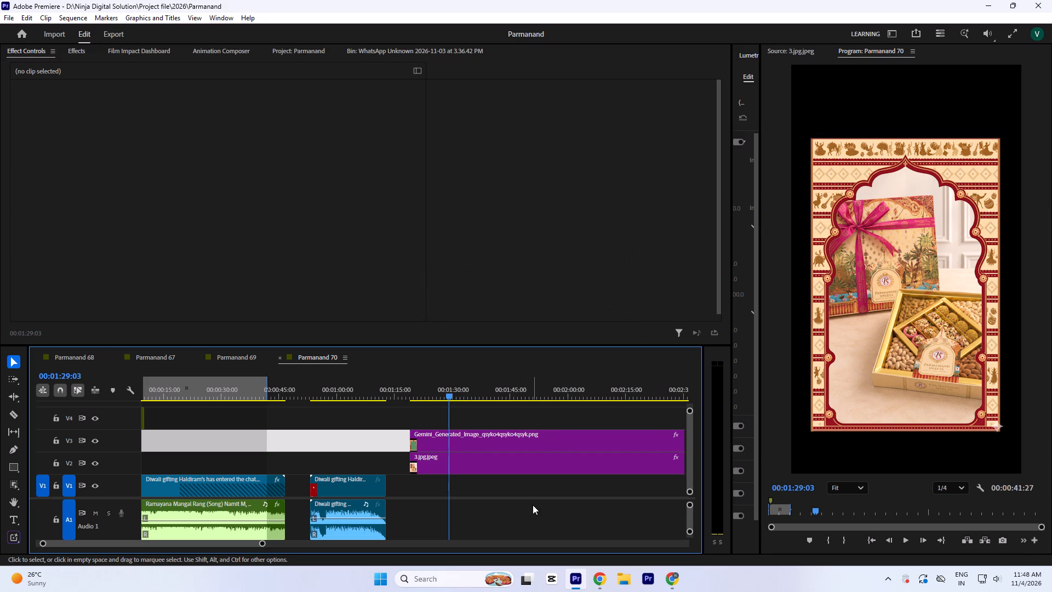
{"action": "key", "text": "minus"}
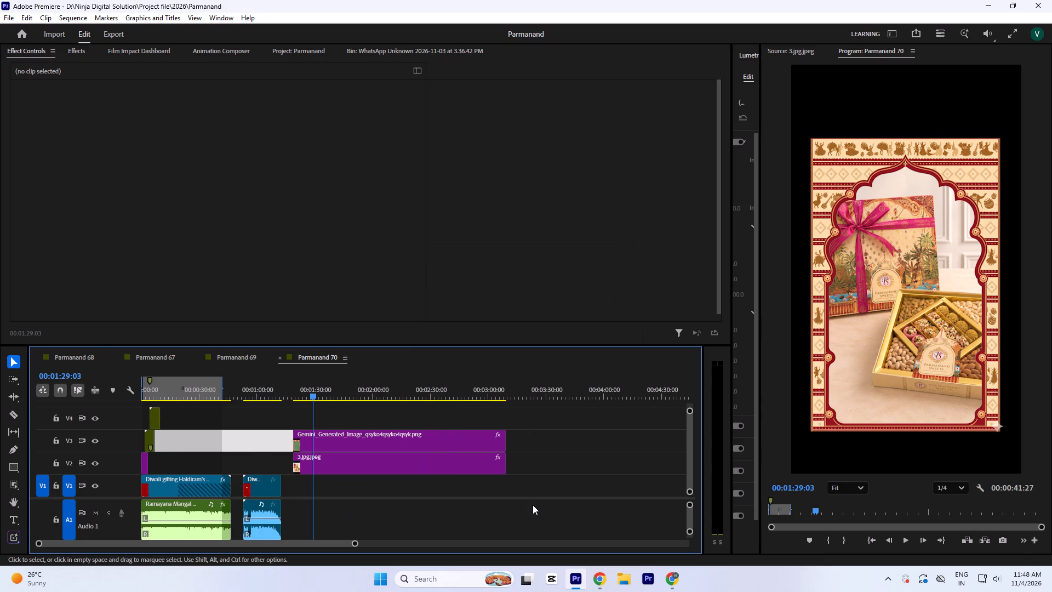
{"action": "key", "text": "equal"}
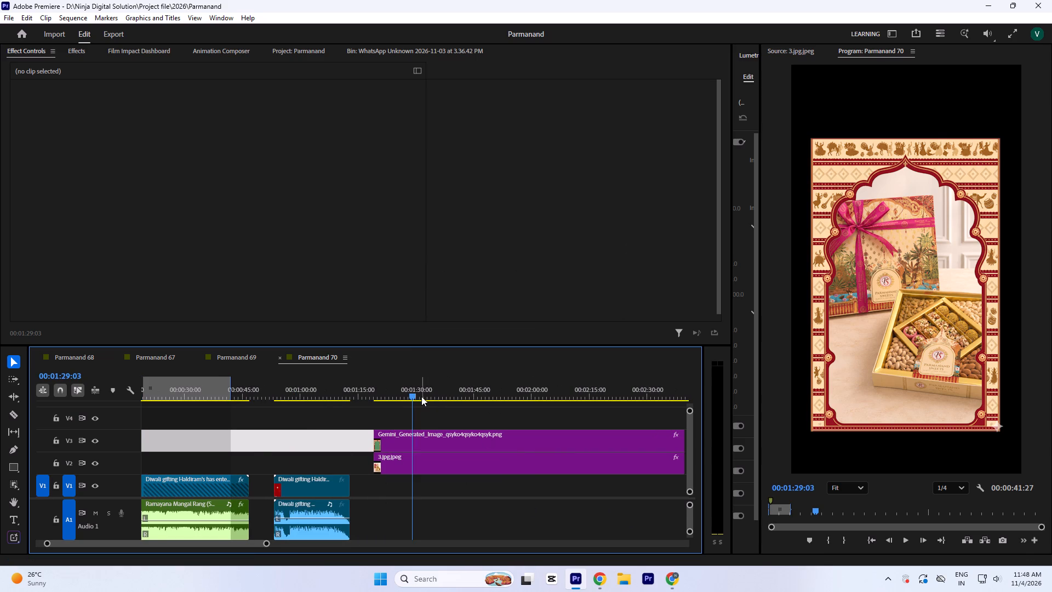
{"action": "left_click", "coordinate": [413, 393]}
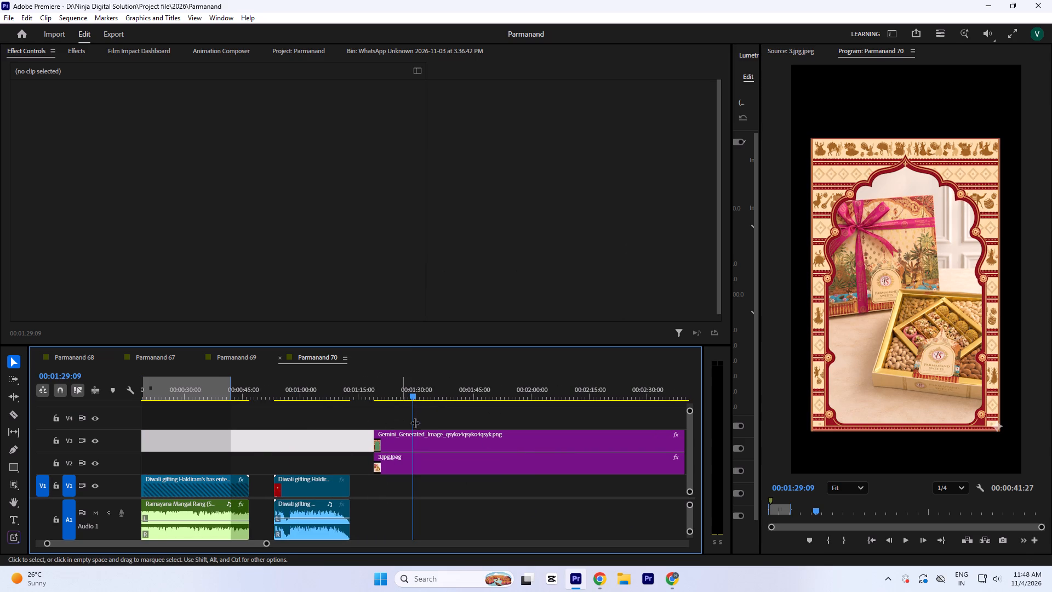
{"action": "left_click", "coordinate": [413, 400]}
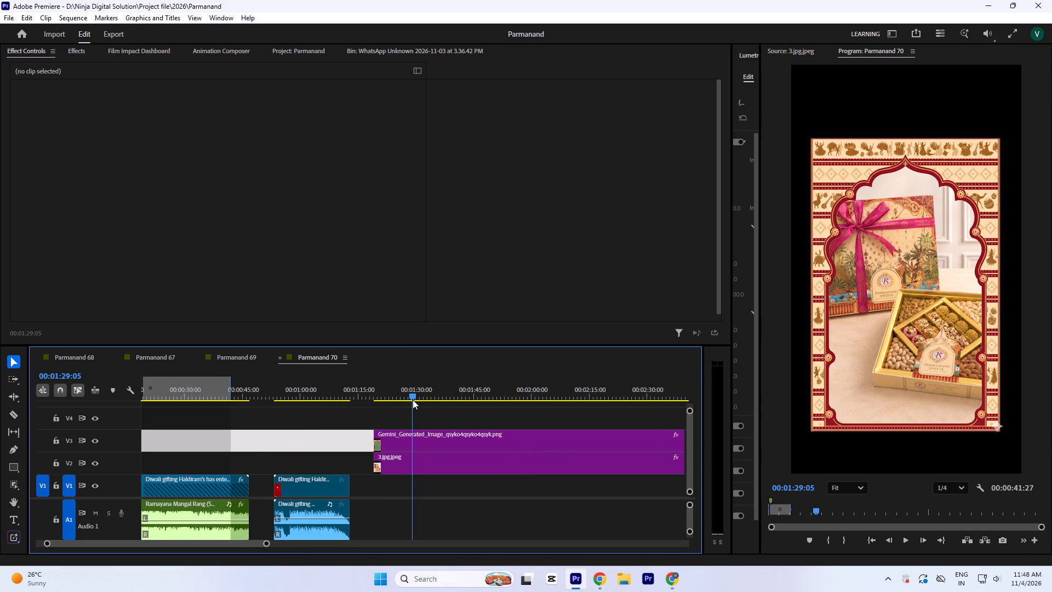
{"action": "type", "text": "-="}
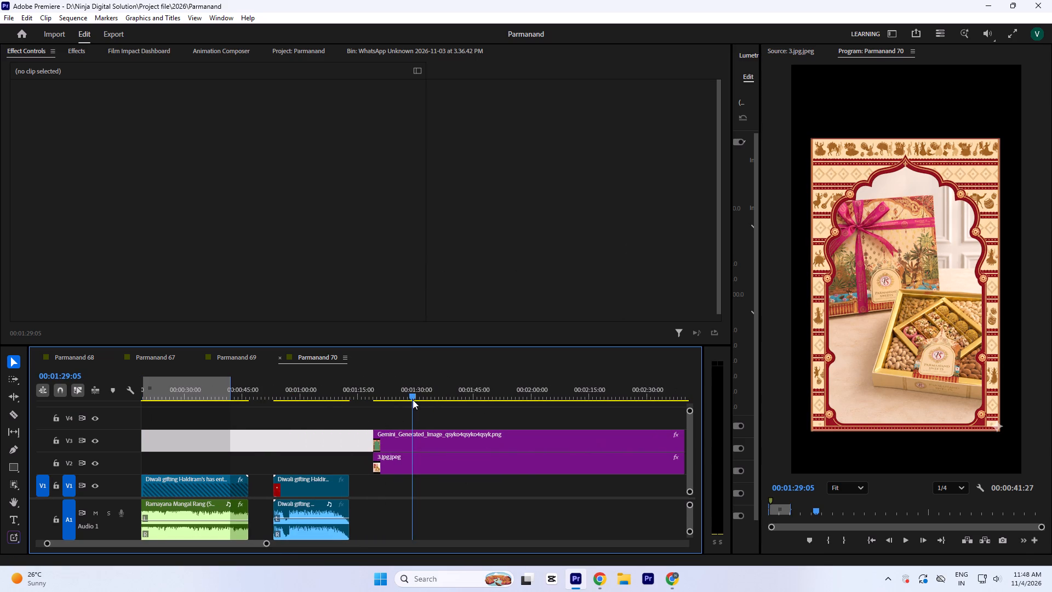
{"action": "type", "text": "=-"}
Nest 3.jpg.jpeg and the Gemini_Generated_Image frame above it into one sequence, keeping the default name.
{"action": "key", "text": "minus"}
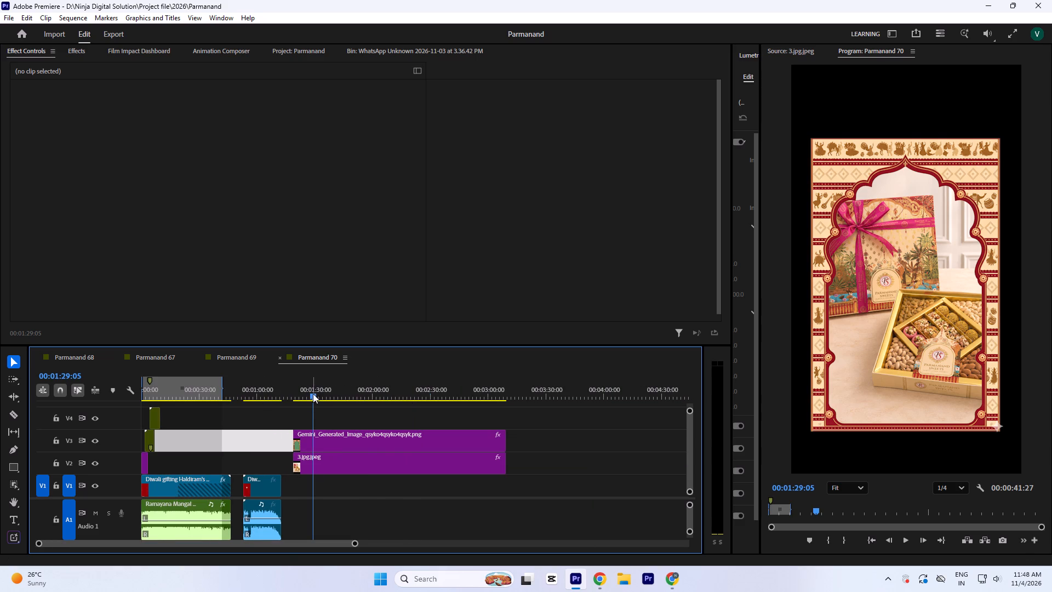
{"action": "left_click_drag", "start_coordinate": [313, 392], "coordinate": [370, 422]}
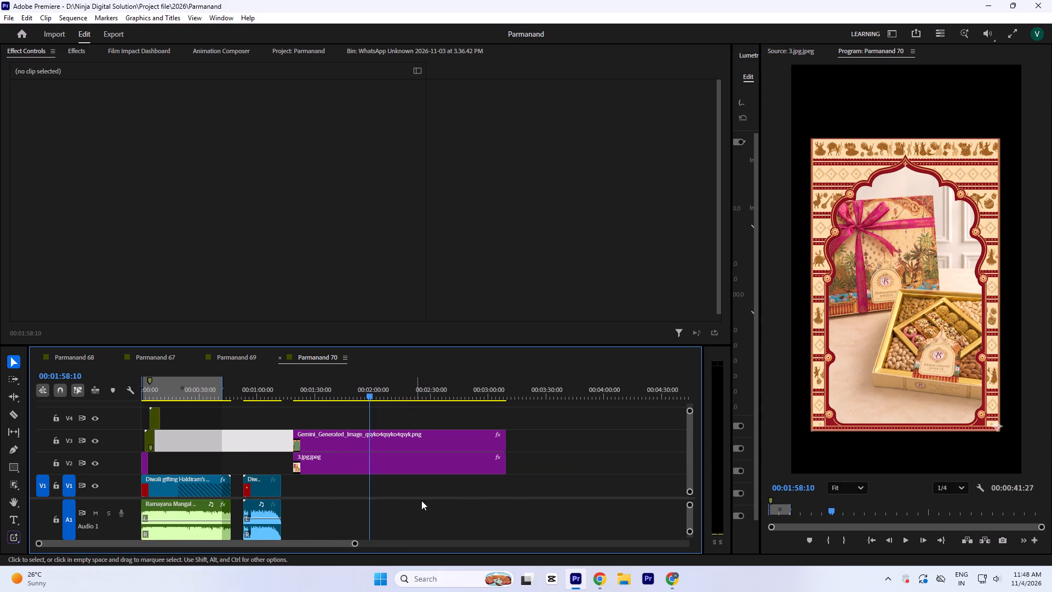
{"action": "left_click_drag", "start_coordinate": [513, 486], "coordinate": [435, 442]}
{"action": "key", "text": "n"}
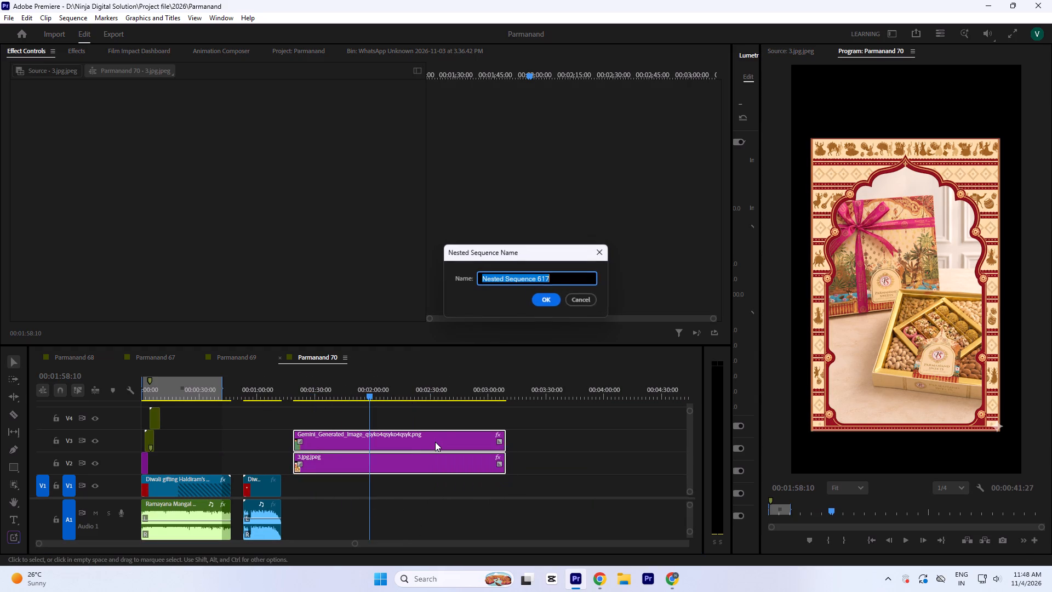
{"action": "key", "text": "Return"}
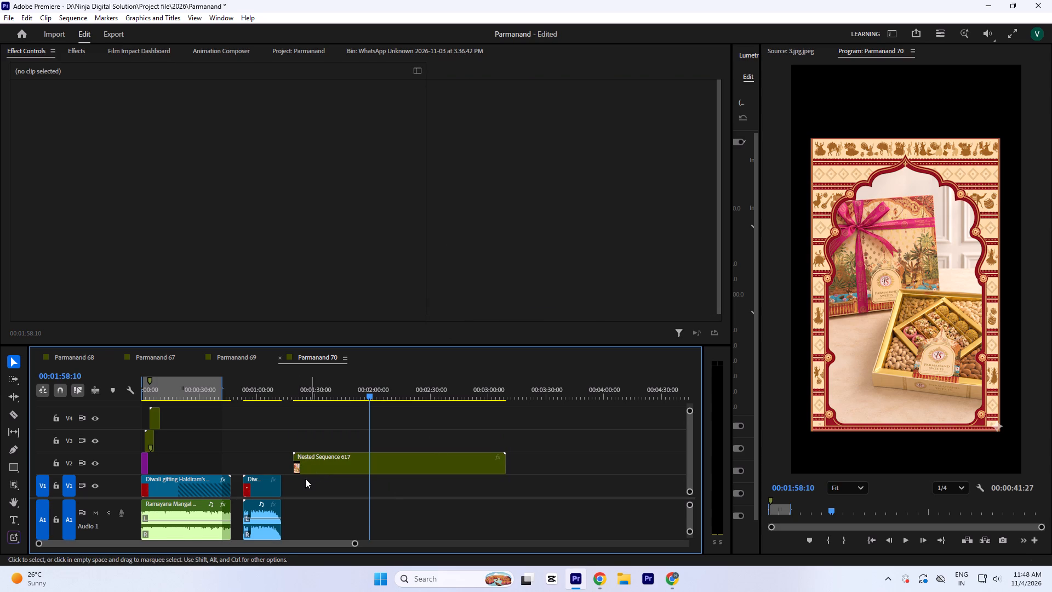
Move the nested 3.jpg.jpeg frame clip to track V4, starting at about 19 seconds.
{"action": "left_click_drag", "start_coordinate": [311, 471], "coordinate": [196, 429]}
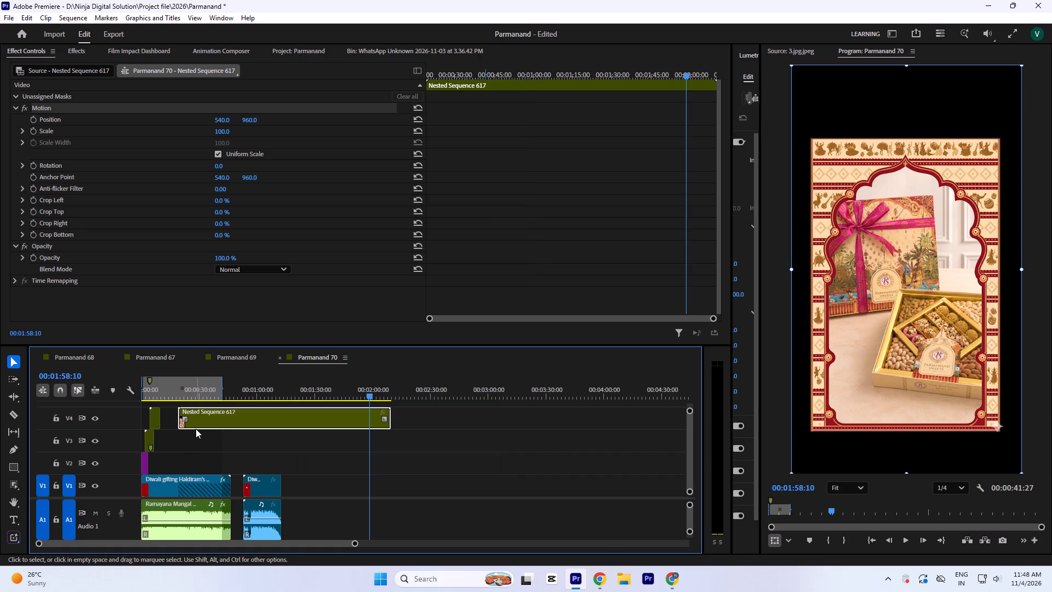
Maximise the timeline and shift the parmanand logo white.png and sketch transition clips up one track, to V7 and V8.
{"action": "key", "text": "grave"}
{"action": "left_click", "coordinate": [129, 87]}
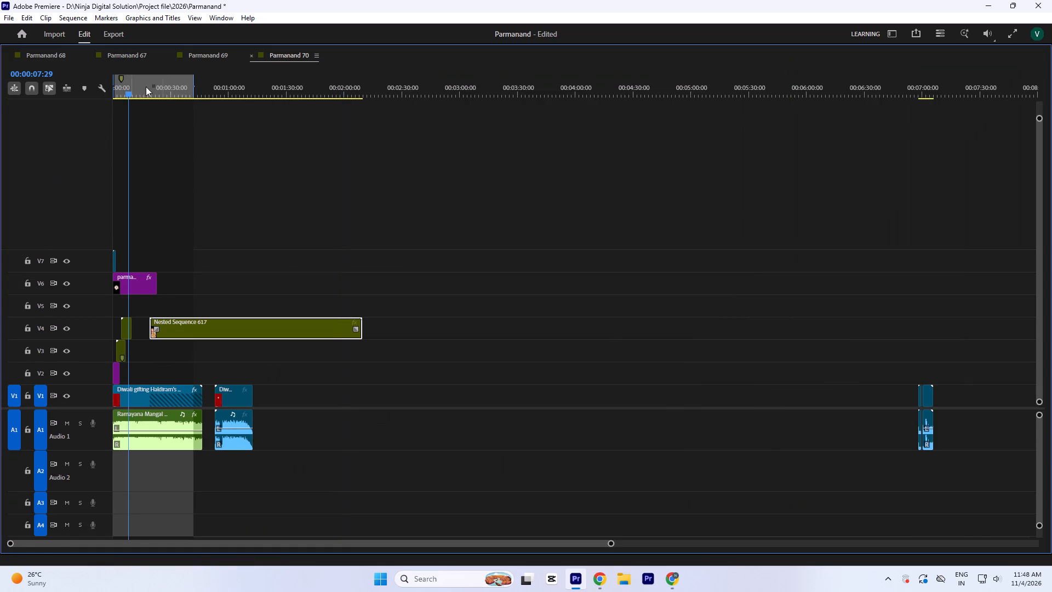
{"action": "key", "text": "equal"}
{"action": "key", "text": "equal"}
{"action": "left_click_drag", "start_coordinate": [367, 292], "coordinate": [57, 244]}
{"action": "key", "text": "equal"}
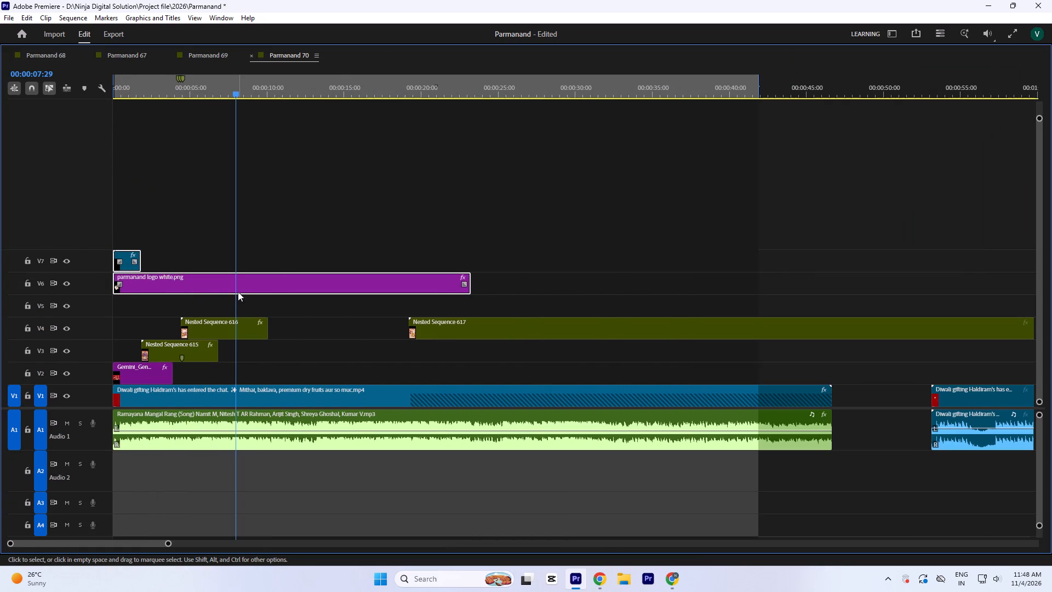
{"action": "left_click_drag", "start_coordinate": [238, 291], "coordinate": [237, 270]}
Move Nested Sequence 617 up to track V5, starting at about 6 seconds.
{"action": "left_click_drag", "start_coordinate": [461, 330], "coordinate": [259, 297]}
Duplicate Nested Sequence 615, trim the copy to about 2.5 seconds, and place it on V6 aligned with Nested Sequence 616's start.
{"action": "left_click", "coordinate": [190, 85]}
{"action": "key", "text": "equal"}
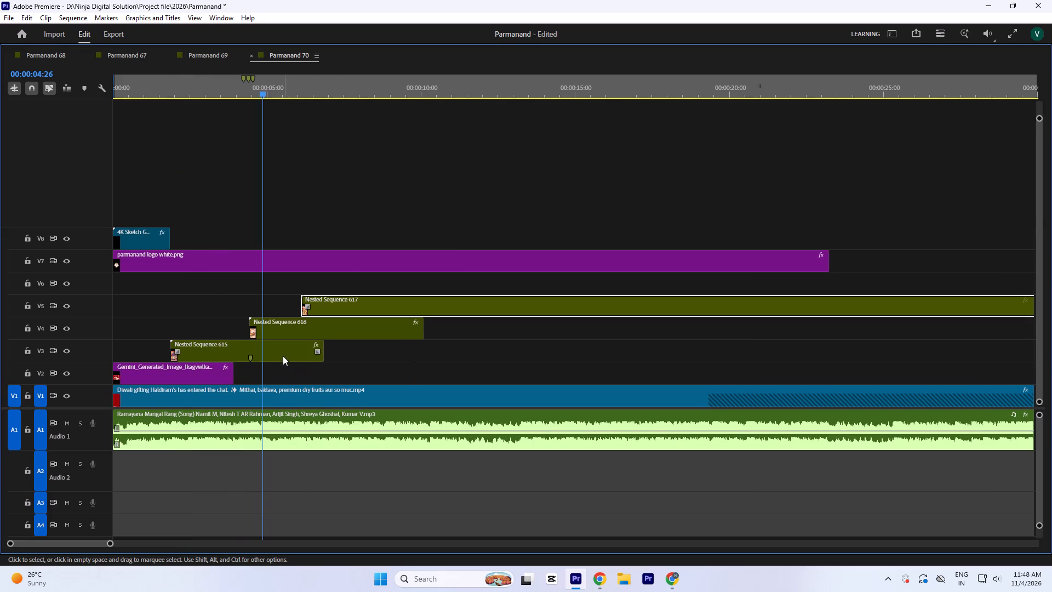
{"action": "left_click", "coordinate": [280, 354]}
{"action": "left_click_drag", "start_coordinate": [258, 354], "coordinate": [471, 355], "text": "alt"}
{"action": "left_click_drag", "start_coordinate": [542, 357], "coordinate": [468, 363]}
{"action": "left_click_drag", "start_coordinate": [434, 356], "coordinate": [299, 281]}
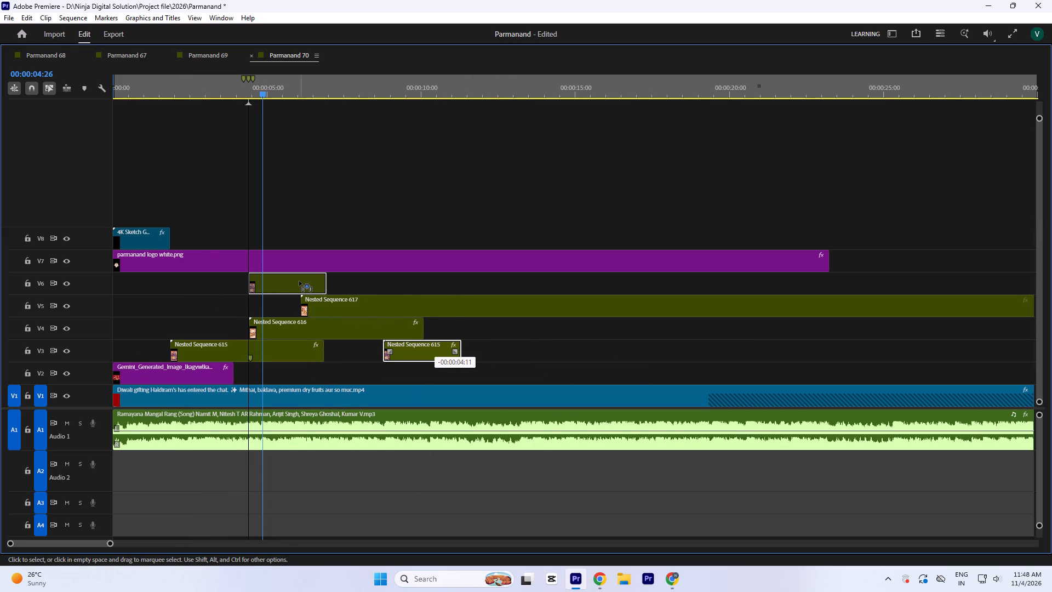
{"action": "left_click_drag", "start_coordinate": [299, 281], "coordinate": [302, 281]}
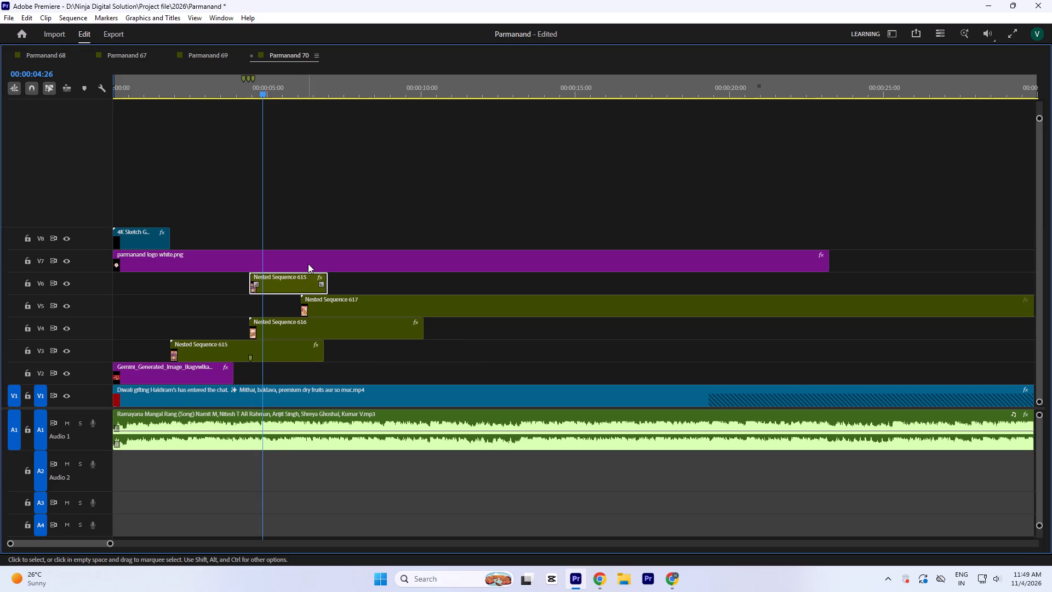
Move Nested Sequence 617 on V5 so it starts at 00:00:07:00, where the spacer clip on V6 ends.
{"action": "left_click_drag", "start_coordinate": [329, 83], "coordinate": [333, 89]}
{"action": "key", "text": "equal"}
{"action": "key", "text": "equal"}
{"action": "key", "text": "equal"}
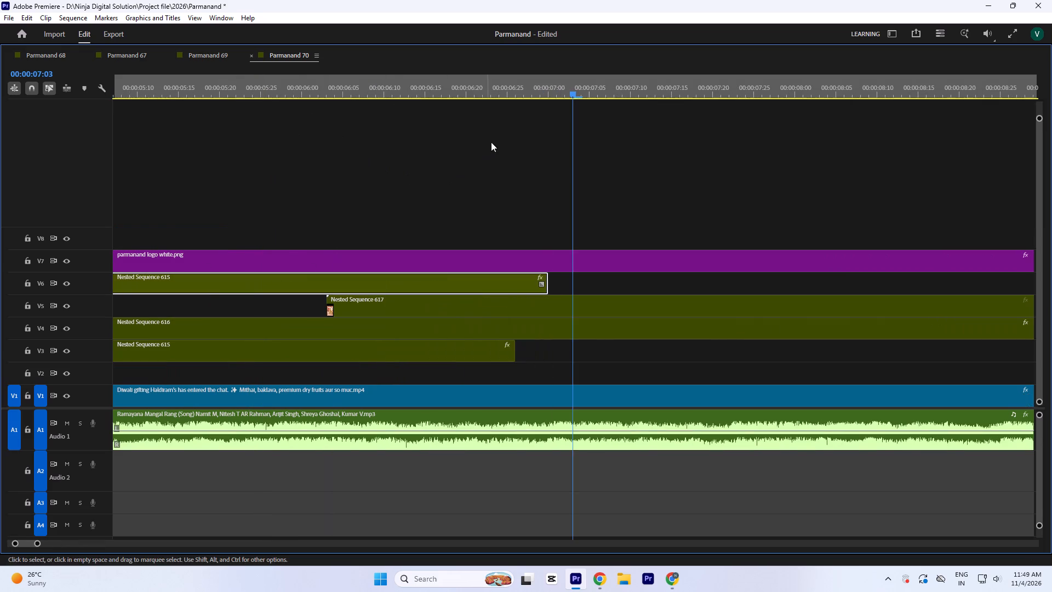
{"action": "left_click", "coordinate": [552, 89]}
{"action": "key", "text": "equal"}
{"action": "key", "text": "equal"}
{"action": "key", "text": "minus"}
{"action": "key", "text": "minus"}
{"action": "key", "text": "minus"}
{"action": "left_click_drag", "start_coordinate": [545, 309], "coordinate": [579, 308]}
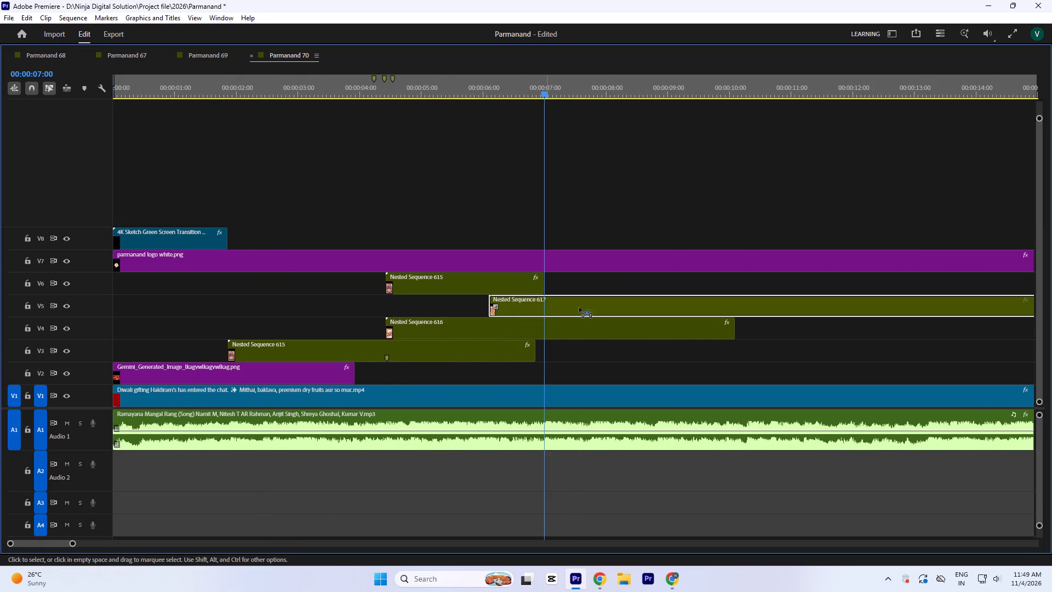
{"action": "left_click_drag", "start_coordinate": [579, 308], "coordinate": [602, 306]}
Delete the Nested Sequence 615 spacer copy from track V6.
{"action": "left_click", "coordinate": [458, 276]}
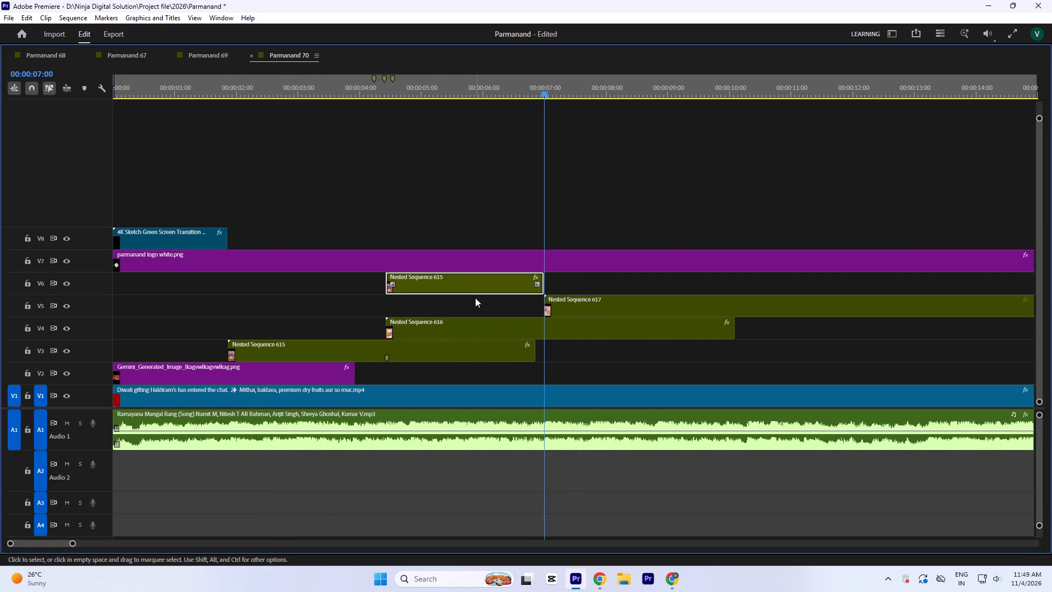
{"action": "key", "text": "Delete"}
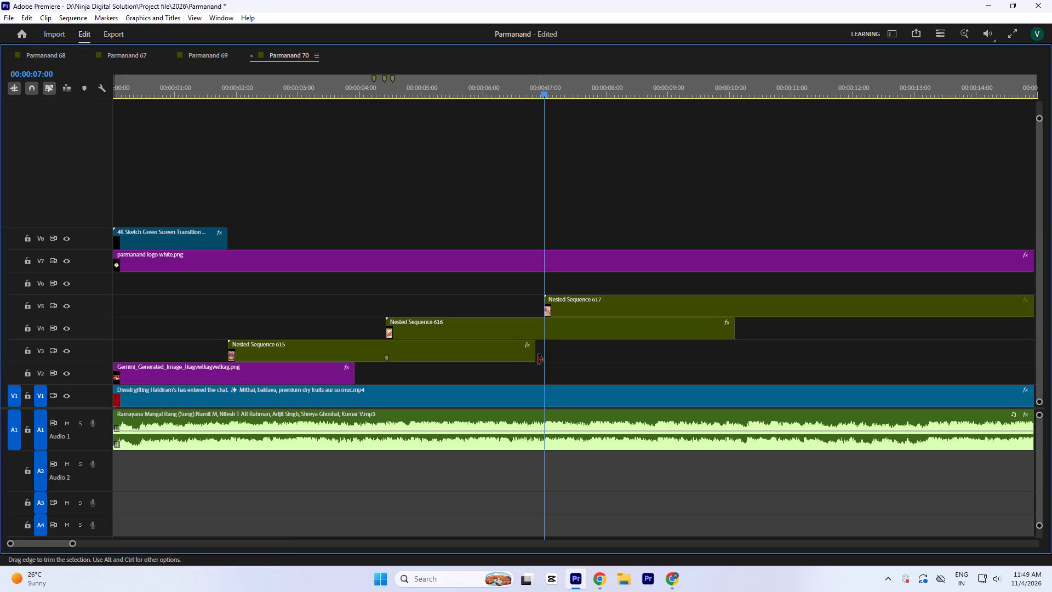
Add a marker to the Nested Sequence 616 clip at 00:00:07:00 and save the project.
{"action": "left_click", "coordinate": [546, 336]}
{"action": "key", "text": "m"}
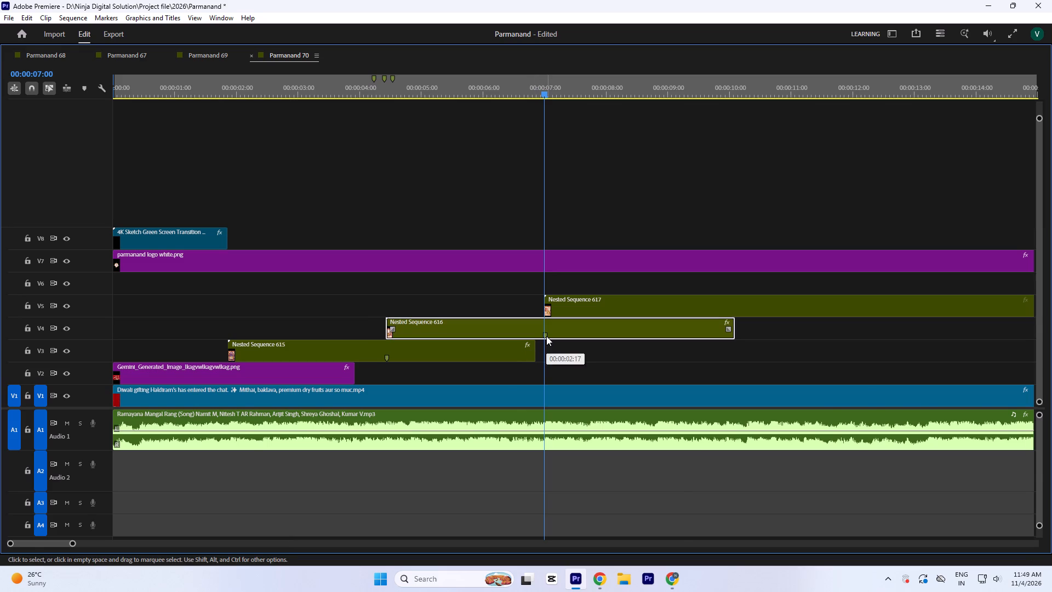
{"action": "key", "text": "grave"}
{"action": "key", "text": "ctrl+s"}
{"action": "key", "text": "minus"}
{"action": "key", "text": "minus"}
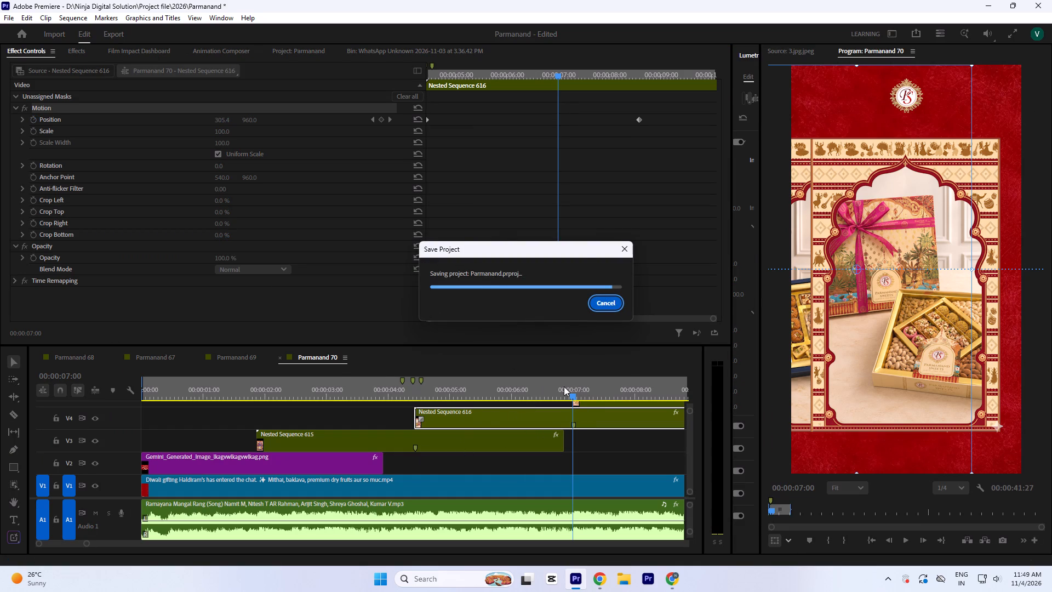
Set Nested Sequence 617's Position X to 1530 and start keyframing Position at 00:00:07:00.
{"action": "left_click", "coordinate": [591, 404]}
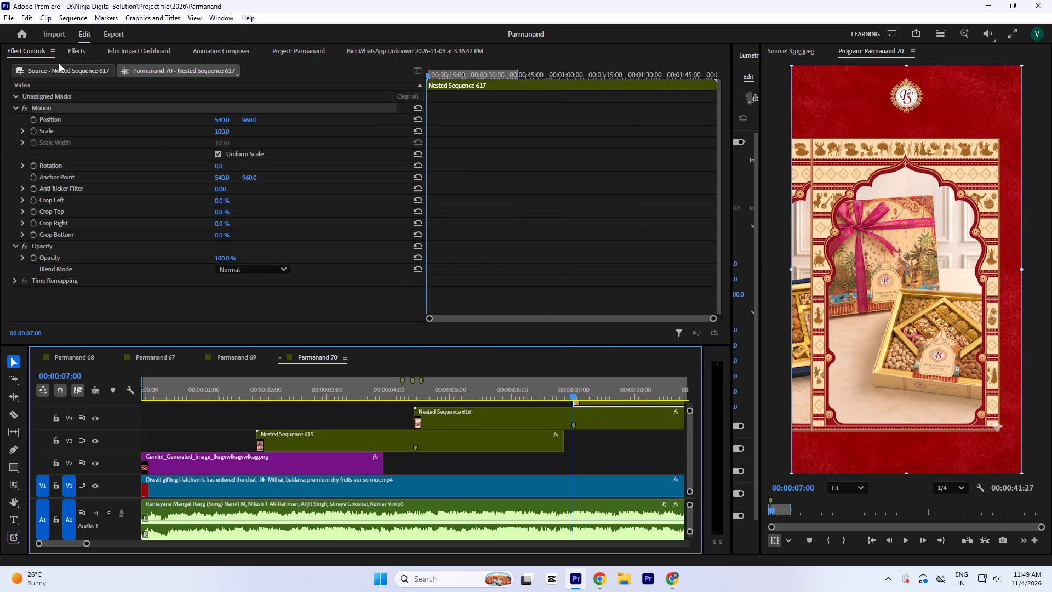
{"action": "left_click", "coordinate": [218, 120]}
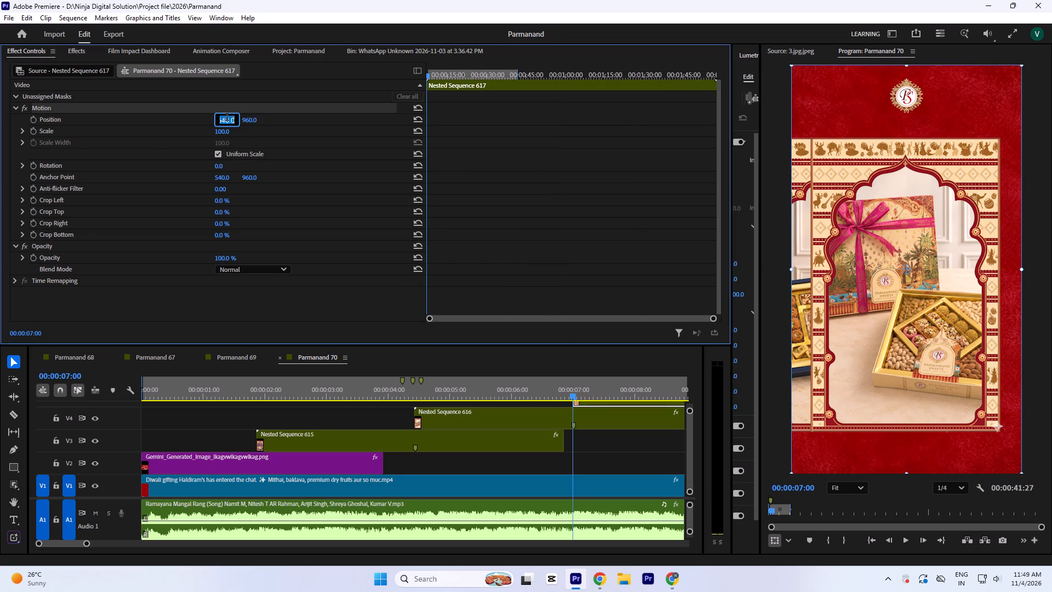
{"action": "type", "text": "153"}
{"action": "key", "text": "0"}
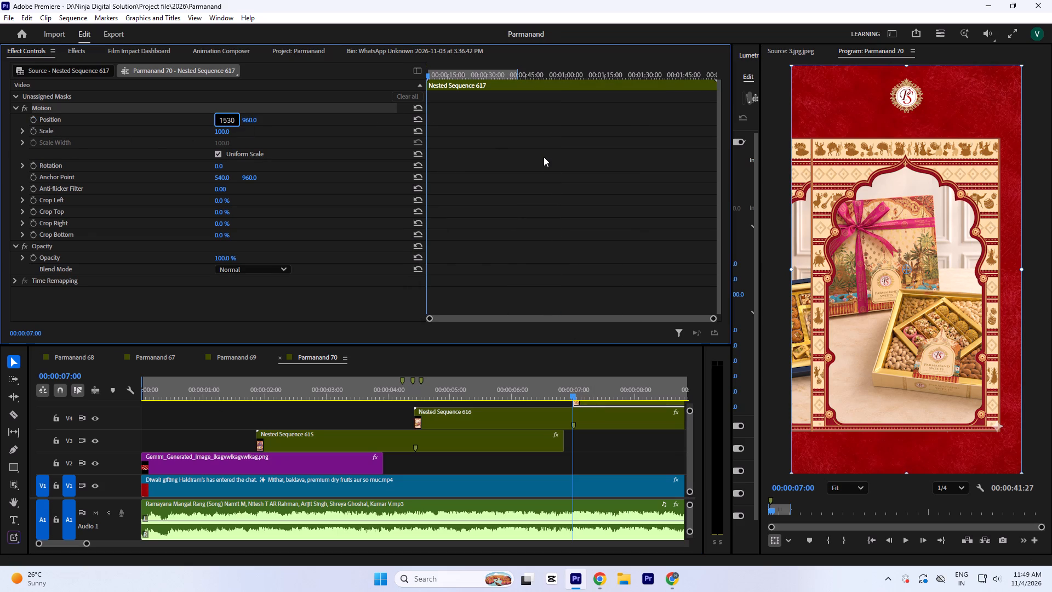
{"action": "left_click", "coordinate": [544, 157]}
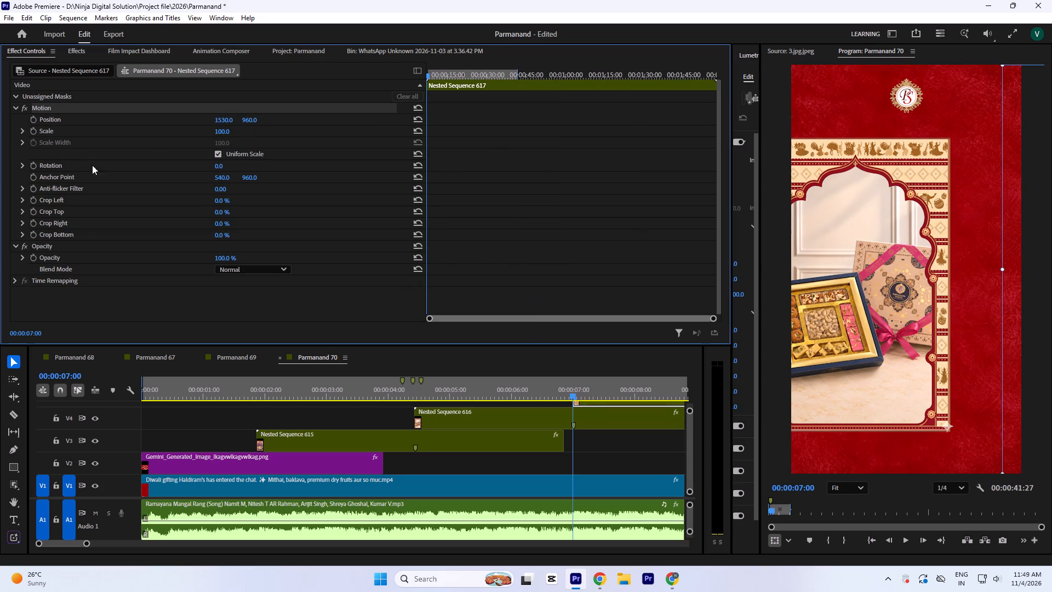
{"action": "left_click", "coordinate": [30, 118]}
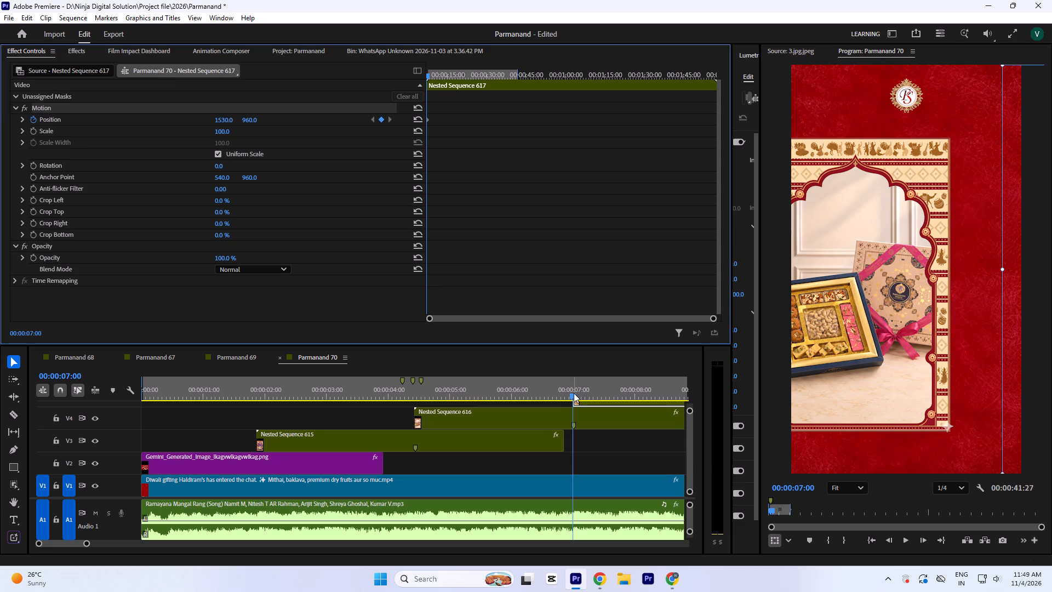
Set Nested Sequence 617's Position X to -458 at 00:00:08:18, the time of Nested Sequence 616's second Position keyframe.
{"action": "left_click", "coordinate": [574, 393]}
{"action": "type", "text": "`-"}
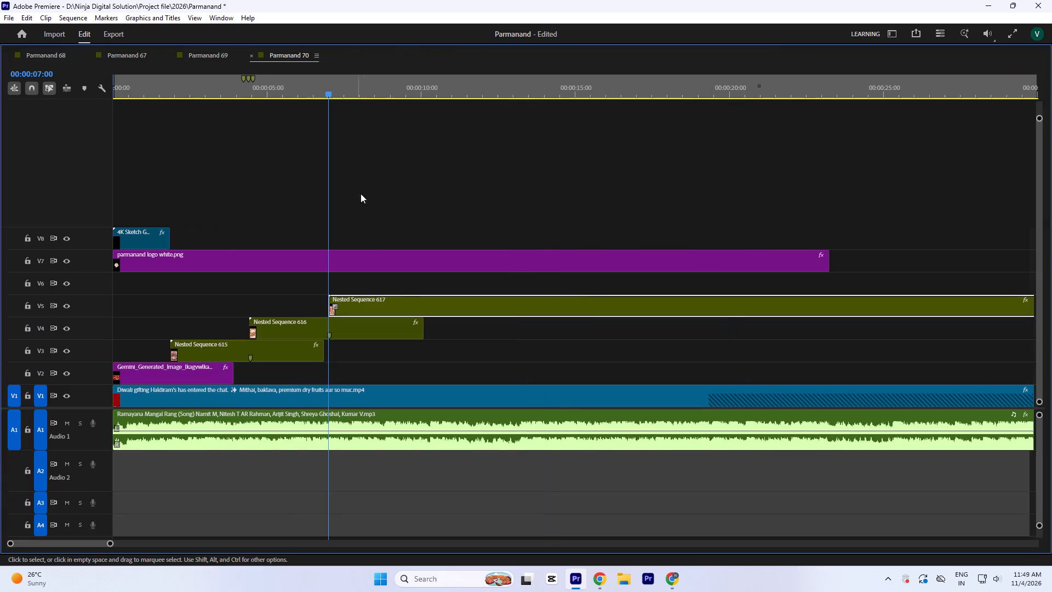
{"action": "left_click", "coordinate": [415, 87]}
{"action": "left_click", "coordinate": [351, 338]}
{"action": "key", "text": "grave"}
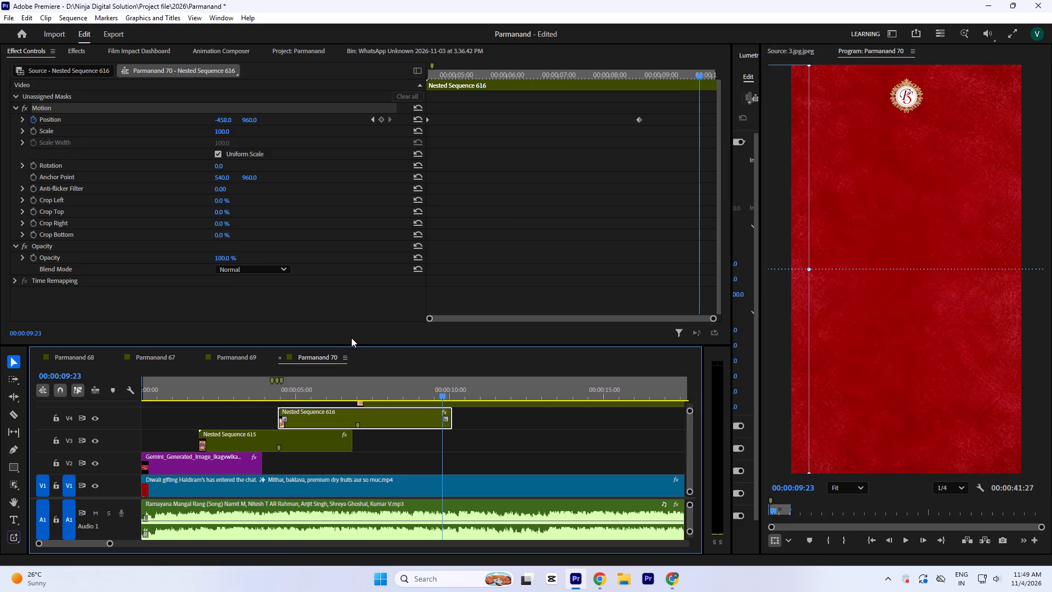
{"action": "left_click", "coordinate": [638, 71]}
{"action": "left_click", "coordinate": [642, 70]}
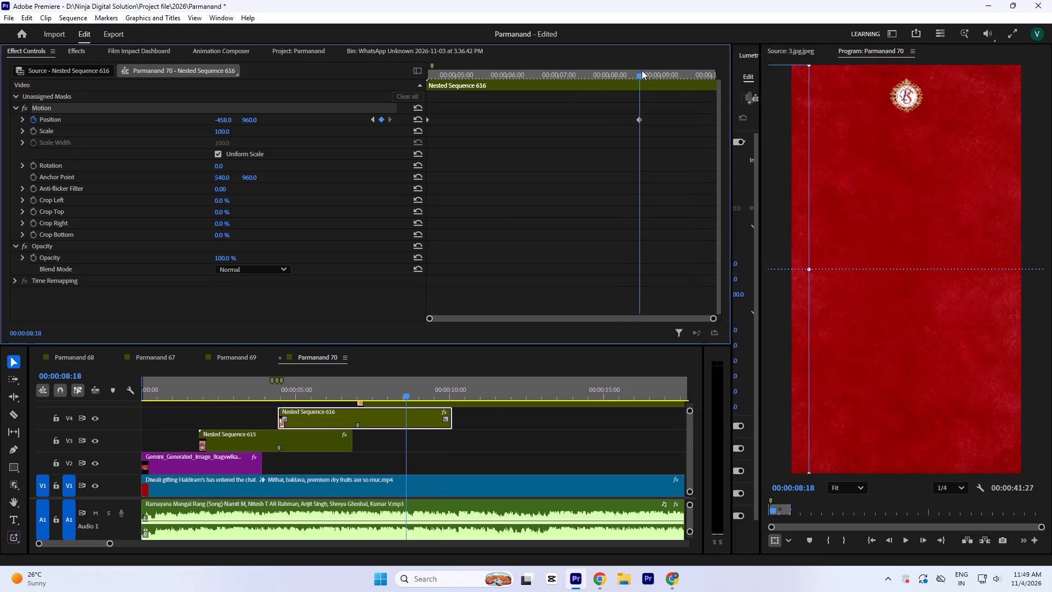
{"action": "key", "text": "equal"}
{"action": "key", "text": "equal"}
{"action": "key", "text": "equal"}
{"action": "key", "text": "equal"}
{"action": "key", "text": "minus"}
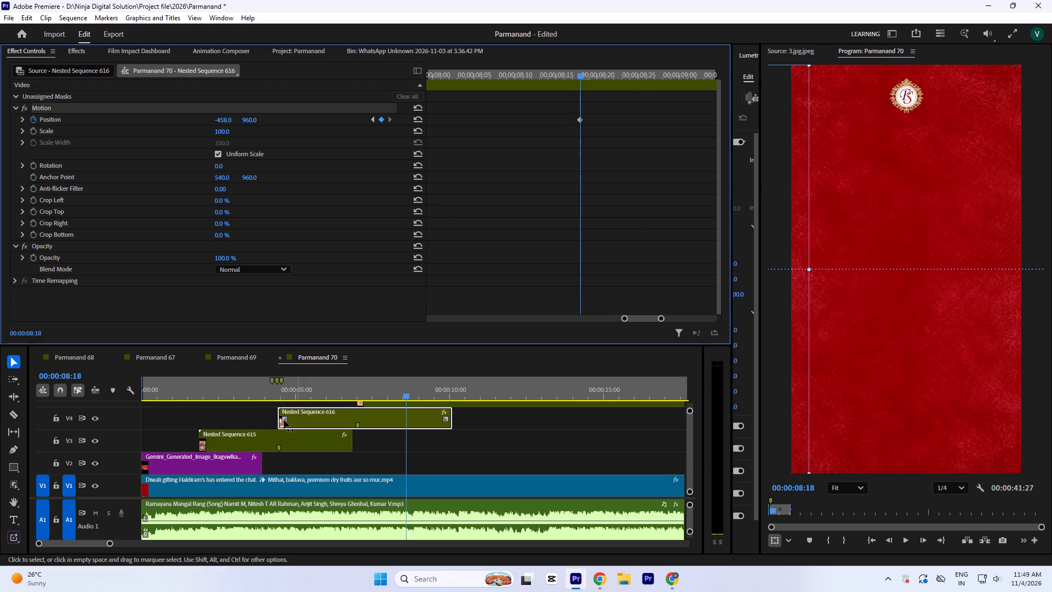
{"action": "key", "text": "minus"}
{"action": "key", "text": "minus"}
{"action": "key", "text": "minus"}
{"action": "key", "text": "minus"}
{"action": "key", "text": "minus"}
{"action": "left_click", "coordinate": [421, 402]}
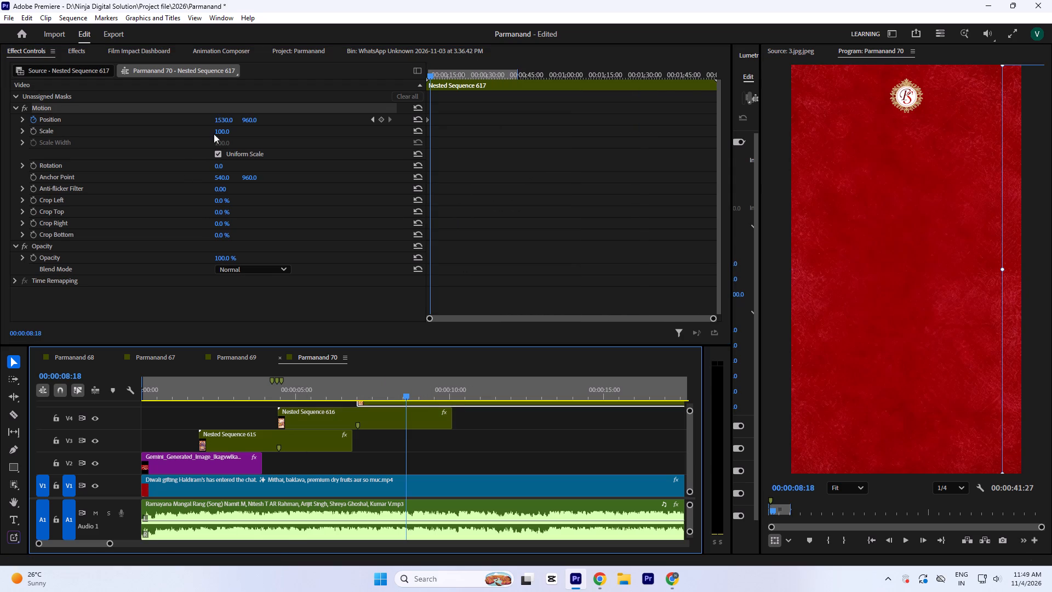
{"action": "left_click", "coordinate": [218, 118]}
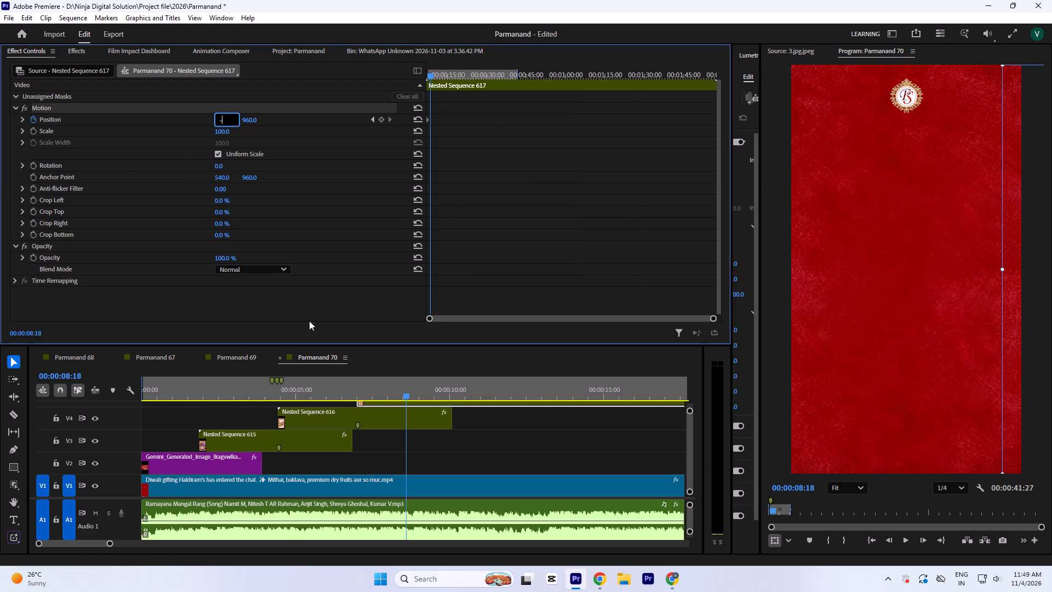
{"action": "key", "text": "minus"}
{"action": "type", "text": "48"}
{"action": "key", "text": "BackSpace"}
{"action": "type", "text": "58"}
{"action": "left_click", "coordinate": [533, 181]}
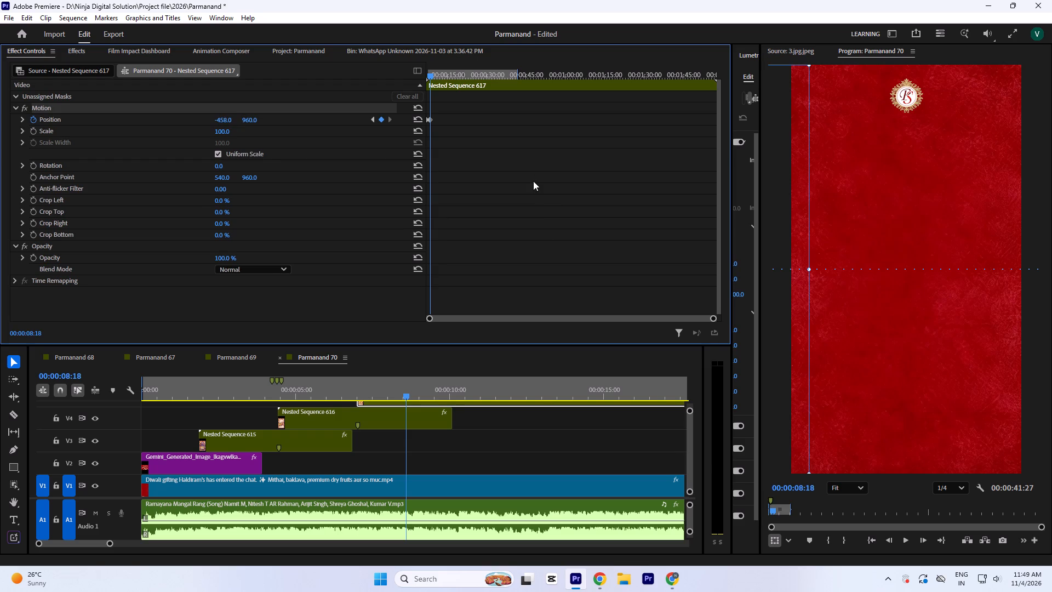
Align Nested Sequence 617 on V5 with Nested Sequence 616's start and move its second Position keyframe to 00:00:08:18.
{"action": "left_click", "coordinate": [498, 430]}
{"action": "key", "text": "grave"}
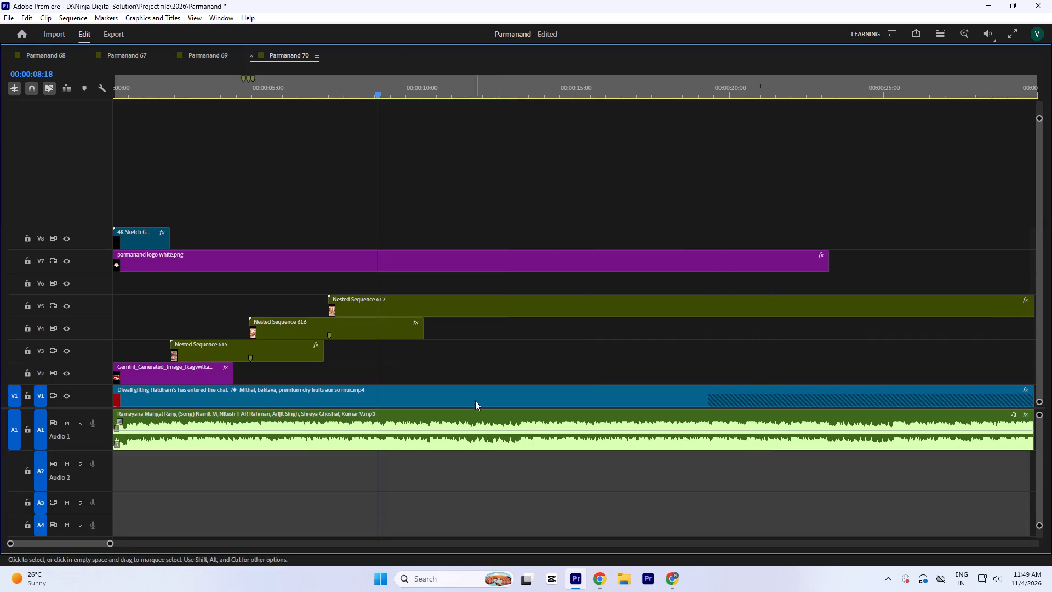
{"action": "left_click_drag", "start_coordinate": [412, 310], "coordinate": [331, 310]}
{"action": "left_click", "coordinate": [375, 322]}
{"action": "key", "text": "grave"}
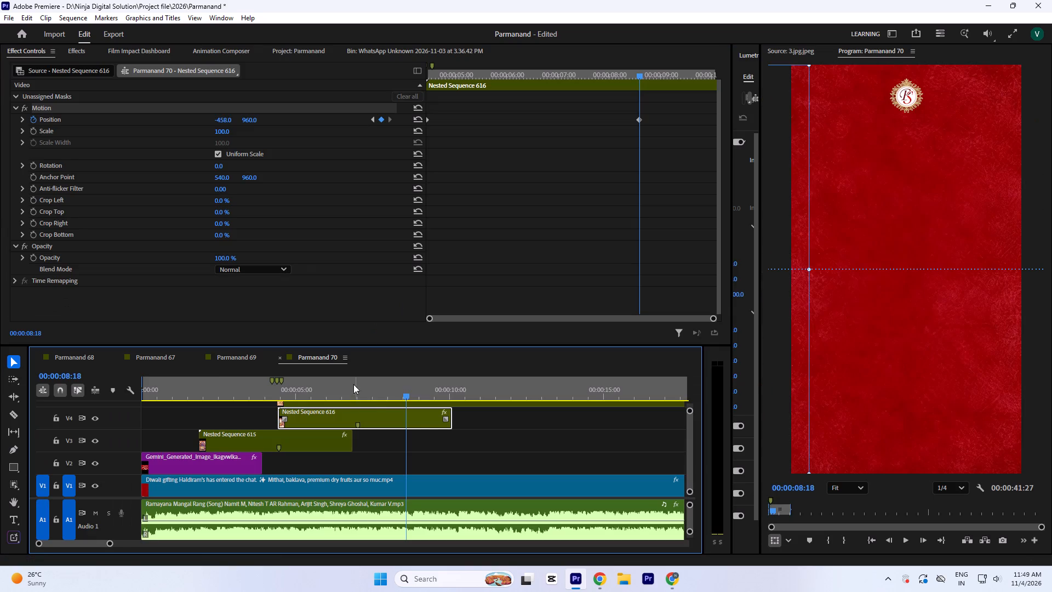
{"action": "left_click", "coordinate": [436, 406]}
{"action": "left_click", "coordinate": [510, 232]}
{"action": "key", "text": "equal"}
{"action": "key", "text": "equal"}
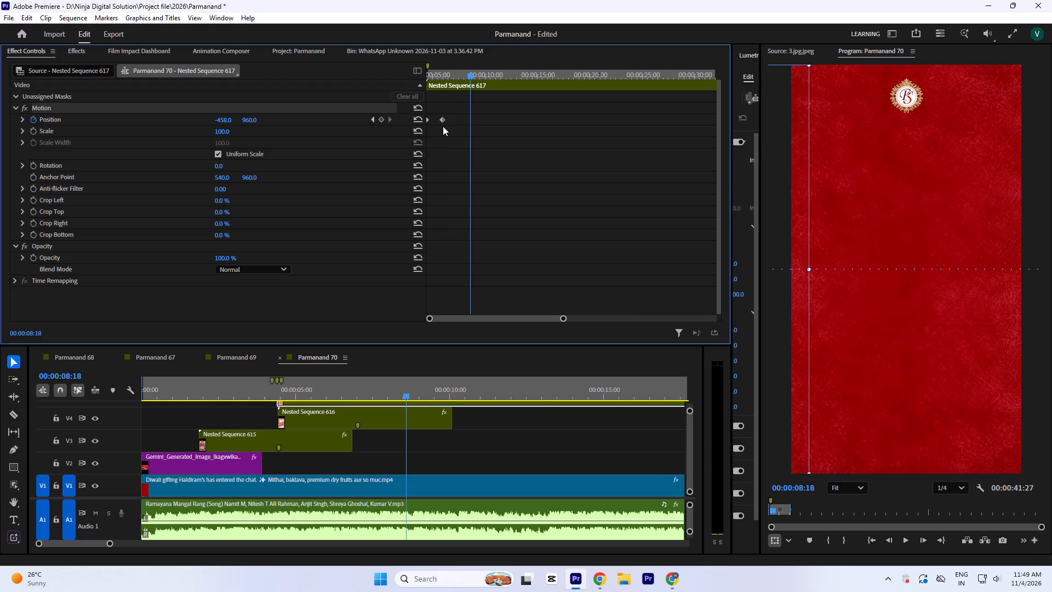
{"action": "left_click_drag", "start_coordinate": [445, 121], "coordinate": [468, 126]}
{"action": "left_click", "coordinate": [545, 248]}
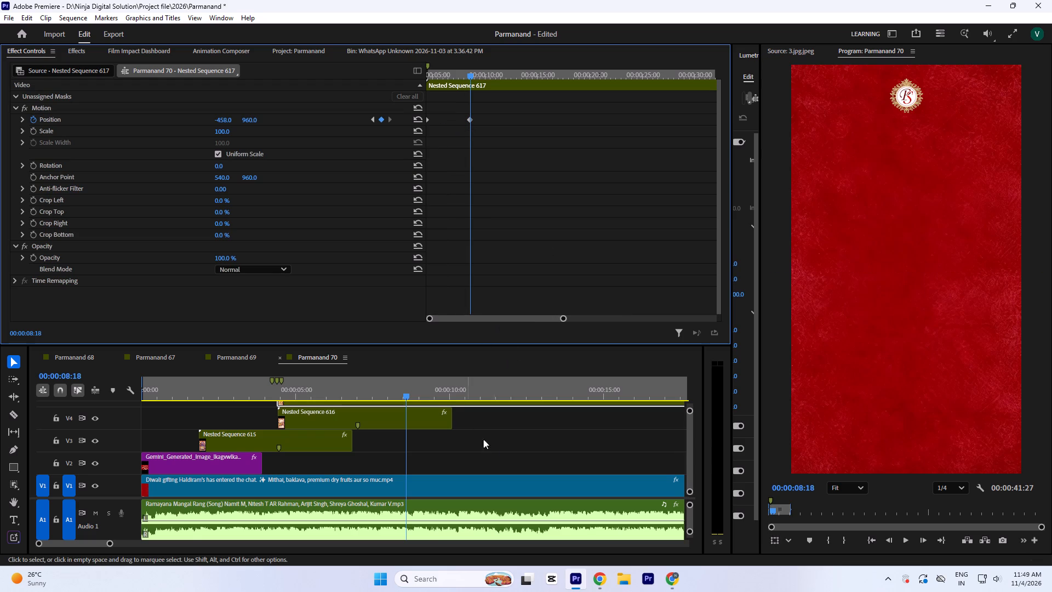
Move Nested Sequence 617 on V5 back to about 00:00:07:00, in line with the marker on Nested Sequence 616.
{"action": "left_click", "coordinate": [497, 447]}
{"action": "key", "text": "minus"}
{"action": "key", "text": "minus"}
{"action": "left_click", "coordinate": [200, 419]}
{"action": "left_click", "coordinate": [546, 217]}
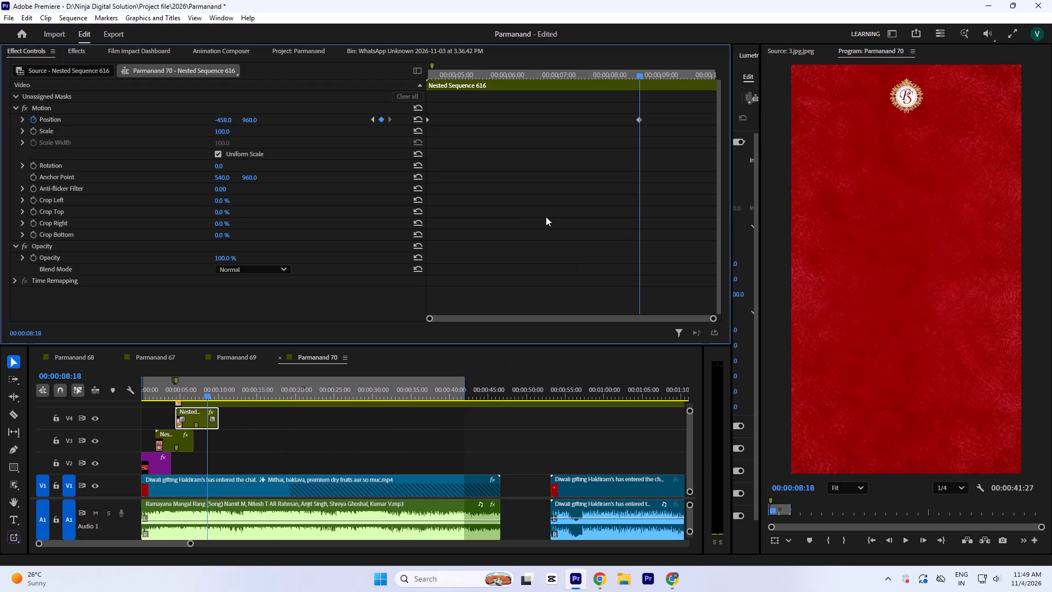
{"action": "key", "text": "minus"}
{"action": "key", "text": "minus"}
{"action": "key", "text": "minus"}
{"action": "left_click", "coordinate": [211, 393]}
{"action": "type", "text": "`=="}
{"action": "key", "text": "equal"}
{"action": "left_click_drag", "start_coordinate": [382, 306], "coordinate": [517, 309]}
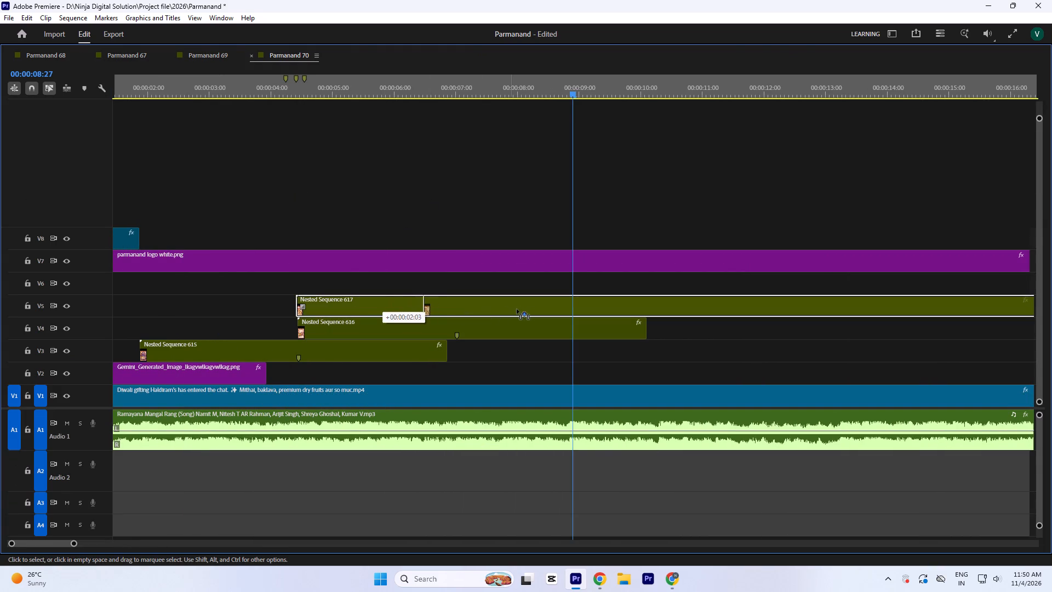
{"action": "left_click_drag", "start_coordinate": [517, 309], "coordinate": [544, 306]}
Save the project and trim the end of Nested Sequence 617 back to about 00:00:18.
{"action": "key", "text": "minus"}
{"action": "key", "text": "minus"}
{"action": "left_click_drag", "start_coordinate": [184, 93], "coordinate": [176, 95]}
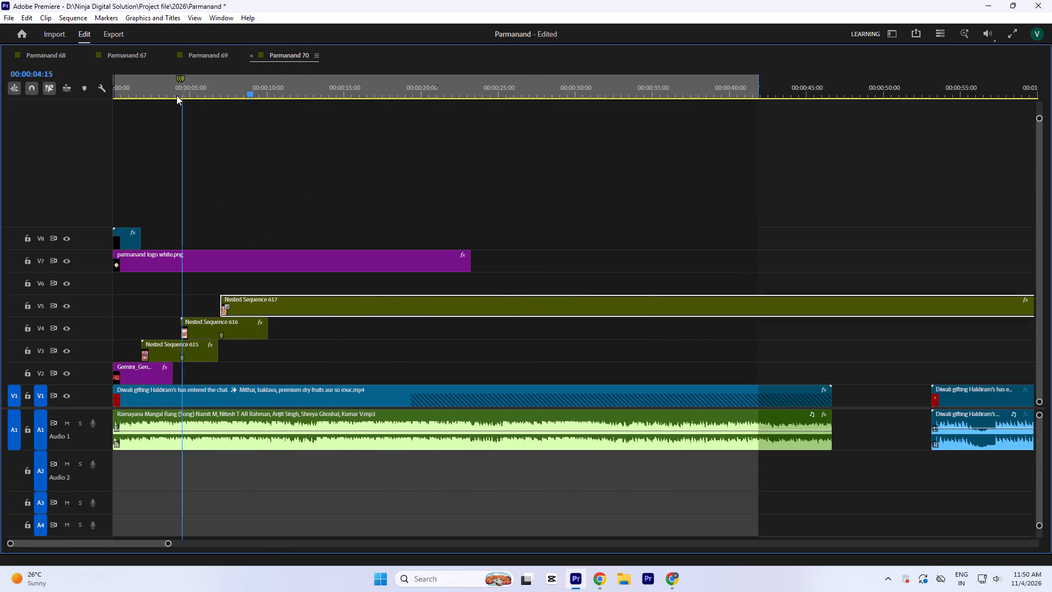
{"action": "left_click_drag", "start_coordinate": [176, 95], "coordinate": [0, 117]}
{"action": "key", "text": "minus"}
{"action": "key", "text": "ctrl+s"}
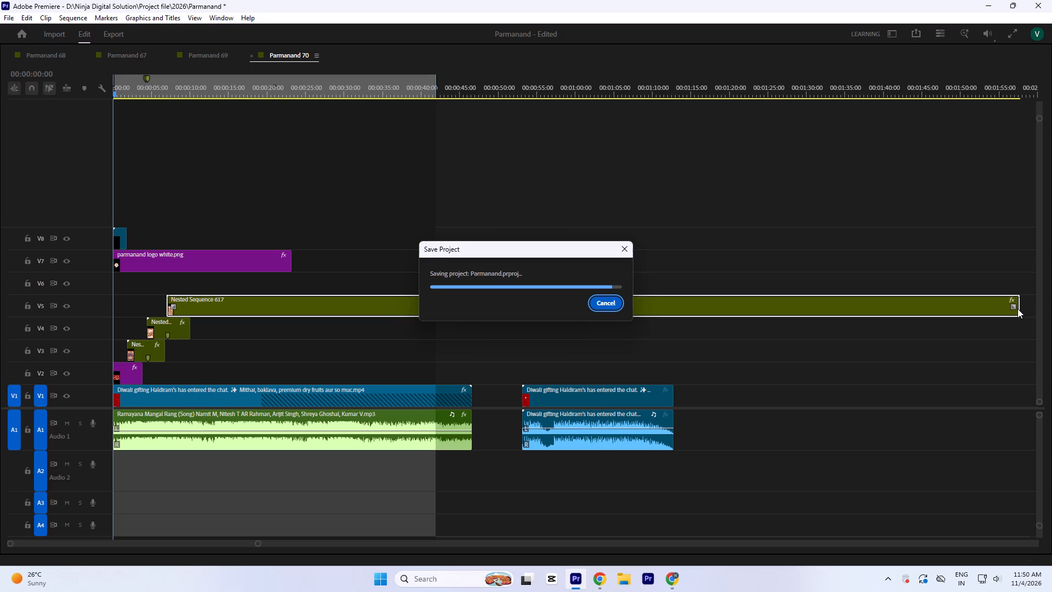
{"action": "left_click_drag", "start_coordinate": [1017, 309], "coordinate": [253, 331]}
Play the sequence from the start to check the title and the three sliding gift-box frames.
{"action": "key", "text": "grave"}
{"action": "key", "text": "Return"}
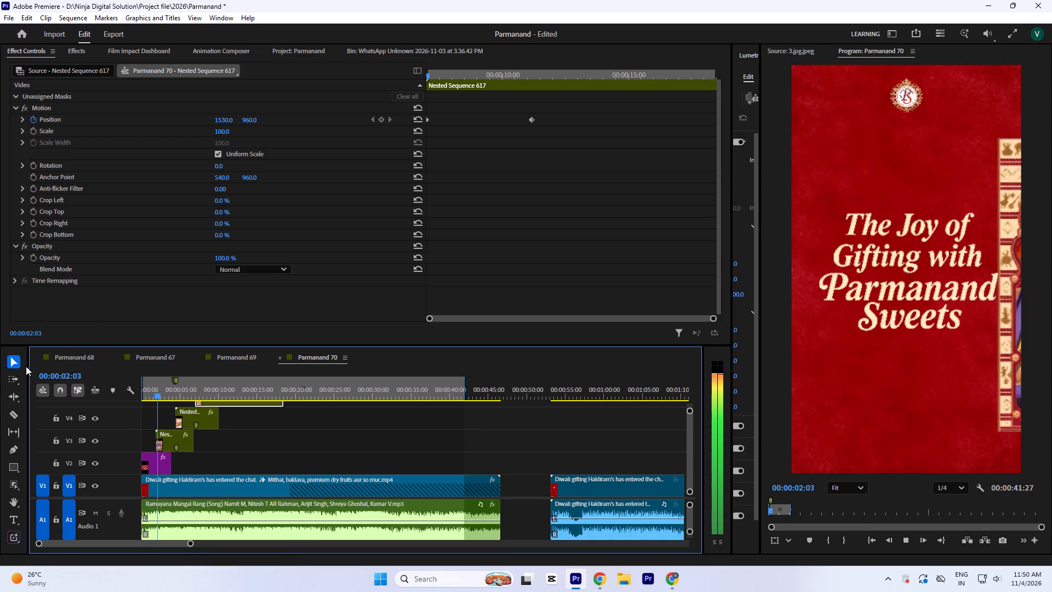
{"action": "key", "text": "space"}
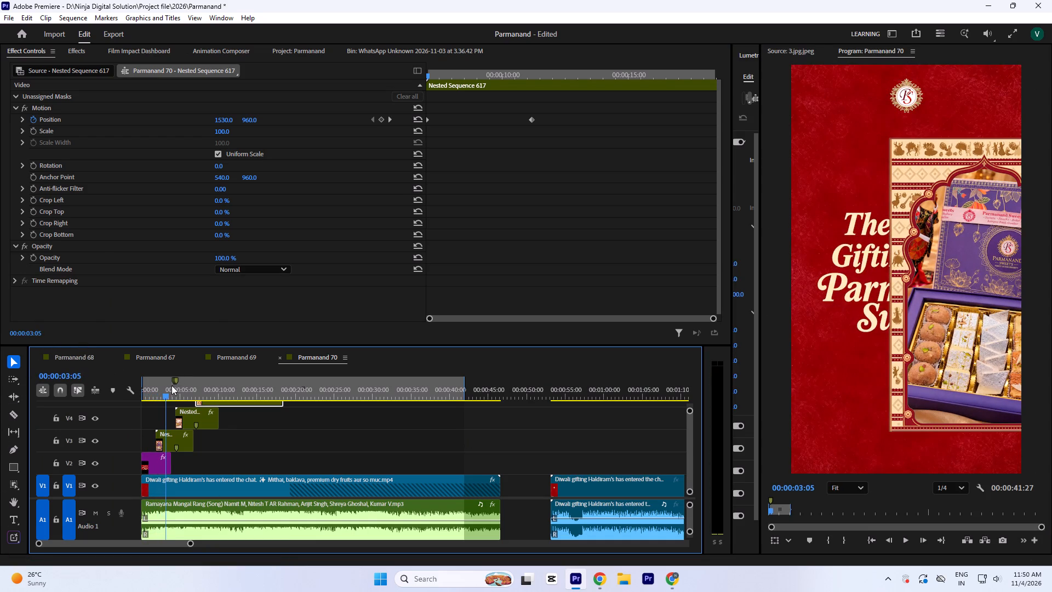
{"action": "left_click_drag", "start_coordinate": [171, 386], "coordinate": [48, 406]}
{"action": "key", "text": "space"}
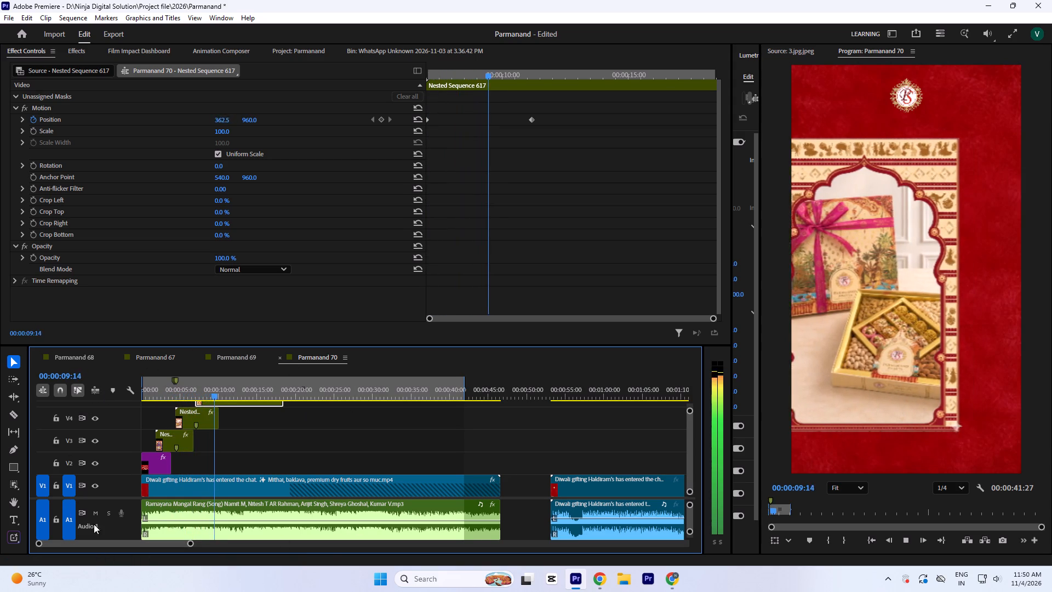
{"action": "key", "text": "space"}
{"action": "key", "text": "grave"}
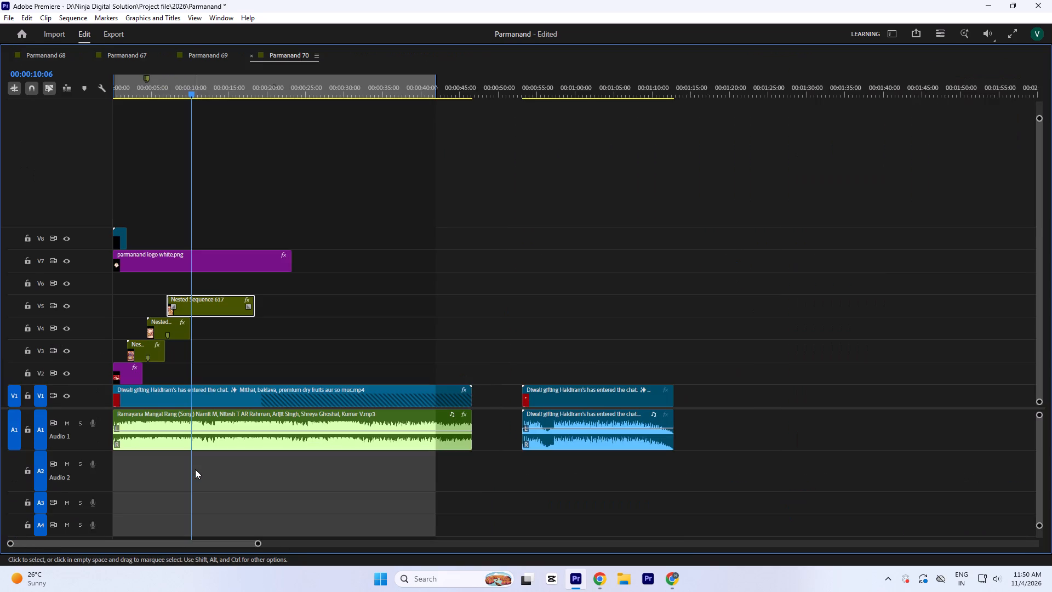
{"action": "type", "text": "`"}
{"action": "key", "text": "space"}
{"action": "key", "text": "space"}
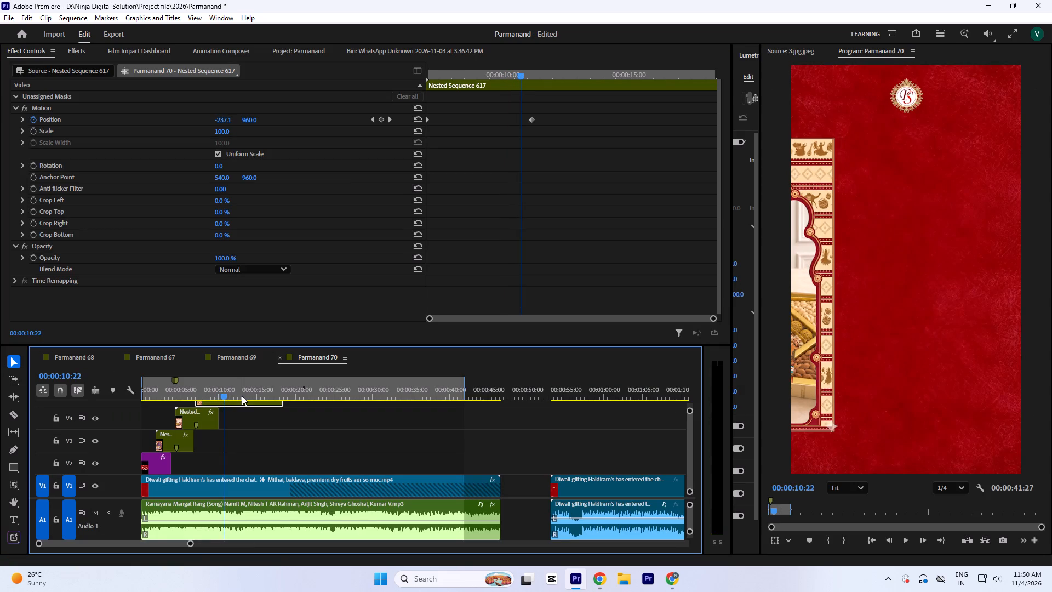
Copy the ornate frame PNG from inside Nested Sequence 617 and paste it into Parmanand 70 on V3 at about 00:01:49.
{"action": "type", "text": "`--"}
{"action": "key", "text": "equal"}
{"action": "key", "text": "equal"}
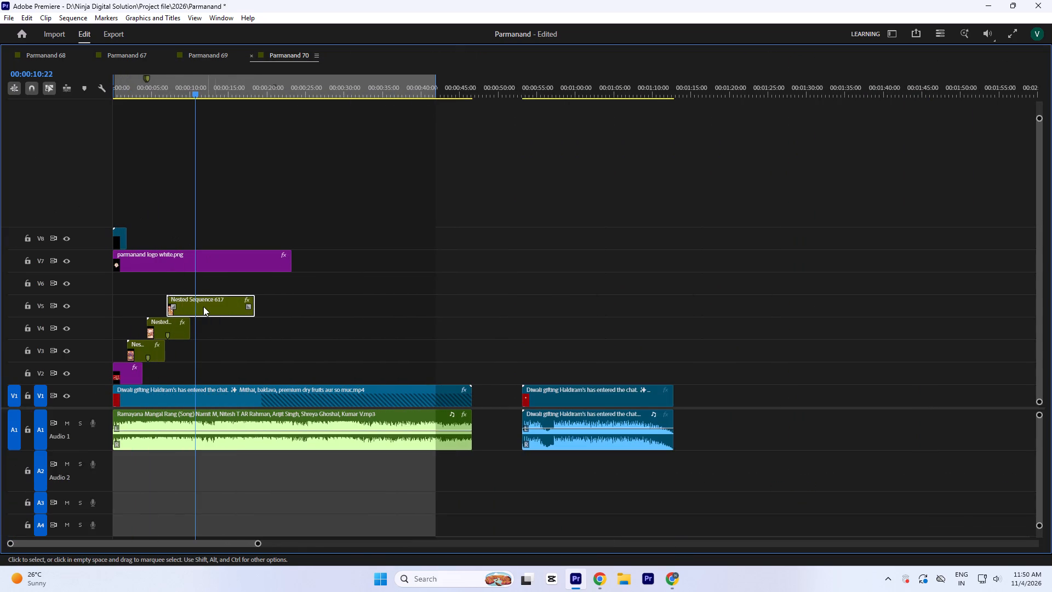
{"action": "triple_click", "coordinate": [203, 306]}
{"action": "left_click", "coordinate": [183, 265]}
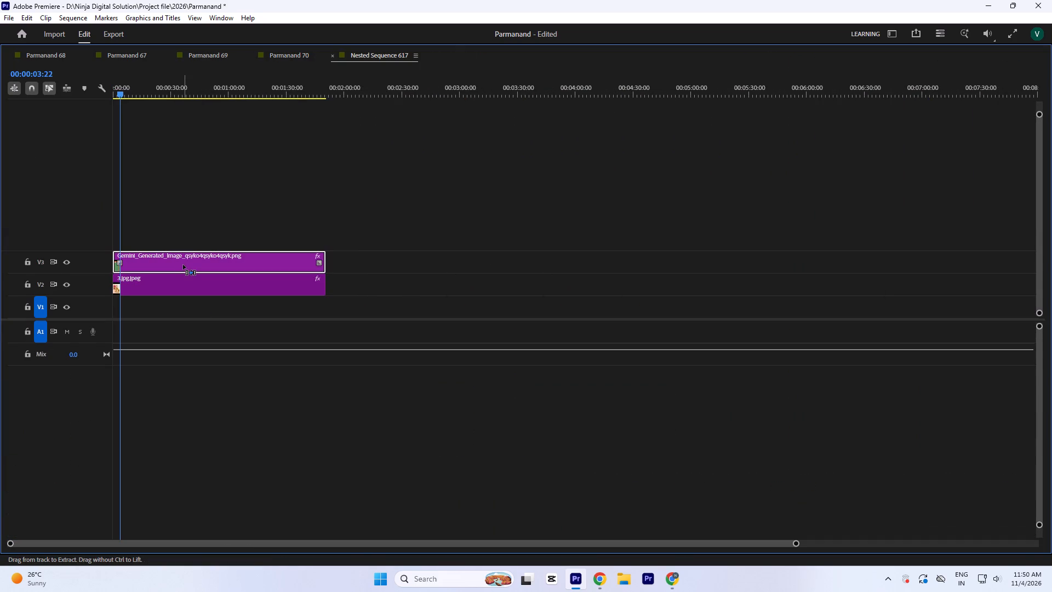
{"action": "key", "text": "ctrl+c"}
{"action": "key", "text": "ctrl+c"}
{"action": "left_click", "coordinate": [336, 59]}
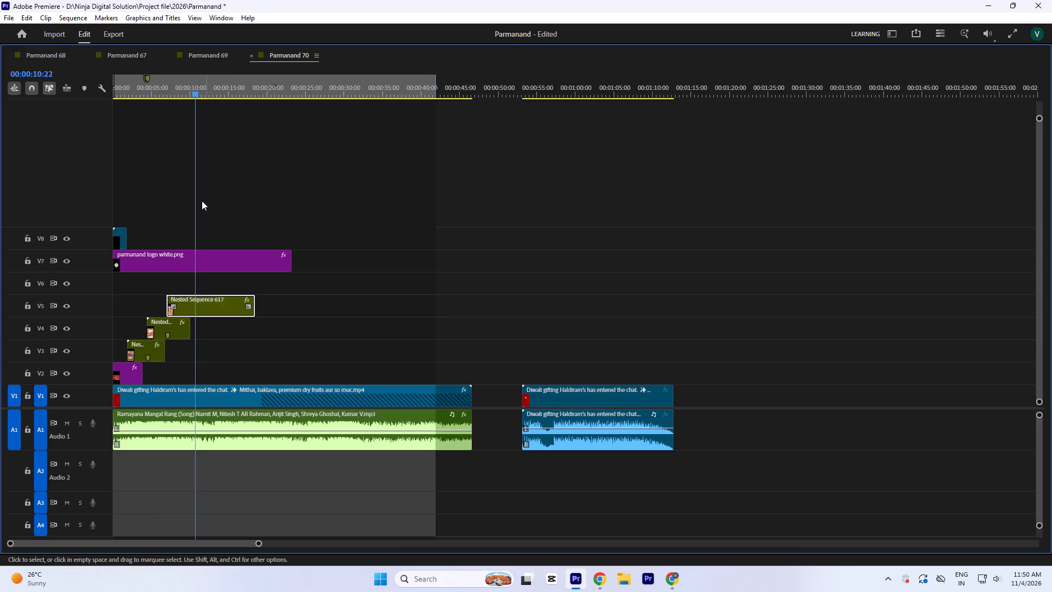
{"action": "key", "text": "minus"}
{"action": "left_click", "coordinate": [533, 84]}
{"action": "key", "text": "ctrl+v"}
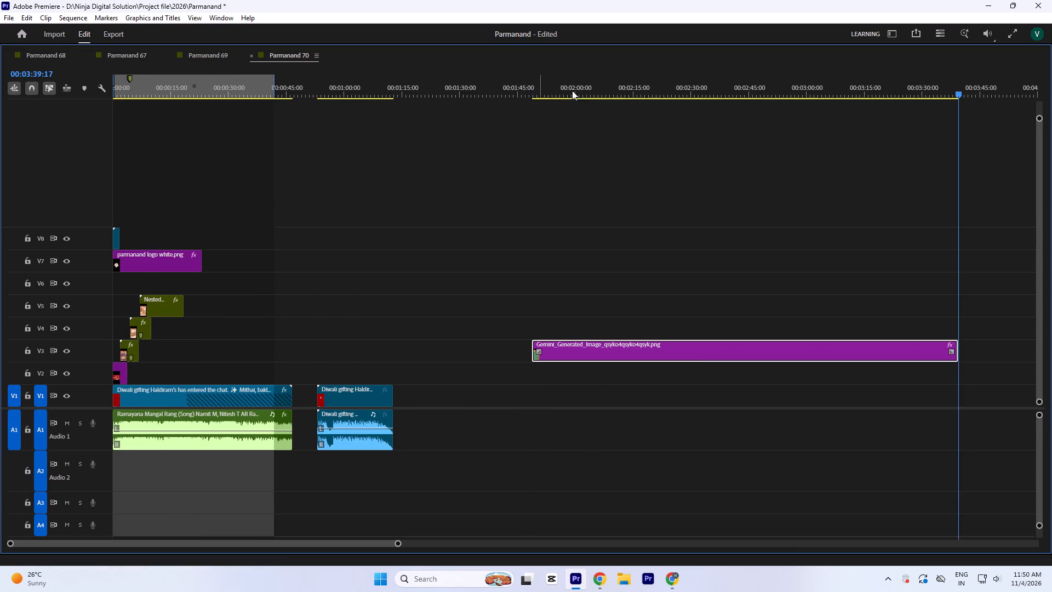
Bring back the full editing layout from the maximized timeline and save the project.
{"action": "left_click", "coordinate": [580, 94]}
{"action": "type", "text": "`-"}
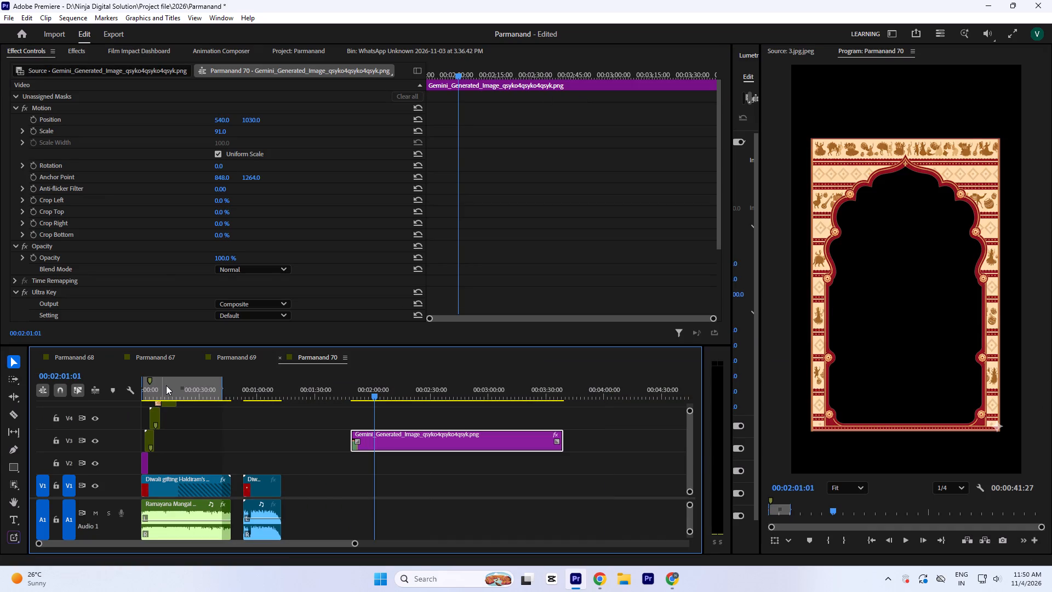
{"action": "left_click", "coordinate": [168, 388]}
{"action": "key", "text": "ctrl+s"}
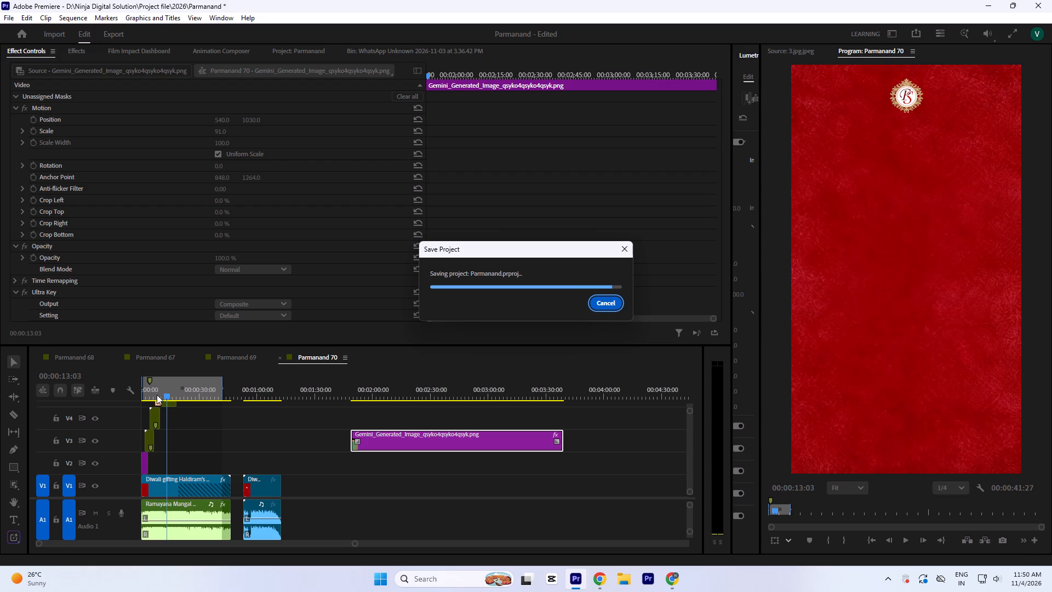
Duplicate the ornate frame PNG clip on V3, placing the copy at about 00:05:15.
{"action": "left_click", "coordinate": [361, 391]}
{"action": "key", "text": "minus"}
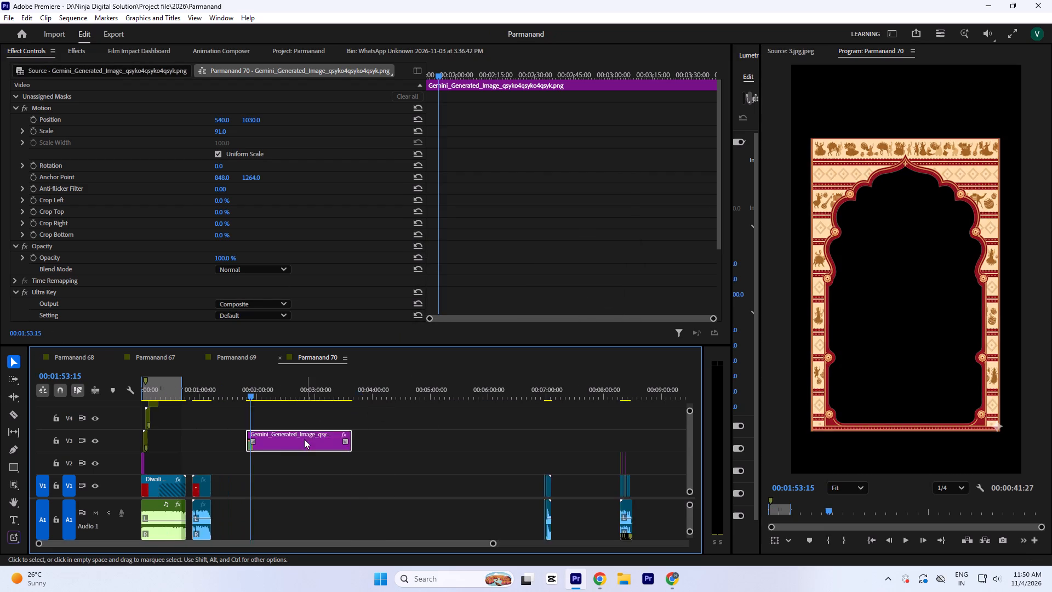
{"action": "key", "text": "minus"}
{"action": "left_click_drag", "start_coordinate": [220, 447], "coordinate": [322, 437], "text": "alt"}
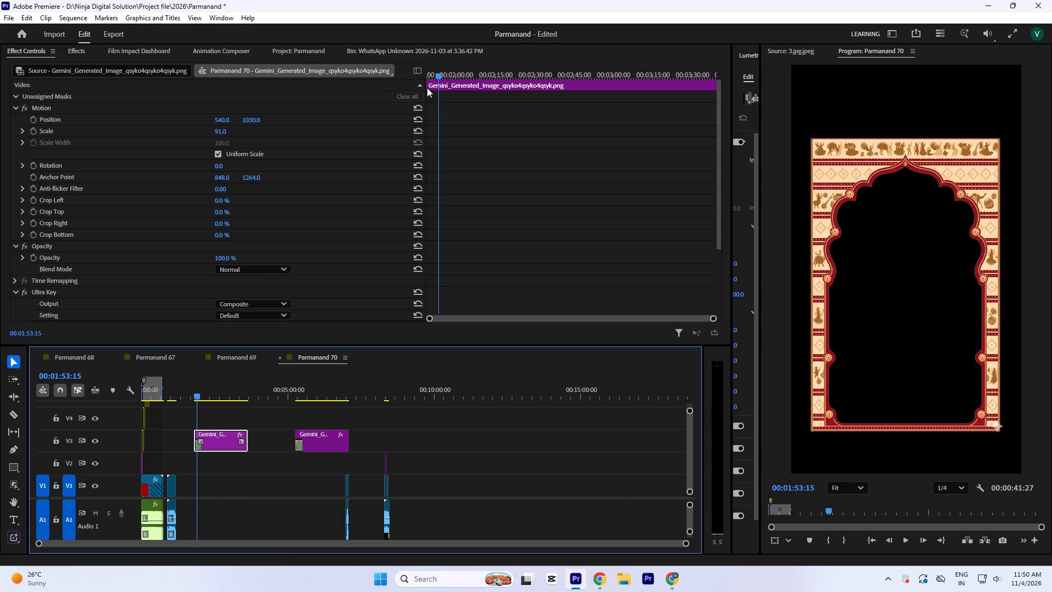
Add the photo 2.jpg.jpeg from the WhatsApp bin to V2, starting under the frame PNG at about 00:01:49.
{"action": "left_click", "coordinate": [401, 49]}
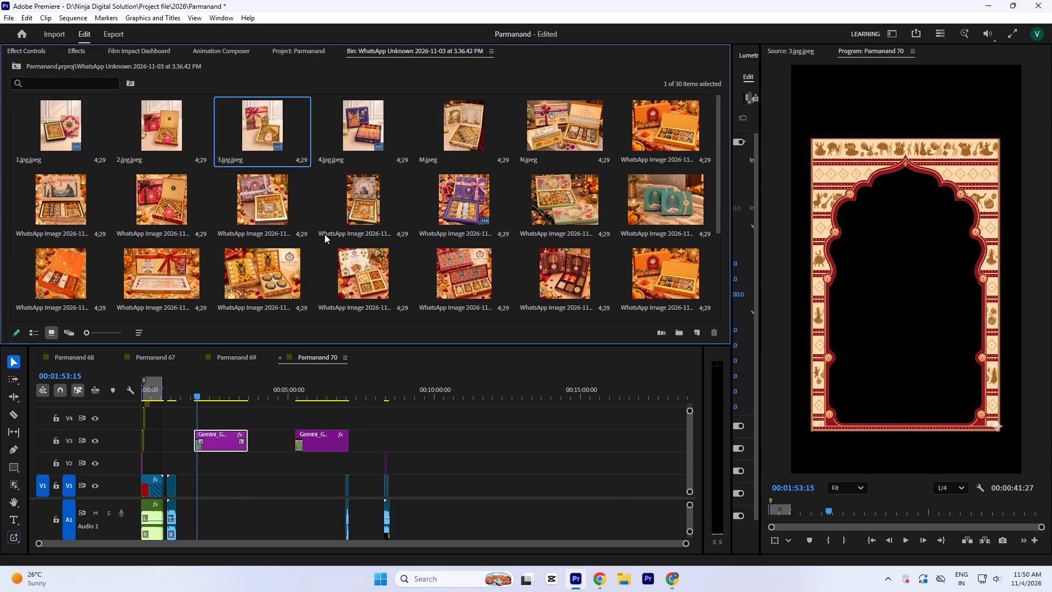
{"action": "scroll", "coordinate": [324, 234], "scroll_direction": "up", "scroll_amount": 2}
{"action": "double_click", "coordinate": [153, 144]}
{"action": "left_click_drag", "start_coordinate": [157, 130], "coordinate": [242, 440]}
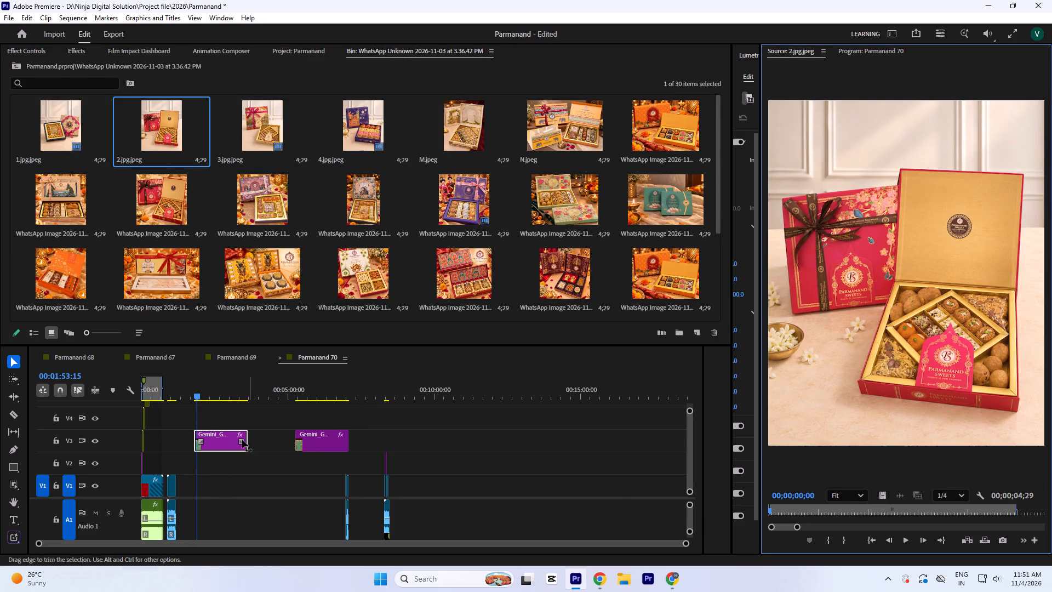
{"action": "left_click_drag", "start_coordinate": [242, 440], "coordinate": [195, 463]}
{"action": "left_click_drag", "start_coordinate": [165, 128], "coordinate": [195, 458]}
{"action": "key", "text": "equal"}
{"action": "key", "text": "equal"}
{"action": "key", "text": "equal"}
{"action": "key", "text": "equal"}
{"action": "key", "text": "equal"}
{"action": "left_click", "coordinate": [376, 457]}
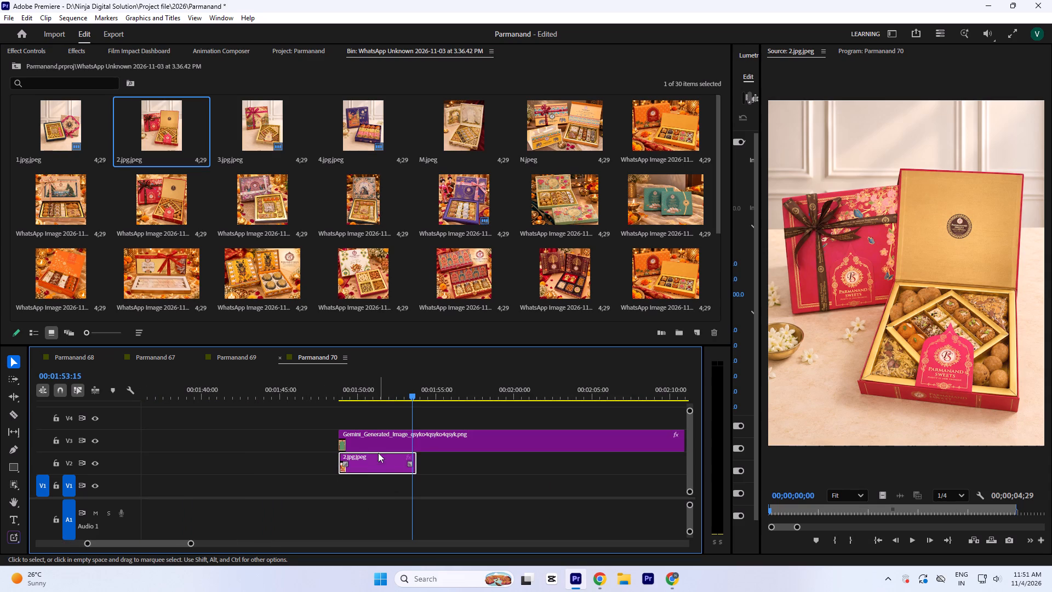
Scale the 2.jpg.jpeg photo to 89 and set its position to 540, 1085 so it fills the frame opening.
{"action": "left_click", "coordinate": [369, 389]}
{"action": "key", "text": "a"}
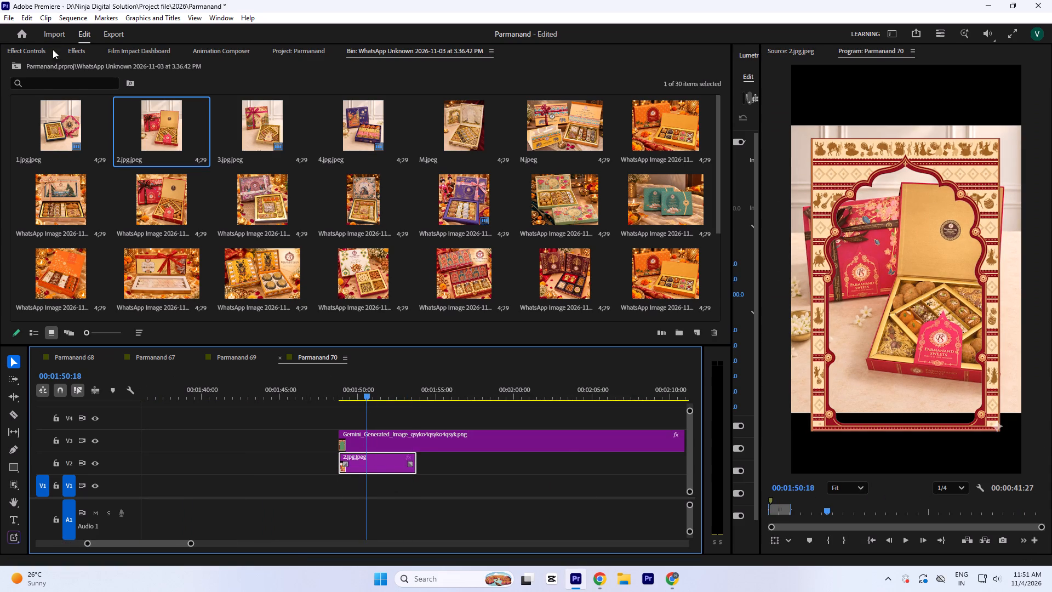
{"action": "left_click", "coordinate": [37, 53]}
{"action": "left_click_drag", "start_coordinate": [223, 129], "coordinate": [226, 140]}
{"action": "left_click_drag", "start_coordinate": [248, 121], "coordinate": [244, 50]}
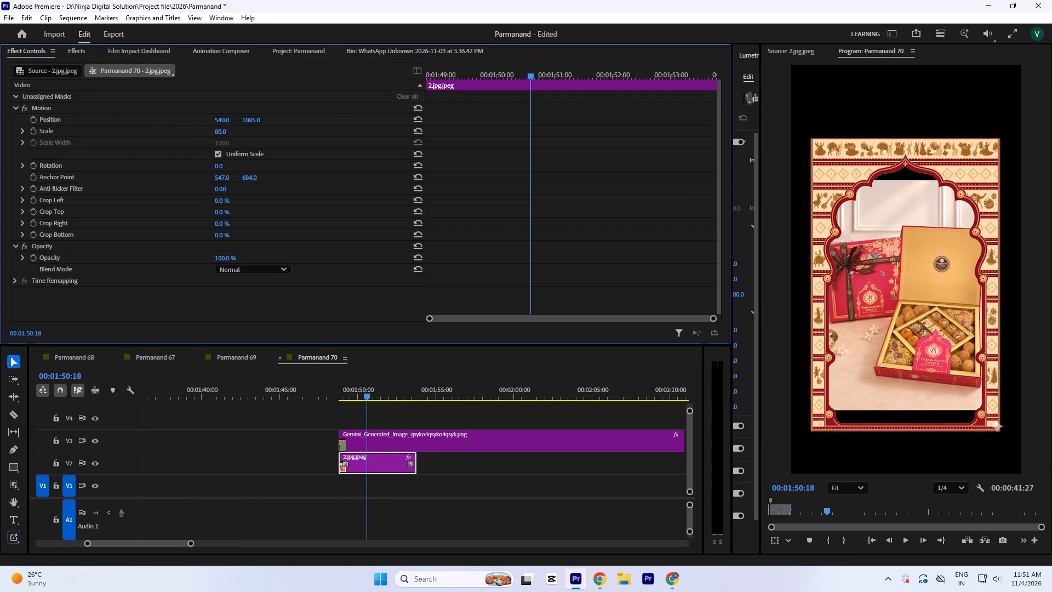
{"action": "left_click_drag", "start_coordinate": [244, 50], "coordinate": [243, 48]}
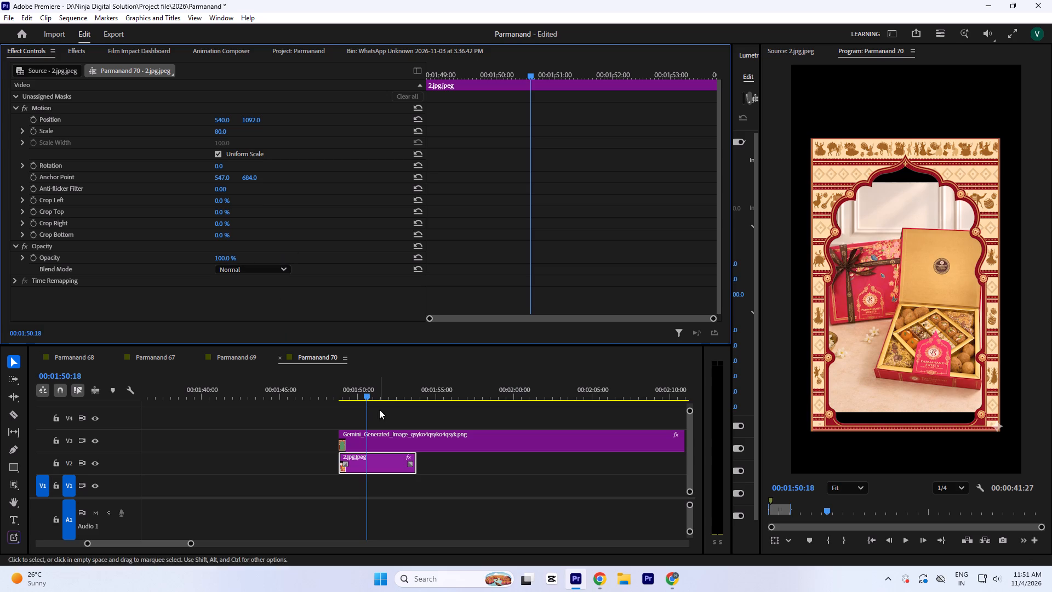
{"action": "left_click_drag", "start_coordinate": [217, 134], "coordinate": [217, 130]}
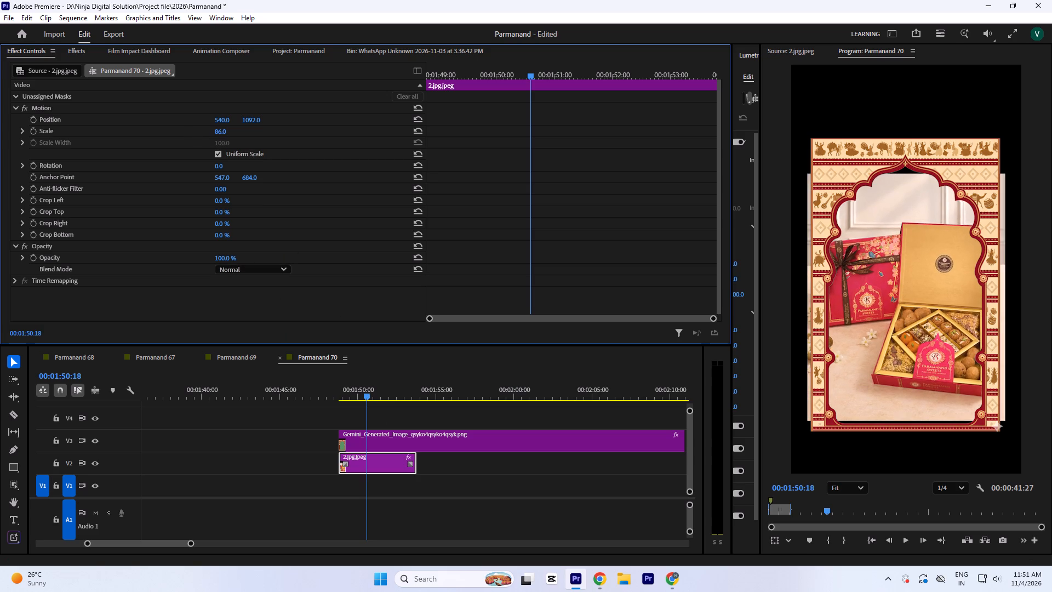
{"action": "left_click_drag", "start_coordinate": [217, 130], "coordinate": [217, 129]}
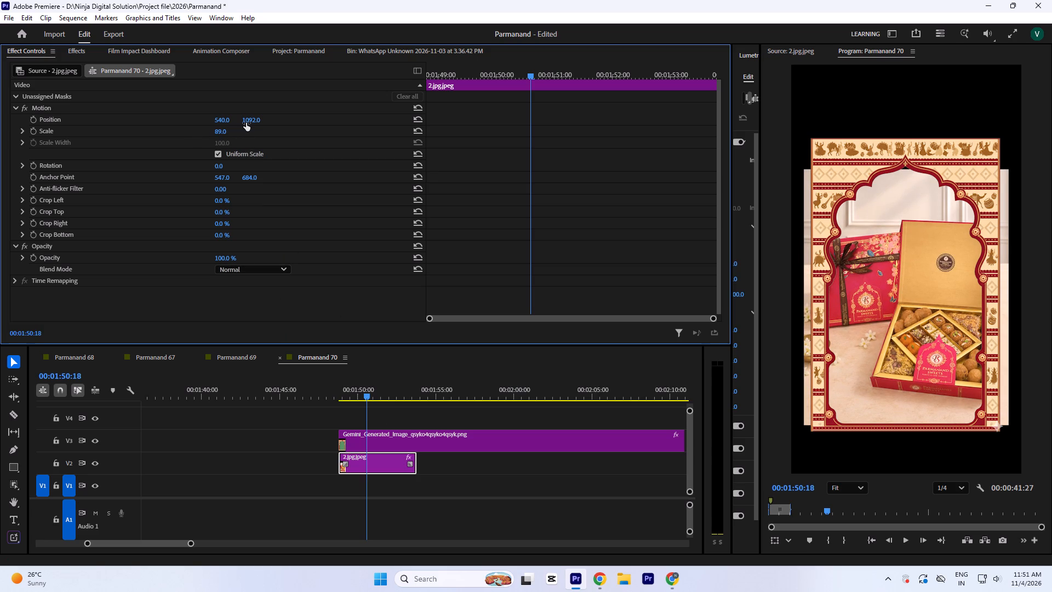
{"action": "left_click", "coordinate": [247, 122]}
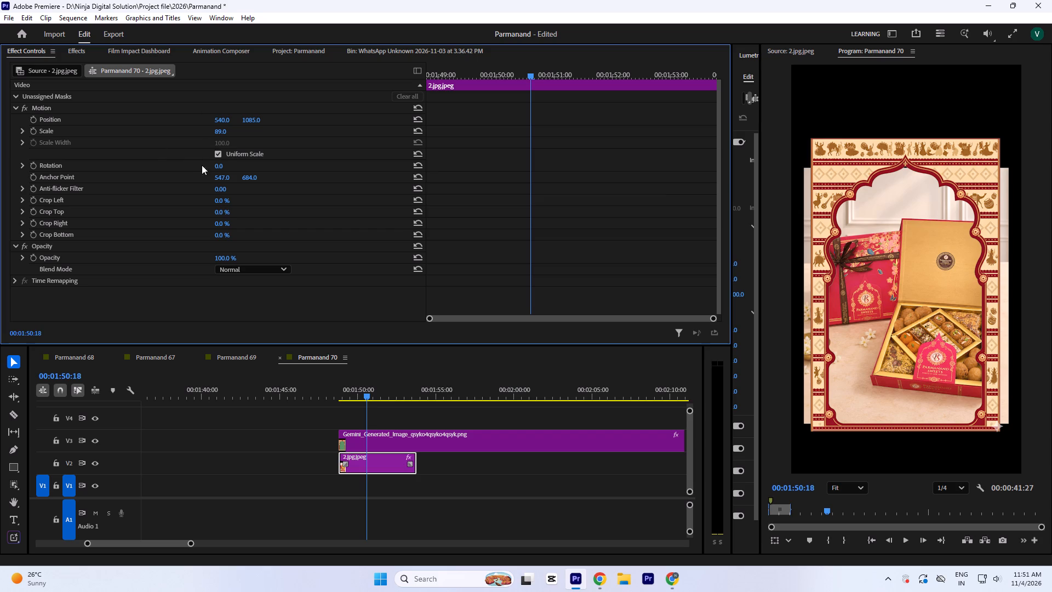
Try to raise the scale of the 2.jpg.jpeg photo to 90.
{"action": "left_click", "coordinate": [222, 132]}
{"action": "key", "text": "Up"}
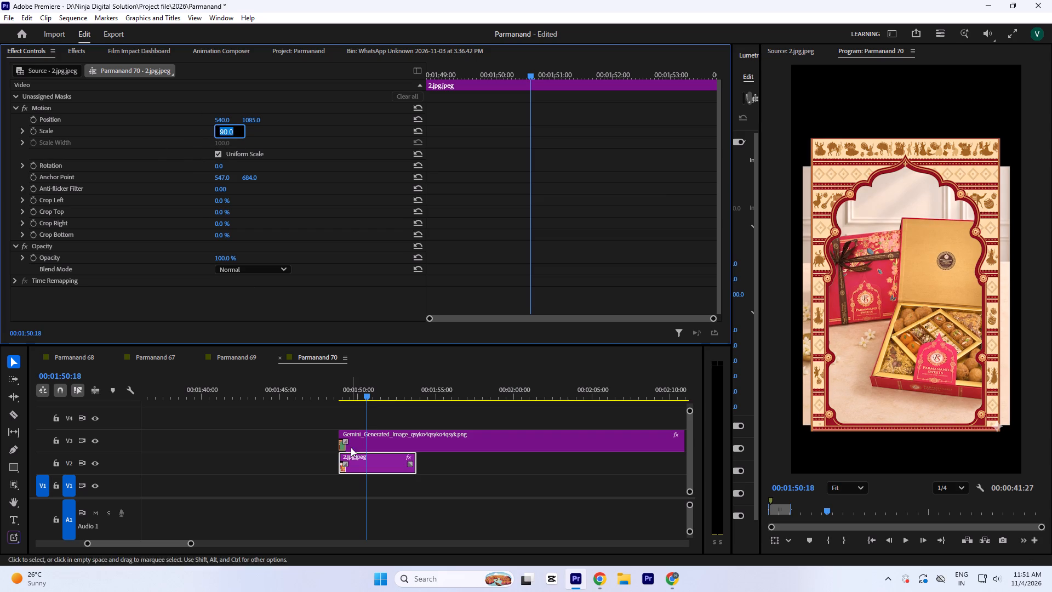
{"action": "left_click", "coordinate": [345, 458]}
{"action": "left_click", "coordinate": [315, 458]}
Crop the 2.jpg.jpeg photo by 5% on its left side and 5% on its right side.
{"action": "left_click", "coordinate": [380, 462]}
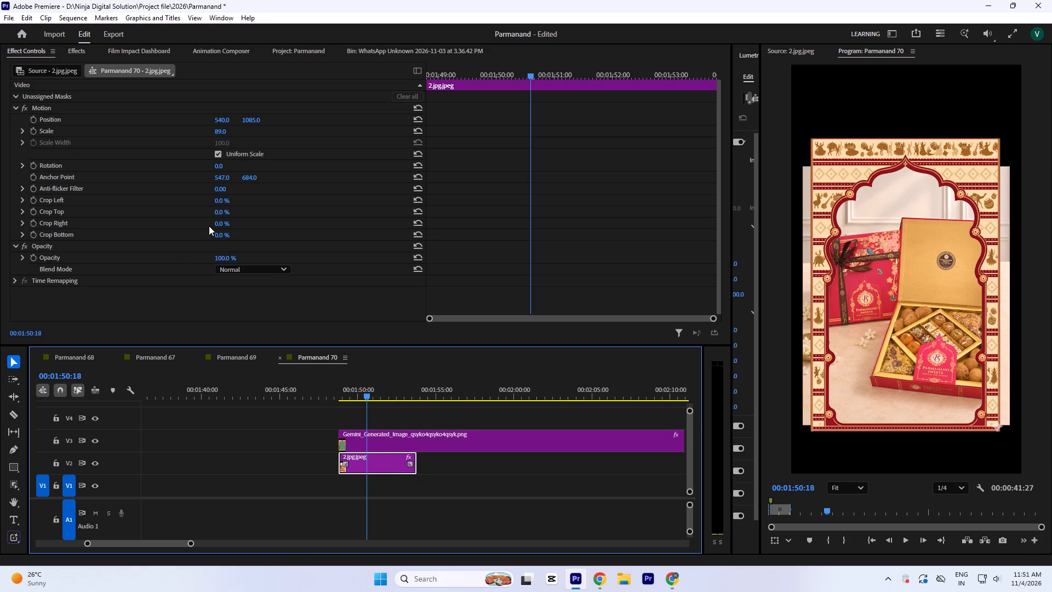
{"action": "left_click", "coordinate": [221, 198]}
{"action": "key", "text": "Up"}
{"action": "key", "text": "Up"}
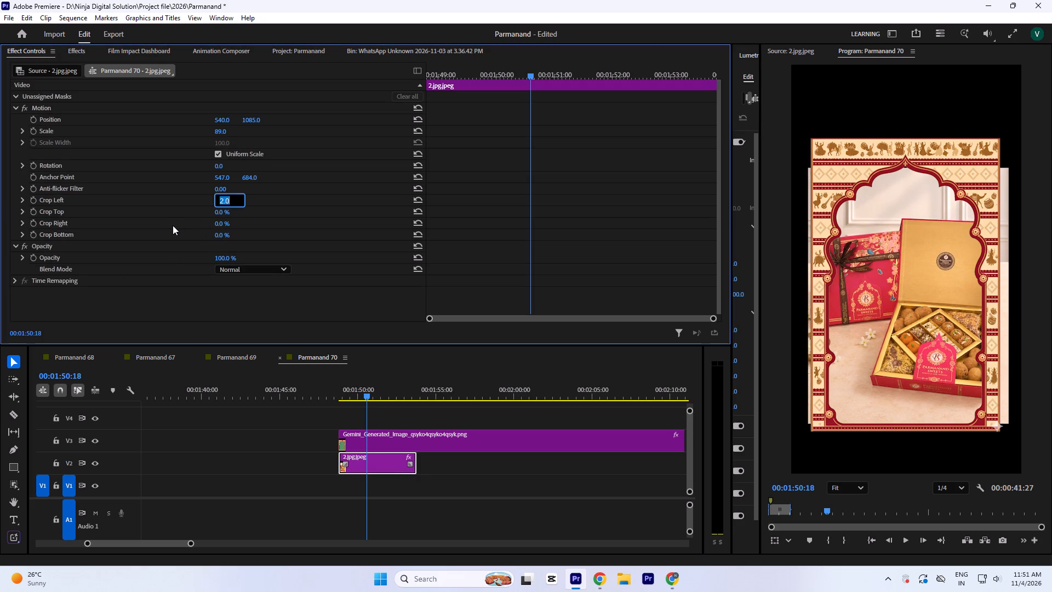
{"action": "key", "text": "Up"}
{"action": "key", "text": "Up"}
{"action": "key", "text": "Up"}
{"action": "left_click", "coordinate": [407, 179]}
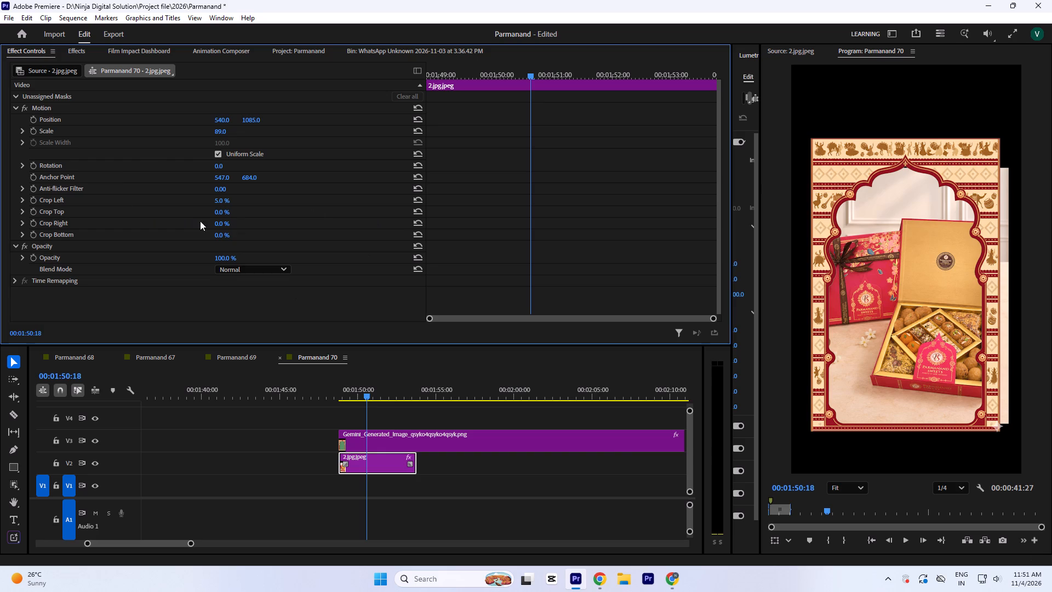
{"action": "left_click", "coordinate": [223, 224]}
{"action": "key", "text": "Up"}
{"action": "key", "text": "Up"}
{"action": "key", "text": "Up"}
{"action": "key", "text": "Up"}
{"action": "key", "text": "Up"}
{"action": "left_click", "coordinate": [370, 223]}
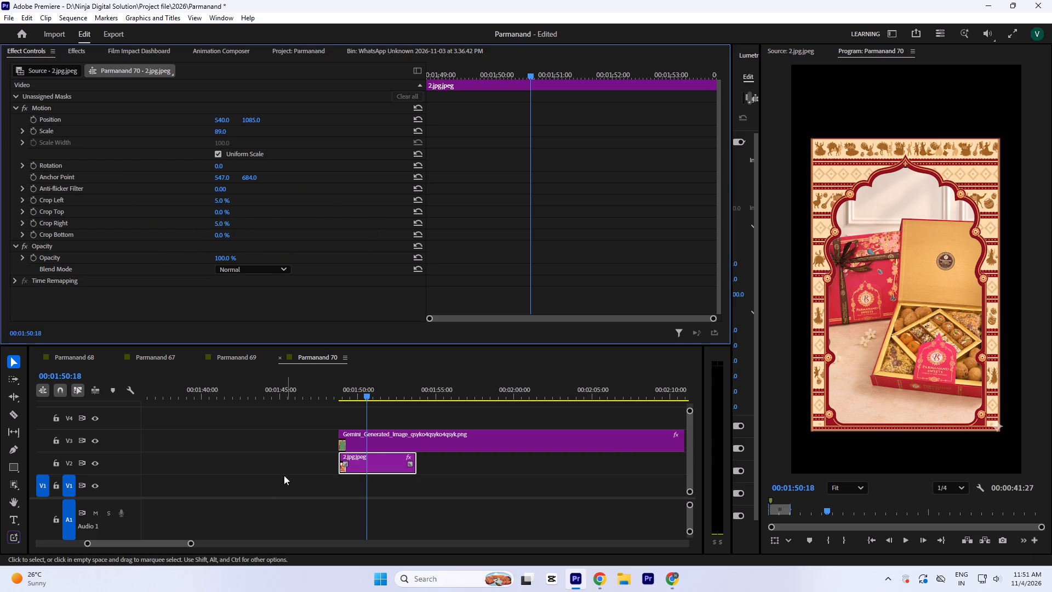
Shift the 2.jpg.jpeg photo horizontally to position 509 inside the frame.
{"action": "left_click", "coordinate": [258, 490]}
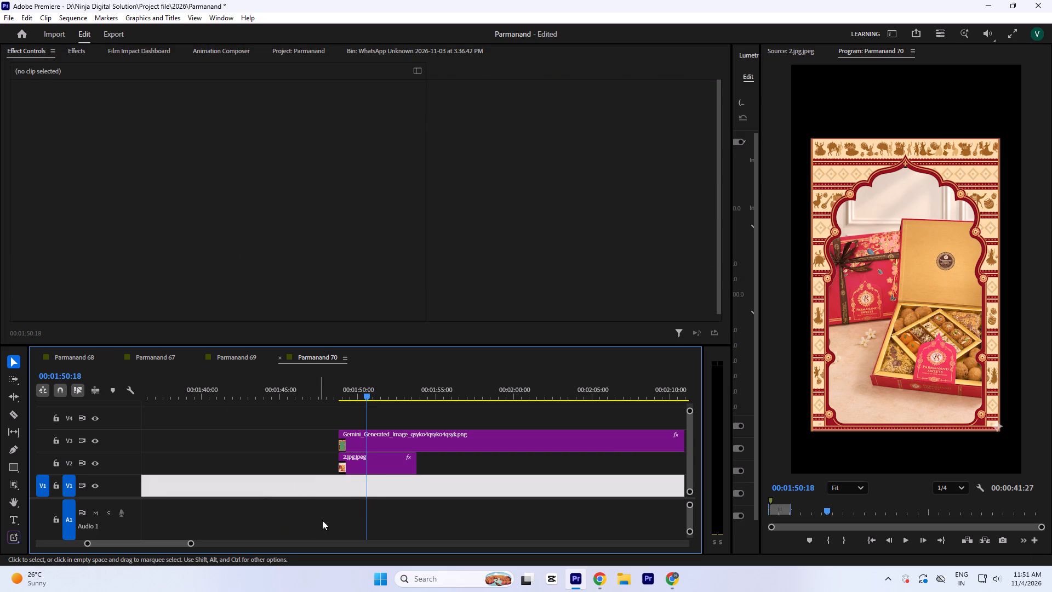
{"action": "left_click", "coordinate": [378, 466]}
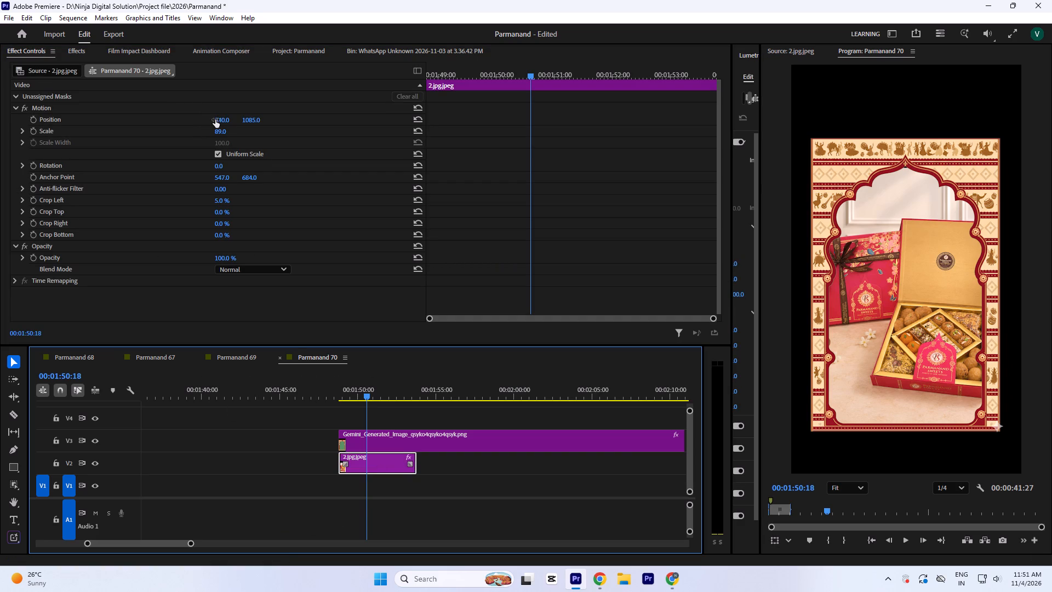
{"action": "left_click_drag", "start_coordinate": [215, 119], "coordinate": [209, 133]}
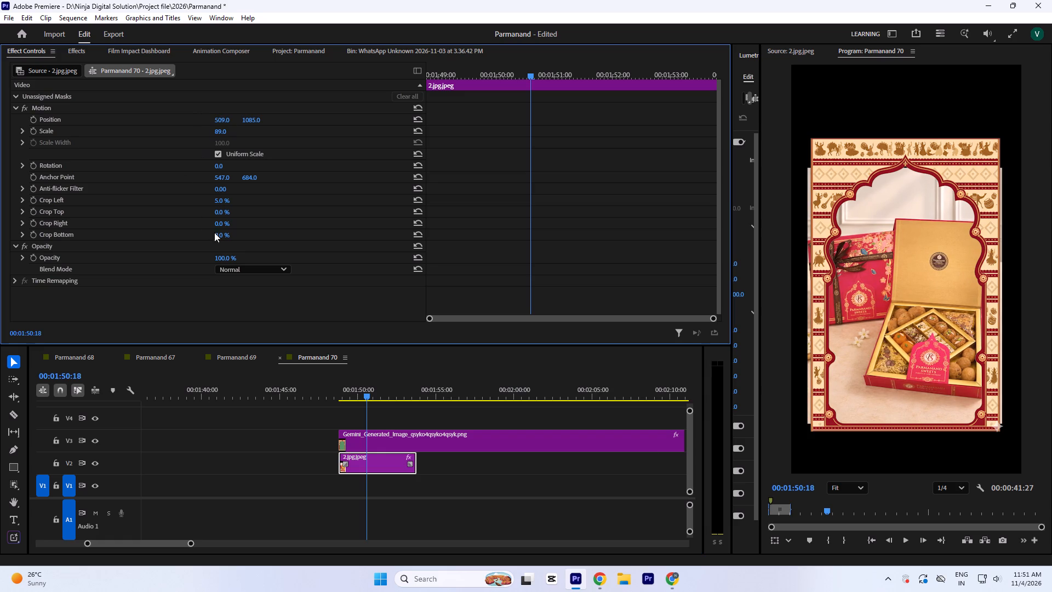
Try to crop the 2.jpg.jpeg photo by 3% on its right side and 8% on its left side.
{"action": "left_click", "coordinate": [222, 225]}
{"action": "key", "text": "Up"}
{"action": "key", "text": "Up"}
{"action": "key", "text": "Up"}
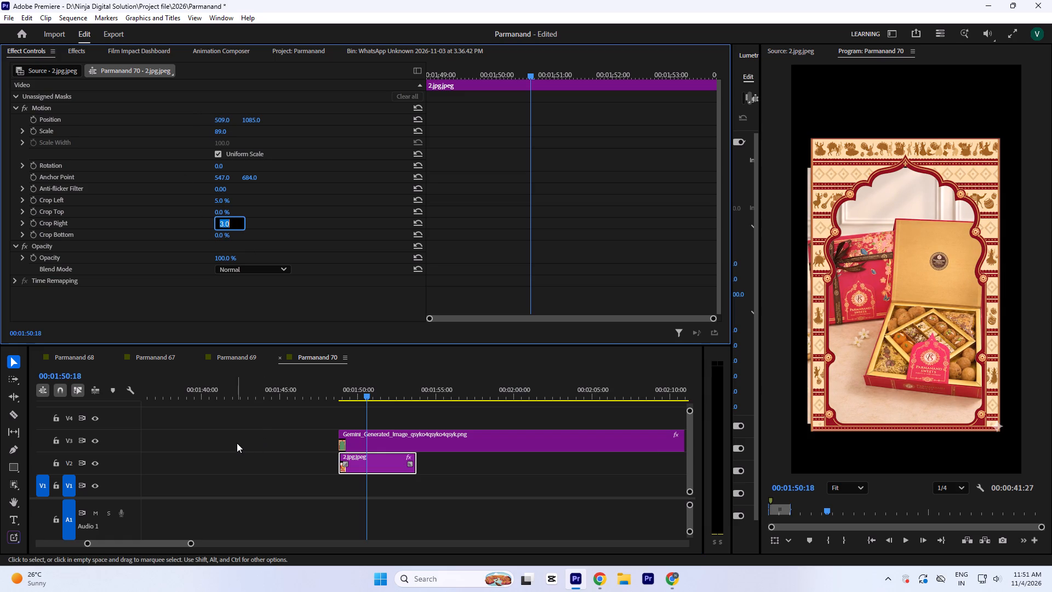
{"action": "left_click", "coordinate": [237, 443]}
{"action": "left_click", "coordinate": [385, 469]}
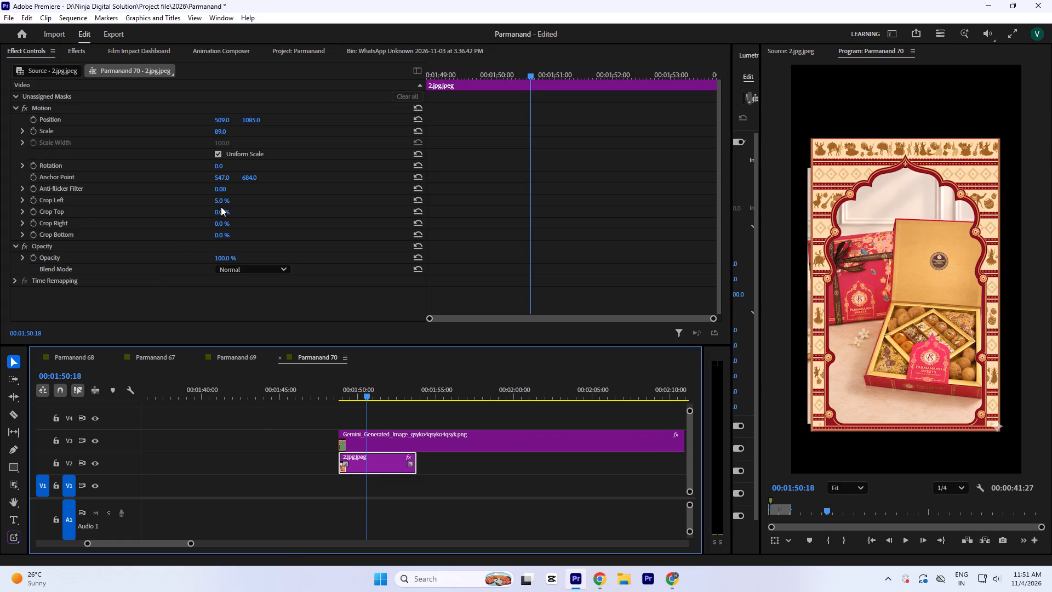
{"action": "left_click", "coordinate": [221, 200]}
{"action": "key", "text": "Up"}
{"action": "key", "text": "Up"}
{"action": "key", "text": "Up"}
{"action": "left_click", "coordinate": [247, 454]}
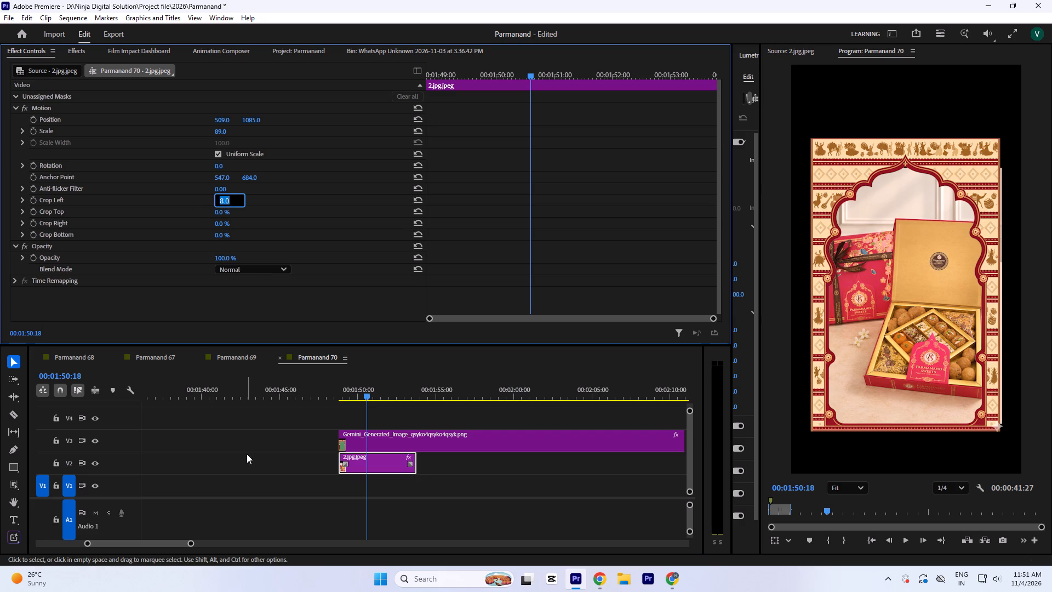
Extend the end of the 2.jpg.jpeg clip on V2 to match the frame PNG's end at about 00:03:39.
{"action": "left_click", "coordinate": [370, 463]}
{"action": "key", "text": "minus"}
{"action": "key", "text": "minus"}
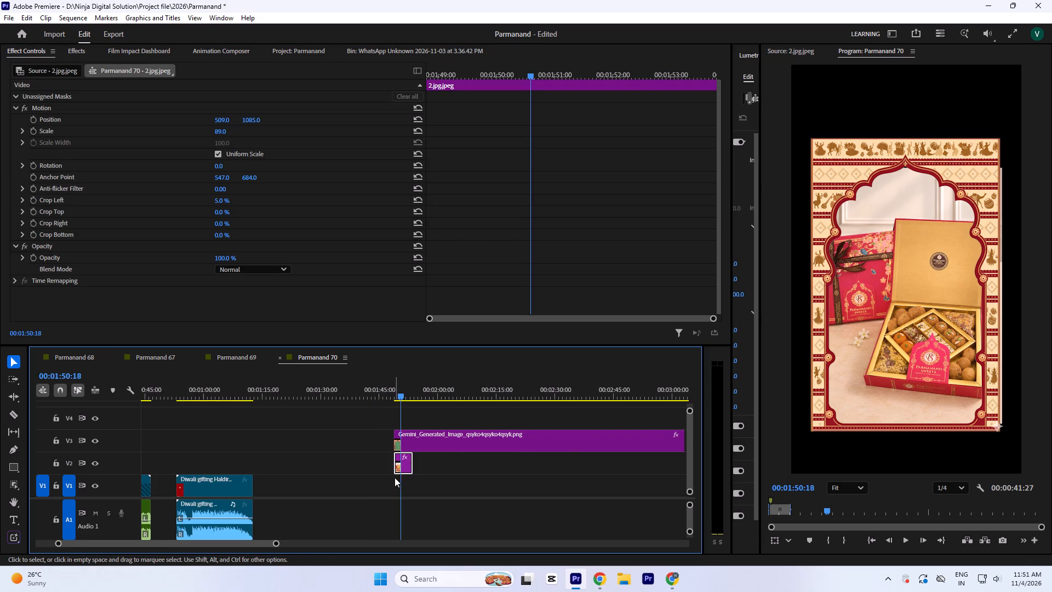
{"action": "left_click_drag", "start_coordinate": [418, 468], "coordinate": [571, 477]}
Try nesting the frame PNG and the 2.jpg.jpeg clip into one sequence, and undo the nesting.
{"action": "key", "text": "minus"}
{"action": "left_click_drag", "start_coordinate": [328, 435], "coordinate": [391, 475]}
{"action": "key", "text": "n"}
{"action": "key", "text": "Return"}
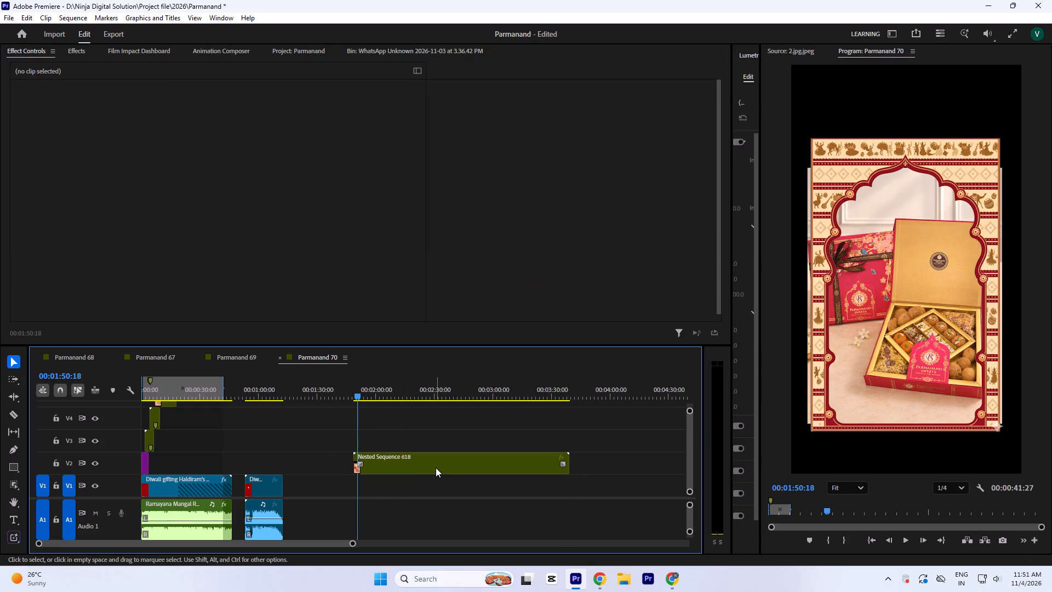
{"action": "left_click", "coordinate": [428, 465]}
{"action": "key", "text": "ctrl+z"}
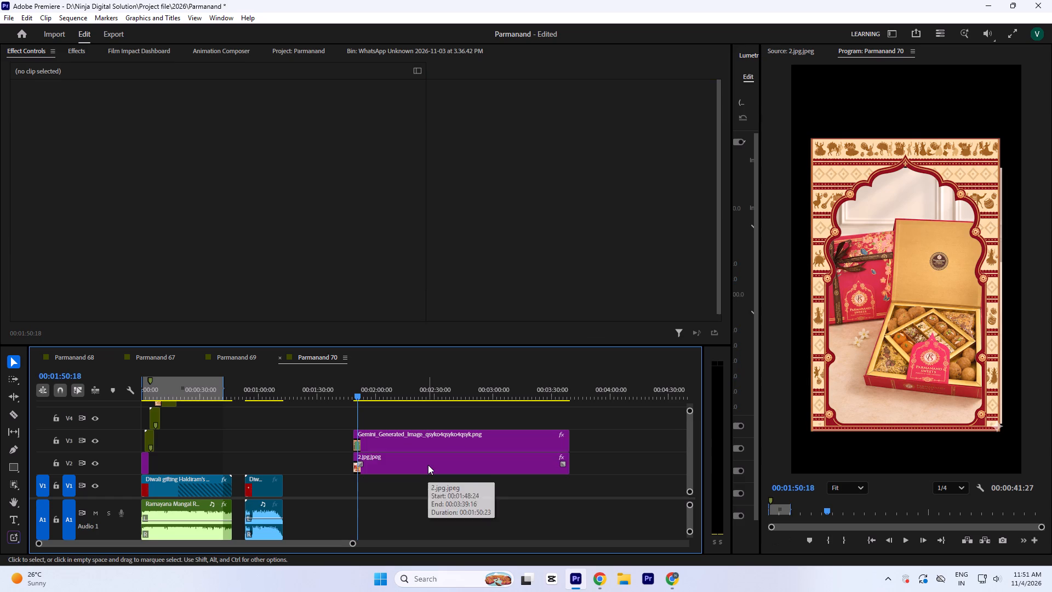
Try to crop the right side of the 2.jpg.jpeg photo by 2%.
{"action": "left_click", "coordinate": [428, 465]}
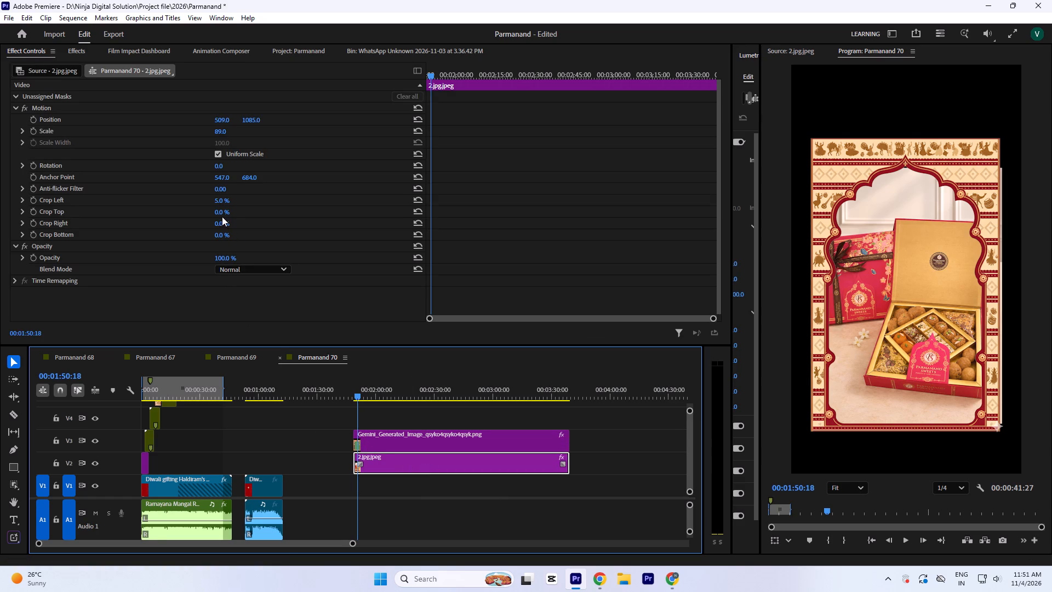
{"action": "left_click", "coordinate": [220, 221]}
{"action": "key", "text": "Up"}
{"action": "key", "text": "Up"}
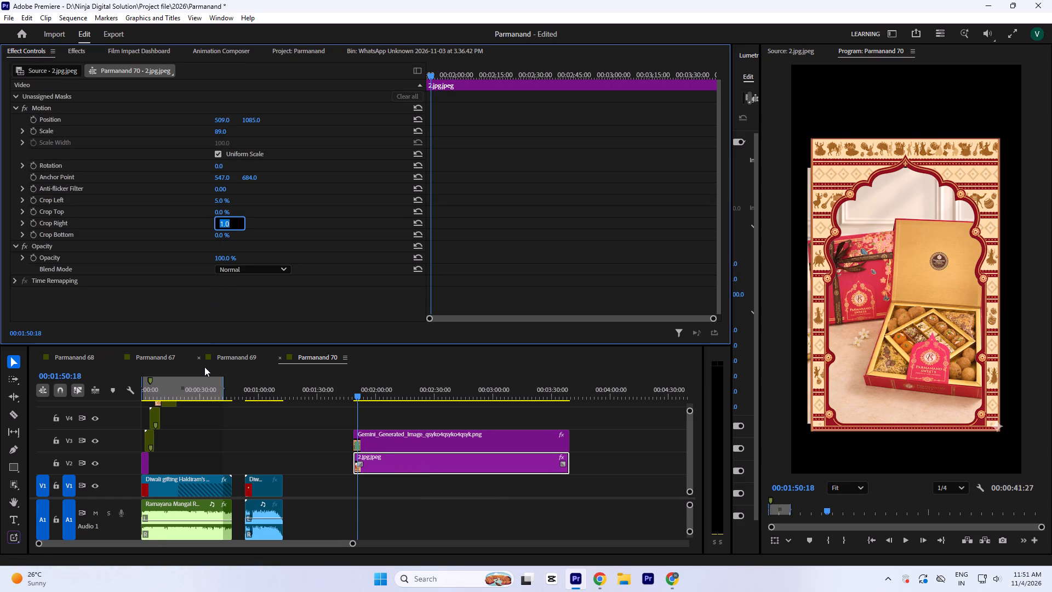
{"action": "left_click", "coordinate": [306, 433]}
Set the 2.jpg.jpeg photo's left crop to 8% and its right crop to 2%.
{"action": "left_click", "coordinate": [427, 453]}
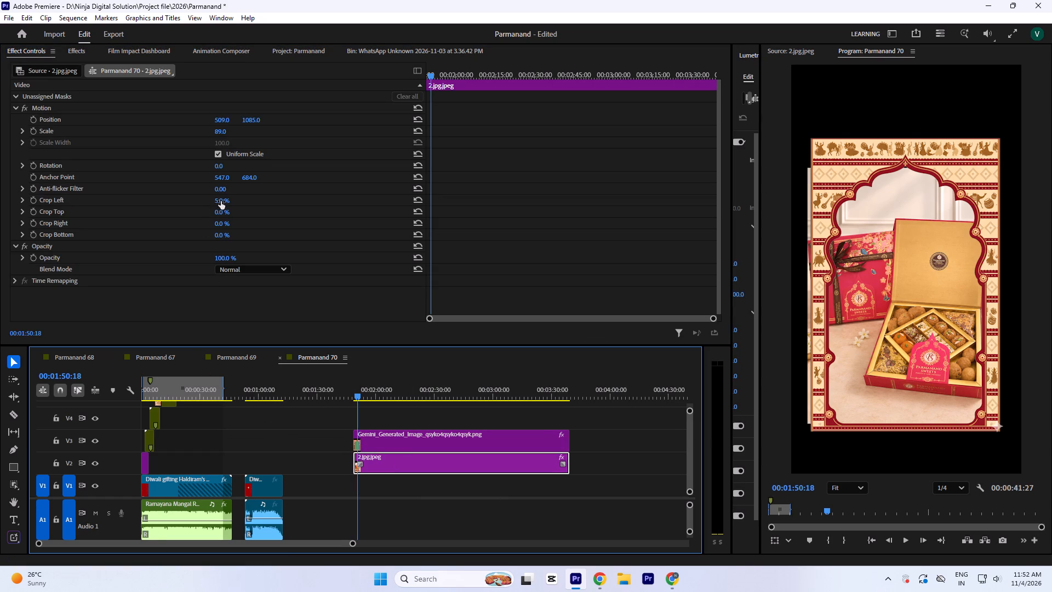
{"action": "left_click", "coordinate": [221, 201]}
{"action": "key", "text": "Up"}
{"action": "key", "text": "Up"}
{"action": "key", "text": "Up"}
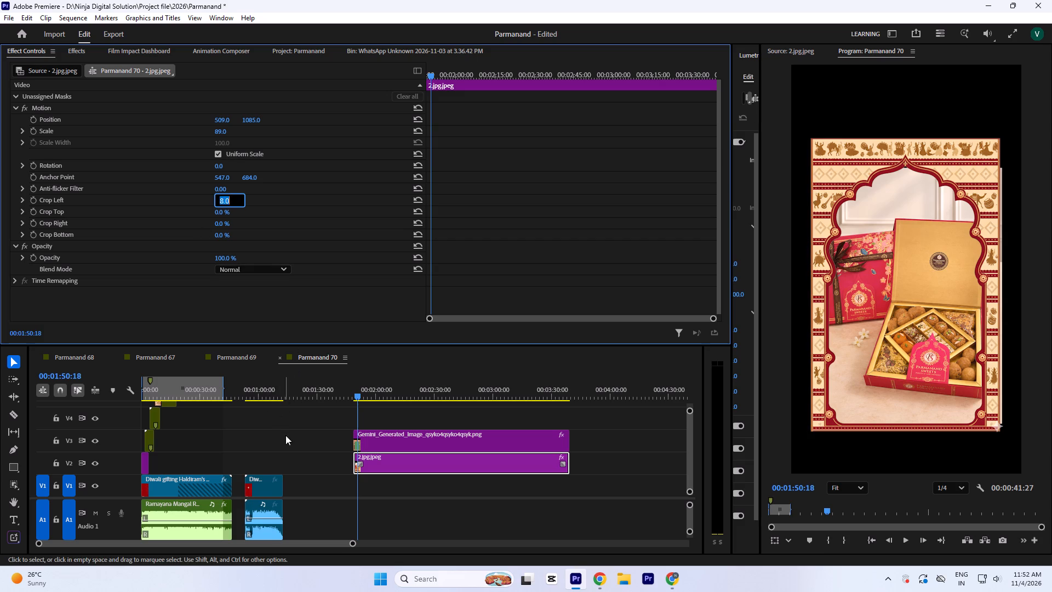
{"action": "left_click", "coordinate": [222, 224]}
{"action": "key", "text": "Up"}
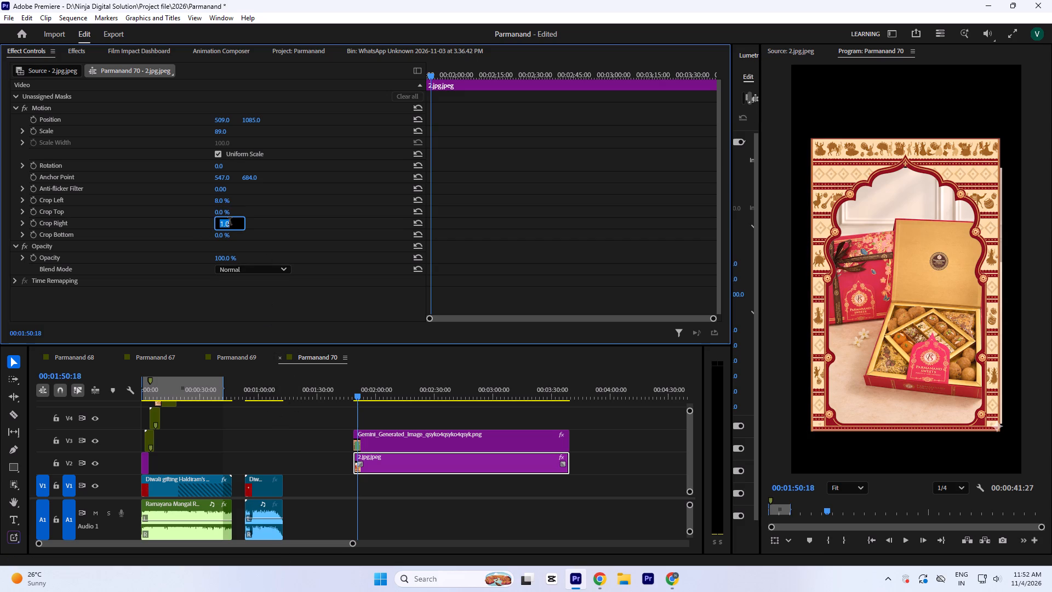
{"action": "key", "text": "Up"}
{"action": "left_click", "coordinate": [338, 208]}
Nest the frame PNG and the 2.jpg.jpeg clip at about 00:01:49 into one sequence with the default name.
{"action": "left_click", "coordinate": [316, 475]}
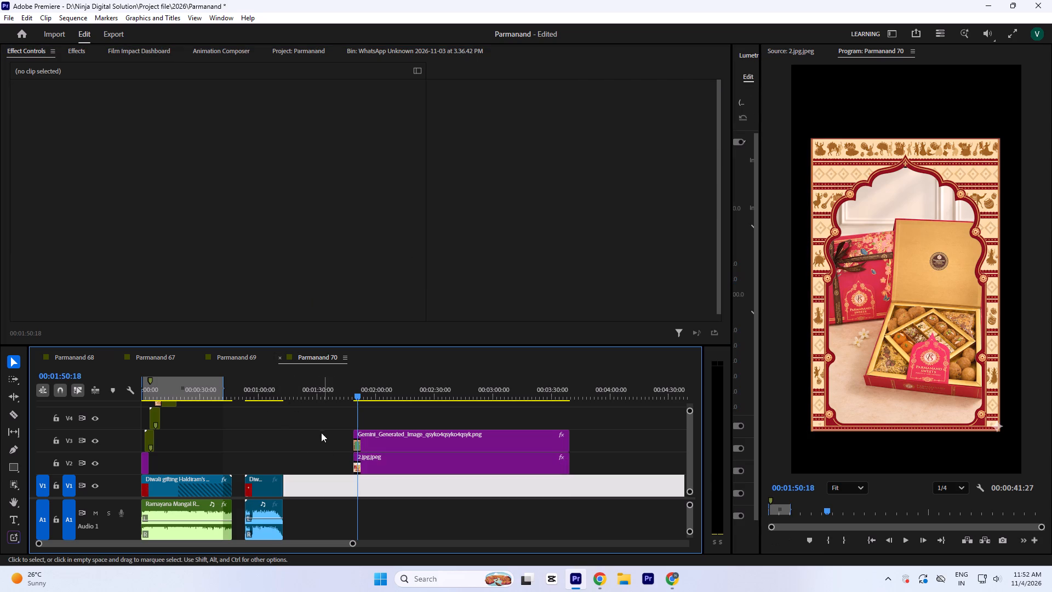
{"action": "left_click_drag", "start_coordinate": [321, 431], "coordinate": [404, 486]}
{"action": "key", "text": "n"}
{"action": "key", "text": "Return"}
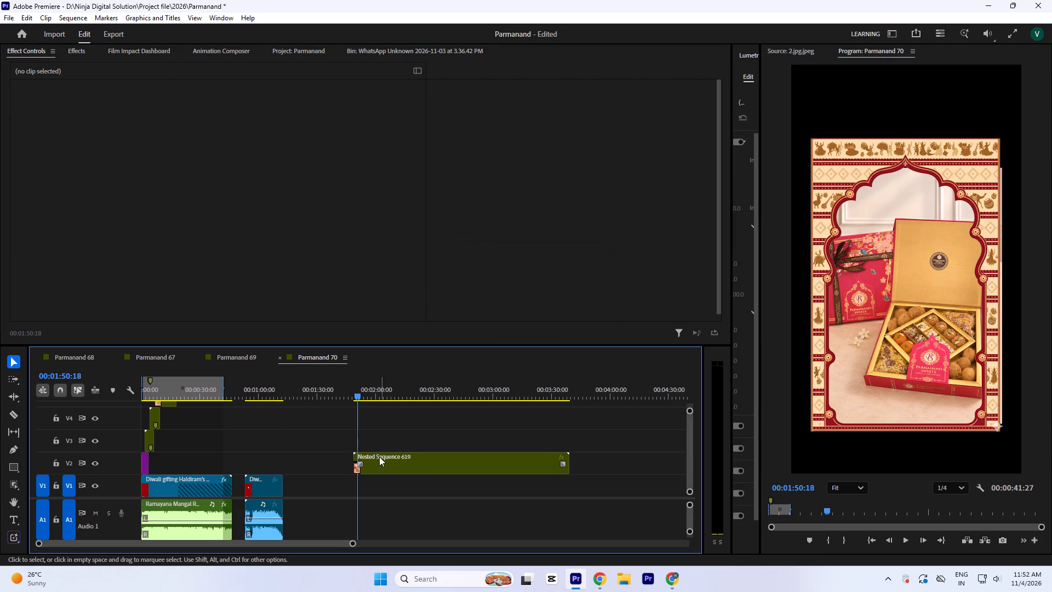
Inside Nested Sequence 619, set the 2.jpg.jpeg photo's right crop to 6%, close the nested sequence and return to Parmanand 70.
{"action": "double_click", "coordinate": [404, 460]}
{"action": "left_click", "coordinate": [216, 439]}
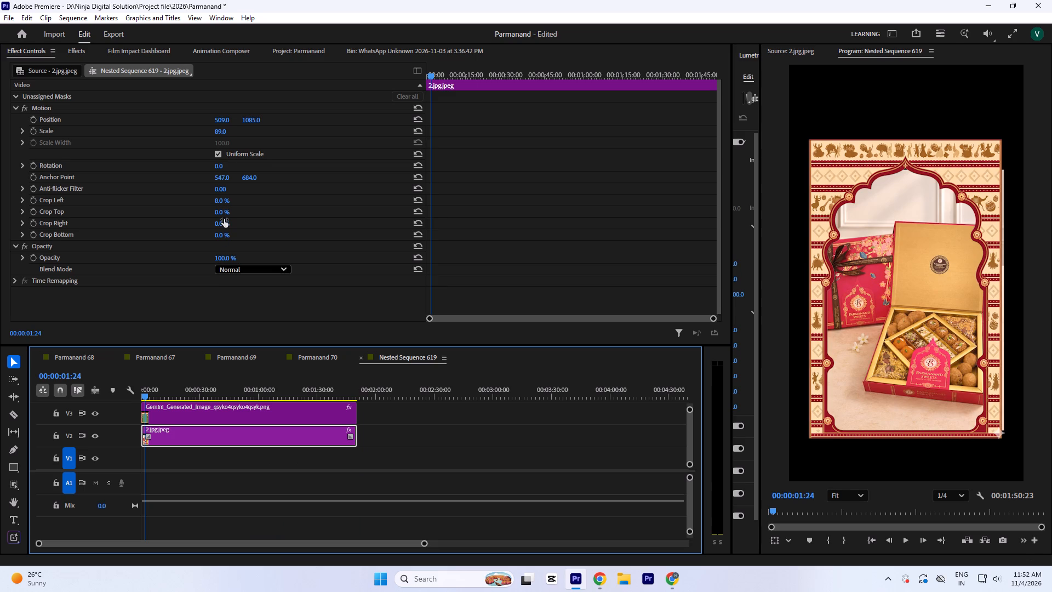
{"action": "left_click", "coordinate": [221, 222]}
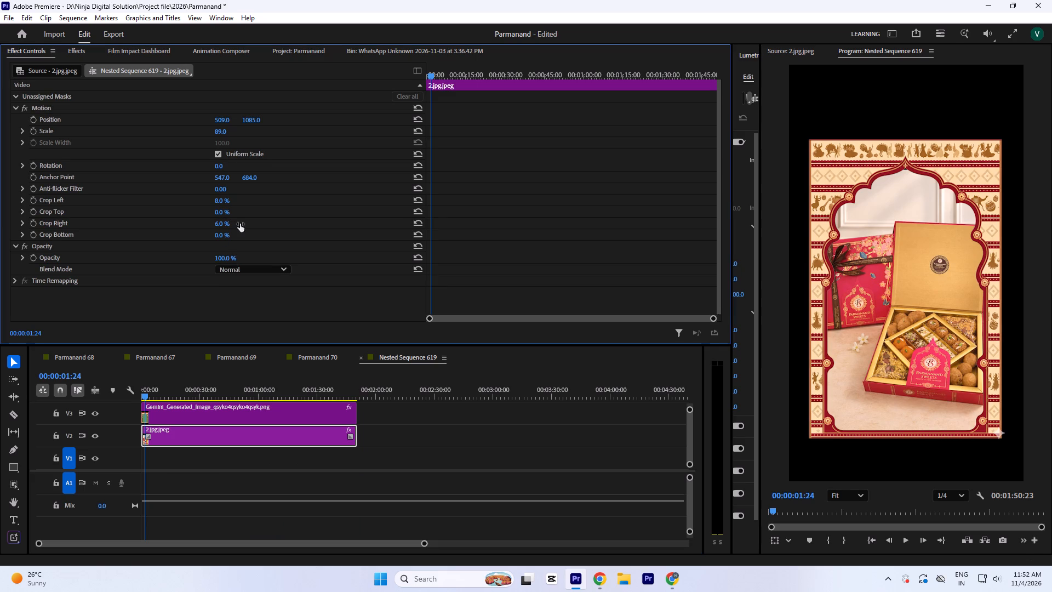
{"action": "left_click", "coordinate": [287, 221]}
{"action": "left_click", "coordinate": [330, 504]}
{"action": "left_click", "coordinate": [284, 472]}
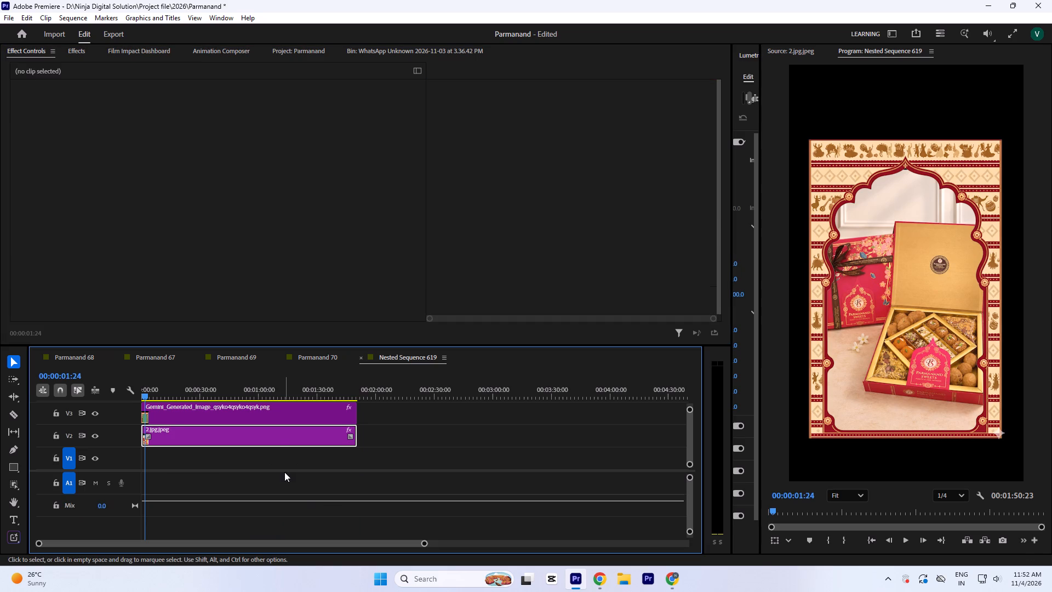
{"action": "left_click", "coordinate": [315, 357]}
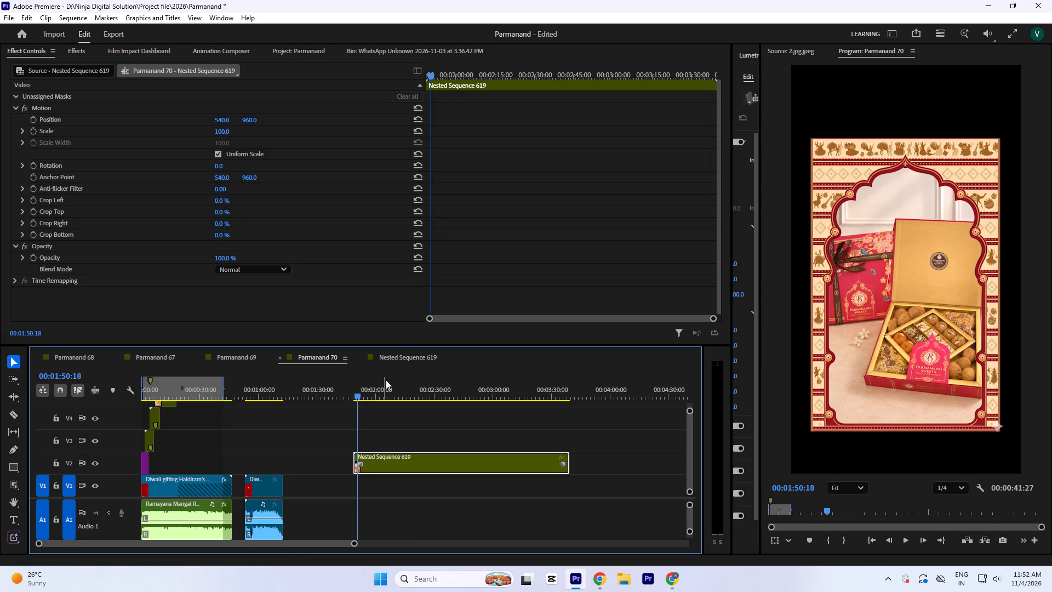
{"action": "left_click", "coordinate": [363, 358]}
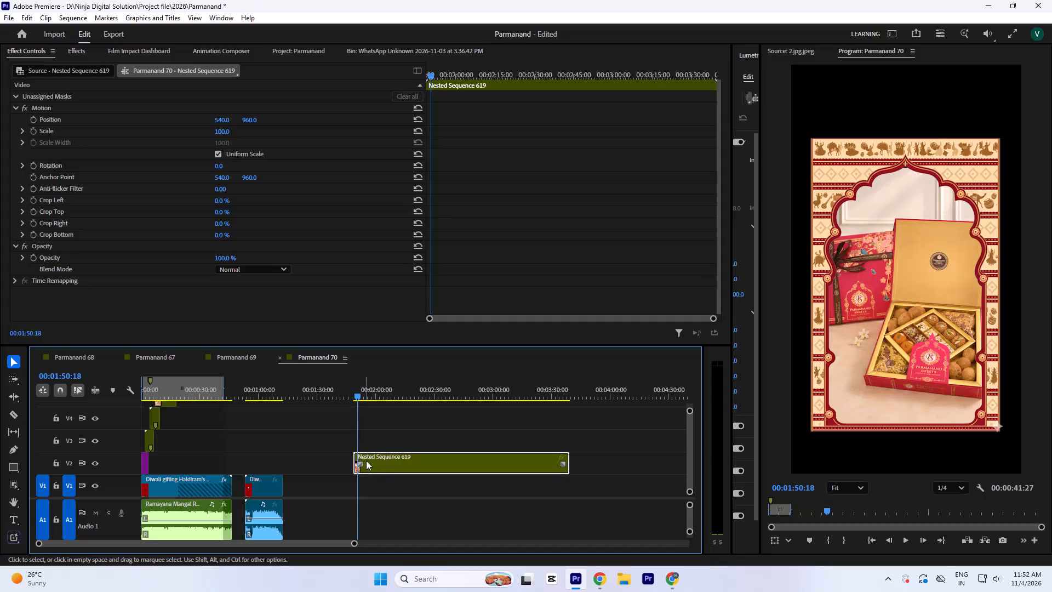
Place Nested Sequence 619 on V6 starting at 00:00:10:20 and trim its end so it lasts about 24 seconds.
{"action": "left_click_drag", "start_coordinate": [386, 463], "coordinate": [236, 429]}
{"action": "type", "text": "`="}
{"action": "key", "text": "equal"}
{"action": "key", "text": "minus"}
{"action": "left_click", "coordinate": [156, 93]}
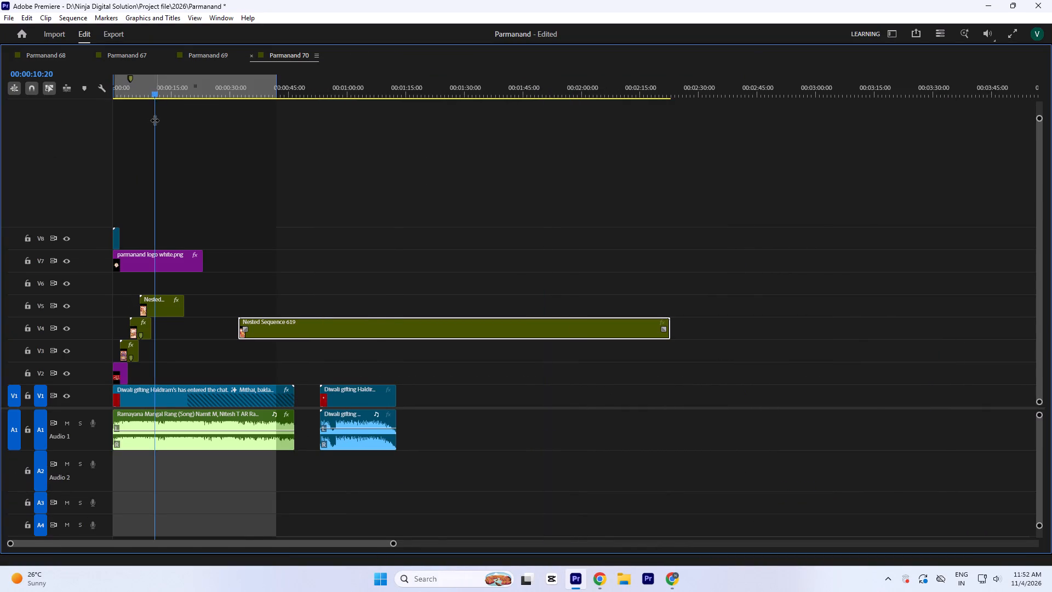
{"action": "key", "text": "equal"}
{"action": "left_click_drag", "start_coordinate": [426, 334], "coordinate": [260, 283]}
{"action": "key", "text": "minus"}
{"action": "left_click_drag", "start_coordinate": [586, 291], "coordinate": [248, 279]}
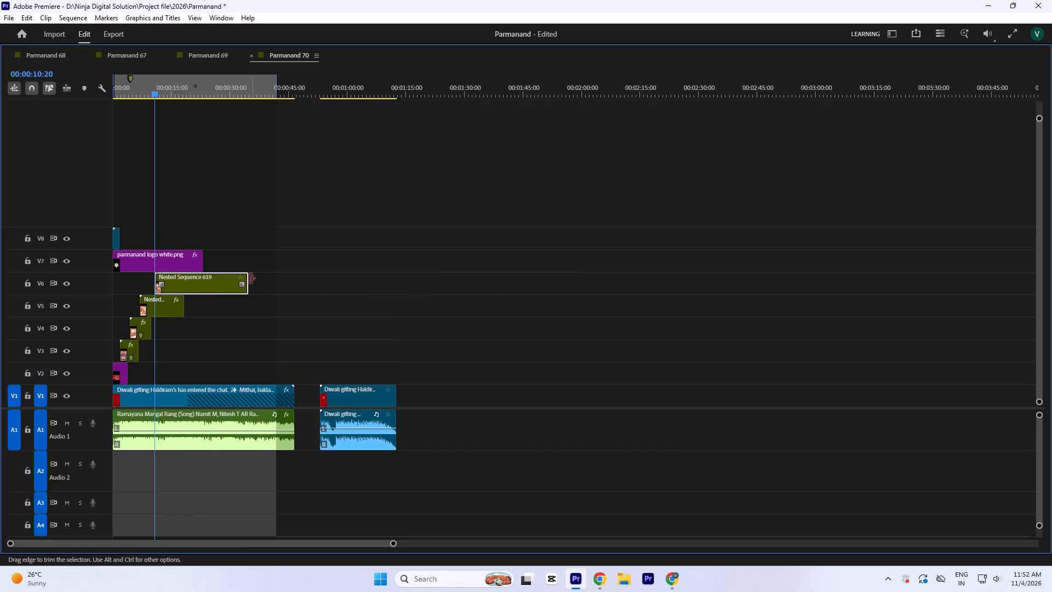
Move Nested Sequence 619 along V6 to start at 00:00:04:12, at the middle timeline marker near Nested Sequence 616's start.
{"action": "key", "text": "equal"}
{"action": "key", "text": "equal"}
{"action": "left_click_drag", "start_coordinate": [312, 280], "coordinate": [219, 281]}
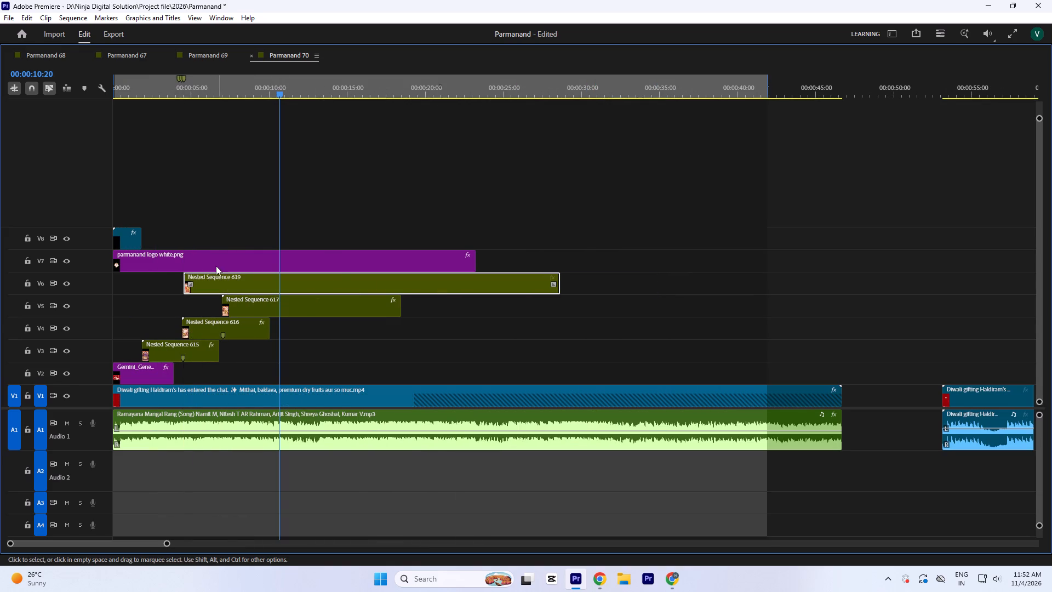
{"action": "left_click", "coordinate": [197, 82]}
{"action": "key", "text": "equal"}
{"action": "key", "text": "equal"}
{"action": "left_click_drag", "start_coordinate": [442, 287], "coordinate": [439, 288]}
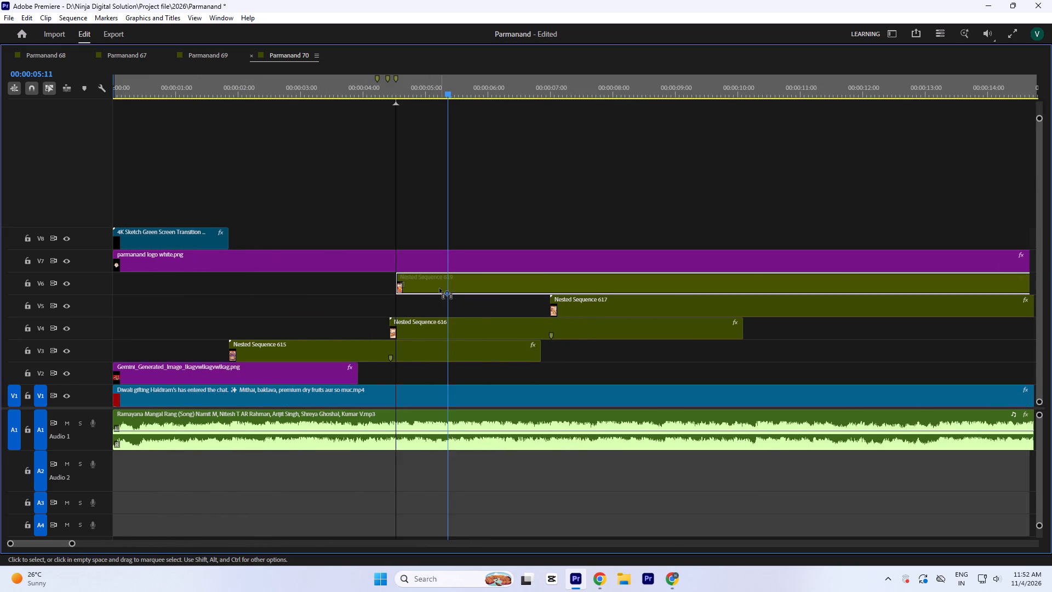
{"action": "left_click_drag", "start_coordinate": [439, 288], "coordinate": [432, 288]}
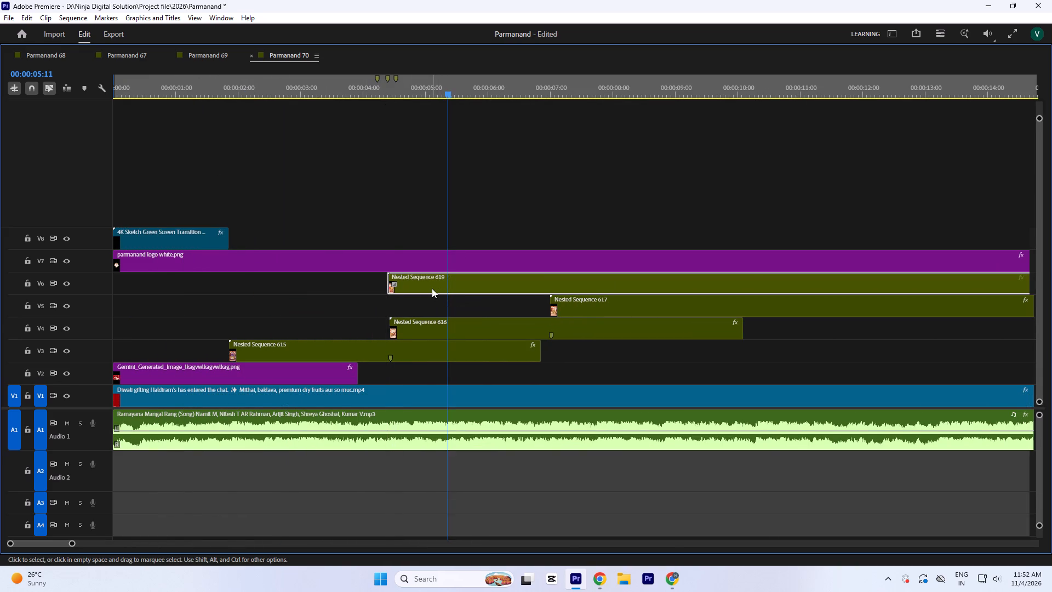
{"action": "left_click_drag", "start_coordinate": [395, 86], "coordinate": [388, 105]}
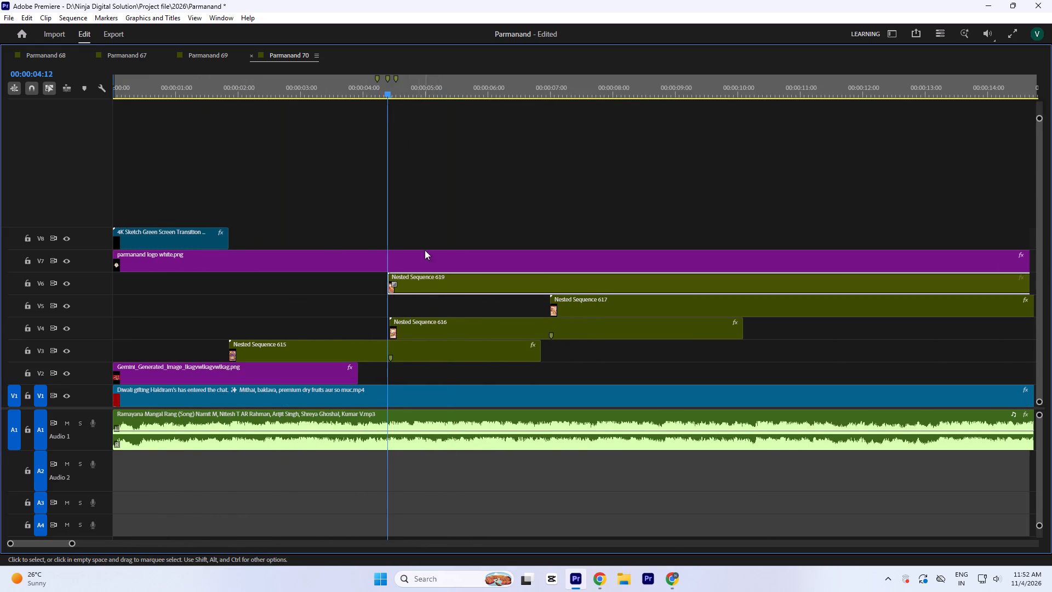
Add a clip marker to Nested Sequence 619 at 00:00:07:00, where Nested Sequence 617 starts.
{"action": "left_click", "coordinate": [550, 93]}
{"action": "key", "text": "equal"}
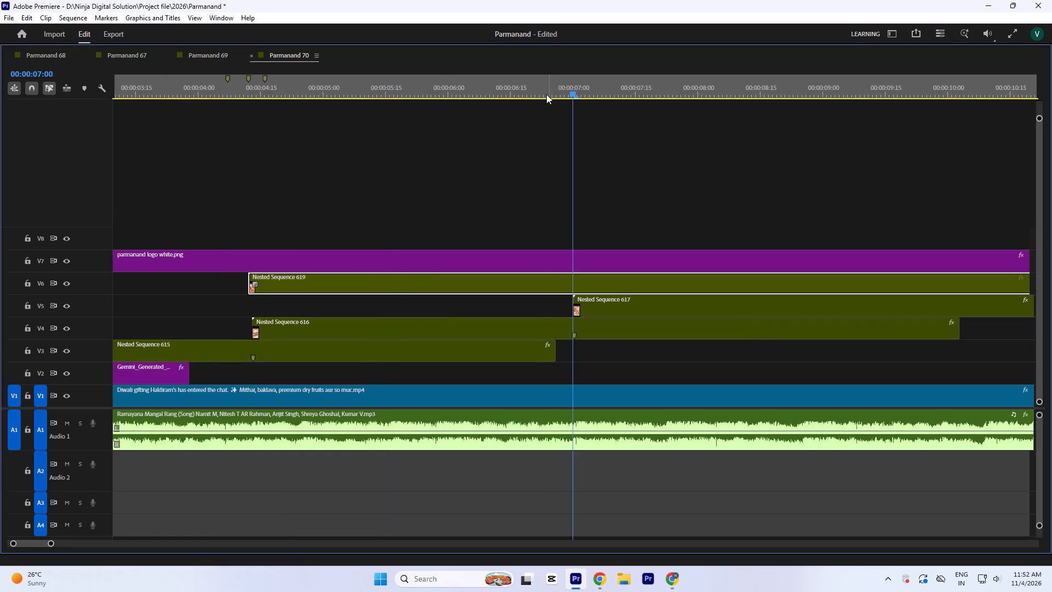
{"action": "key", "text": "equal"}
{"action": "key", "text": "equal"}
{"action": "key", "text": "equal"}
{"action": "key", "text": "m"}
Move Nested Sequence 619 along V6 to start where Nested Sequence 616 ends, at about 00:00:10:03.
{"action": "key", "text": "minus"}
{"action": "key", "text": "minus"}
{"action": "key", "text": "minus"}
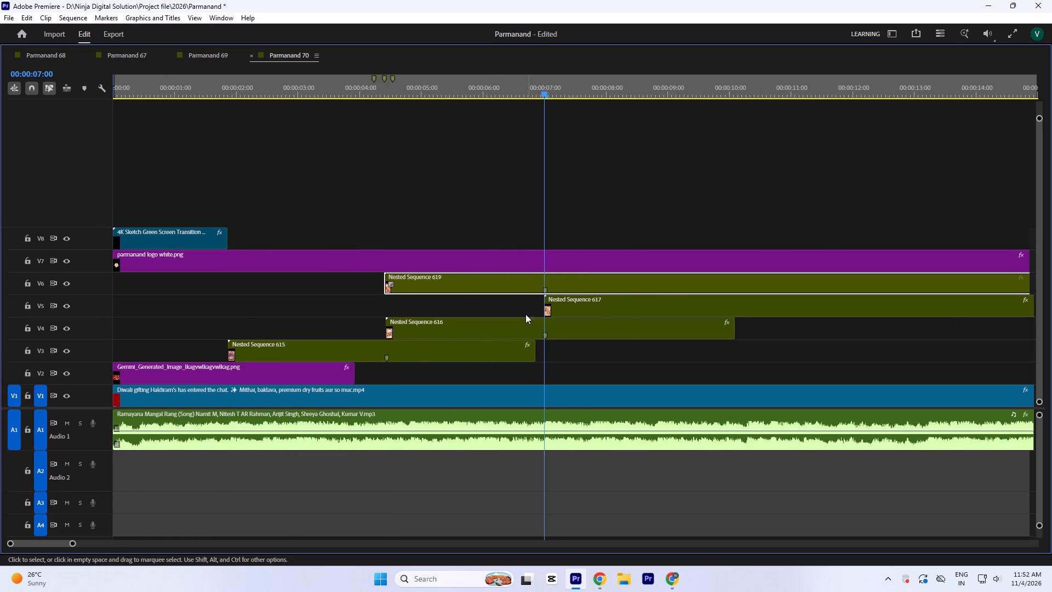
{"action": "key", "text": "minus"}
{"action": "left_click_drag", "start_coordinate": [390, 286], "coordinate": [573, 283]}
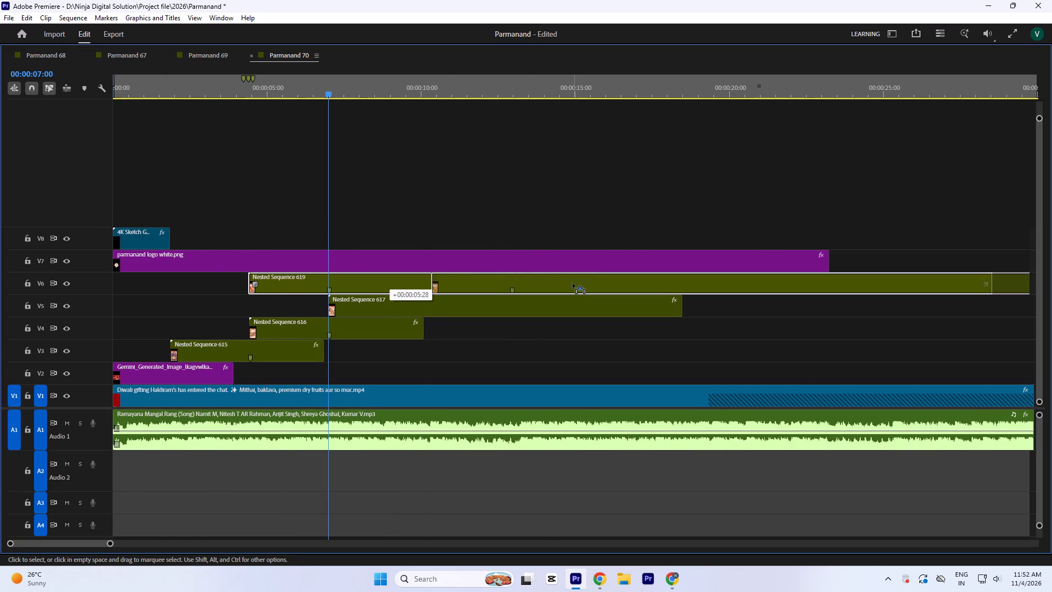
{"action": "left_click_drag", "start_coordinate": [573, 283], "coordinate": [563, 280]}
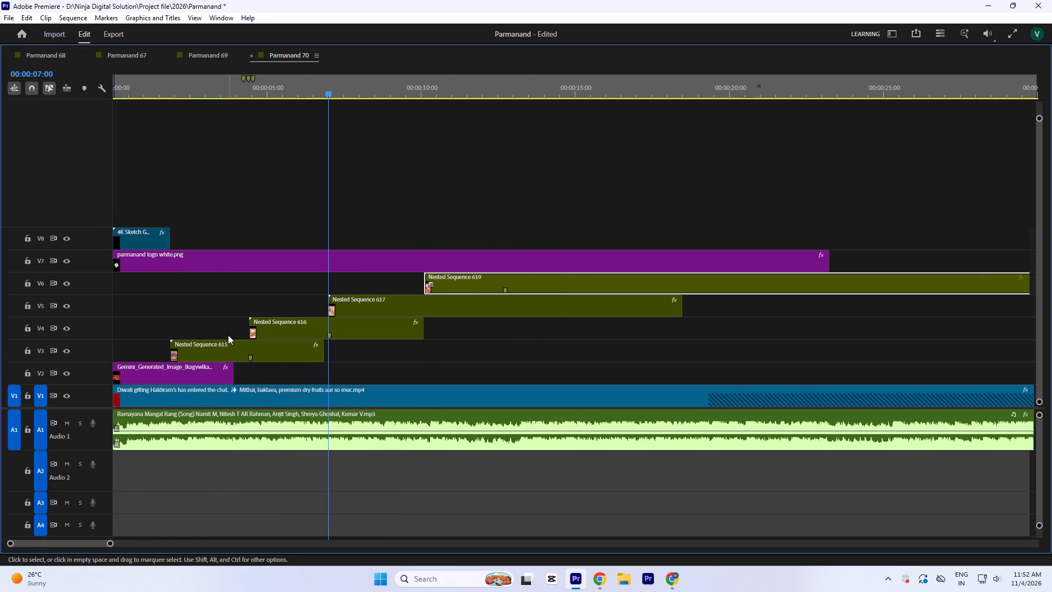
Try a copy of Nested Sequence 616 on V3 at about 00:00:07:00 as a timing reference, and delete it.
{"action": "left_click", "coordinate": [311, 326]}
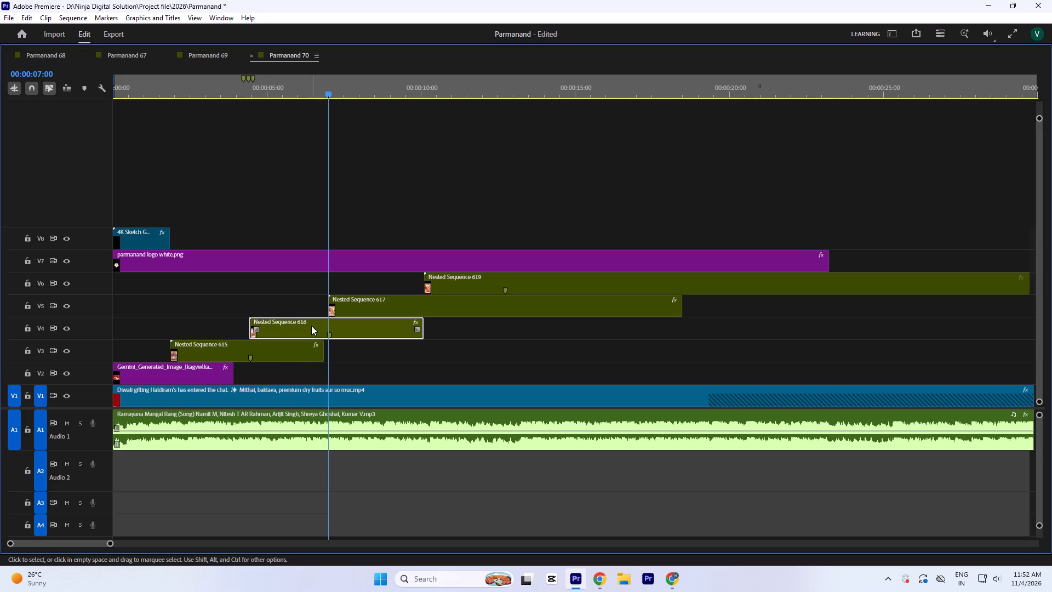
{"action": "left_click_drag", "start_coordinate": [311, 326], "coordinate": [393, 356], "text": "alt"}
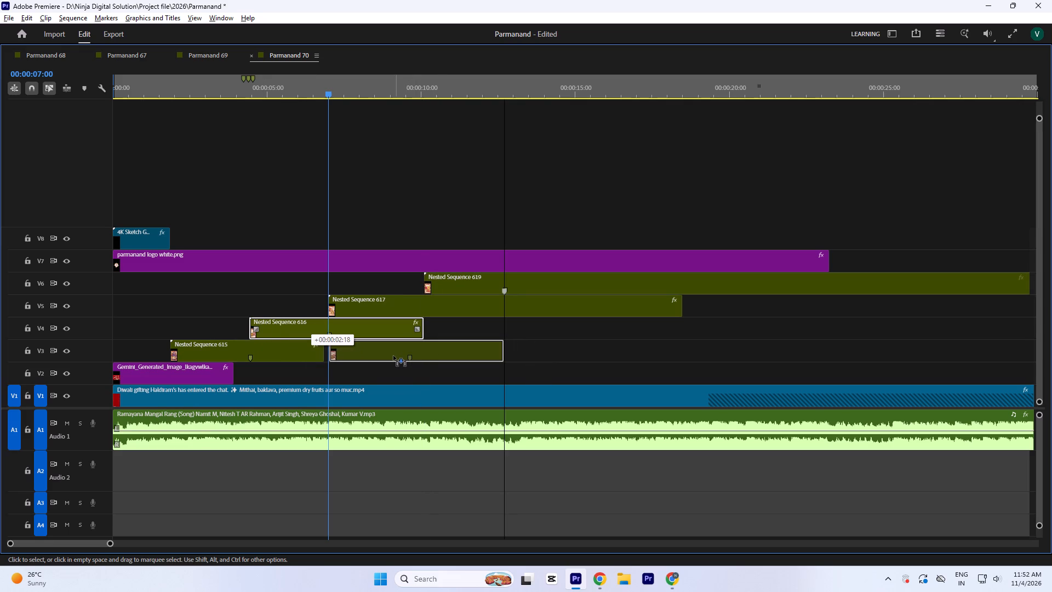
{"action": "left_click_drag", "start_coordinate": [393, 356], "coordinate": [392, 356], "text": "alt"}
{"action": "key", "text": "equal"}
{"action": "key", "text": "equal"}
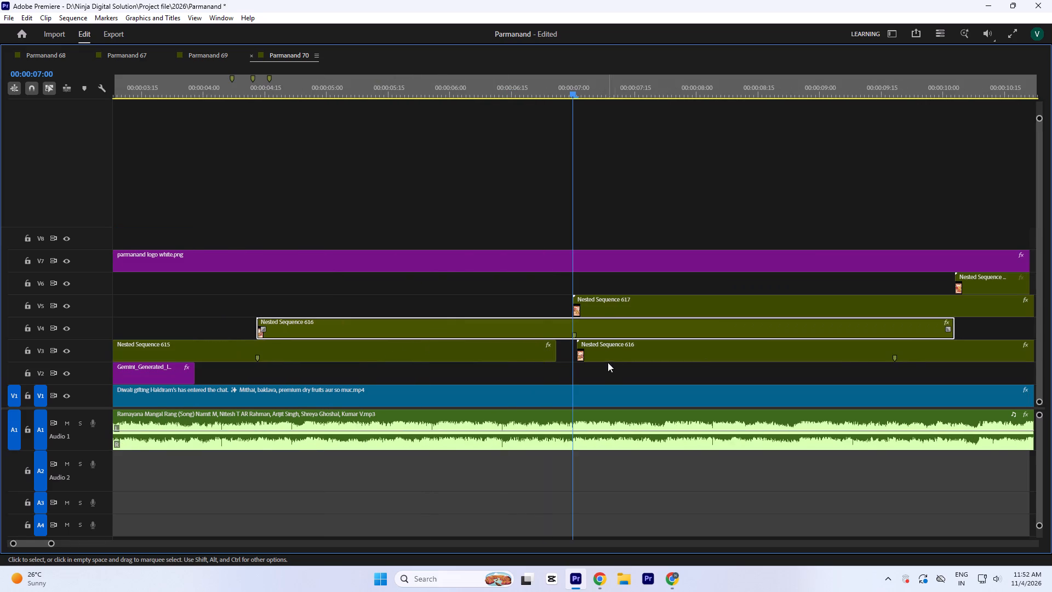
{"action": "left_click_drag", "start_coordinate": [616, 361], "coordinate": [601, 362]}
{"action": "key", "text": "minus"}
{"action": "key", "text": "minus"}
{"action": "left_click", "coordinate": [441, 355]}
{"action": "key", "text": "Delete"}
Duplicate Nested Sequence 615 on V3 as a timing reference, starting the copy at 00:00:07:00 with Nested Sequence 617.
{"action": "left_click", "coordinate": [232, 359]}
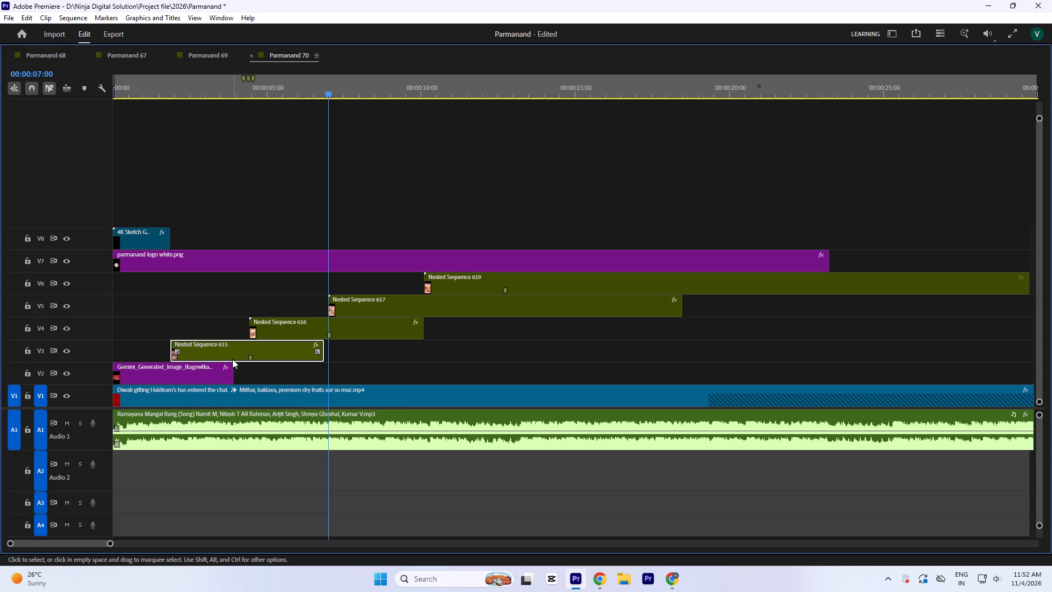
{"action": "left_click_drag", "start_coordinate": [230, 350], "coordinate": [404, 359], "text": "alt"}
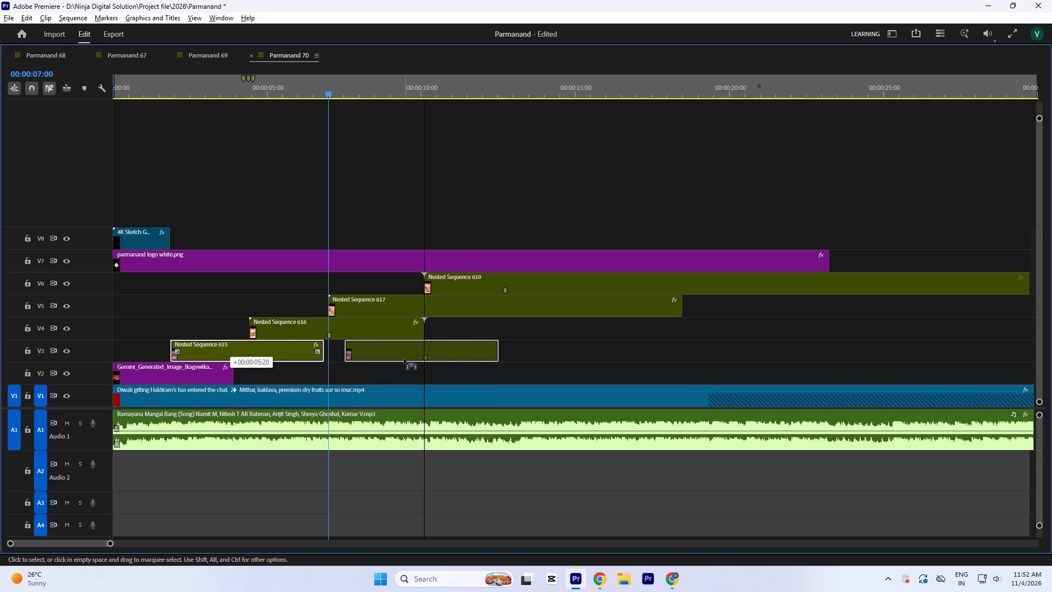
{"action": "left_click_drag", "start_coordinate": [404, 359], "coordinate": [408, 359], "text": "alt"}
{"action": "key", "text": "equal"}
{"action": "left_click_drag", "start_coordinate": [631, 359], "coordinate": [618, 360]}
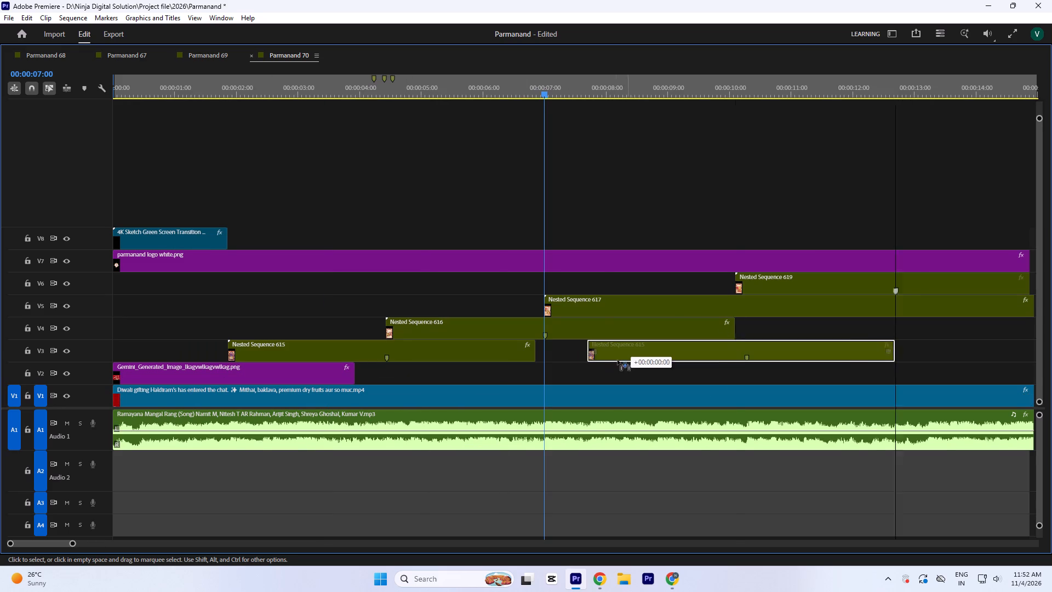
{"action": "left_click_drag", "start_coordinate": [618, 360], "coordinate": [582, 360]}
Move Nested Sequence 619 to start at 00:00:09:13, at the copied Nested Sequence 615's marker, and delete that copy.
{"action": "left_click", "coordinate": [705, 83]}
{"action": "key", "text": "equal"}
{"action": "key", "text": "equal"}
{"action": "key", "text": "equal"}
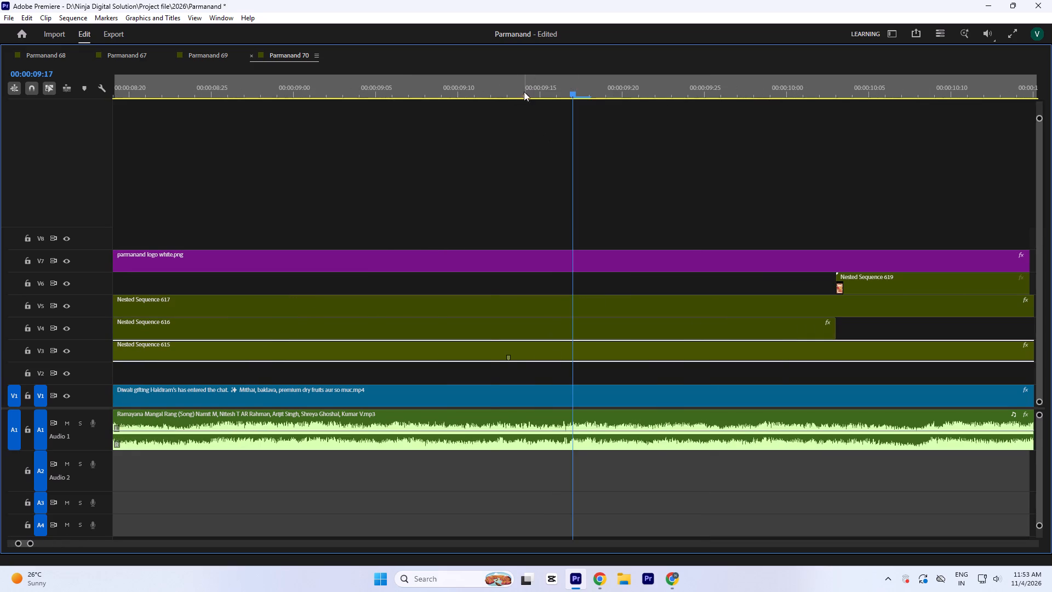
{"action": "left_click_drag", "start_coordinate": [512, 82], "coordinate": [506, 119]}
{"action": "key", "text": "minus"}
{"action": "key", "text": "minus"}
{"action": "key", "text": "minus"}
{"action": "left_click_drag", "start_coordinate": [643, 283], "coordinate": [601, 283]}
{"action": "left_click", "coordinate": [563, 361]}
{"action": "key", "text": "Delete"}
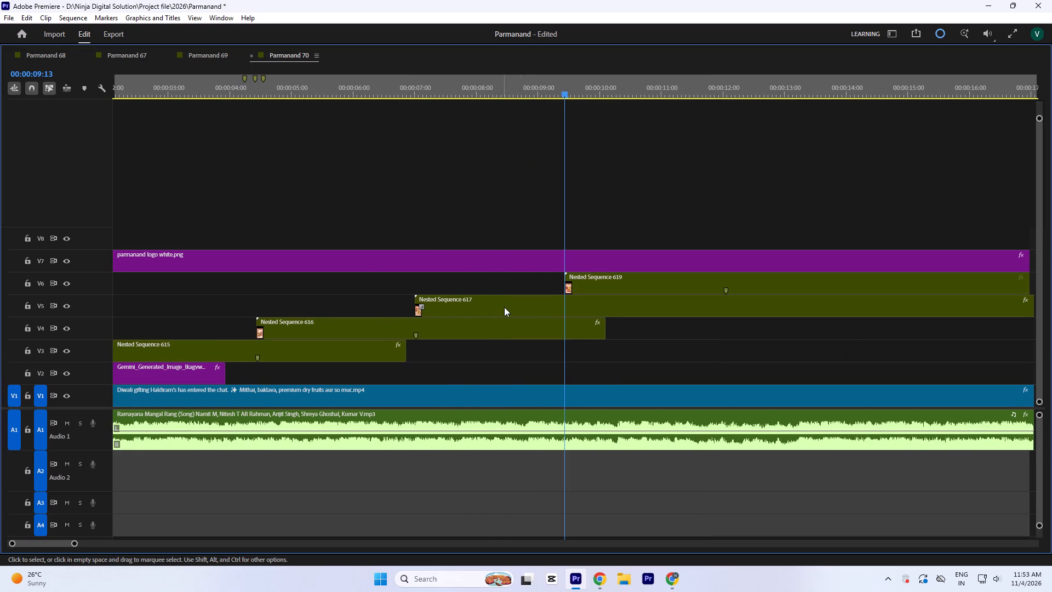
Set Nested Sequence 619's horizontal position to 1530.
{"action": "key", "text": "minus"}
{"action": "key", "text": "minus"}
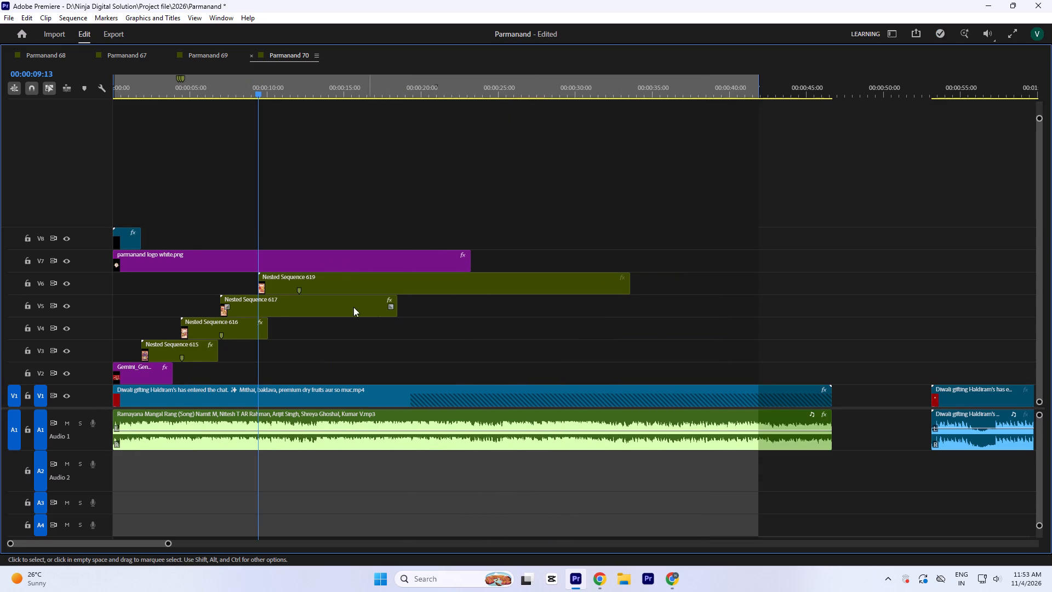
{"action": "type", "text": "`-"}
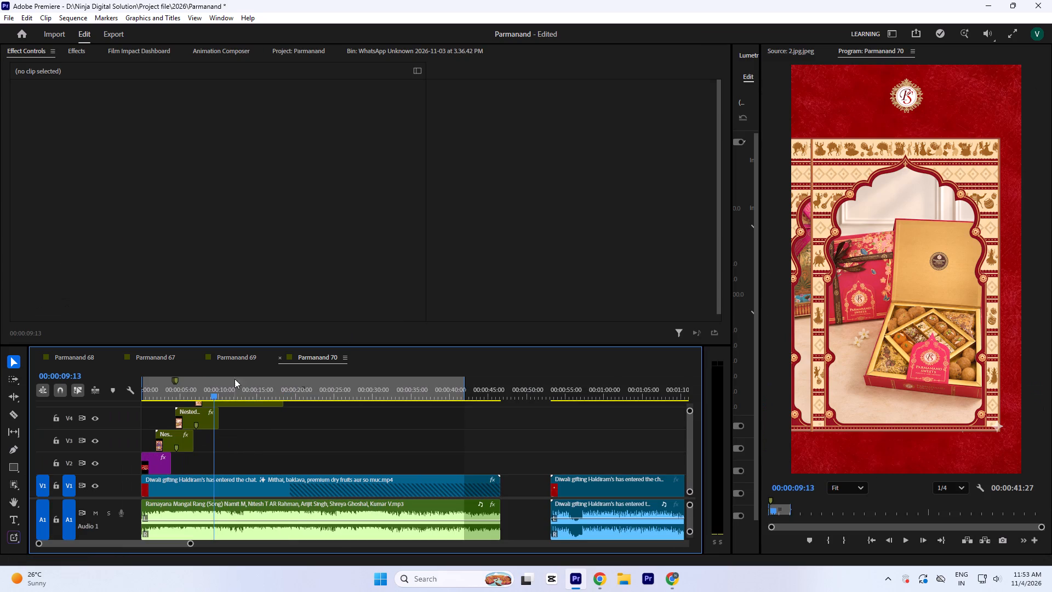
{"action": "left_click", "coordinate": [223, 384]}
{"action": "type", "text": "`="}
{"action": "left_click", "coordinate": [307, 284]}
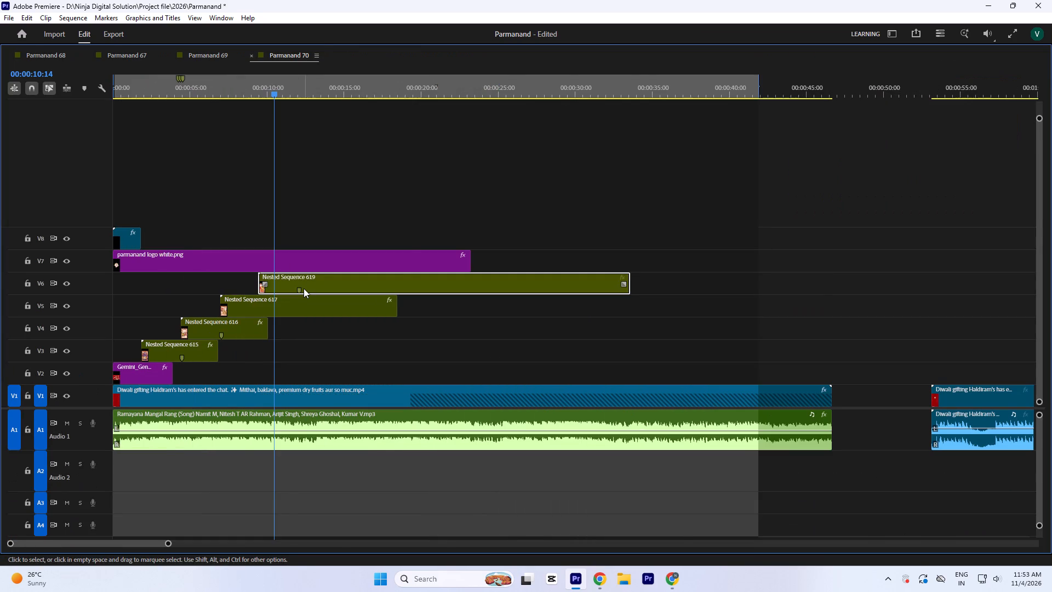
{"action": "key", "text": "grave"}
{"action": "left_click", "coordinate": [227, 119]}
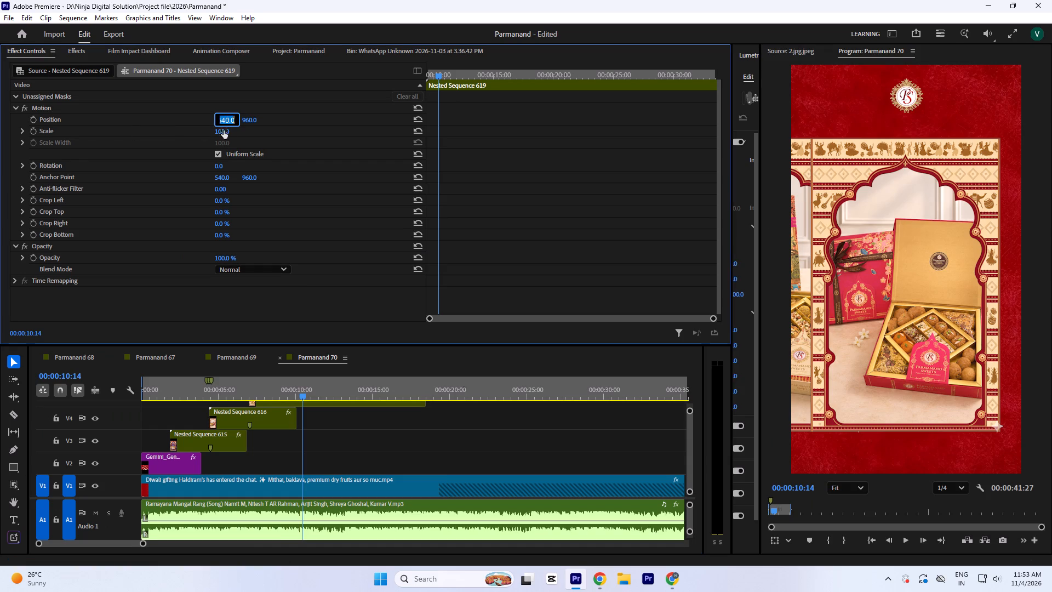
{"action": "type", "text": "153"}
{"action": "key", "text": "0"}
{"action": "left_click", "coordinate": [507, 167]}
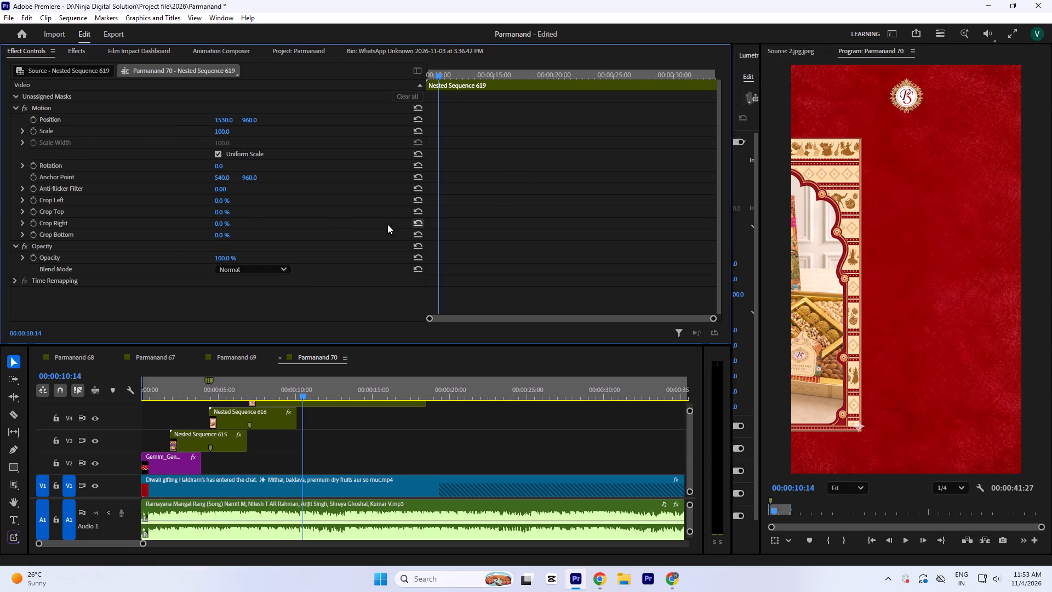
At Nested Sequence 619's start, 00:00:09:13, enable keyframing for its Position and Scale.
{"action": "left_click", "coordinate": [374, 392]}
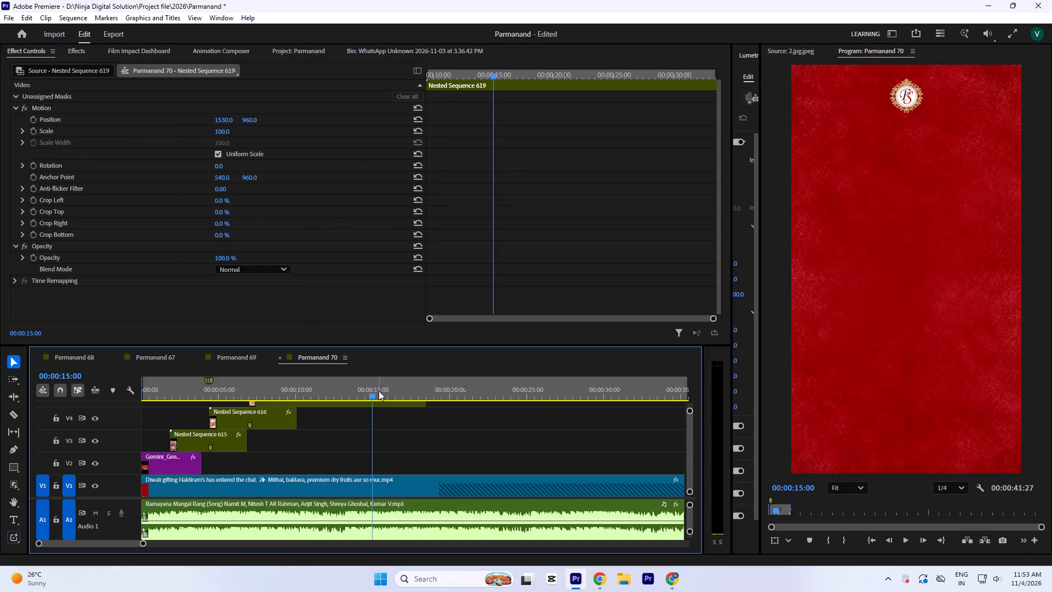
{"action": "left_click_drag", "start_coordinate": [379, 391], "coordinate": [282, 405]}
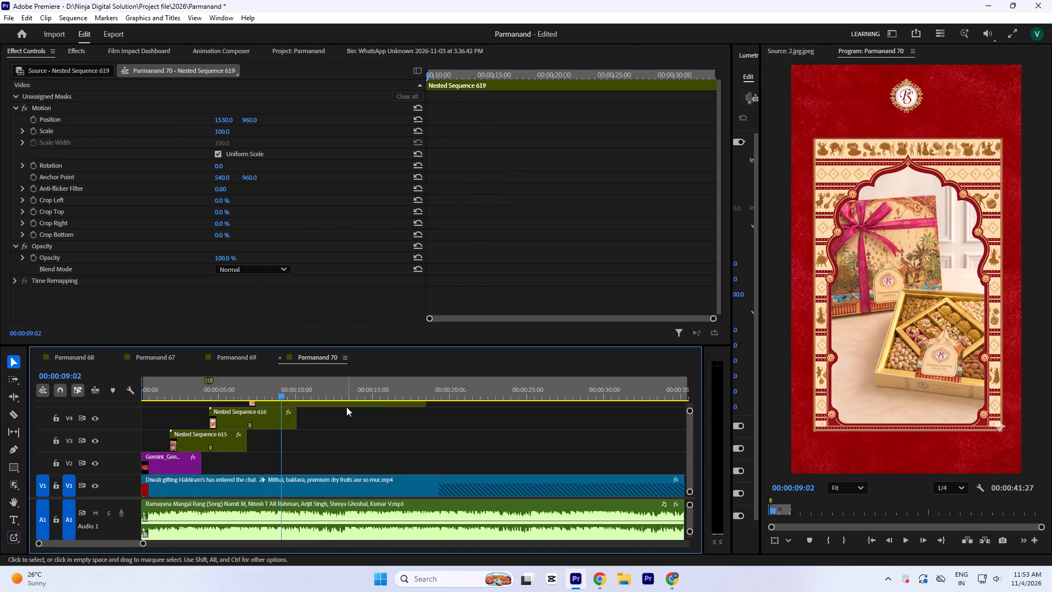
{"action": "type", "text": "`="}
{"action": "left_click", "coordinate": [404, 90]}
{"action": "key", "text": "equal"}
{"action": "key", "text": "equal"}
{"action": "key", "text": "equal"}
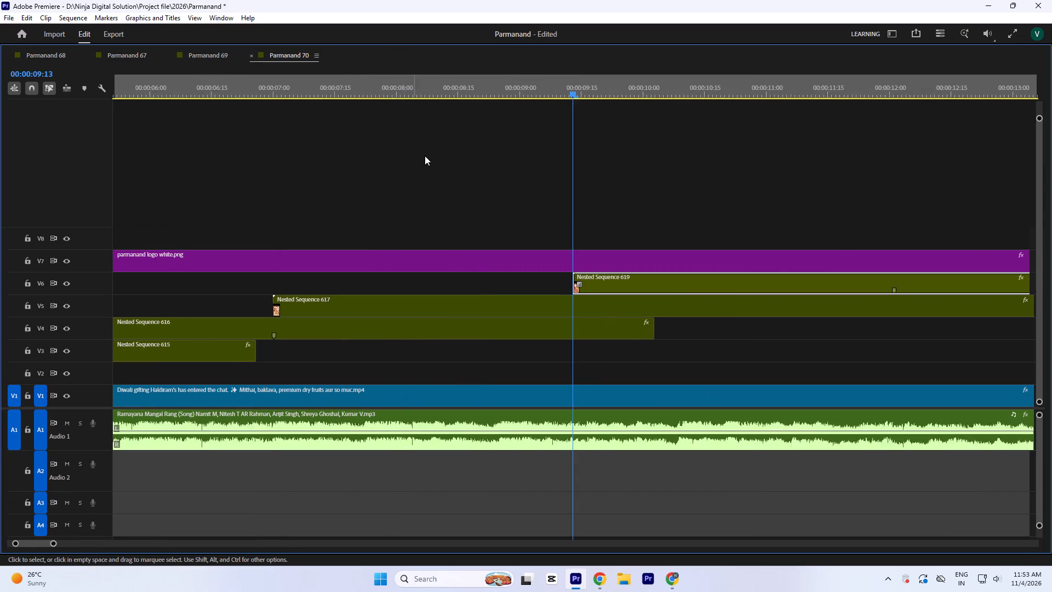
{"action": "key", "text": "equal"}
{"action": "type", "text": "`-"}
{"action": "left_click", "coordinate": [31, 117]}
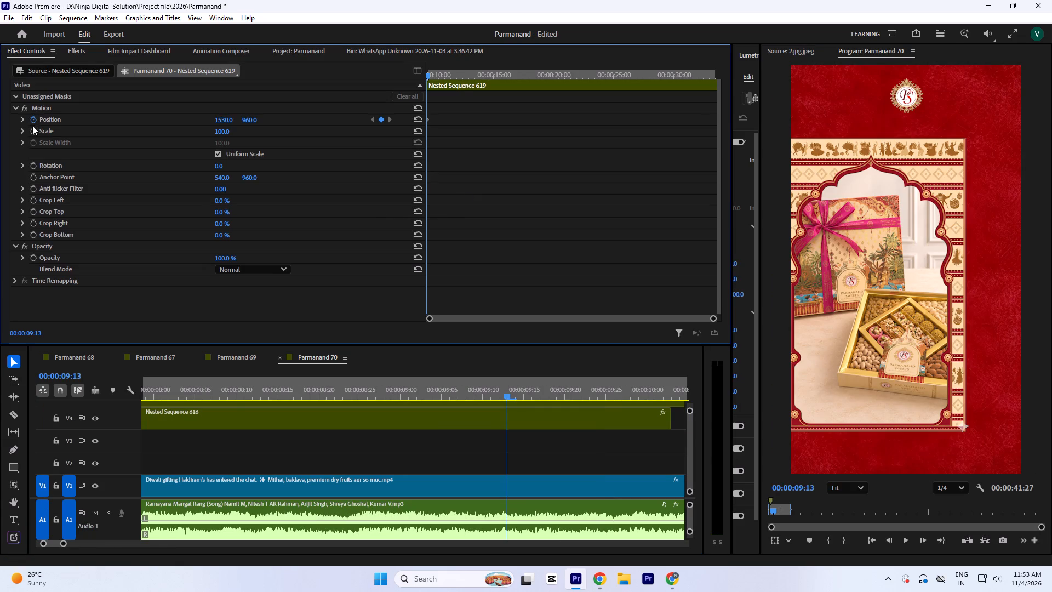
{"action": "left_click", "coordinate": [34, 130]}
At 00:00:10:14, enter -458 as Nested Sequence 619's scale, adding a second scale keyframe.
{"action": "left_click", "coordinate": [522, 386]}
{"action": "key", "text": "minus"}
{"action": "key", "text": "minus"}
{"action": "left_click_drag", "start_coordinate": [461, 385], "coordinate": [500, 401]}
{"action": "left_click", "coordinate": [226, 135]}
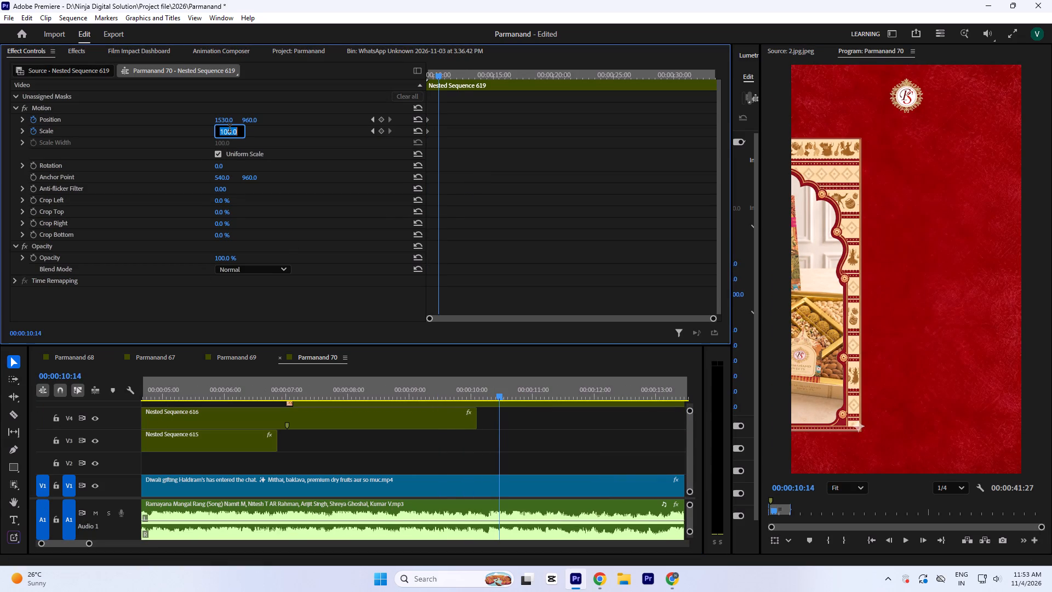
{"action": "key", "text": "minus"}
{"action": "type", "text": "45"}
{"action": "key", "text": "8"}
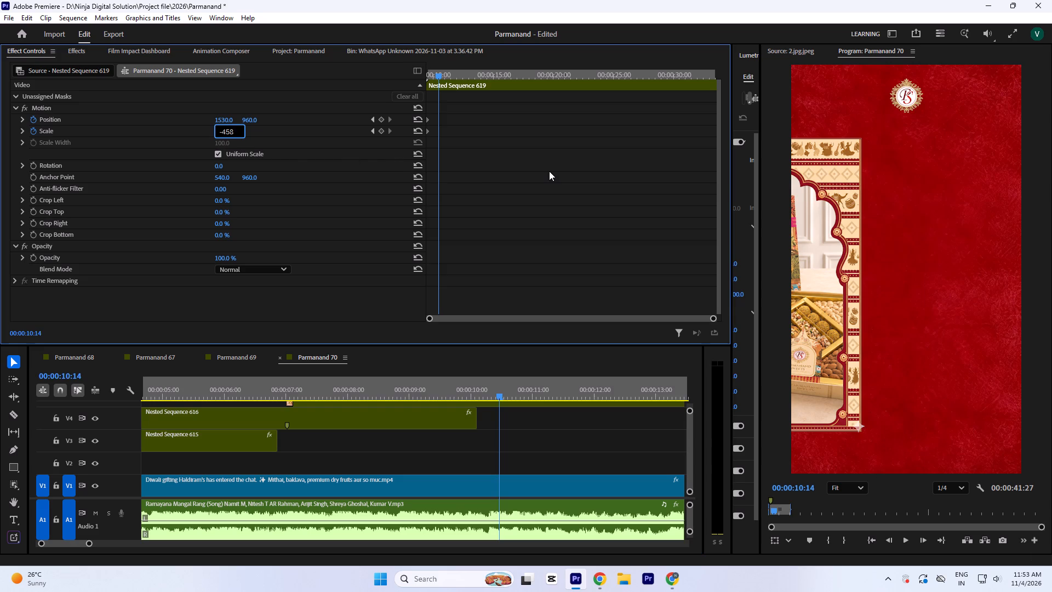
{"action": "left_click", "coordinate": [549, 171]}
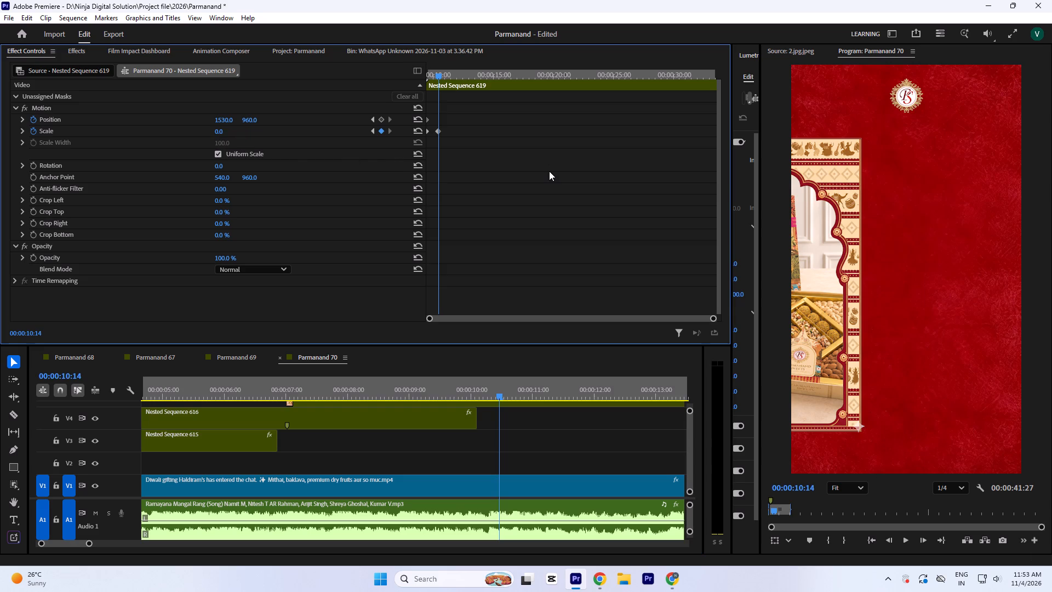
Move Nested Sequence 619 earlier so that it starts in line with Nested Sequence 617.
{"action": "left_click_drag", "start_coordinate": [513, 391], "coordinate": [560, 407]}
{"action": "key", "text": "grave"}
{"action": "left_click_drag", "start_coordinate": [590, 94], "coordinate": [602, 99]}
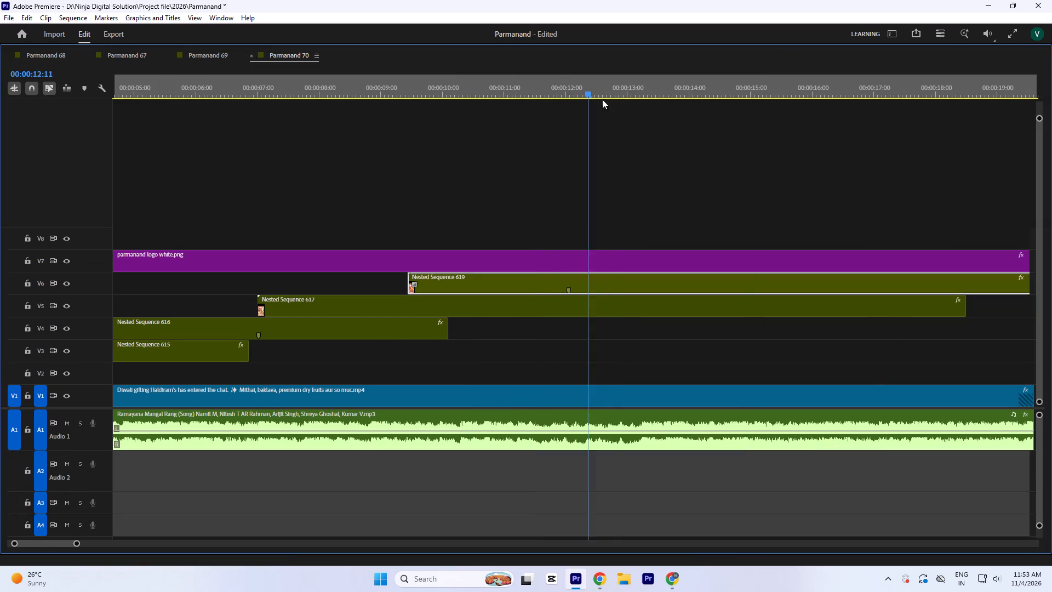
{"action": "left_click_drag", "start_coordinate": [602, 99], "coordinate": [618, 107]}
{"action": "type", "text": "`-"}
{"action": "key", "text": "minus"}
{"action": "left_click", "coordinate": [374, 397]}
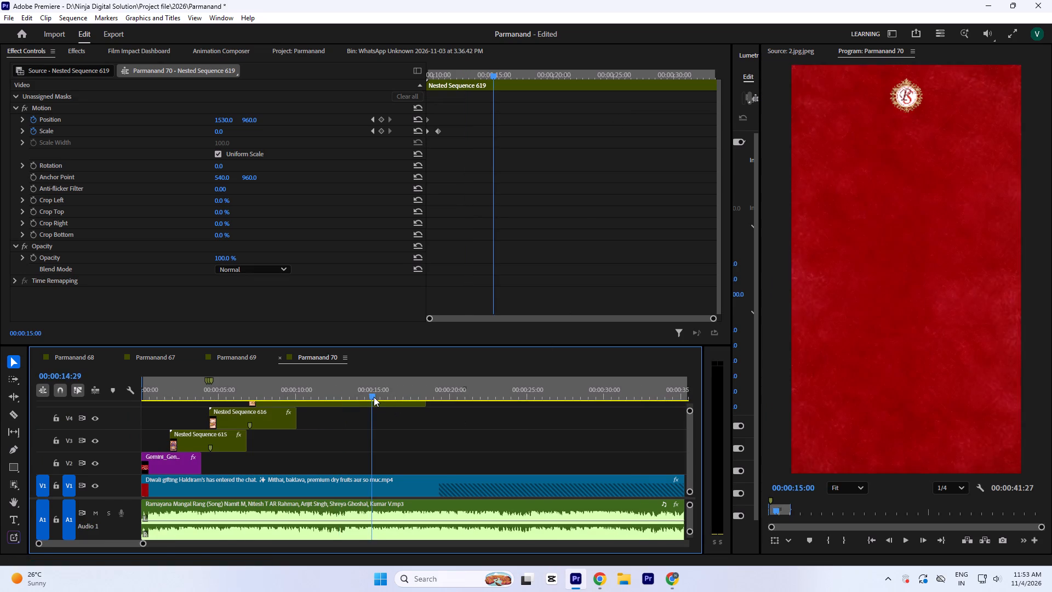
{"action": "key", "text": "grave"}
{"action": "key", "text": "equal"}
{"action": "left_click_drag", "start_coordinate": [473, 286], "coordinate": [414, 287]}
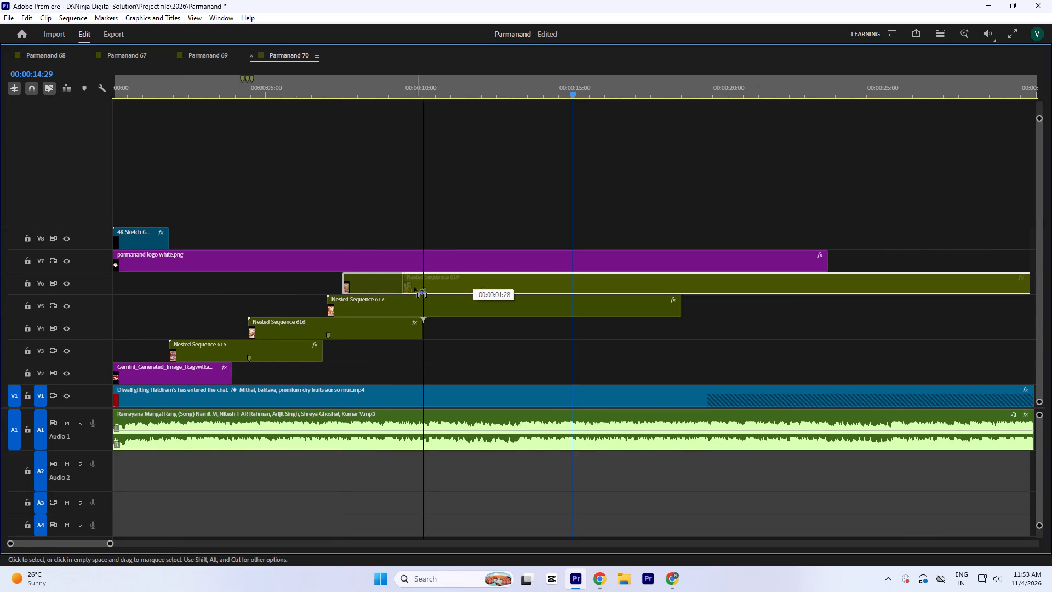
{"action": "left_click_drag", "start_coordinate": [414, 287], "coordinate": [397, 286]}
Move Nested Sequence 619's second scale keyframe to 00:00:11:06, matching the time of Nested Sequence 617's last position keyframe.
{"action": "left_click", "coordinate": [487, 299]}
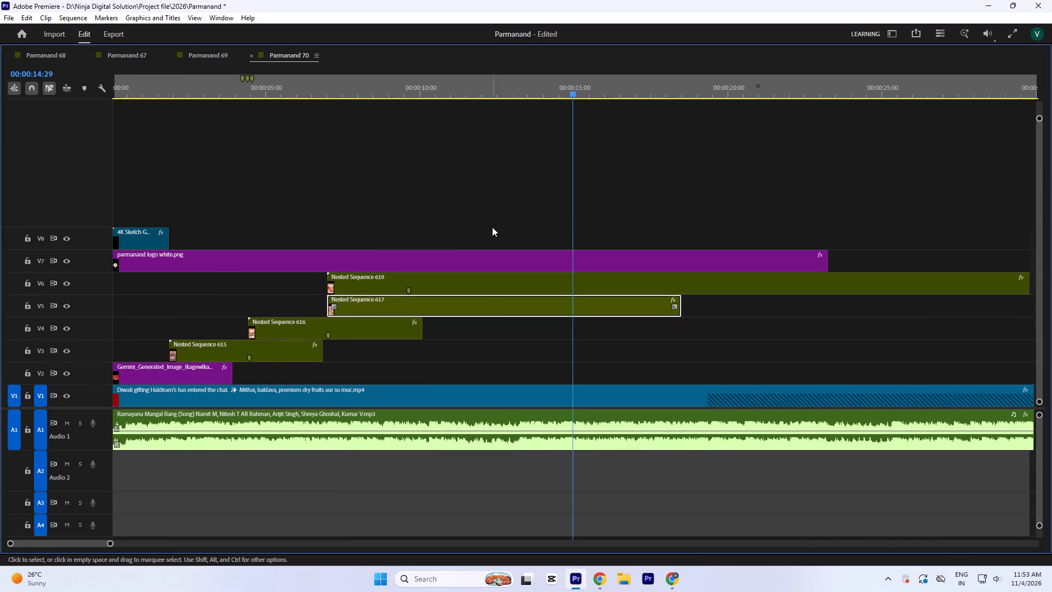
{"action": "key", "text": "grave"}
{"action": "left_click", "coordinate": [535, 67]}
{"action": "key", "text": "equal"}
{"action": "key", "text": "equal"}
{"action": "key", "text": "equal"}
{"action": "key", "text": "equal"}
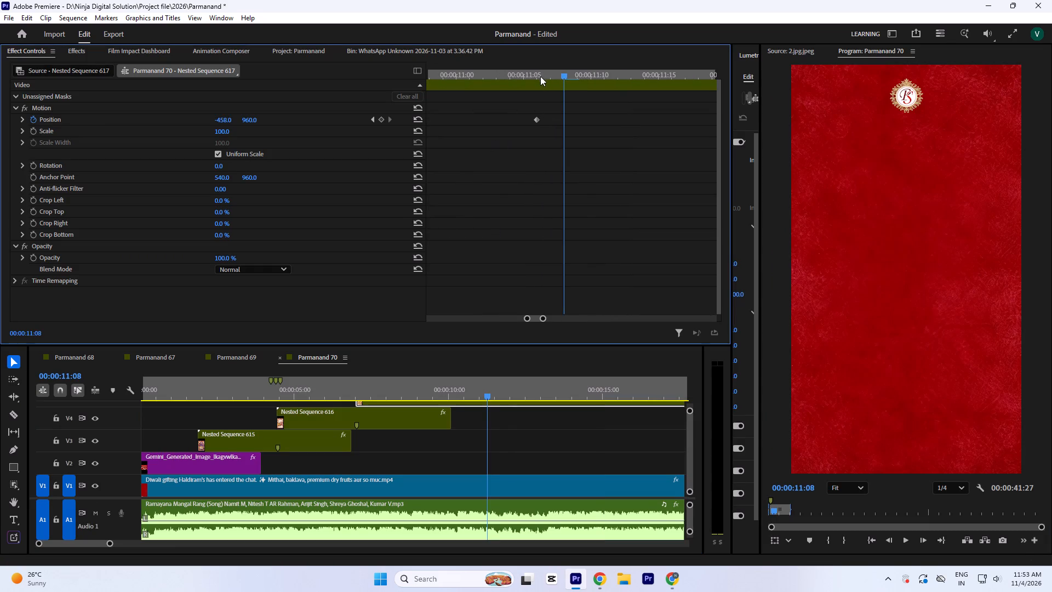
{"action": "left_click", "coordinate": [542, 69]}
{"action": "left_click", "coordinate": [478, 225]}
{"action": "key", "text": "grave"}
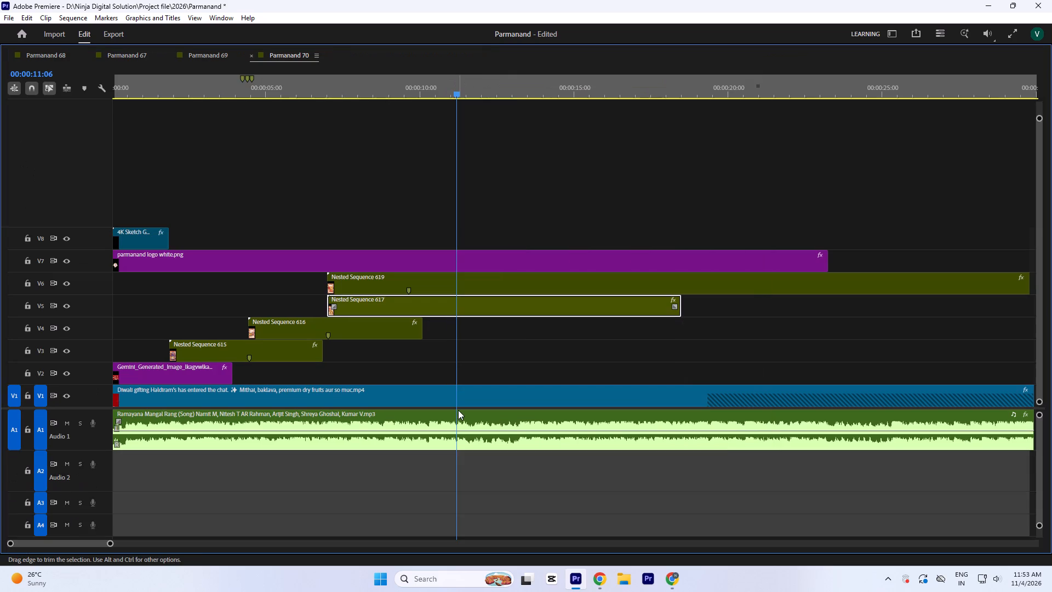
{"action": "left_click", "coordinate": [476, 286]}
{"action": "key", "text": "grave"}
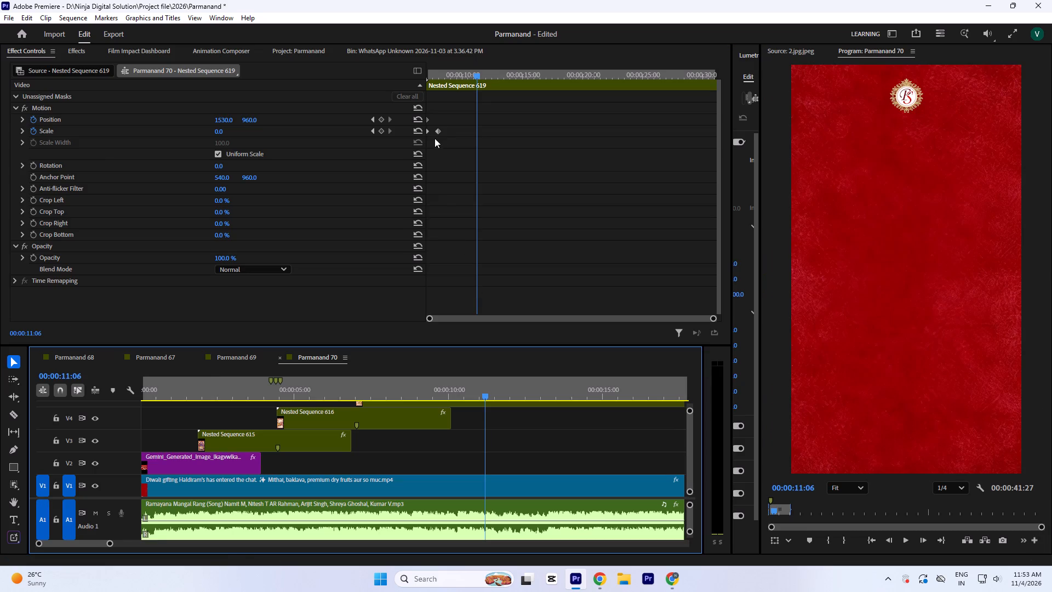
{"action": "left_click_drag", "start_coordinate": [441, 132], "coordinate": [477, 147]}
{"action": "left_click", "coordinate": [530, 162]}
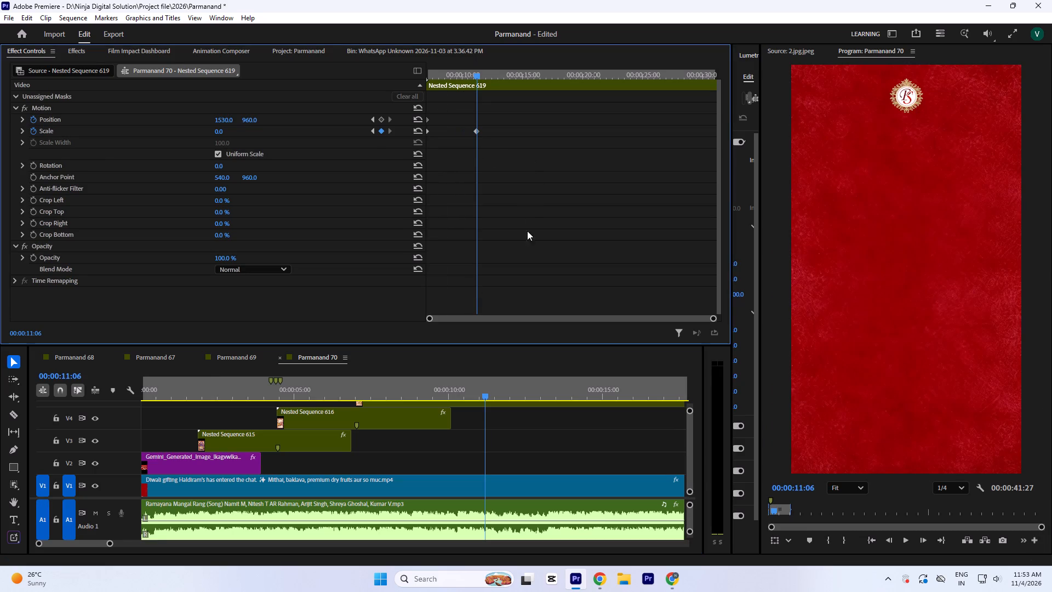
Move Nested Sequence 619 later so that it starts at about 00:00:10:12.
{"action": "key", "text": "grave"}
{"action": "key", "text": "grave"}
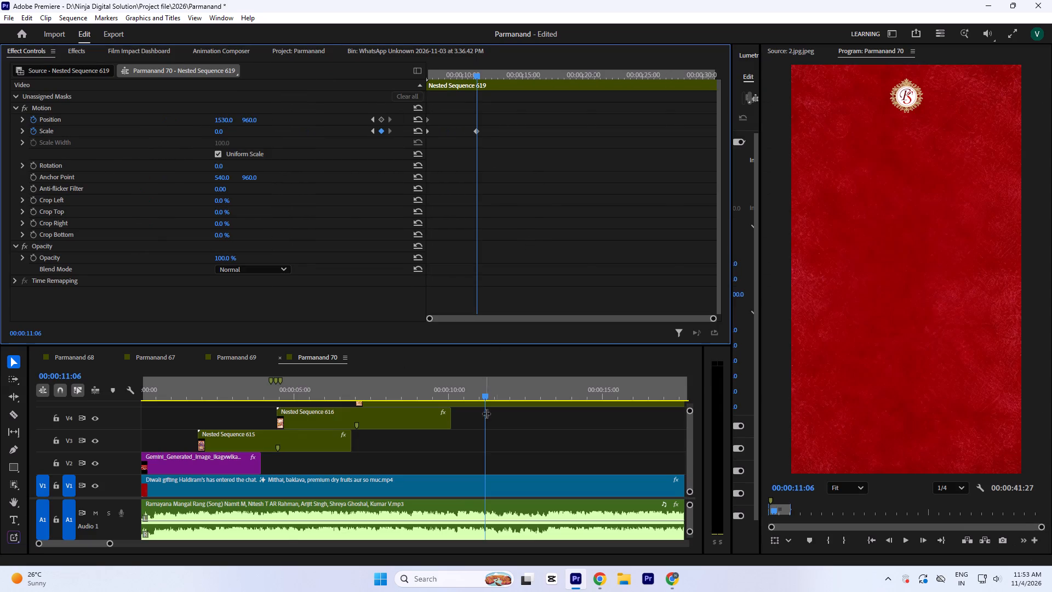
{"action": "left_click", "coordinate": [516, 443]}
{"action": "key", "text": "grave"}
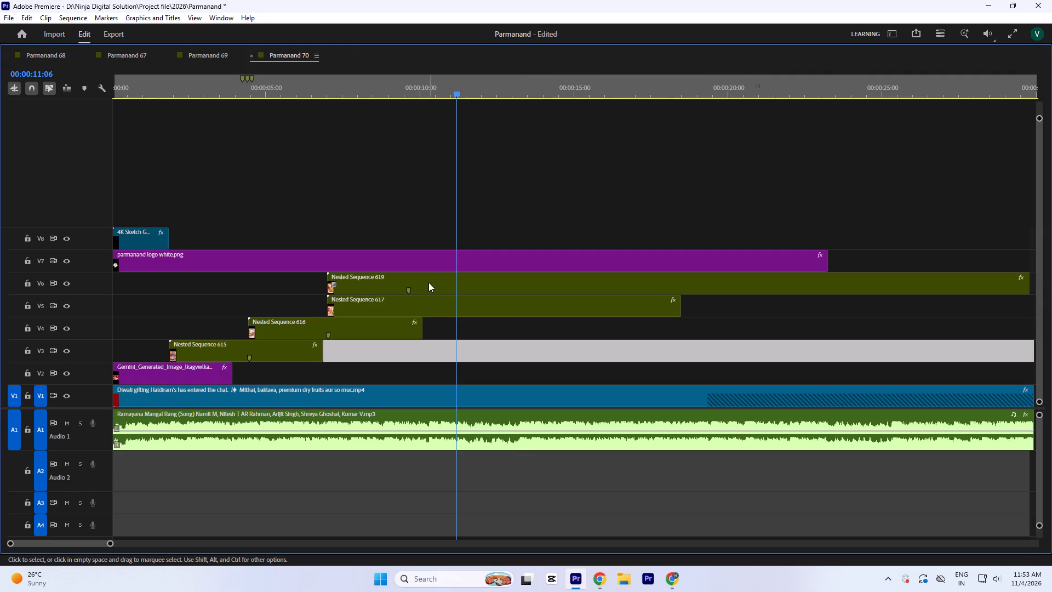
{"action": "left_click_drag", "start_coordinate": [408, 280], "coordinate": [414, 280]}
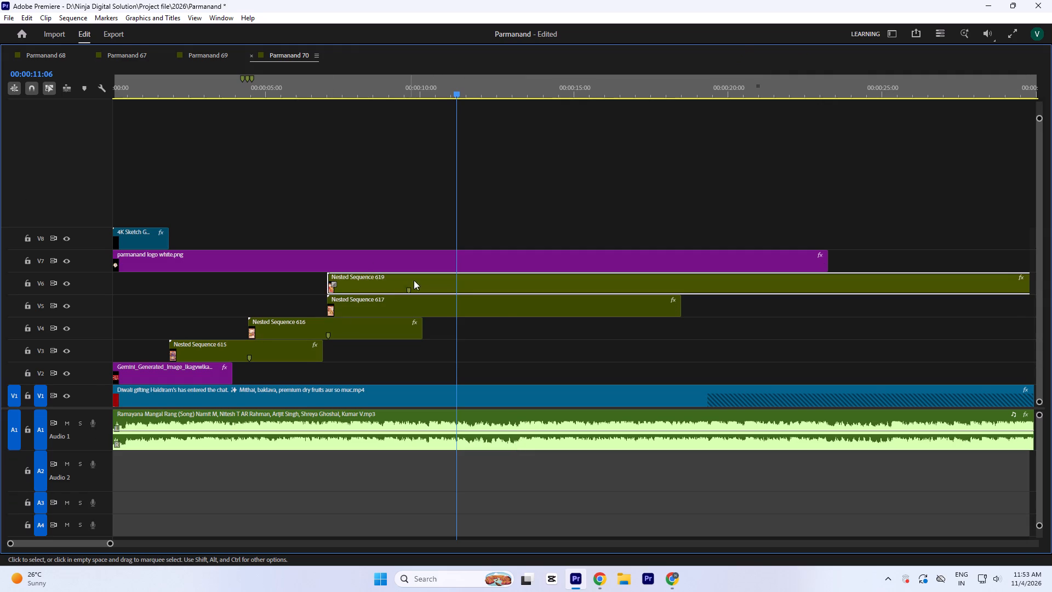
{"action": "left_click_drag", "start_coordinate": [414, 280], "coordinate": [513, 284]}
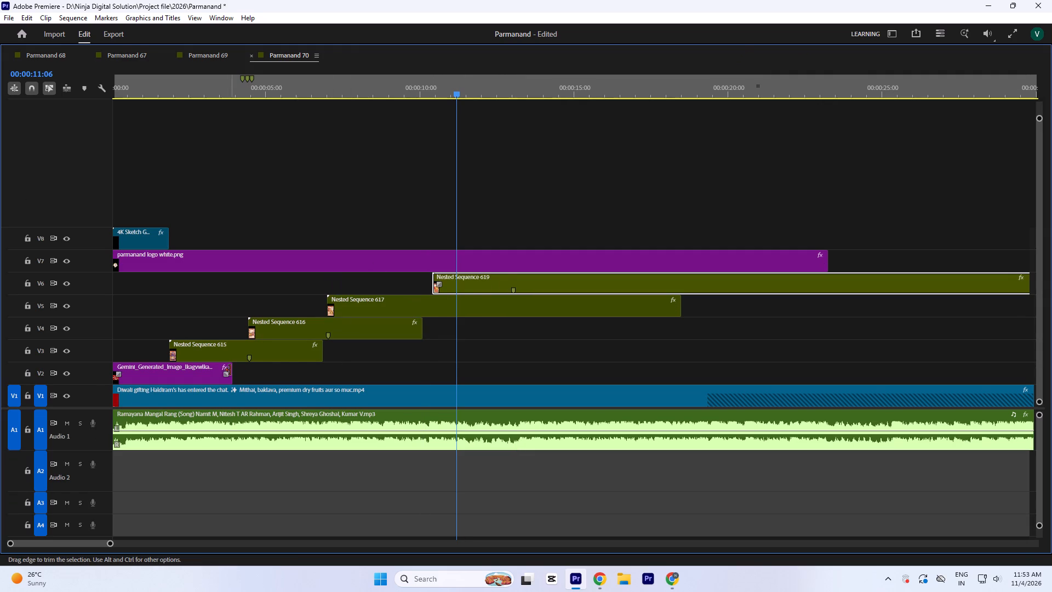
Copy Nested Sequence 615 along V3 and butt the copy against the end of the original.
{"action": "left_click", "coordinate": [265, 355]}
{"action": "left_click_drag", "start_coordinate": [247, 352], "coordinate": [401, 360], "text": "alt"}
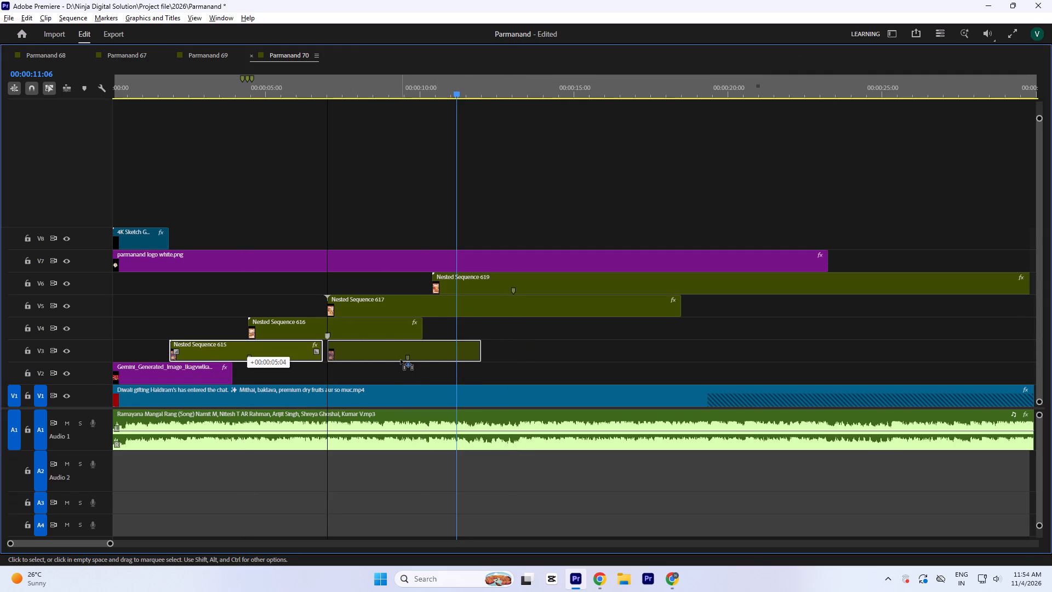
{"action": "left_click_drag", "start_coordinate": [401, 360], "coordinate": [406, 361], "text": "alt"}
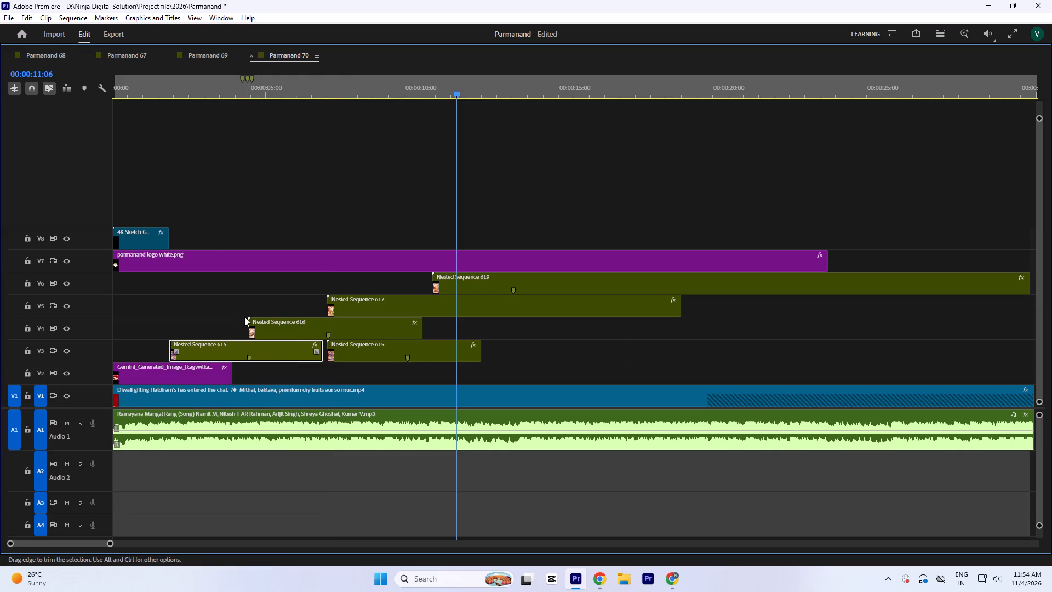
{"action": "key", "text": "equal"}
{"action": "left_click_drag", "start_coordinate": [364, 352], "coordinate": [358, 355]}
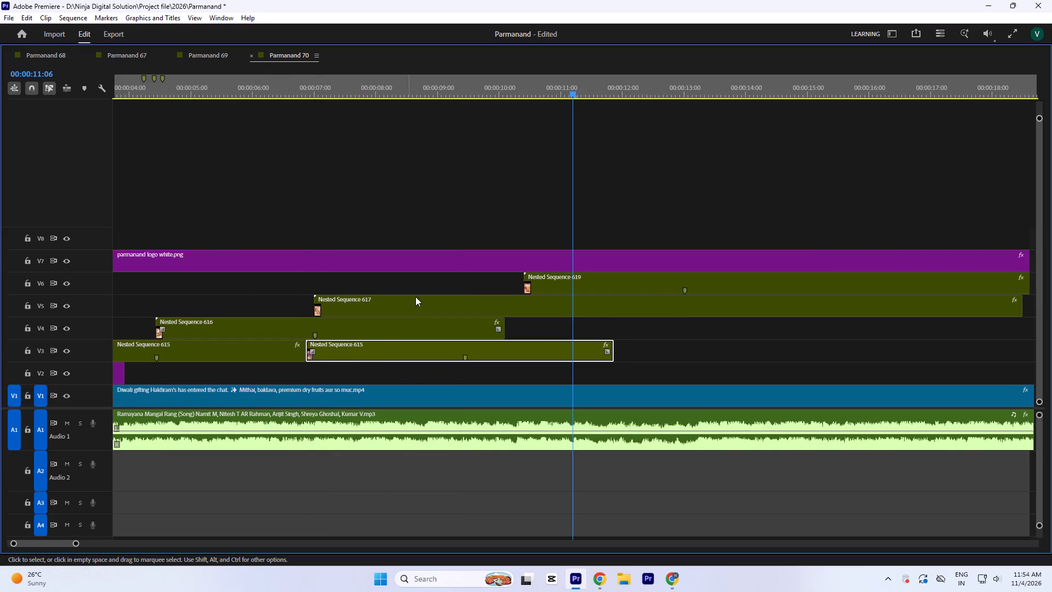
Move Nested Sequence 619 to start at the copied Nested Sequence 615's marker, 00:00:09:13, and delete that copy.
{"action": "left_click_drag", "start_coordinate": [569, 286], "coordinate": [508, 288]}
{"action": "left_click", "coordinate": [493, 352]}
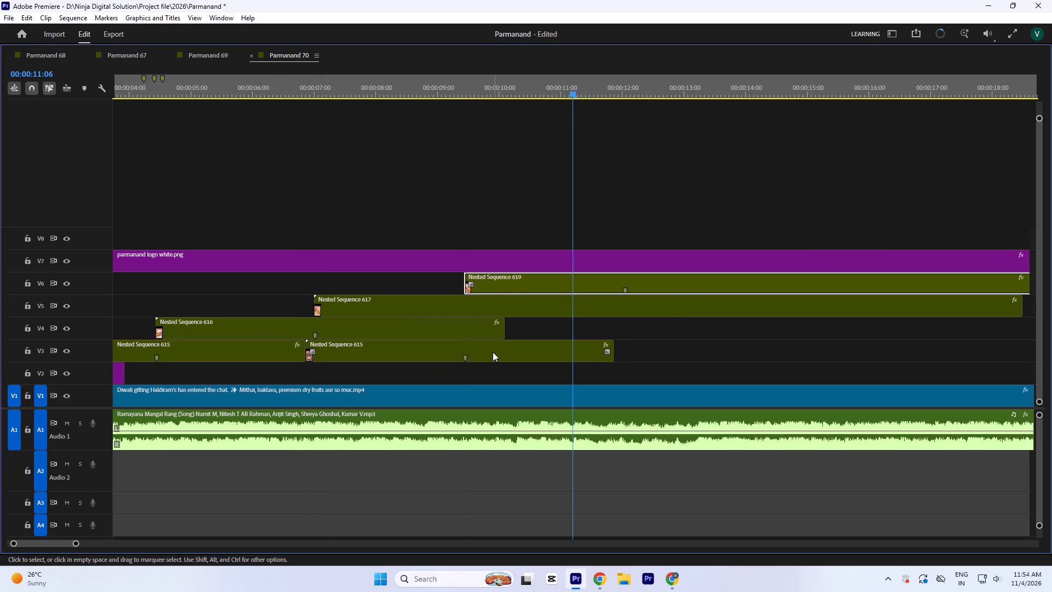
{"action": "key", "text": "Delete"}
Add a marker on Nested Sequence 617 at 00:00:09:13, where Nested Sequence 619 starts, and save the project.
{"action": "left_click", "coordinate": [469, 308]}
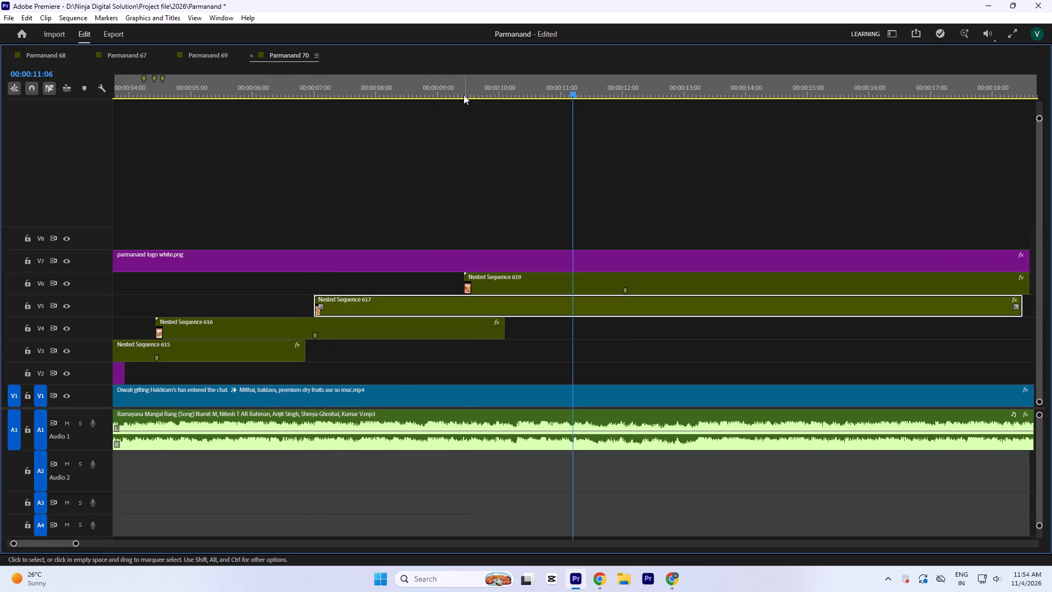
{"action": "left_click", "coordinate": [463, 93]}
{"action": "key", "text": "equal"}
{"action": "key", "text": "equal"}
{"action": "key", "text": "equal"}
{"action": "key", "text": "equal"}
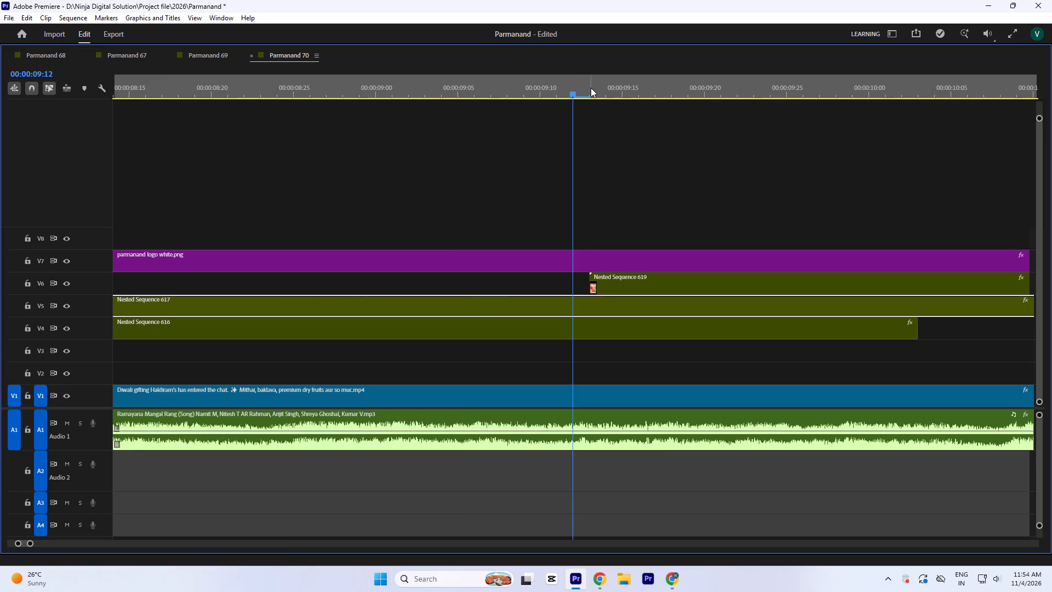
{"action": "left_click", "coordinate": [591, 88]}
{"action": "key", "text": "m"}
{"action": "key", "text": "ctrl+s"}
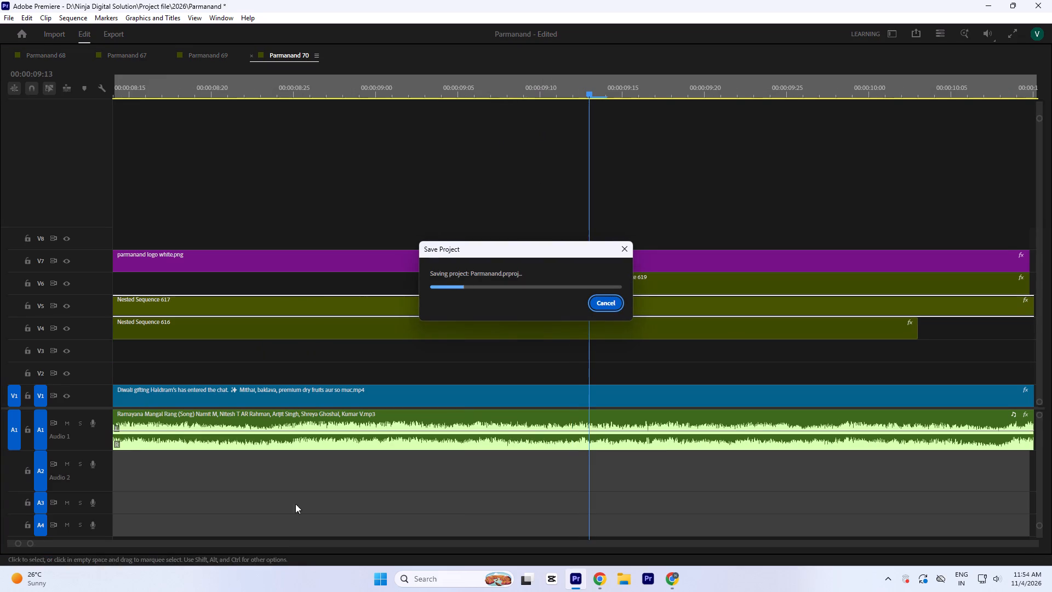
Trim the end of Nested Sequence 617 back to about 00:00:14:20.
{"action": "key", "text": "minus"}
{"action": "key", "text": "minus"}
{"action": "key", "text": "minus"}
{"action": "key", "text": "minus"}
{"action": "key", "text": "minus"}
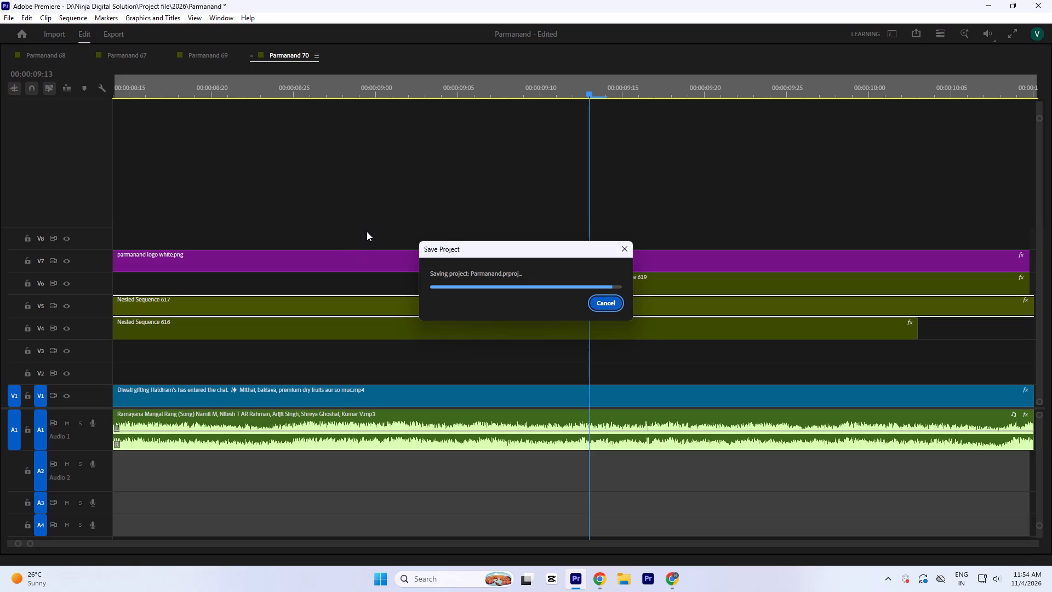
{"action": "key", "text": "minus"}
{"action": "key", "text": "minus"}
{"action": "key", "text": "minus"}
{"action": "key", "text": "minus"}
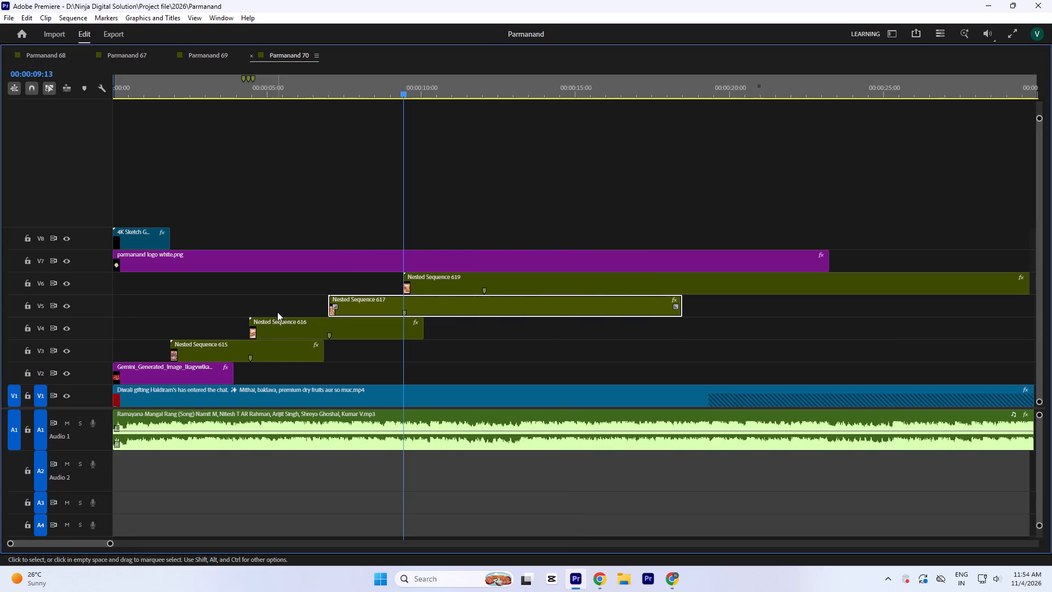
{"action": "left_click_drag", "start_coordinate": [687, 309], "coordinate": [610, 322]}
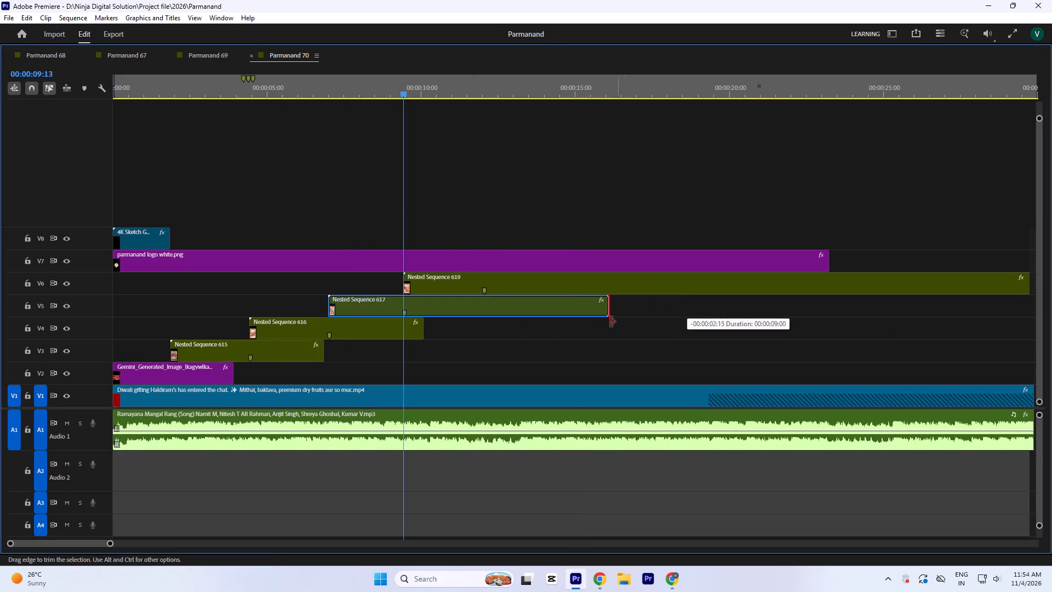
{"action": "left_click_drag", "start_coordinate": [610, 322], "coordinate": [570, 328]}
Extend the end of the parmanand logo white.png clip to about 00:00:36:00.
{"action": "key", "text": "minus"}
{"action": "left_click_drag", "start_coordinate": [474, 265], "coordinate": [638, 267]}
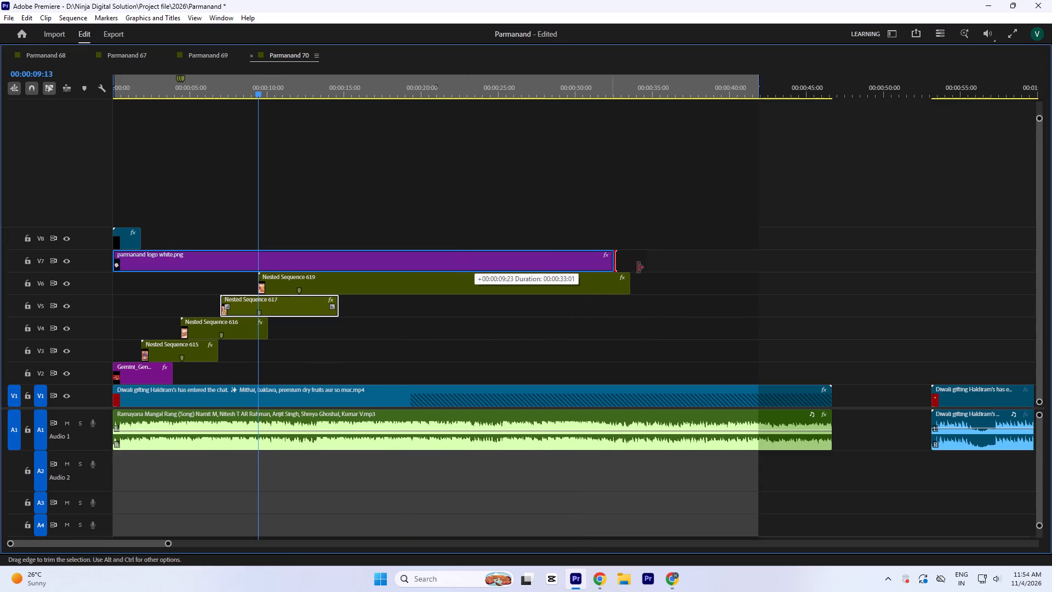
{"action": "left_click_drag", "start_coordinate": [638, 267], "coordinate": [672, 266]}
Trim the end of Nested Sequence 619 back to about 00:00:18:20.
{"action": "left_click_drag", "start_coordinate": [638, 285], "coordinate": [424, 289]}
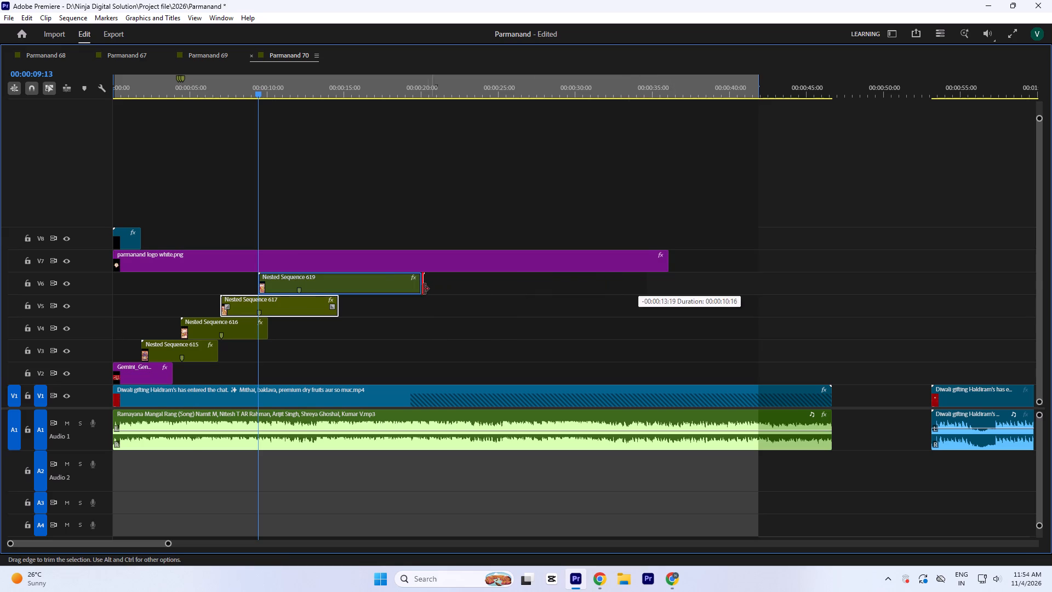
{"action": "left_click_drag", "start_coordinate": [424, 289], "coordinate": [410, 291]}
Save the project and play Parmanand 70 from the beginning to review the sliding gift-box frames.
{"action": "key", "text": "minus"}
{"action": "key", "text": "grave"}
{"action": "key", "text": "Return"}
{"action": "key", "text": "minus"}
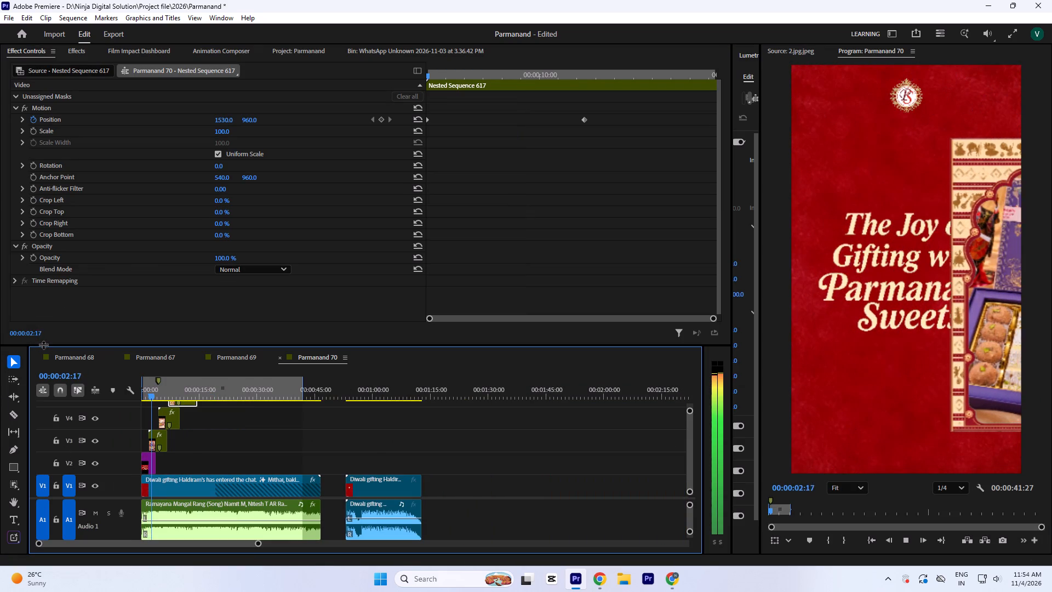
{"action": "key", "text": "ctrl+s"}
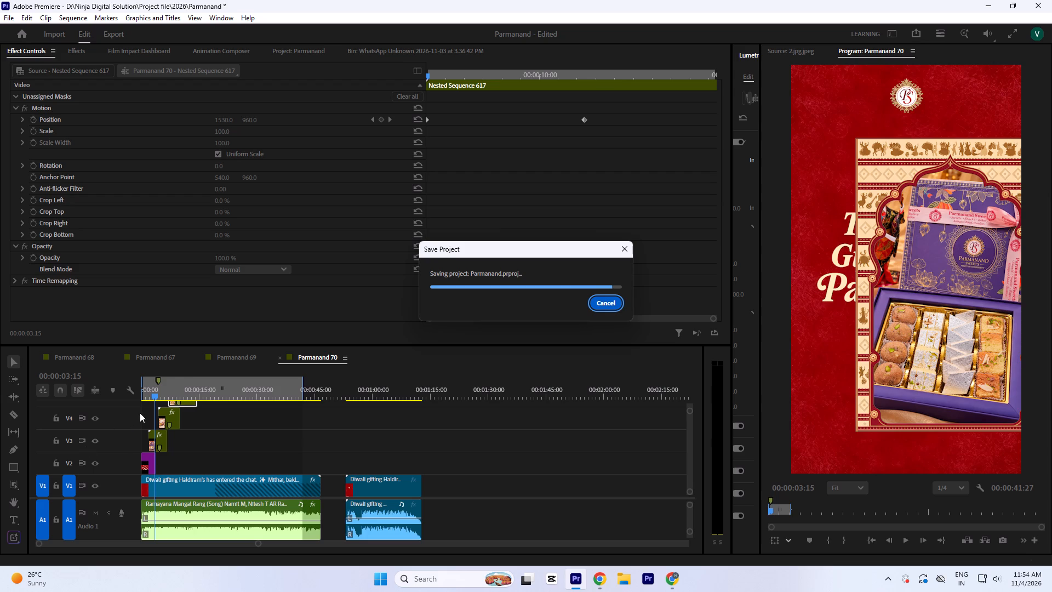
{"action": "key", "text": "Return"}
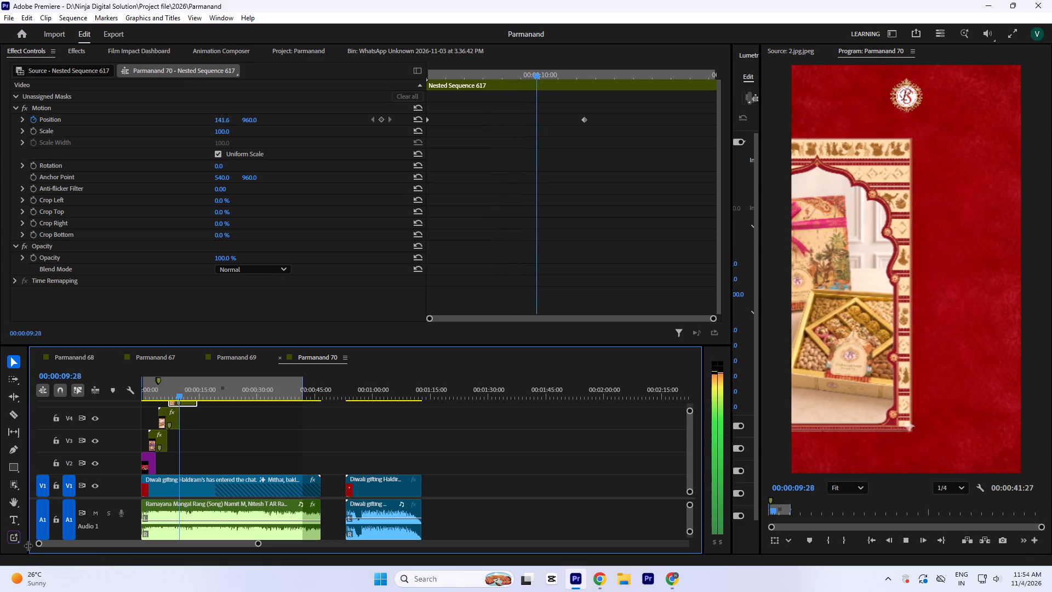
{"action": "type", "text": "`=="}
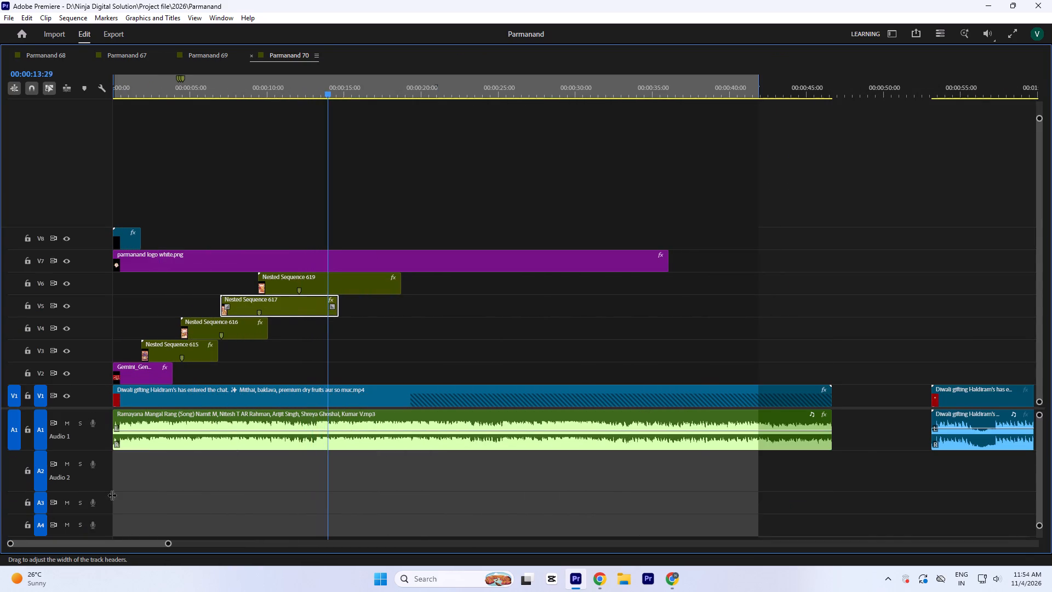
{"action": "type", "text": "` `-"}
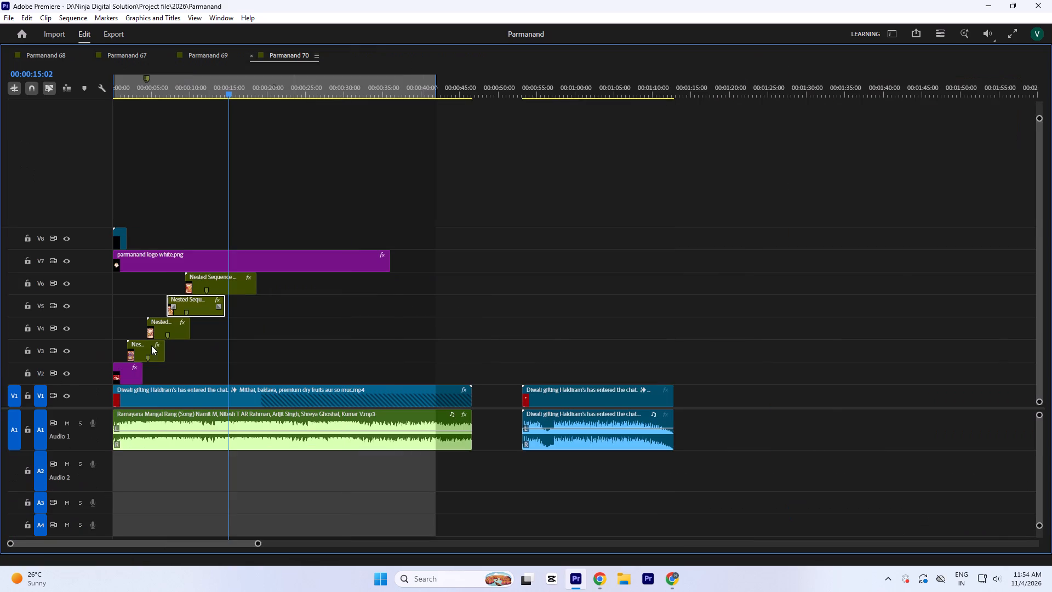
Move the Parmanand logo clip and the opening 4K Sketch clip up one video track.
{"action": "left_click_drag", "start_coordinate": [436, 269], "coordinate": [33, 199]}
{"action": "left_click_drag", "start_coordinate": [285, 260], "coordinate": [282, 236]}
Play the later part of the Haldiram's reference clip to examine its last sliding frames and closing title.
{"action": "key", "text": "grave"}
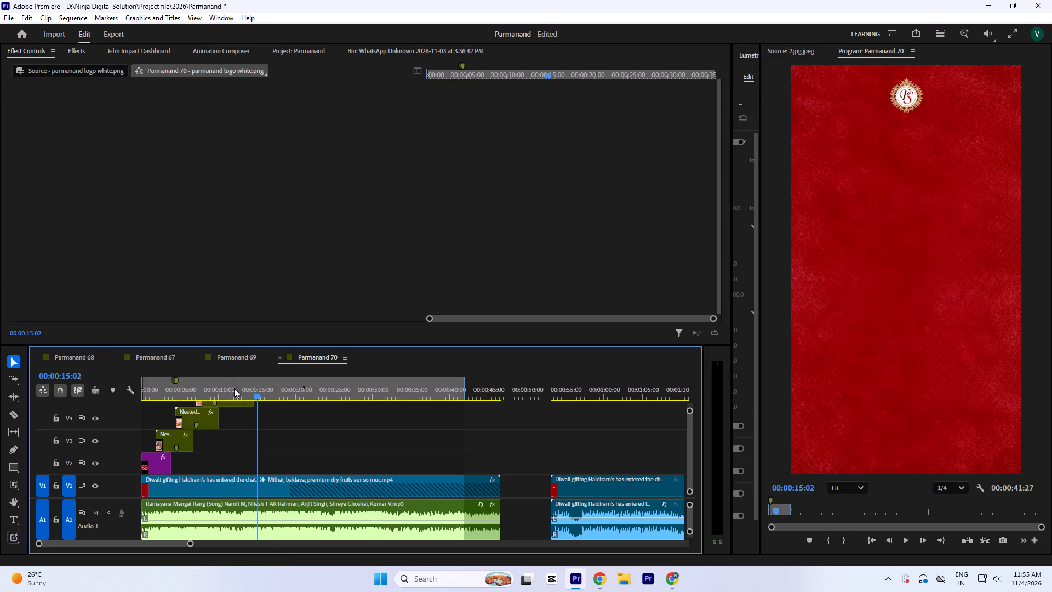
{"action": "left_click", "coordinate": [255, 385]}
{"action": "key", "text": "space"}
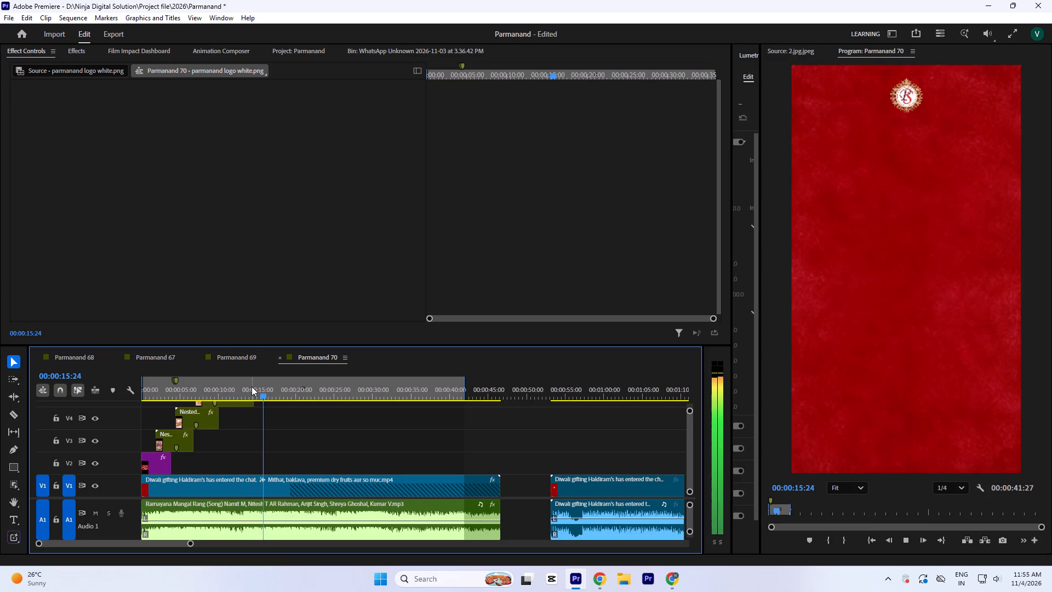
{"action": "type", "text": "-=``"}
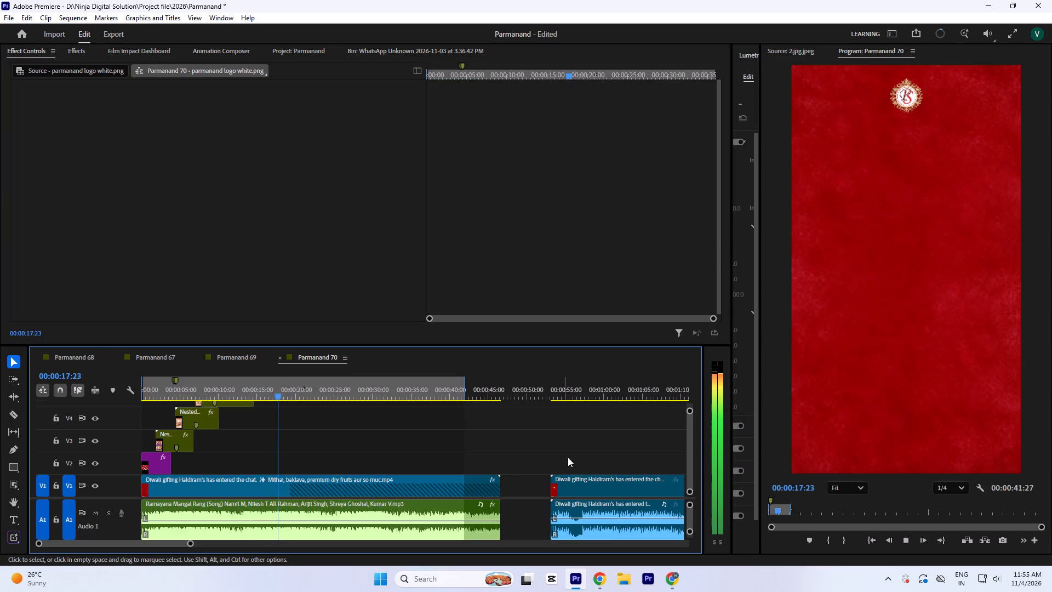
{"action": "key", "text": "minus"}
{"action": "left_click_drag", "start_coordinate": [377, 390], "coordinate": [384, 399]}
{"action": "key", "text": "space"}
{"action": "key", "text": "equal"}
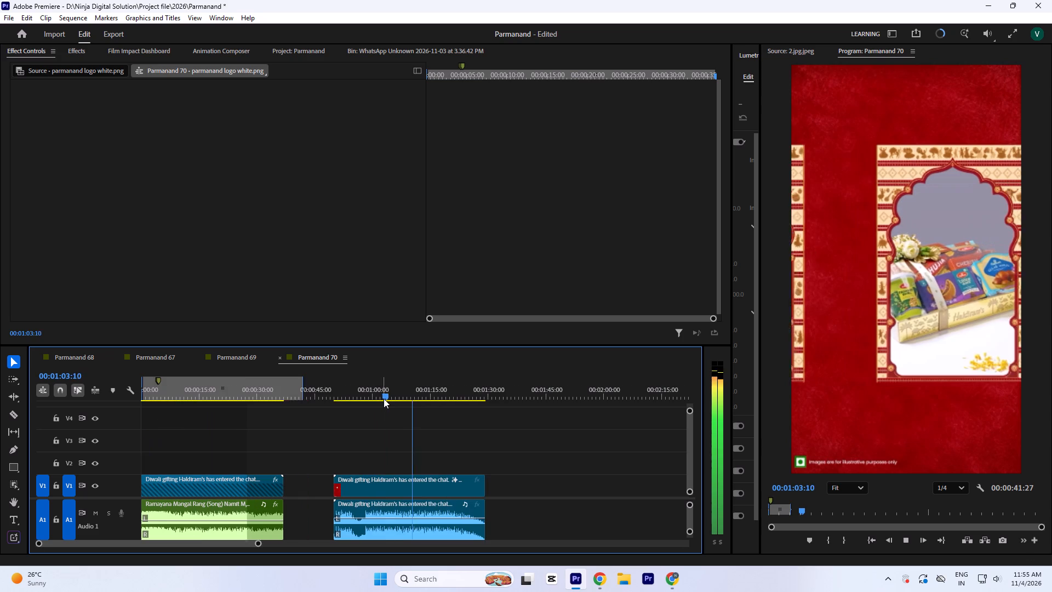
{"action": "left_click", "coordinate": [429, 388]}
{"action": "key", "text": "space"}
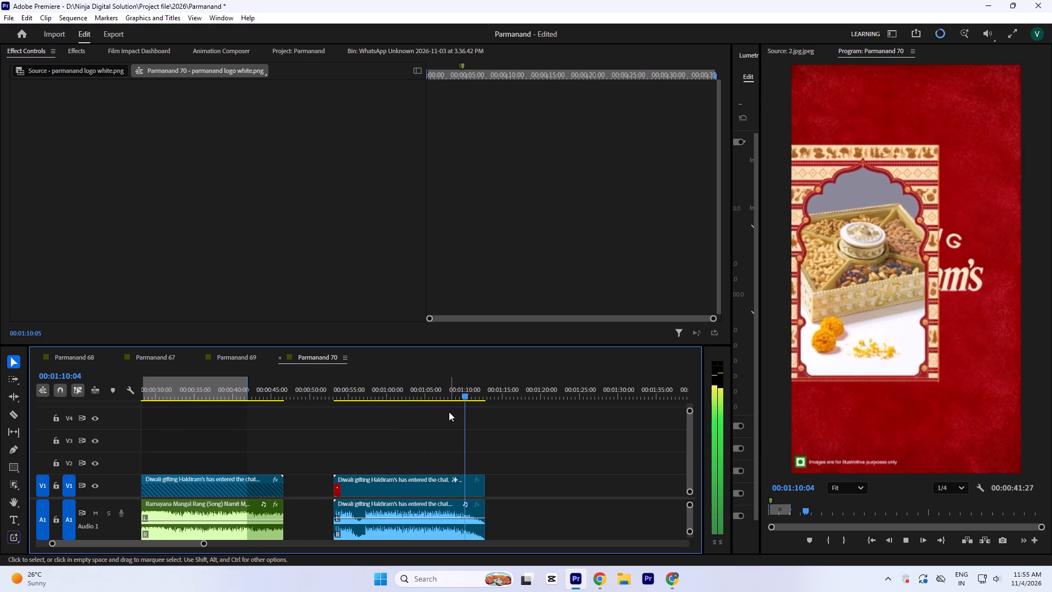
{"action": "key", "text": "space"}
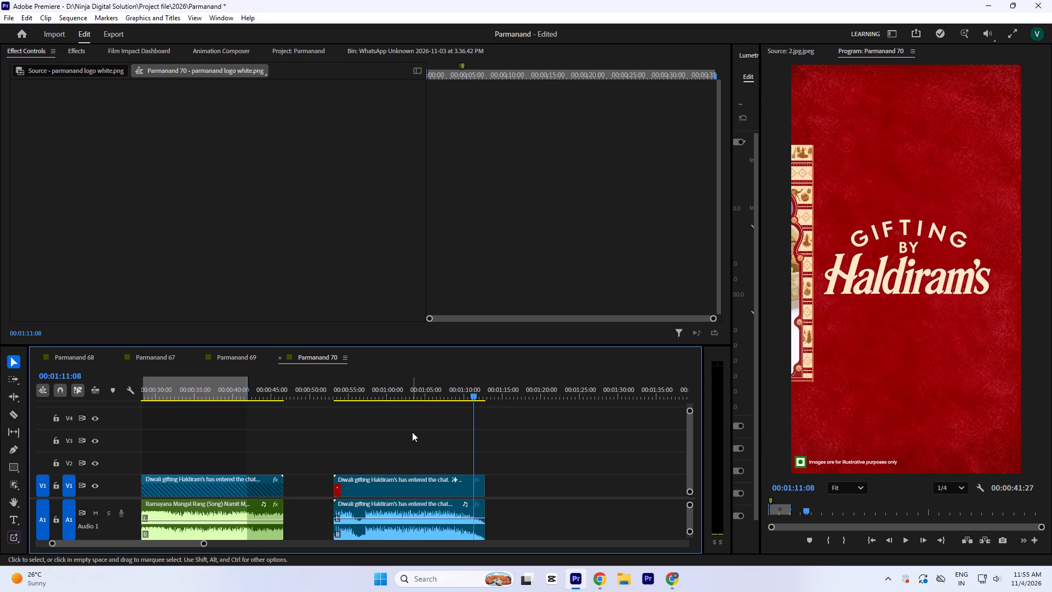
Replay the end of the Haldiram's reference clip around 00:01:11:08 to study how the last frame exits over the closing title.
{"action": "key", "text": "space"}
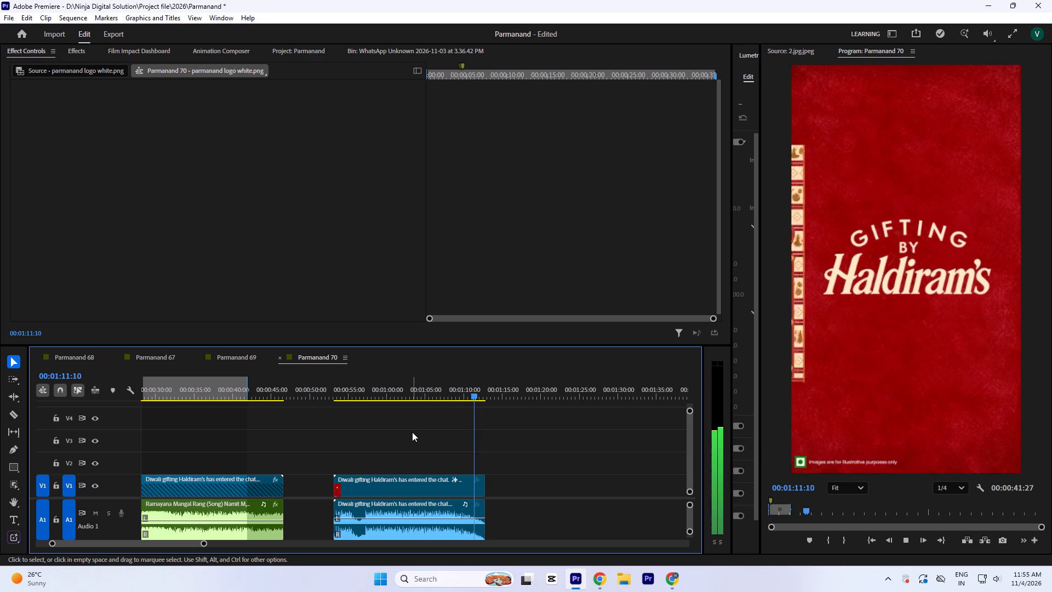
{"action": "key", "text": "space"}
{"action": "key", "text": "space"}
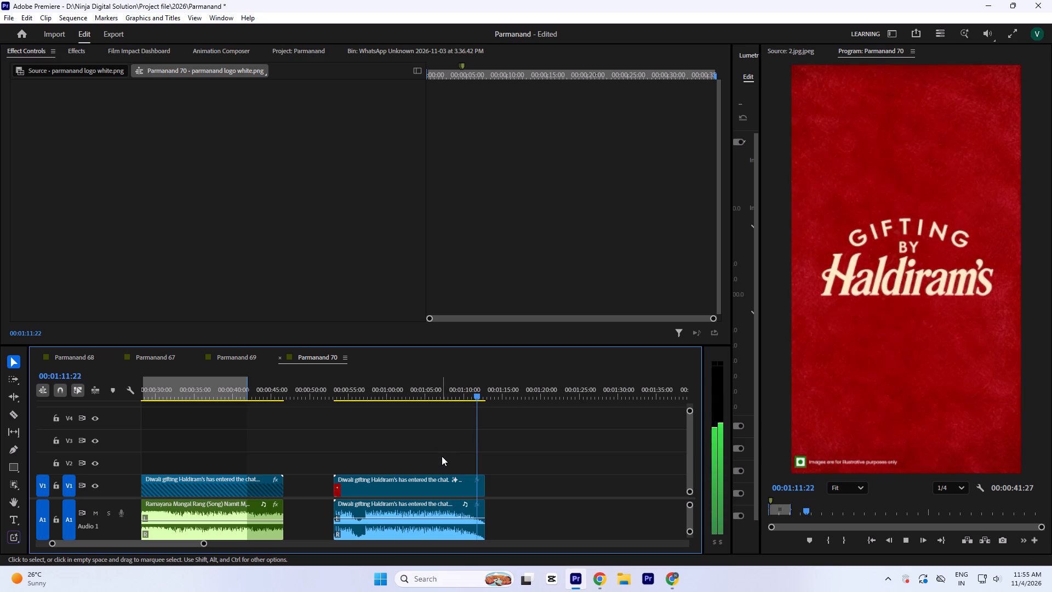
{"action": "key", "text": "space"}
{"action": "left_click_drag", "start_coordinate": [473, 386], "coordinate": [474, 394]}
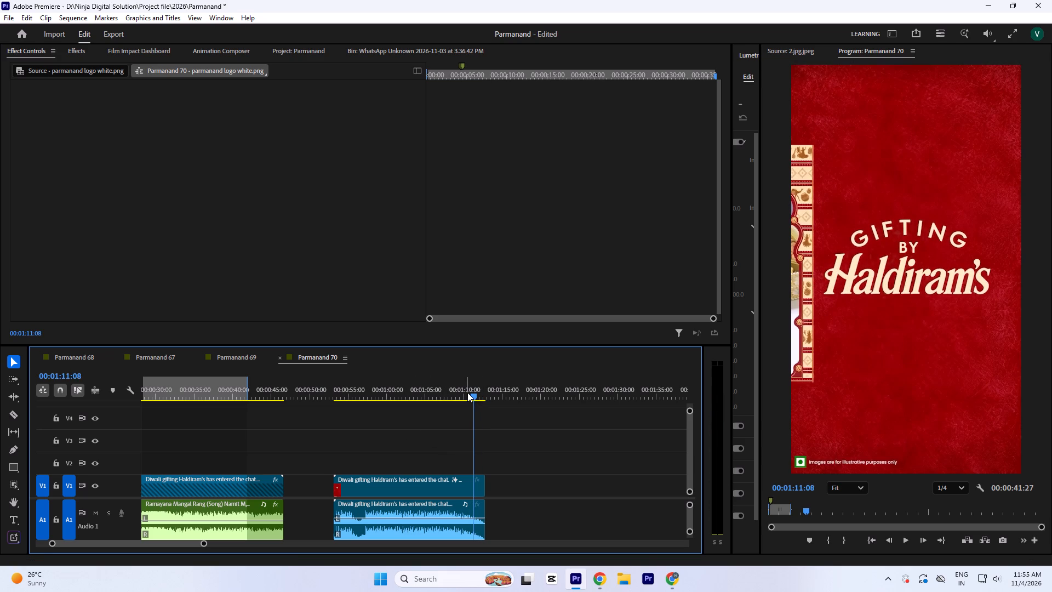
Duplicate the arched Gemini frame clip on V3 to an earlier empty stretch starting around 00:02:36.
{"action": "key", "text": "minus"}
{"action": "key", "text": "minus"}
{"action": "key", "text": "minus"}
{"action": "key", "text": "minus"}
{"action": "left_click", "coordinate": [316, 389]}
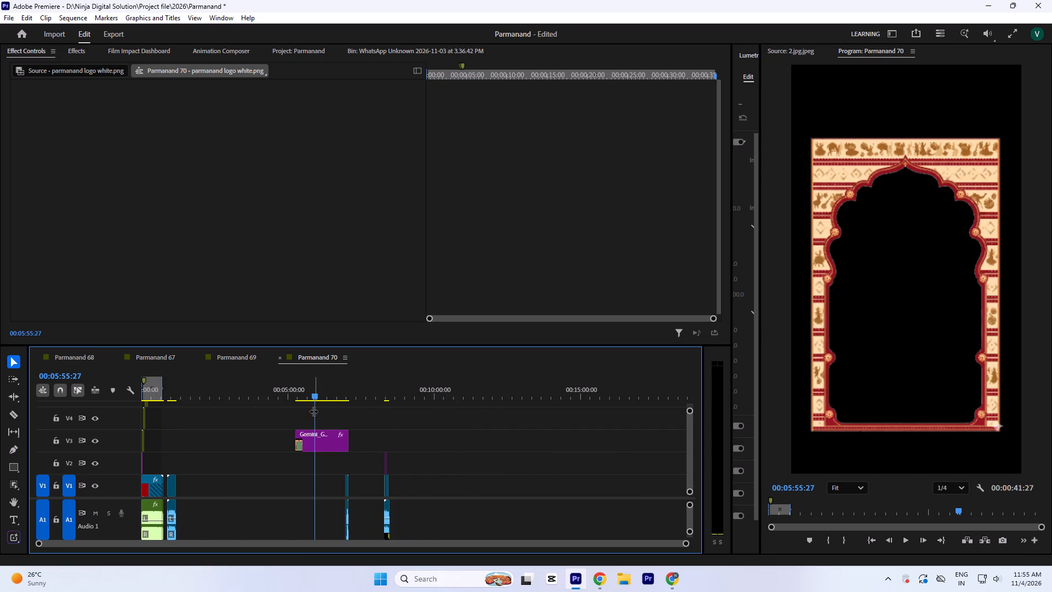
{"action": "left_click_drag", "start_coordinate": [325, 439], "coordinate": [247, 446], "text": "alt"}
{"action": "left_click", "coordinate": [243, 390]}
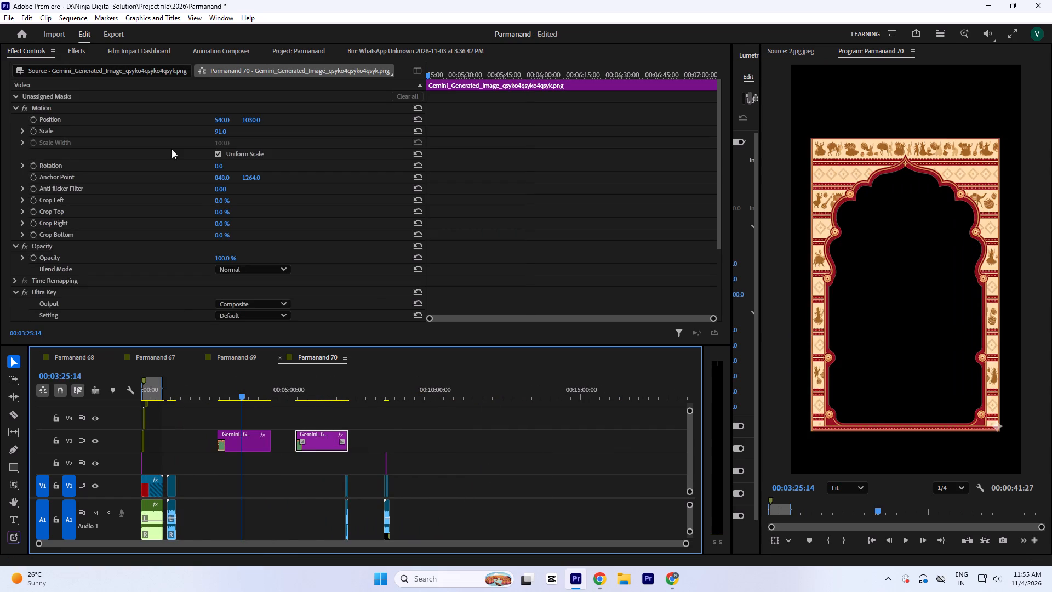
Browse the WhatsApp bin and preview several gift-box photos as candidates for the next frame.
{"action": "left_click", "coordinate": [381, 53]}
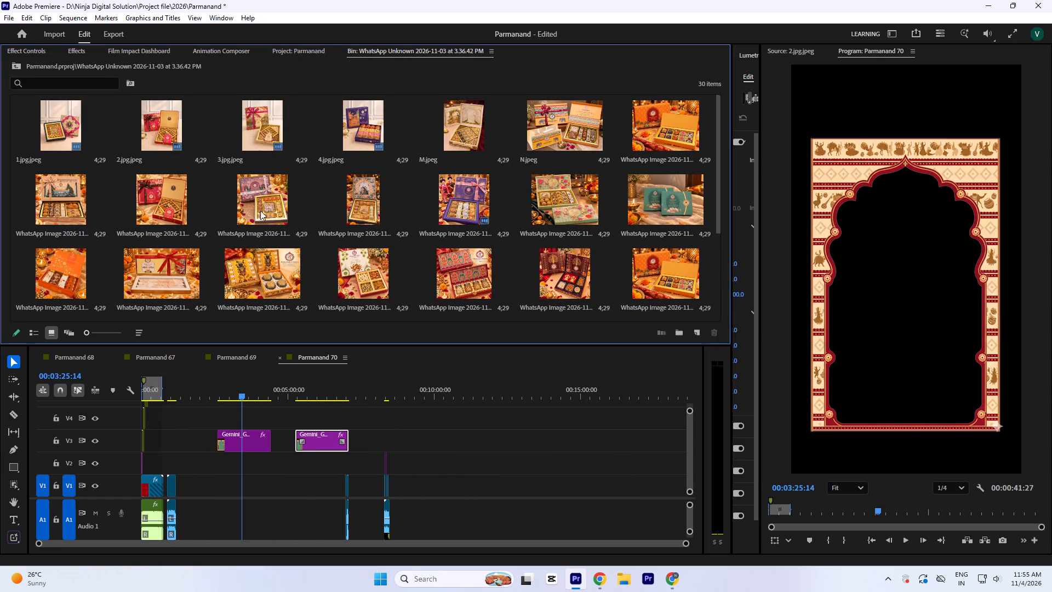
{"action": "double_click", "coordinate": [164, 202]}
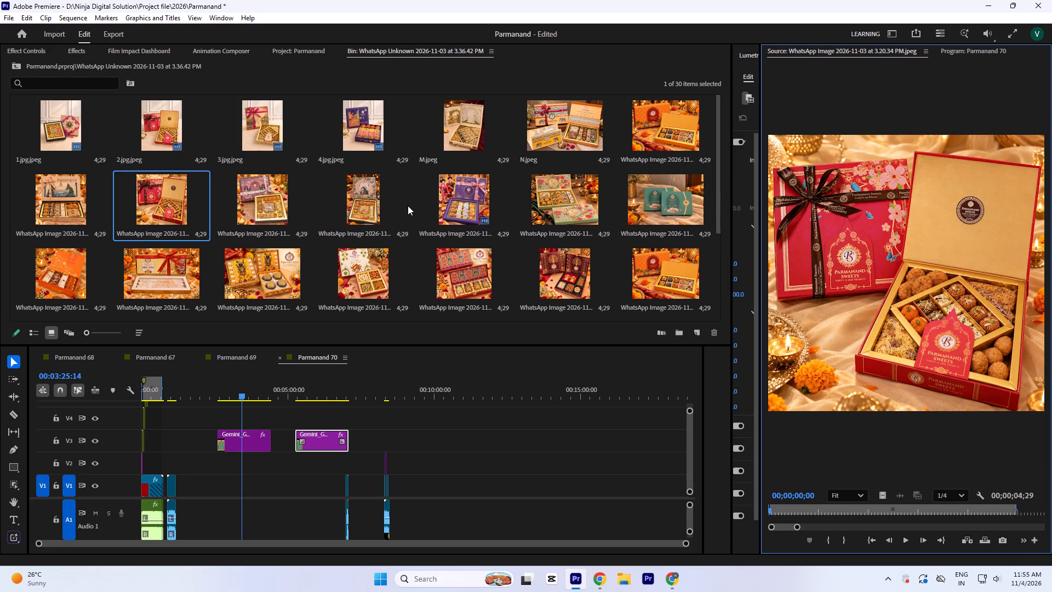
{"action": "scroll", "coordinate": [237, 237], "scroll_direction": "down", "scroll_amount": 3}
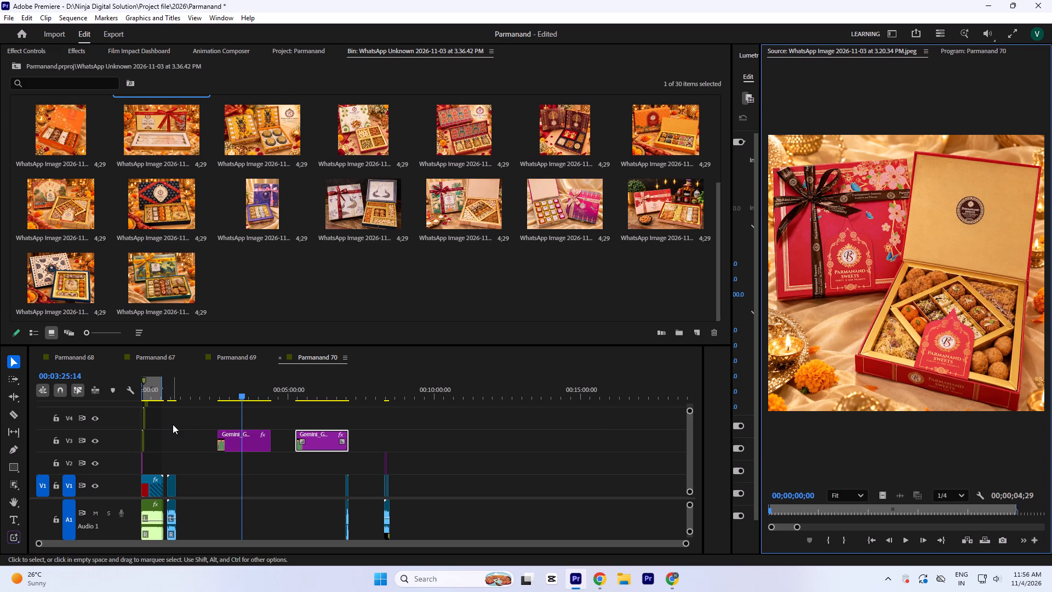
{"action": "left_click", "coordinate": [227, 391]}
{"action": "left_click", "coordinate": [235, 391]}
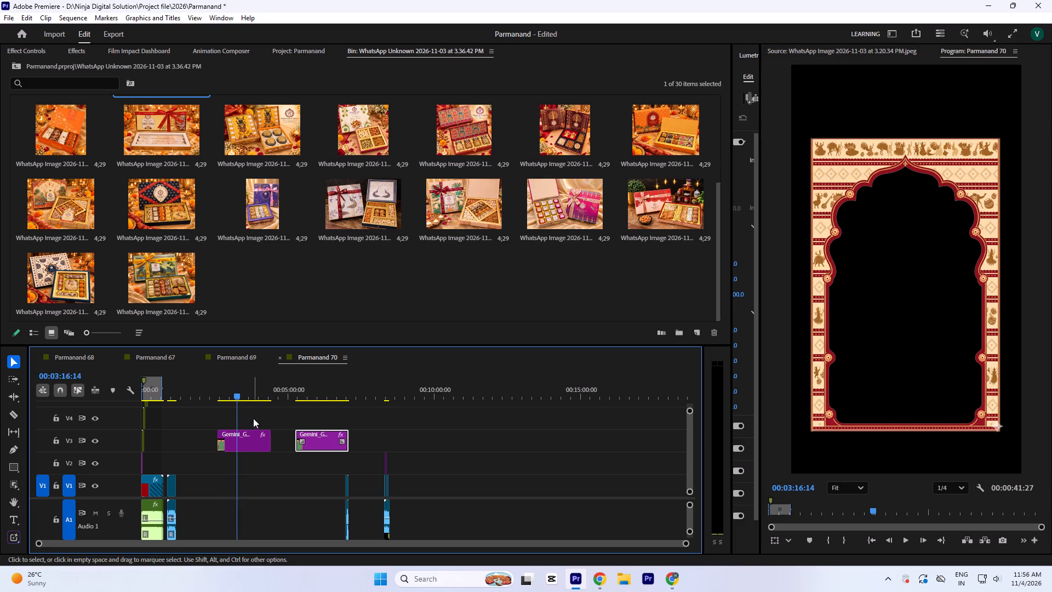
{"action": "scroll", "coordinate": [167, 252], "scroll_direction": "up", "scroll_amount": 3}
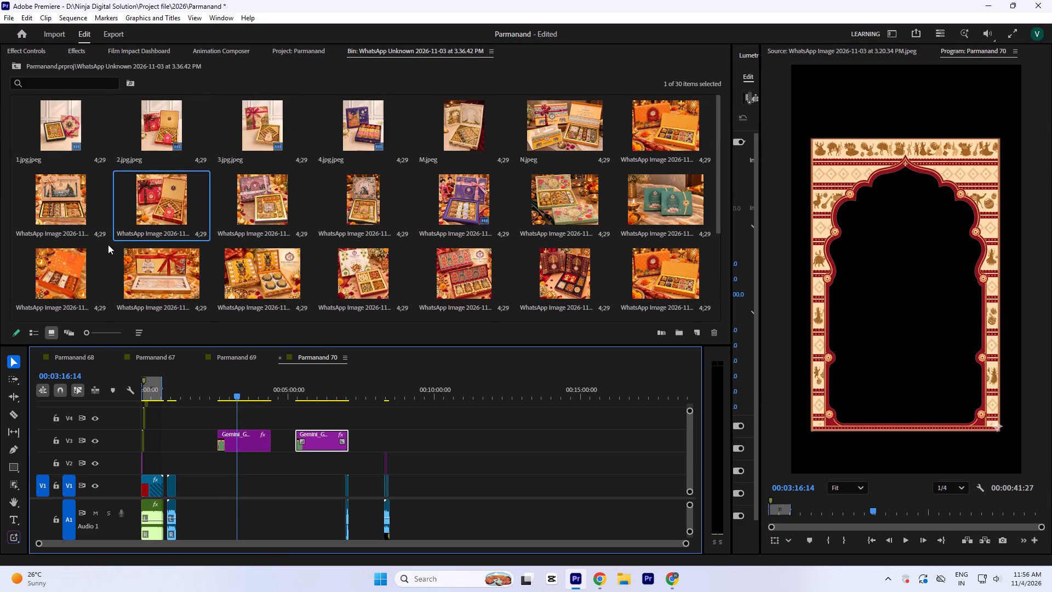
{"action": "scroll", "coordinate": [88, 244], "scroll_direction": "up", "scroll_amount": 2}
{"action": "double_click", "coordinate": [680, 202]}
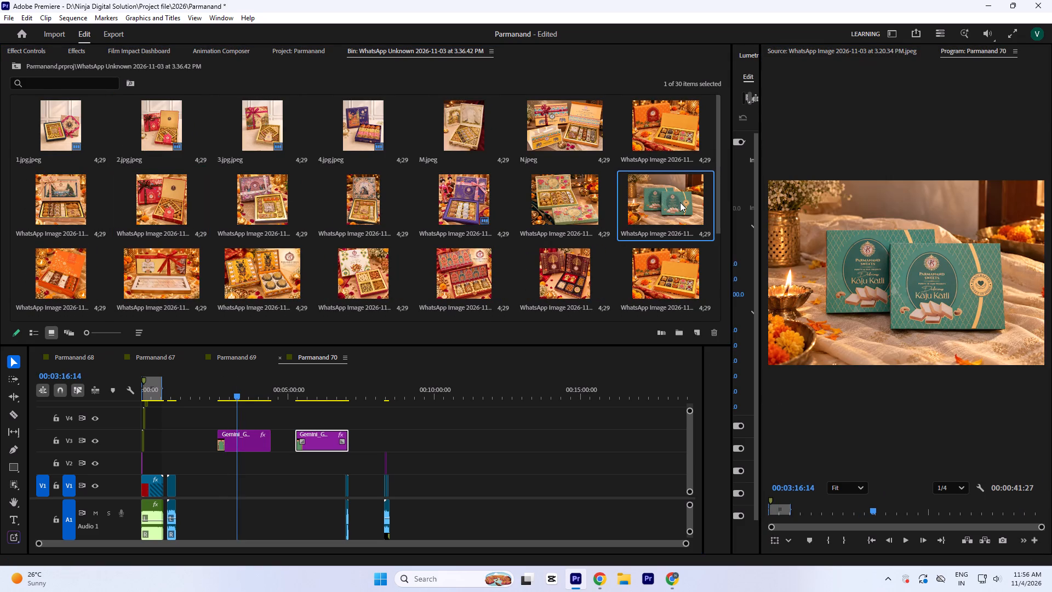
{"action": "triple_click", "coordinate": [652, 125]}
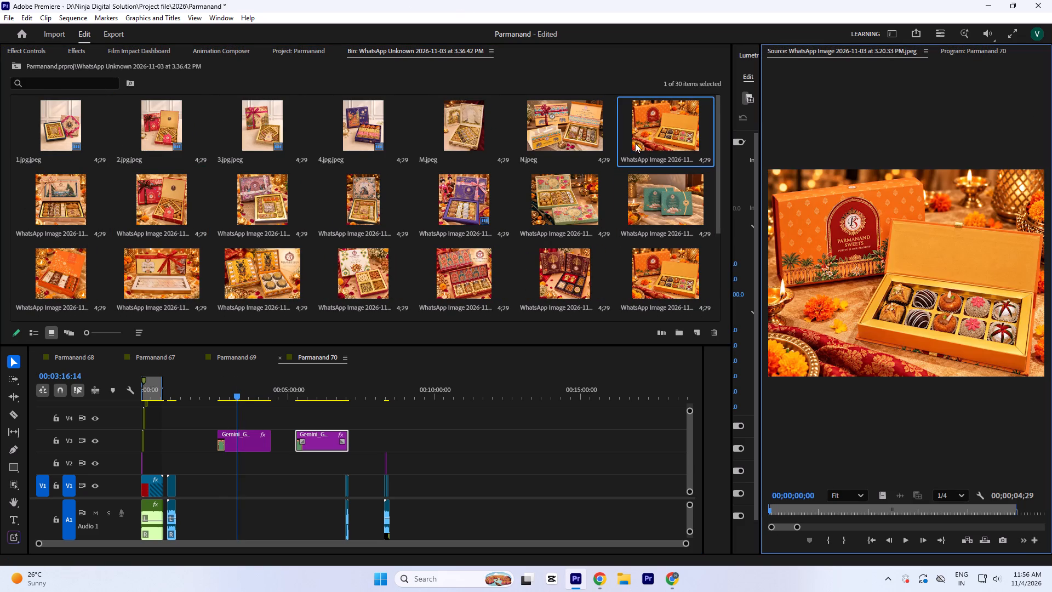
{"action": "double_click", "coordinate": [585, 136]}
Save the project.
{"action": "left_click", "coordinate": [241, 391]}
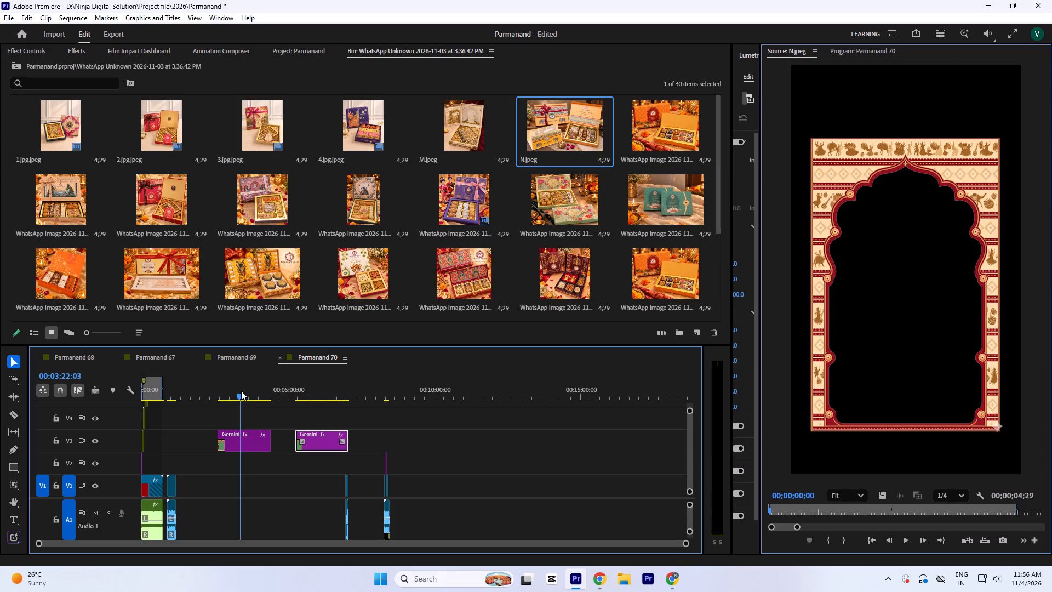
{"action": "key", "text": "ctrl+s"}
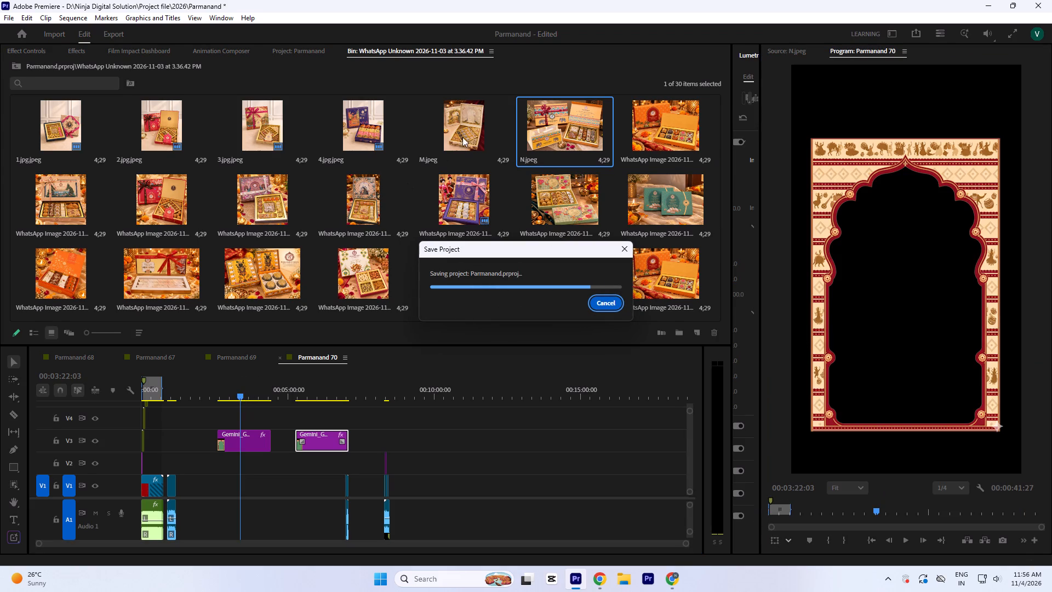
Place the peacock gift-box photo, 3.20.35 PM (2).jpeg, on V2 at the start of the duplicated frame clip.
{"action": "triple_click", "coordinate": [367, 203]}
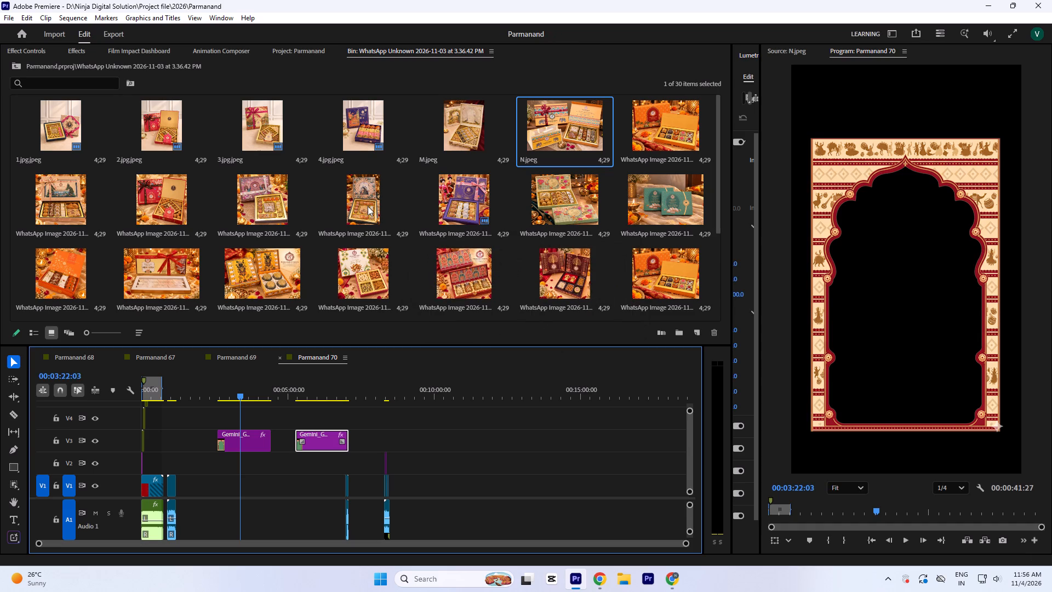
{"action": "triple_click", "coordinate": [368, 206]}
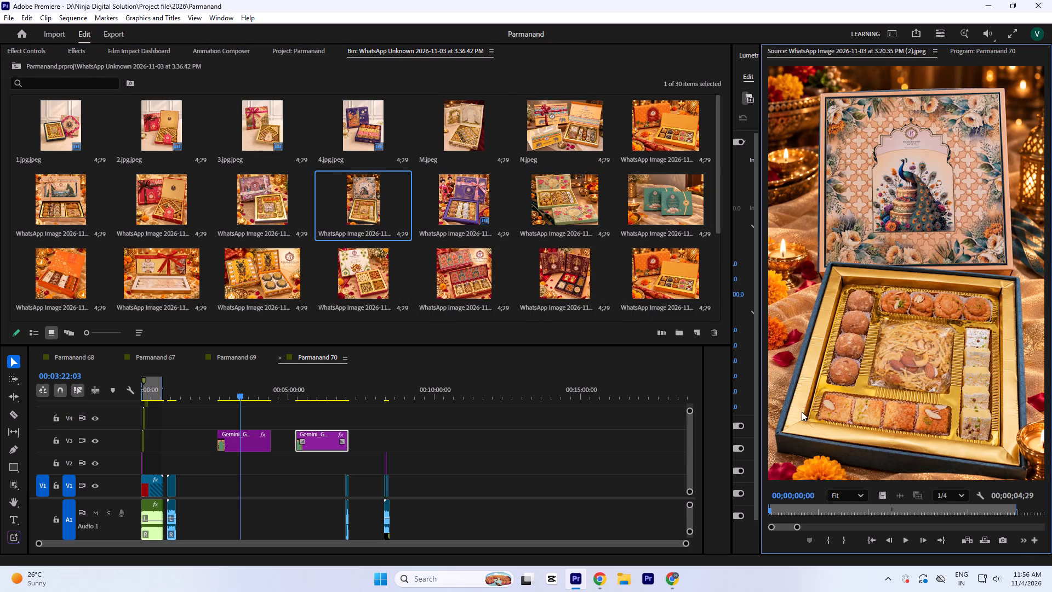
{"action": "left_click_drag", "start_coordinate": [882, 497], "coordinate": [239, 465]}
{"action": "left_click_drag", "start_coordinate": [239, 465], "coordinate": [222, 464]}
Scale the peacock gift-box photo on V2 to the sequence frame size.
{"action": "left_click", "coordinate": [218, 389]}
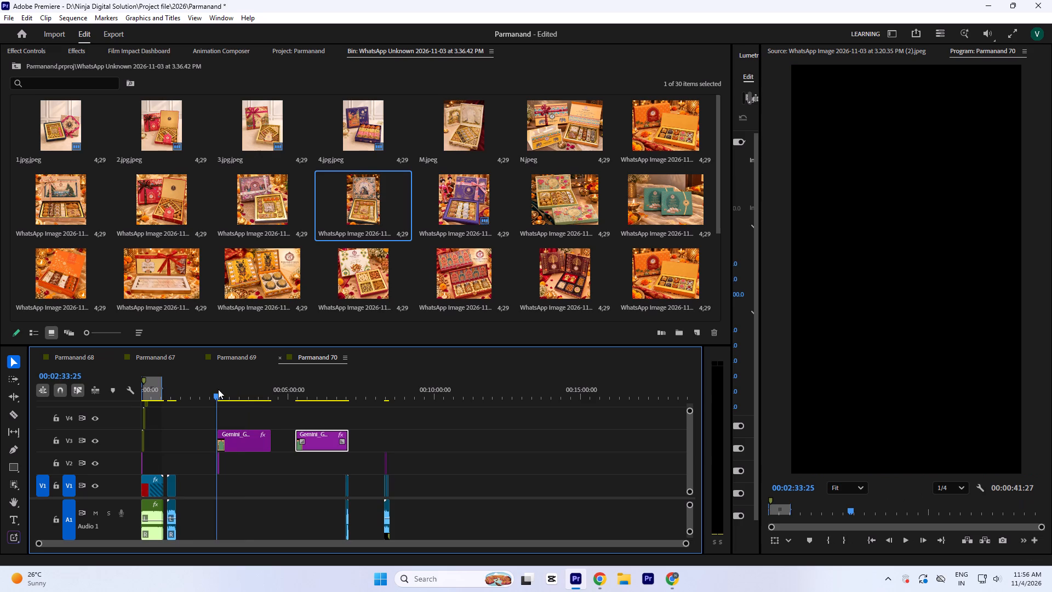
{"action": "key", "text": "equal"}
{"action": "key", "text": "equal"}
{"action": "key", "text": "equal"}
{"action": "key", "text": "equal"}
{"action": "left_click_drag", "start_coordinate": [434, 392], "coordinate": [444, 397]}
{"action": "left_click", "coordinate": [452, 474]}
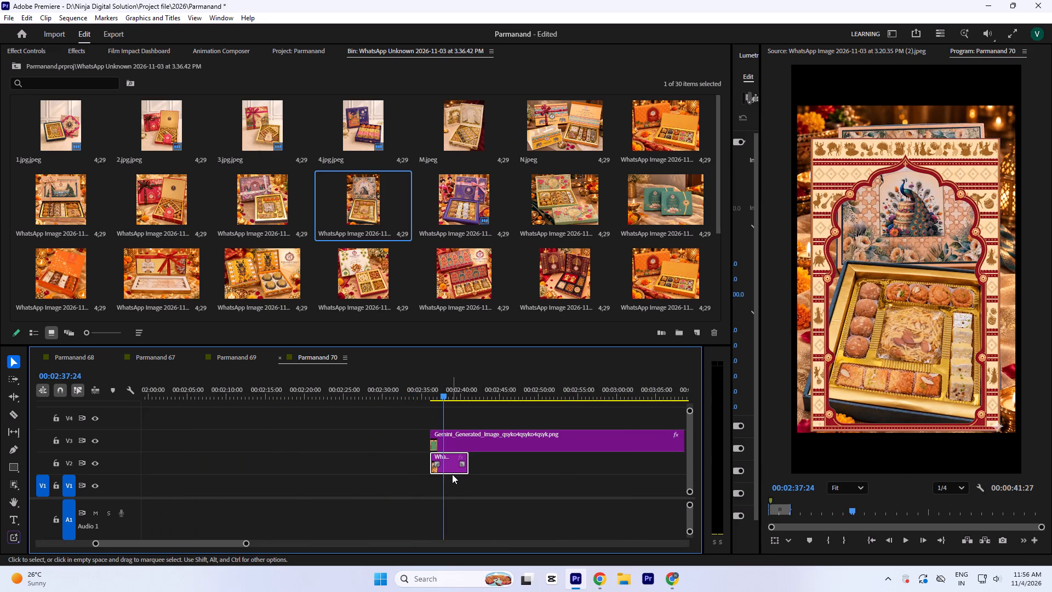
{"action": "key", "text": "a"}
Extend the end of the peacock photo clip to match the end of the arched frame clip above it.
{"action": "left_click_drag", "start_coordinate": [470, 469], "coordinate": [474, 469]}
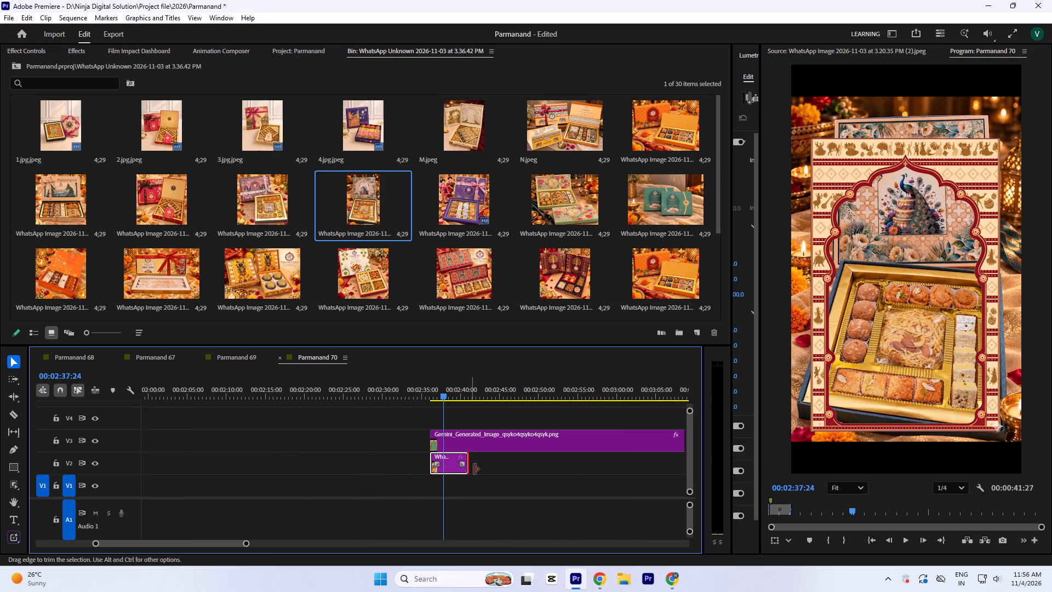
{"action": "left_click_drag", "start_coordinate": [474, 469], "coordinate": [662, 470]}
Check the start and end alignment of the peacock photo clip against the arched frame clip, closely around 00:02:36:03.
{"action": "key", "text": "minus"}
{"action": "key", "text": "minus"}
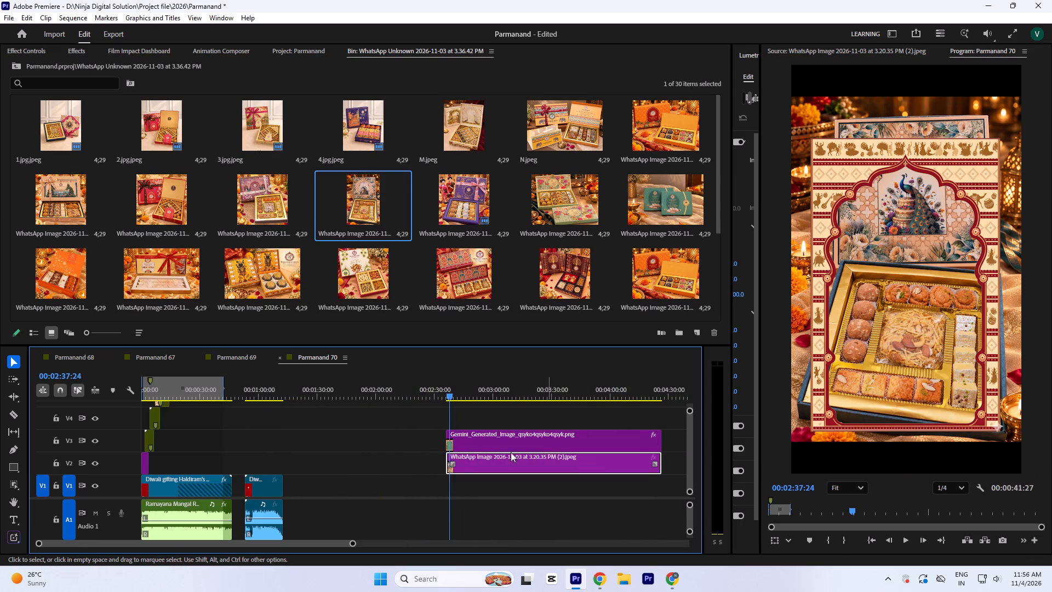
{"action": "key", "text": "equal"}
{"action": "key", "text": "equal"}
{"action": "left_click", "coordinate": [403, 388]}
{"action": "key", "text": "equal"}
{"action": "key", "text": "equal"}
{"action": "key", "text": "equal"}
{"action": "key", "text": "equal"}
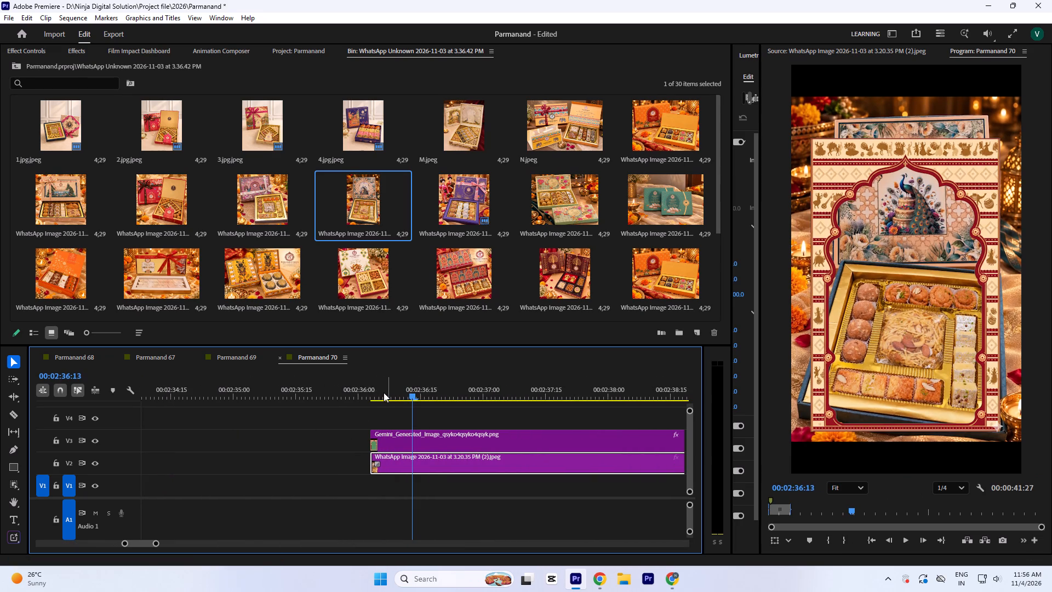
{"action": "left_click_drag", "start_coordinate": [371, 389], "coordinate": [369, 402]}
{"action": "key", "text": "equal"}
{"action": "key", "text": "equal"}
{"action": "key", "text": "equal"}
{"action": "left_click", "coordinate": [436, 390]}
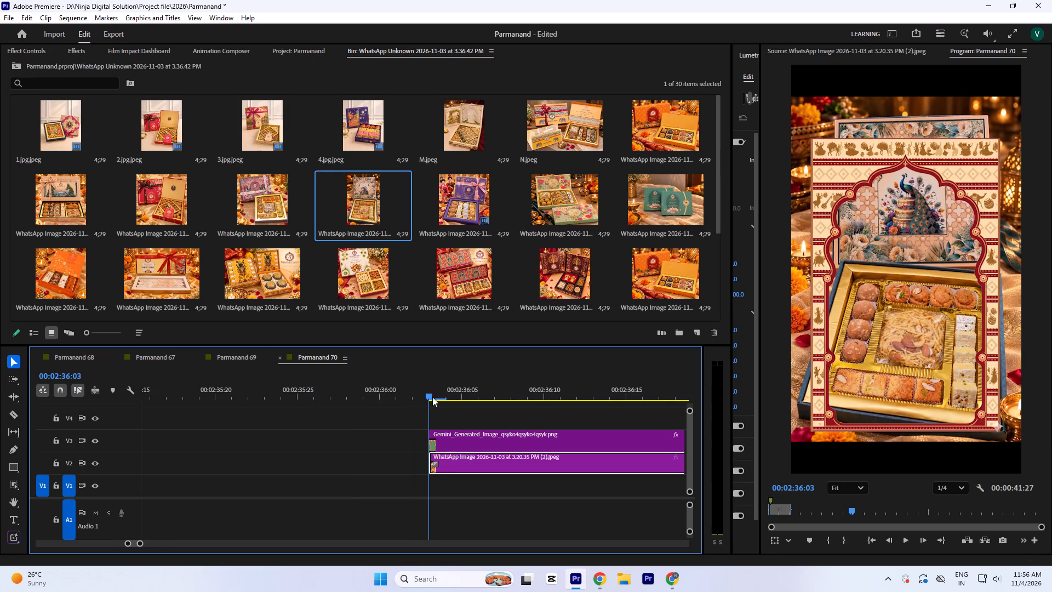
{"action": "key", "text": "minus"}
{"action": "key", "text": "minus"}
{"action": "key", "text": "minus"}
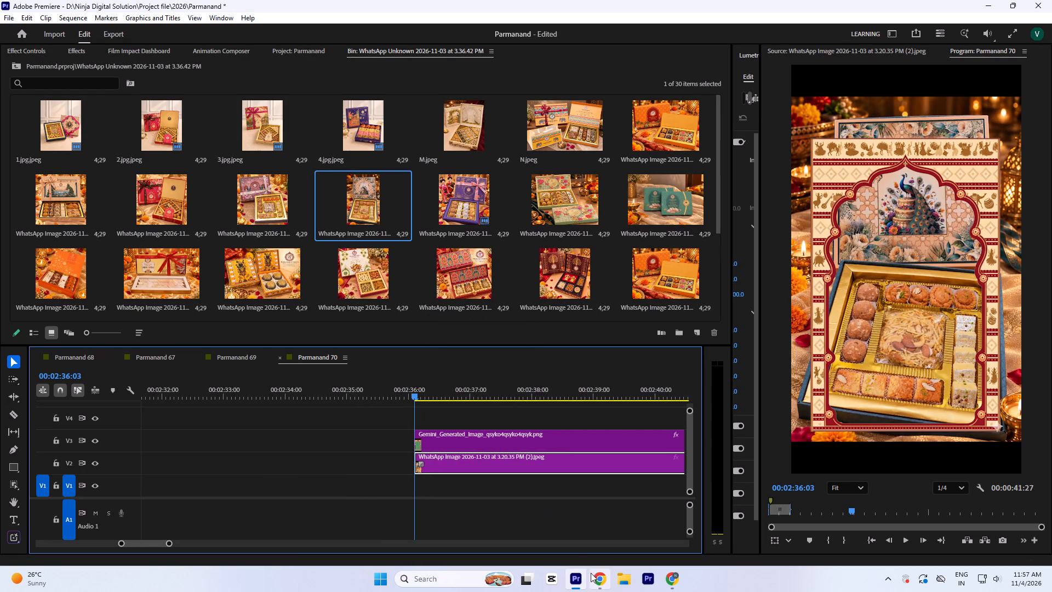
Set the peacock photo's scale to 81 and shift it down so it fills the arched frame's opening.
{"action": "left_click", "coordinate": [26, 53]}
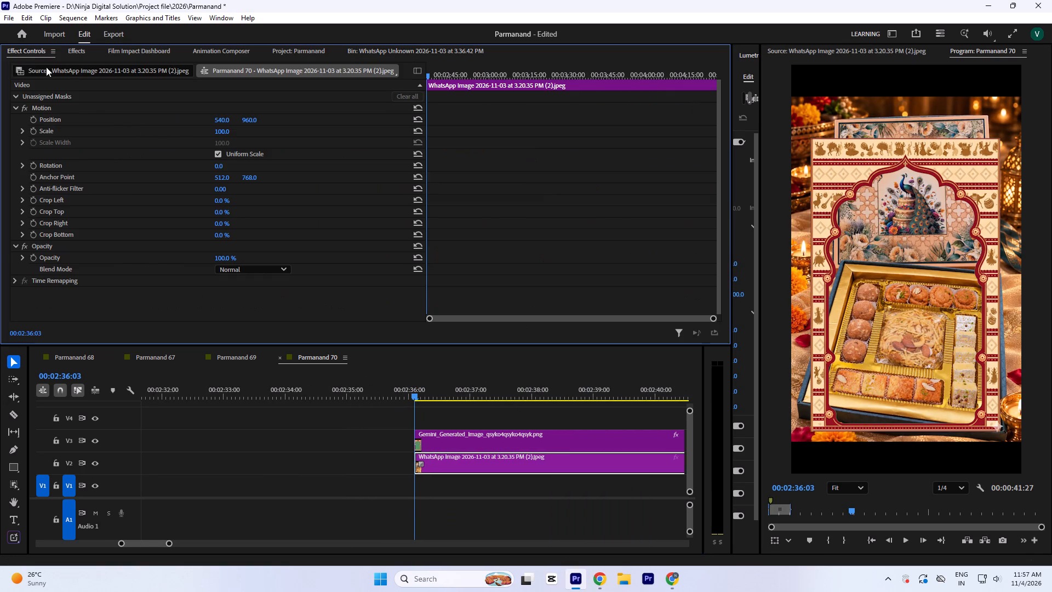
{"action": "left_click_drag", "start_coordinate": [227, 131], "coordinate": [227, 139]}
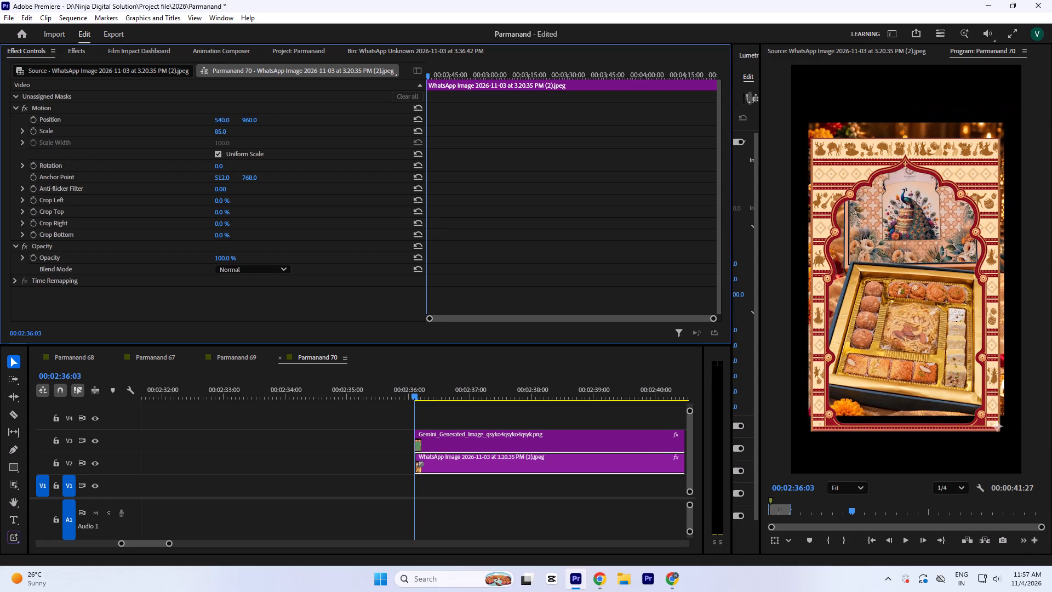
{"action": "left_click_drag", "start_coordinate": [227, 139], "coordinate": [227, 141]}
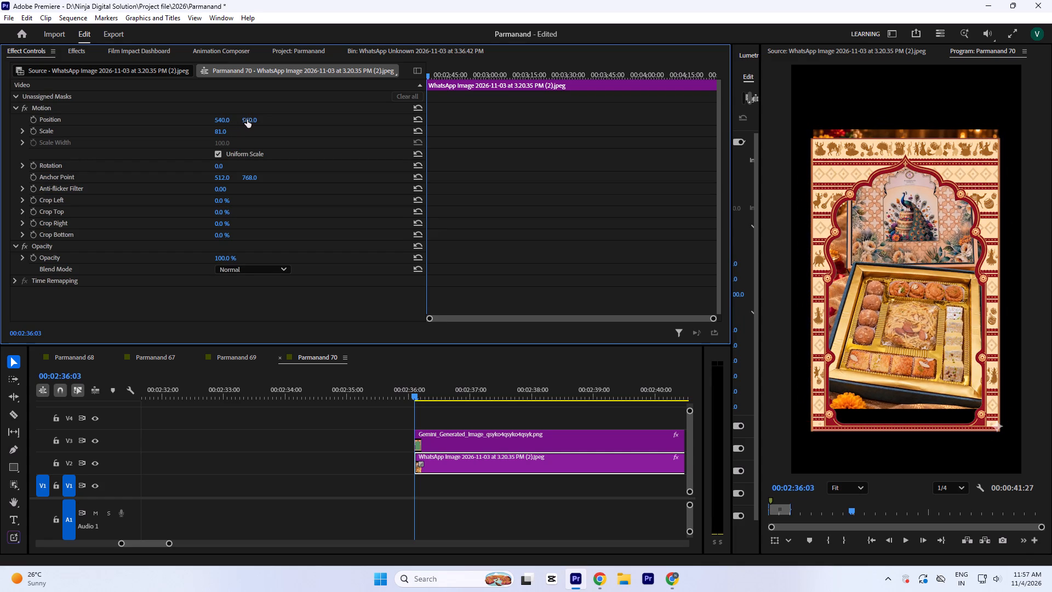
{"action": "left_click_drag", "start_coordinate": [247, 119], "coordinate": [241, 89]}
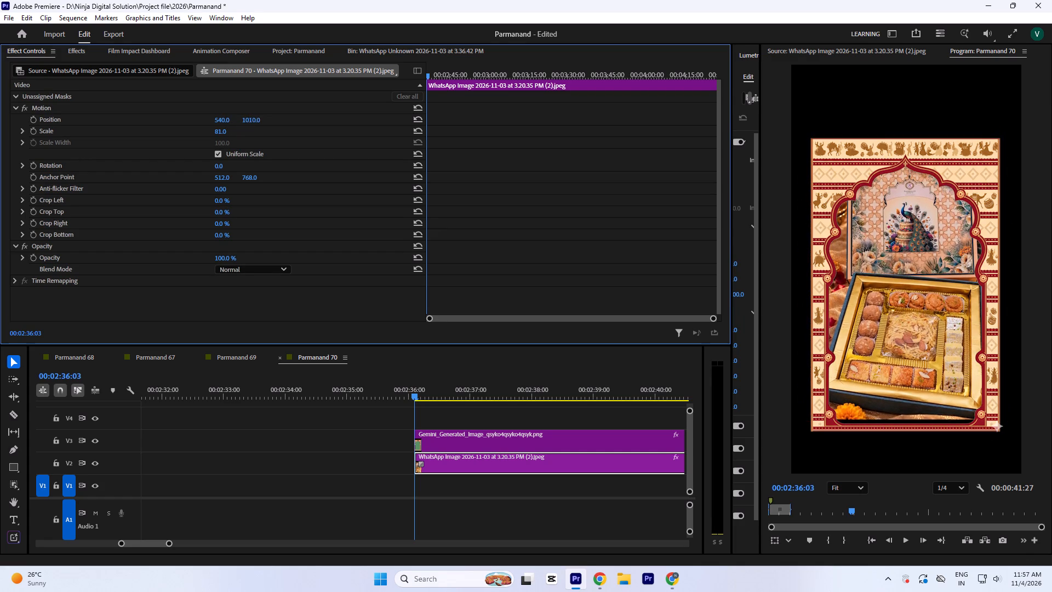
{"action": "left_click_drag", "start_coordinate": [241, 89], "coordinate": [239, 77]}
Deselect the clips and save the project.
{"action": "left_click", "coordinate": [285, 452]}
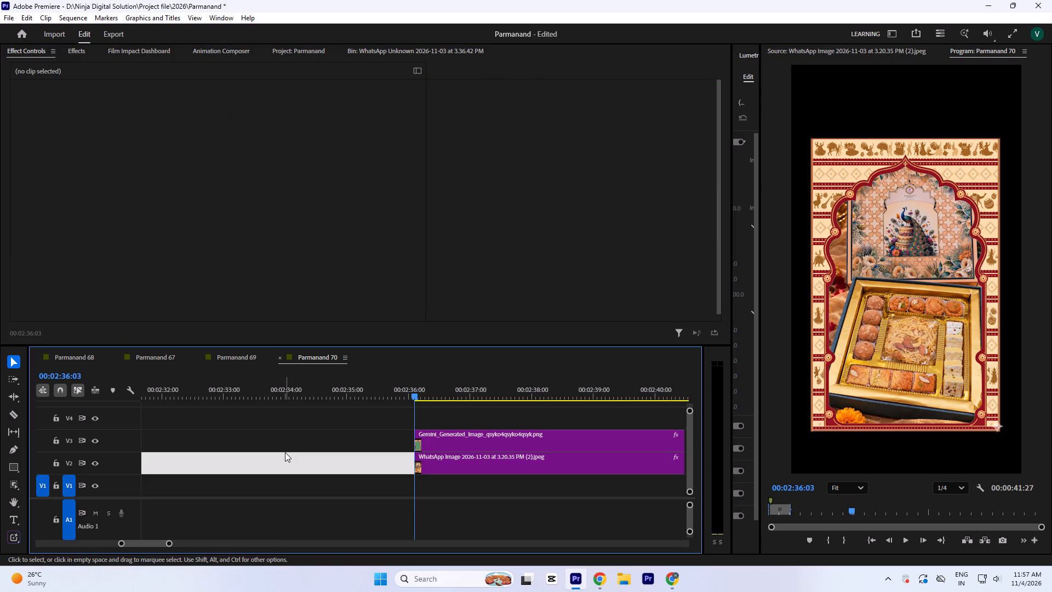
{"action": "key", "text": "ctrl+s"}
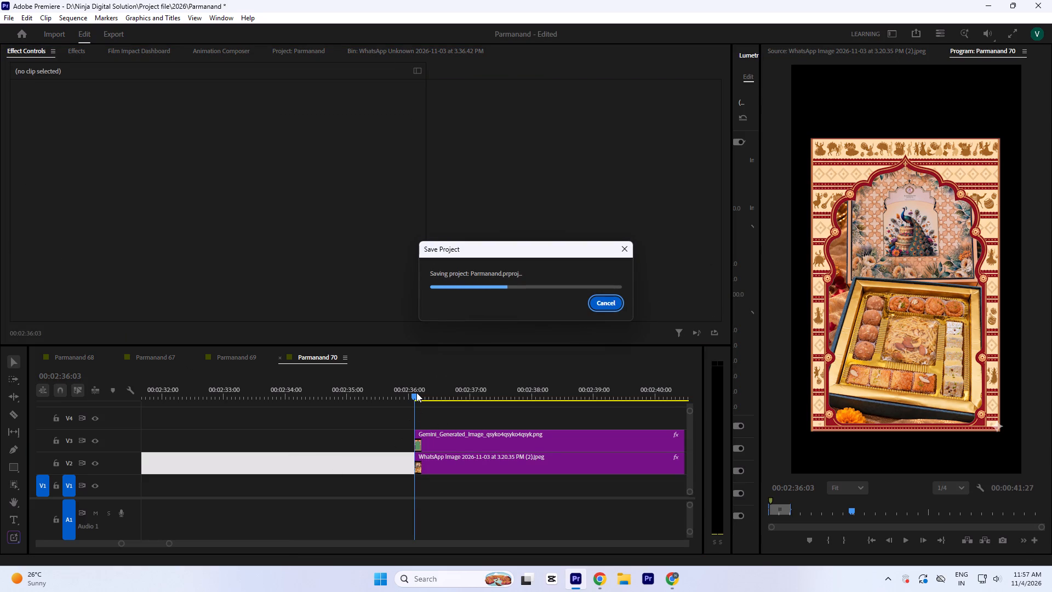
Select the duplicated arched frame clip and the peacock photo clip together.
{"action": "left_click", "coordinate": [416, 392]}
{"action": "key", "text": "equal"}
{"action": "key", "text": "equal"}
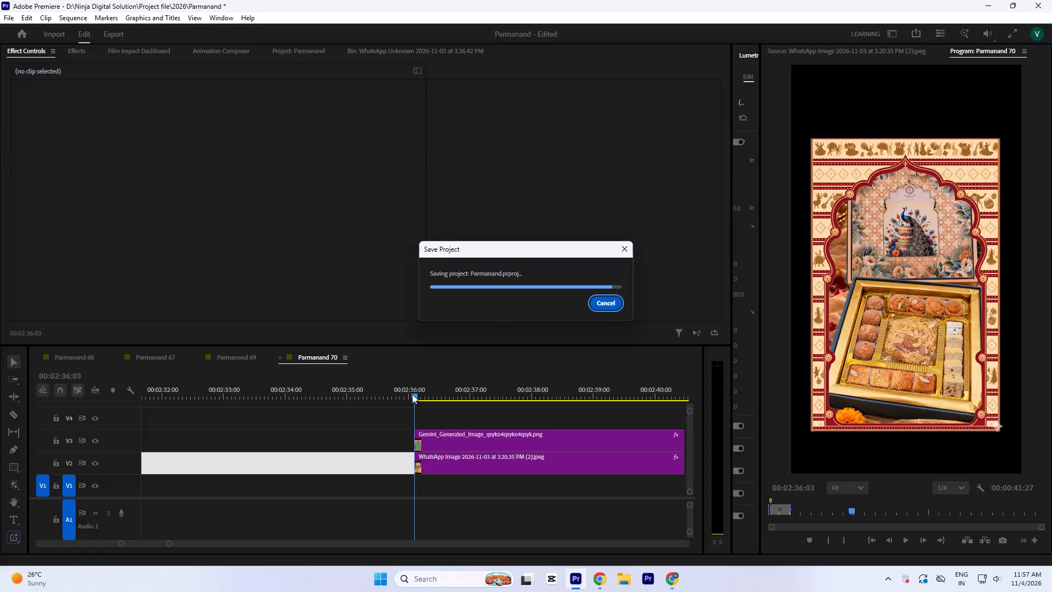
{"action": "left_click", "coordinate": [412, 394]}
{"action": "key", "text": "equal"}
{"action": "key", "text": "equal"}
{"action": "key", "text": "equal"}
{"action": "key", "text": "minus"}
{"action": "key", "text": "minus"}
{"action": "key", "text": "minus"}
{"action": "key", "text": "minus"}
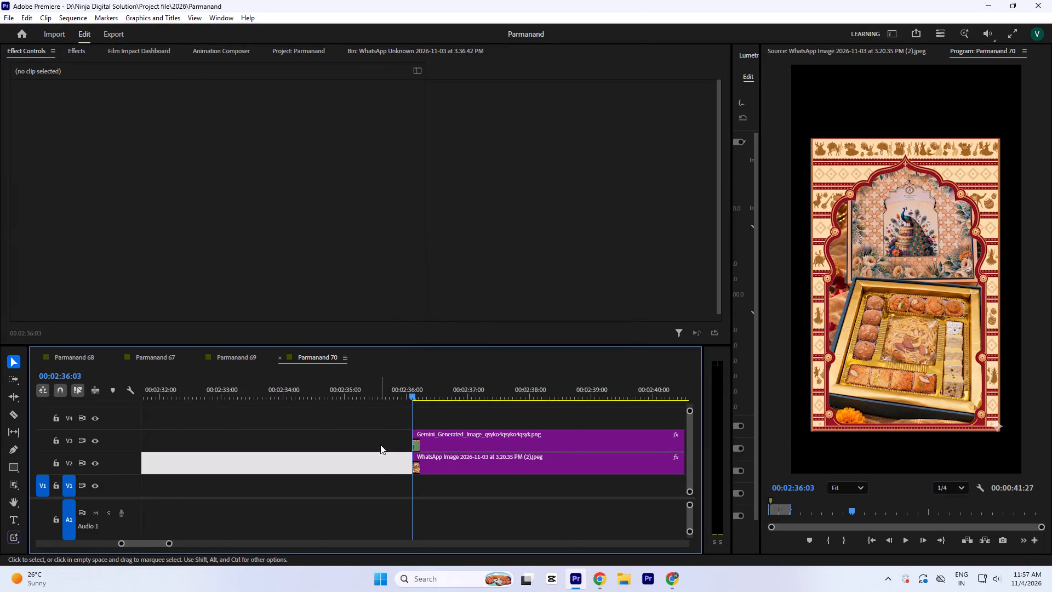
{"action": "key", "text": "minus"}
{"action": "key", "text": "minus"}
{"action": "key", "text": "minus"}
{"action": "key", "text": "minus"}
{"action": "left_click_drag", "start_coordinate": [378, 436], "coordinate": [446, 469]}
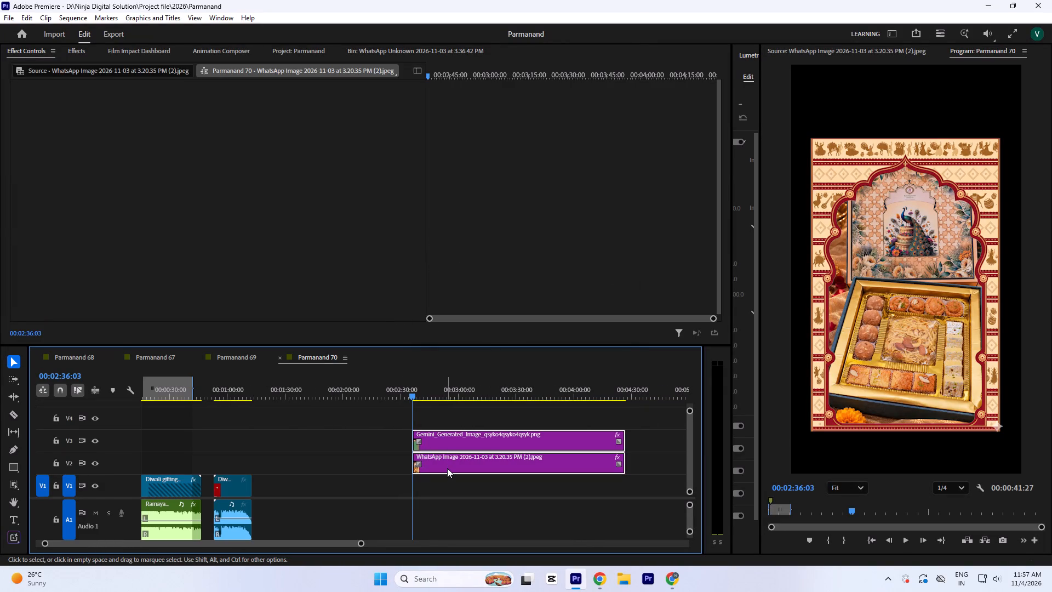
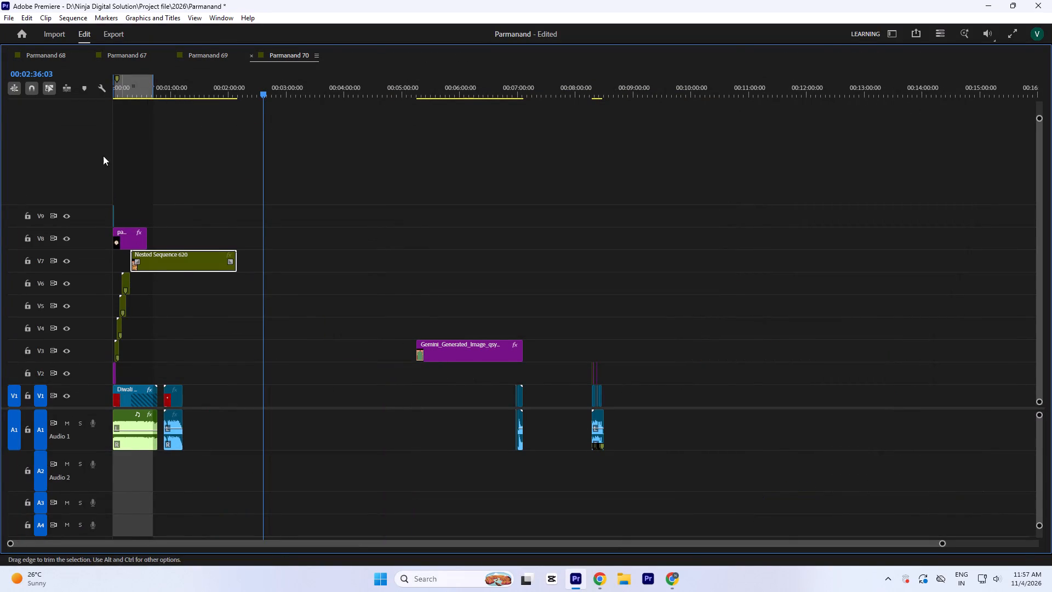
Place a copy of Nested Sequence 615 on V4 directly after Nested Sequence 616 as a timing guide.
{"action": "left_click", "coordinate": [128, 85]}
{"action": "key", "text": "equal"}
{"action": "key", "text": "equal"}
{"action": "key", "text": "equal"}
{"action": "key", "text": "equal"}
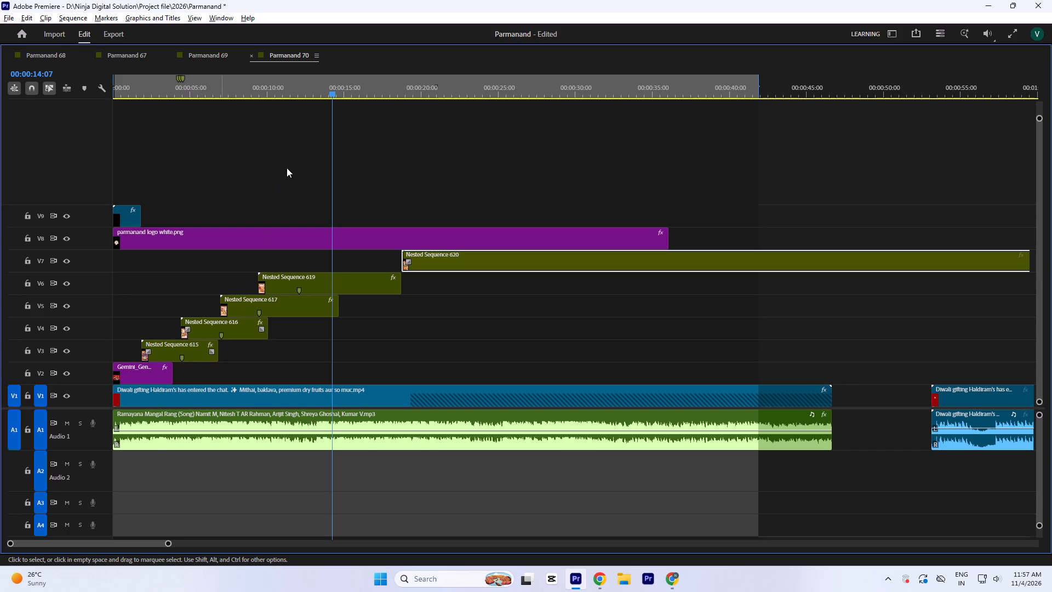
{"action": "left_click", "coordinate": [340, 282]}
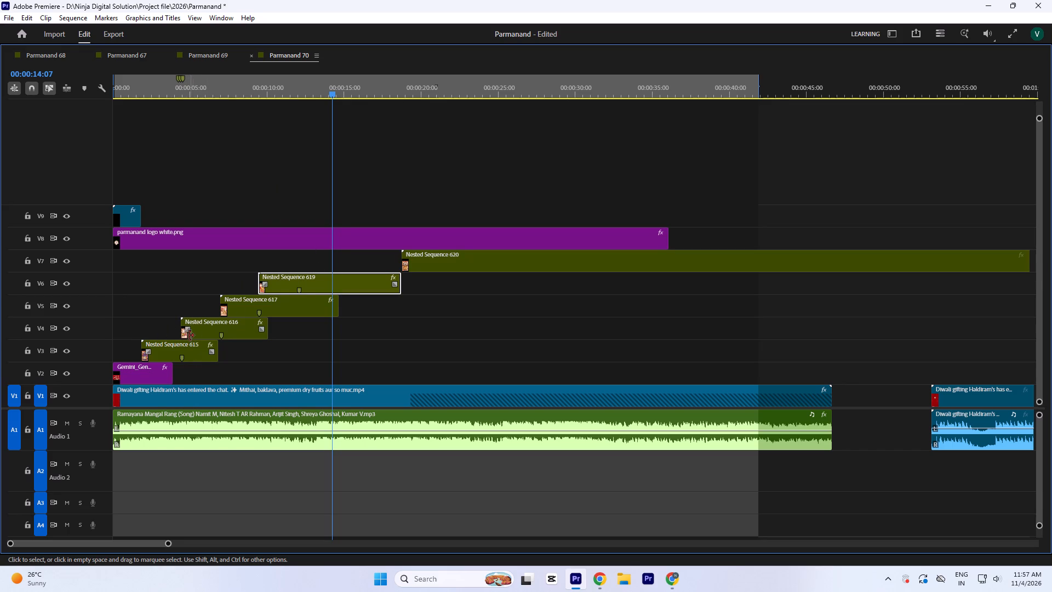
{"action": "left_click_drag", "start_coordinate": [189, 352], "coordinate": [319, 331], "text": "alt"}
Move Nested Sequence 620 on V7 to start at the copied clip's marker, 00:00:12:20.
{"action": "left_click", "coordinate": [313, 82]}
{"action": "key", "text": "minus"}
{"action": "key", "text": "equal"}
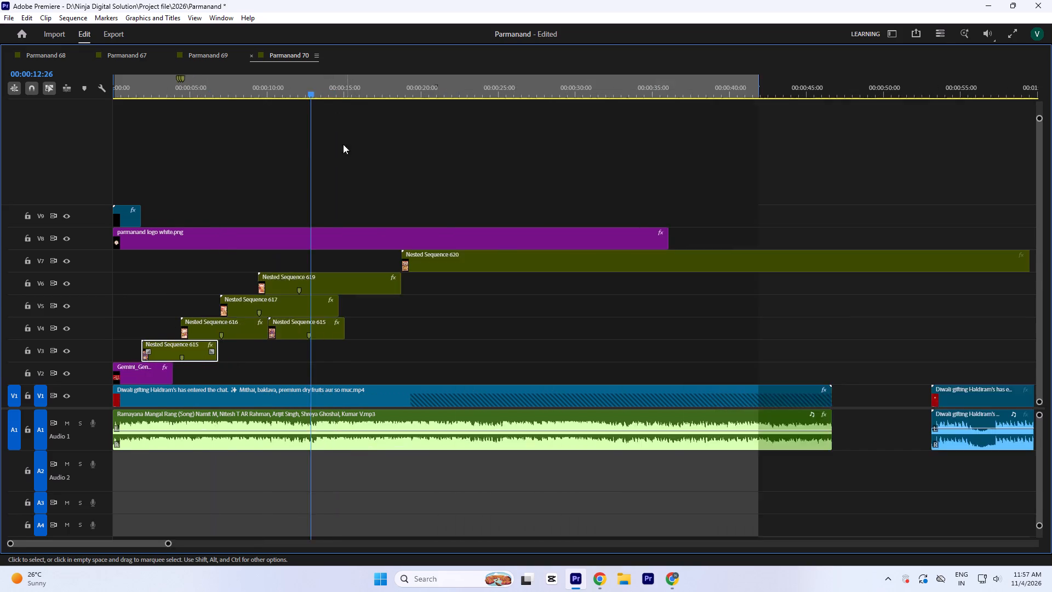
{"action": "key", "text": "equal"}
{"action": "key", "text": "equal"}
{"action": "key", "text": "equal"}
{"action": "key", "text": "equal"}
{"action": "left_click", "coordinate": [523, 94]}
{"action": "key", "text": "minus"}
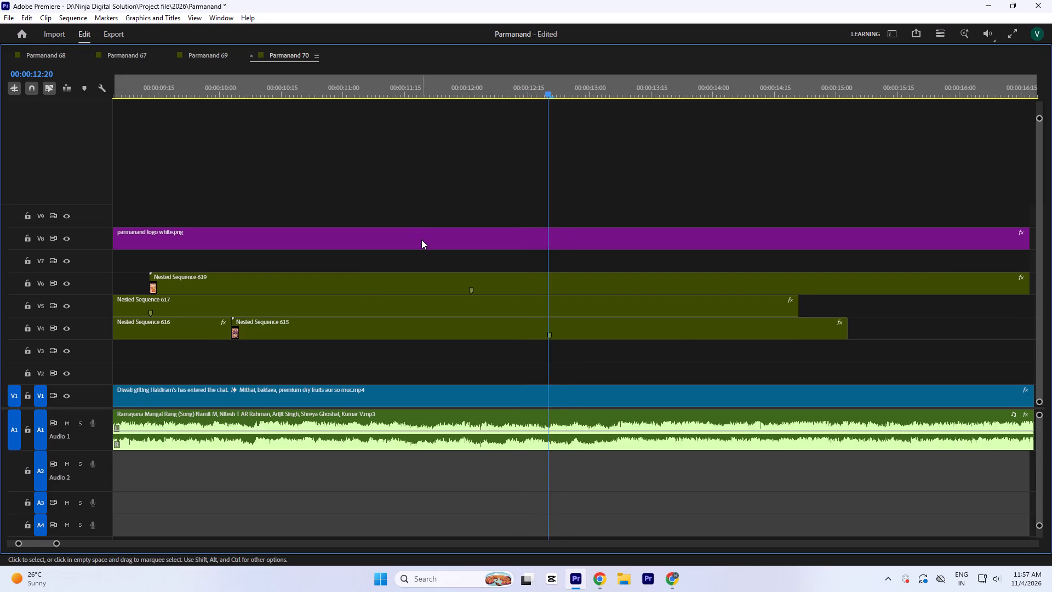
{"action": "key", "text": "minus"}
{"action": "key", "text": "minus"}
{"action": "left_click_drag", "start_coordinate": [730, 261], "coordinate": [533, 260]}
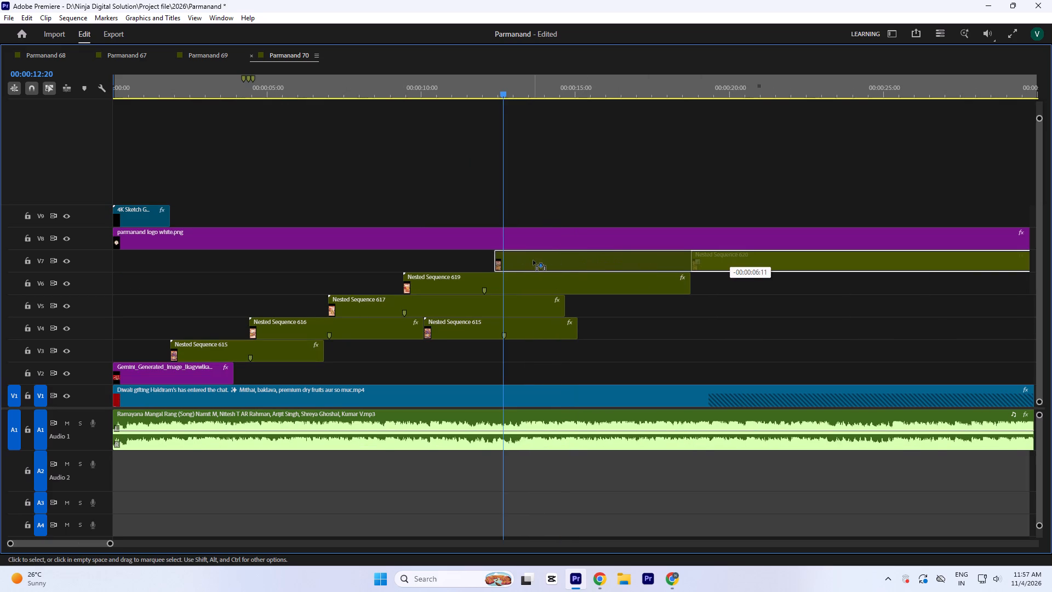
{"action": "left_click_drag", "start_coordinate": [533, 260], "coordinate": [538, 260]}
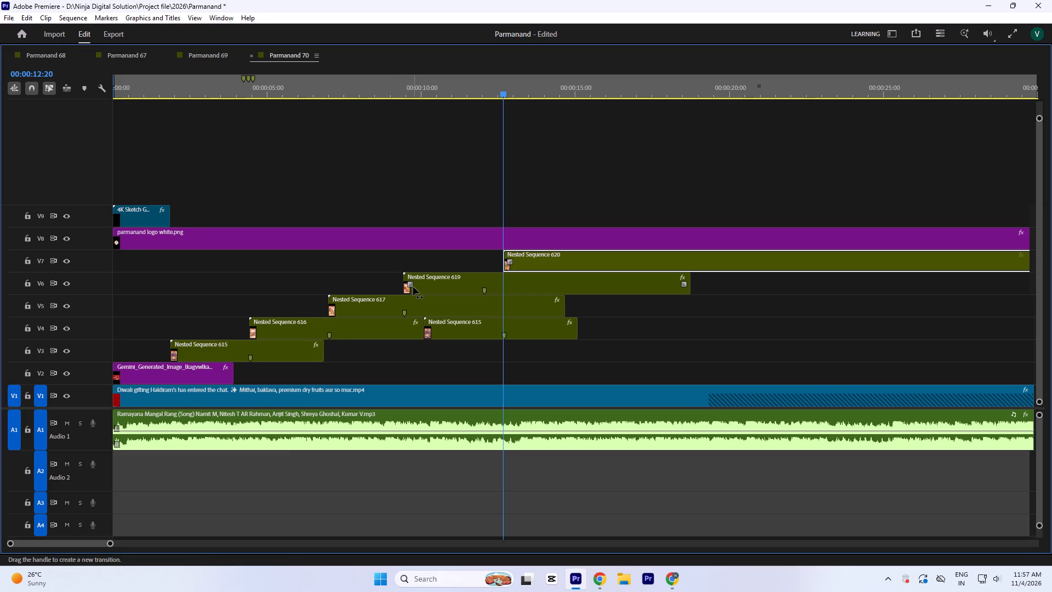
Examine how the original Nested Sequence 615's marker lines up with the start of Nested Sequence 616, around 00:00:04:13.
{"action": "left_click_drag", "start_coordinate": [222, 92], "coordinate": [251, 117]}
{"action": "key", "text": "equal"}
{"action": "key", "text": "equal"}
{"action": "key", "text": "equal"}
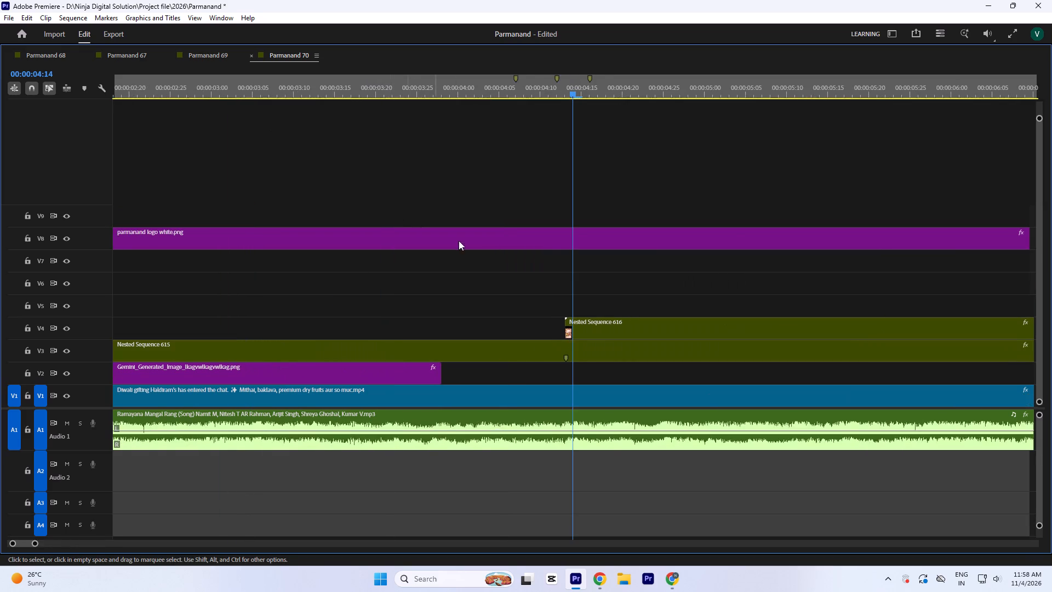
{"action": "key", "text": "equal"}
{"action": "left_click", "coordinate": [553, 91]}
{"action": "key", "text": "minus"}
{"action": "key", "text": "minus"}
{"action": "key", "text": "minus"}
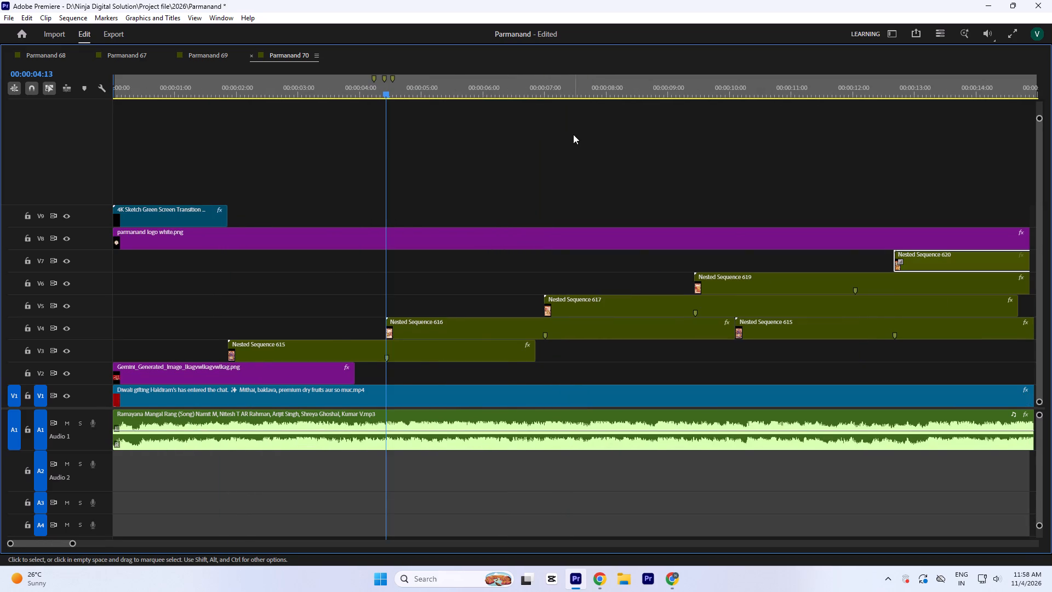
{"action": "key", "text": "minus"}
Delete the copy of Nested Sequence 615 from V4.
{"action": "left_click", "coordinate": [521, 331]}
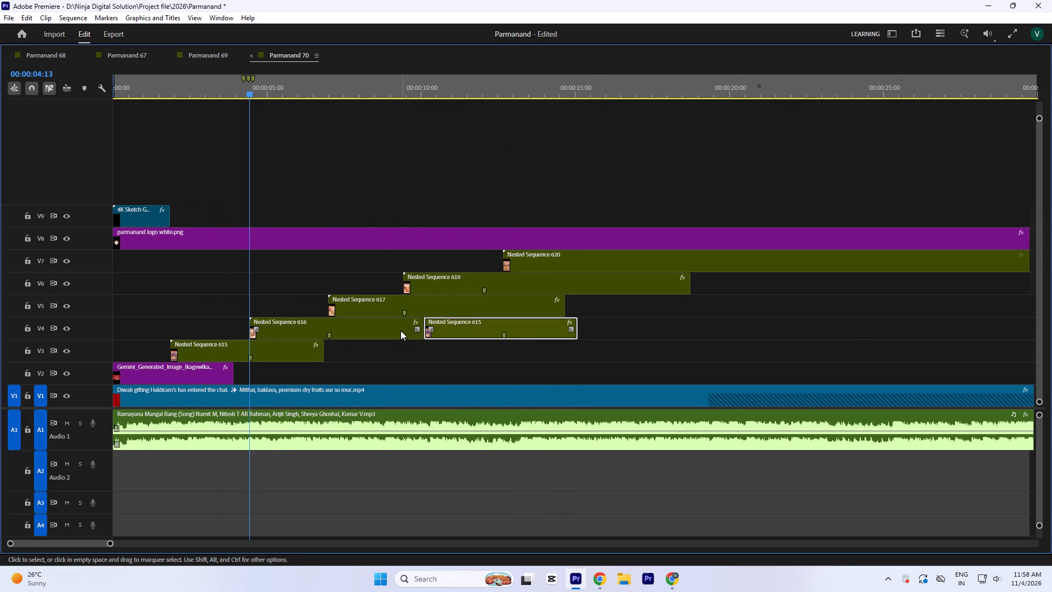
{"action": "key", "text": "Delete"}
Add a marker to Nested Sequence 619 at 00:00:12:20, where Nested Sequence 620 starts.
{"action": "left_click", "coordinate": [502, 87]}
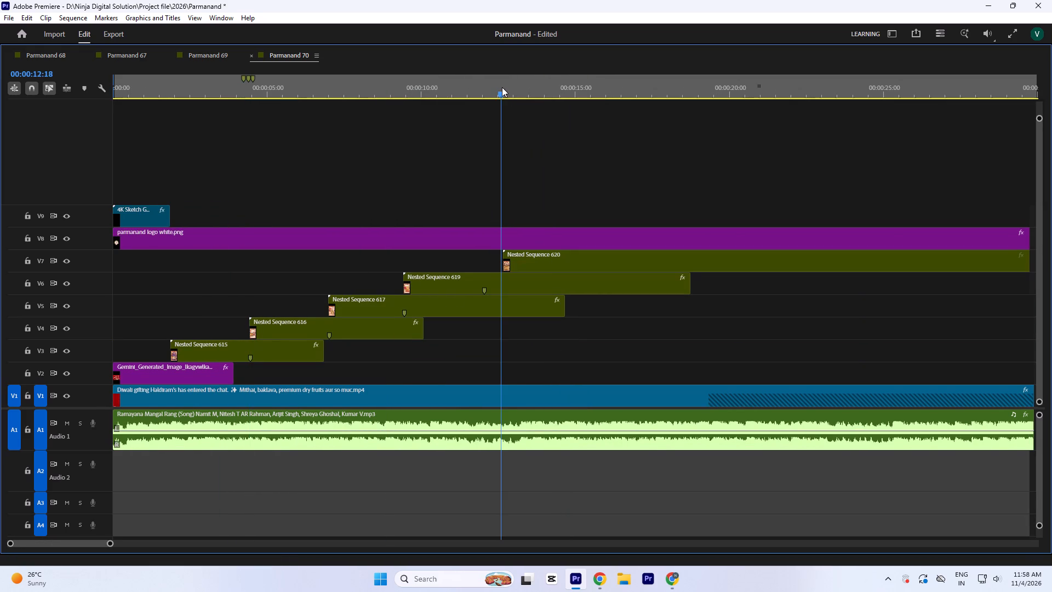
{"action": "key", "text": "equal"}
{"action": "key", "text": "equal"}
{"action": "key", "text": "equal"}
{"action": "key", "text": "equal"}
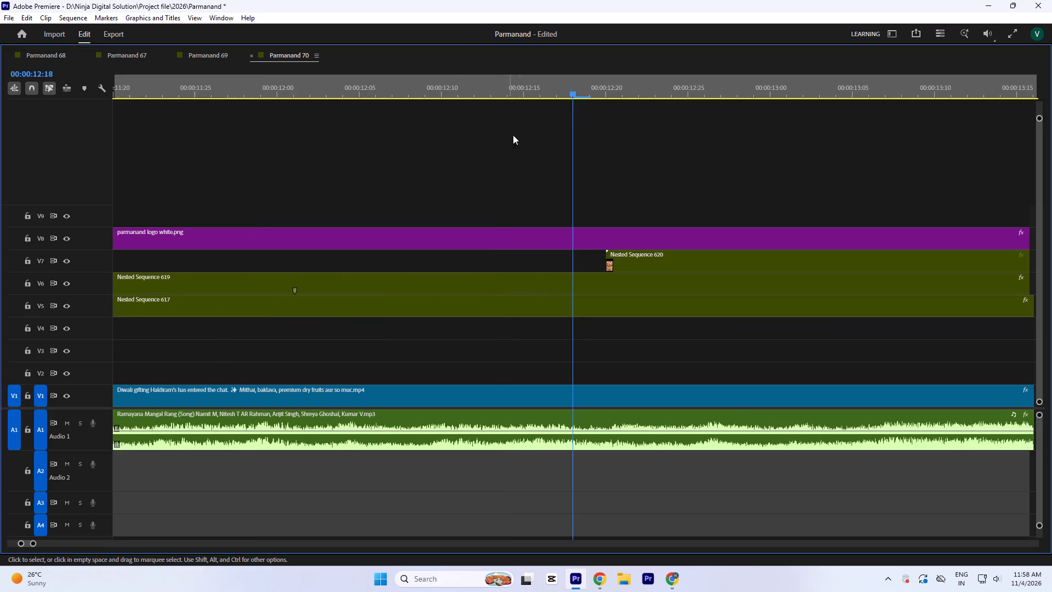
{"action": "left_click_drag", "start_coordinate": [592, 84], "coordinate": [605, 94]}
{"action": "left_click", "coordinate": [572, 282]}
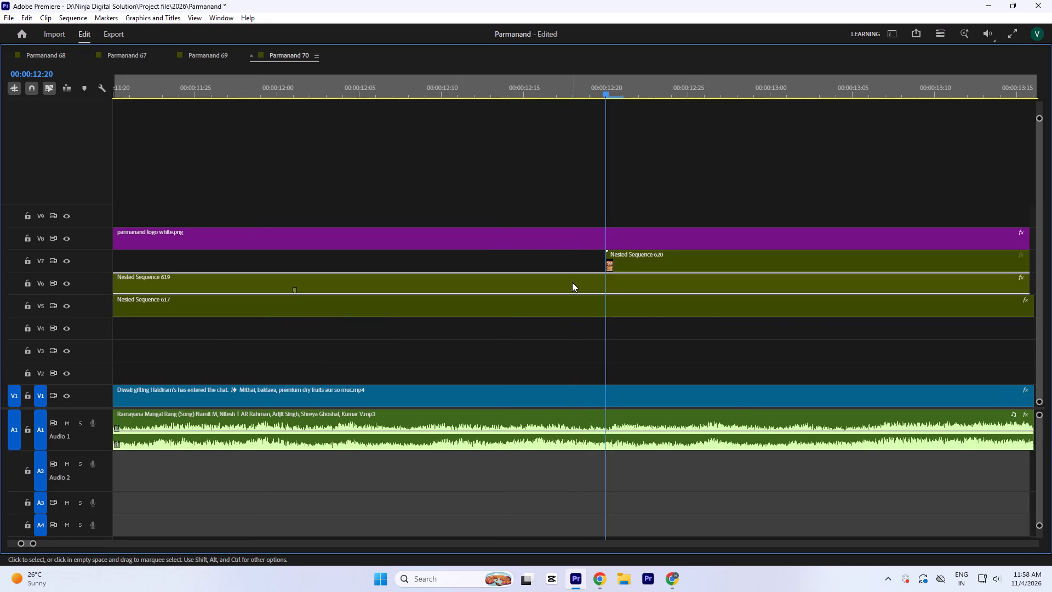
{"action": "key", "text": "m"}
Set Nested Sequence 620's horizontal position to 1530 and start position keyframing at the beginning of the clip.
{"action": "key", "text": "minus"}
{"action": "key", "text": "minus"}
{"action": "key", "text": "minus"}
{"action": "left_click", "coordinate": [610, 255]}
{"action": "type", "text": "`-"}
{"action": "left_click", "coordinate": [225, 116]}
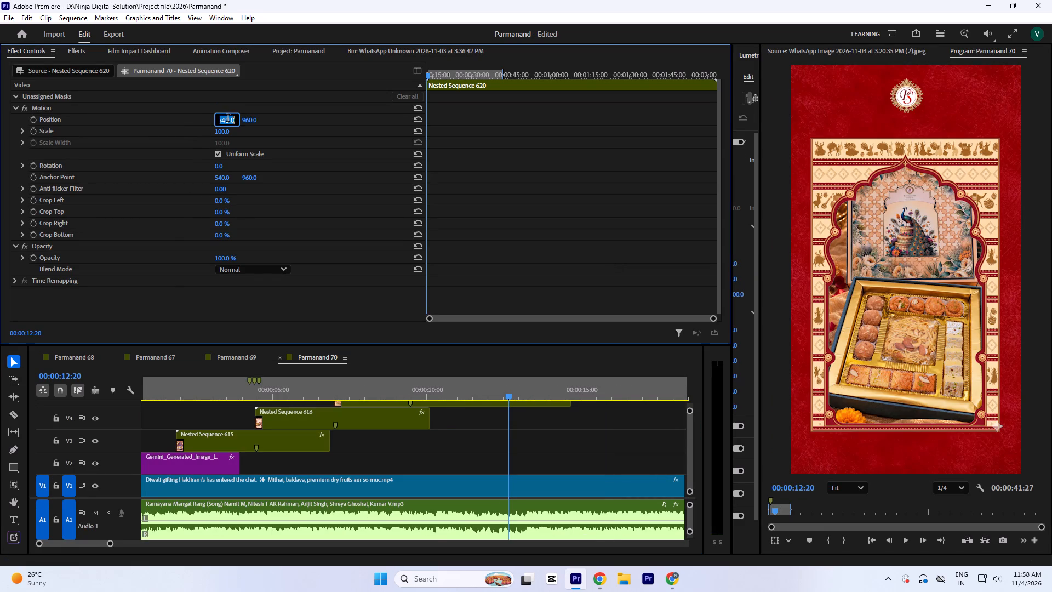
{"action": "type", "text": "153"}
{"action": "key", "text": "0"}
{"action": "left_click", "coordinate": [546, 161]}
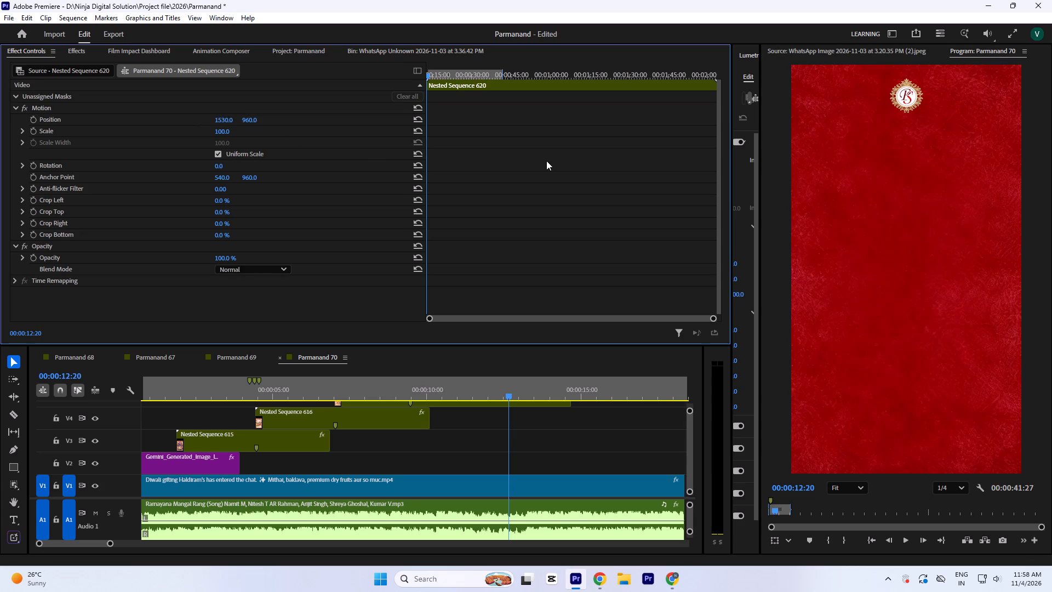
{"action": "left_click", "coordinate": [30, 119]}
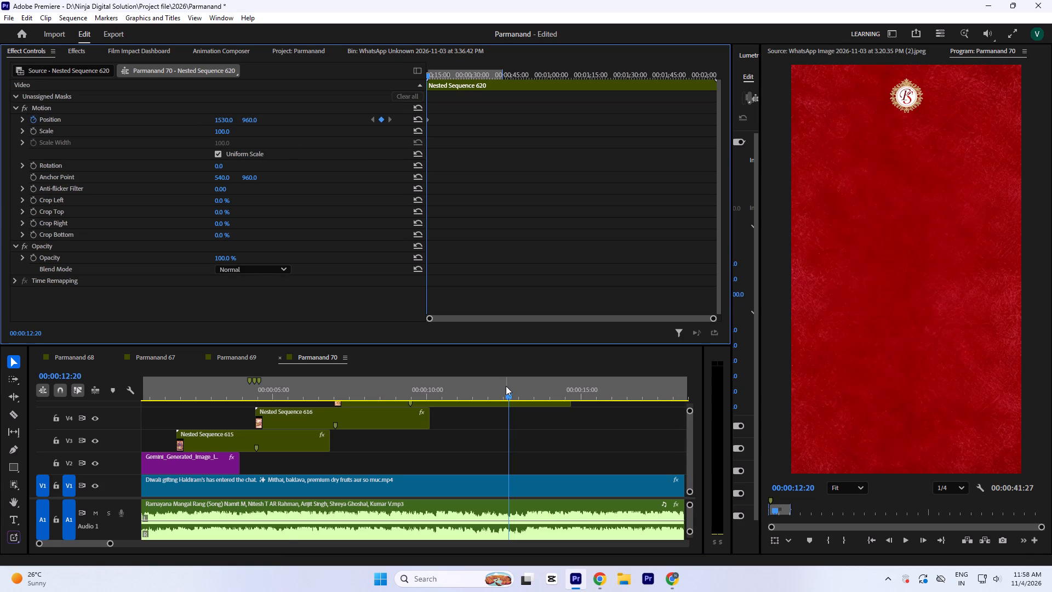
Move Nested Sequence 620 earlier so it starts together with Nested Sequence 619.
{"action": "left_click", "coordinate": [506, 386]}
{"action": "key", "text": "grave"}
{"action": "key", "text": "minus"}
{"action": "left_click_drag", "start_coordinate": [402, 260], "coordinate": [366, 263]}
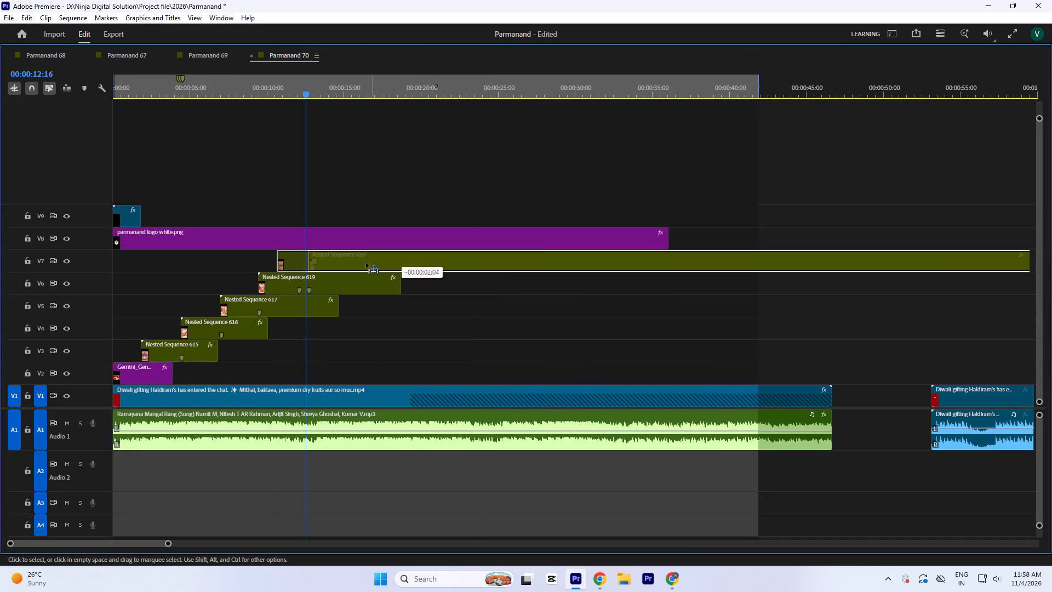
{"action": "left_click_drag", "start_coordinate": [366, 263], "coordinate": [352, 264]}
At Nested Sequence 619's second scale keyframe, 00:00:13:19, keyframe Nested Sequence 620's horizontal position to -458.
{"action": "left_click_drag", "start_coordinate": [345, 88], "coordinate": [387, 138]}
{"action": "key", "text": "grave"}
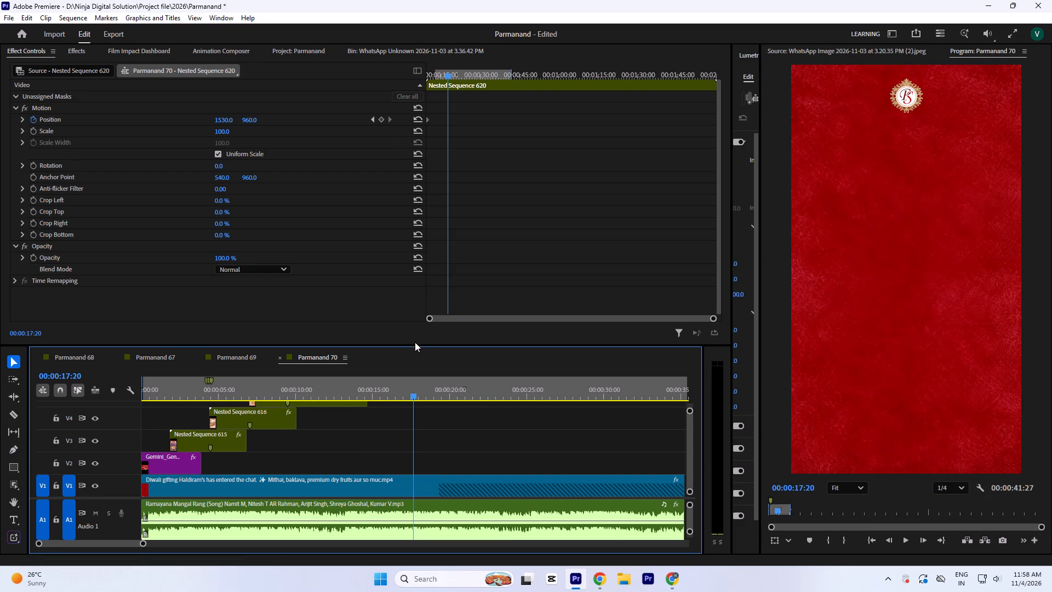
{"action": "left_click_drag", "start_coordinate": [415, 344], "coordinate": [411, 264]}
{"action": "left_click", "coordinate": [405, 349]}
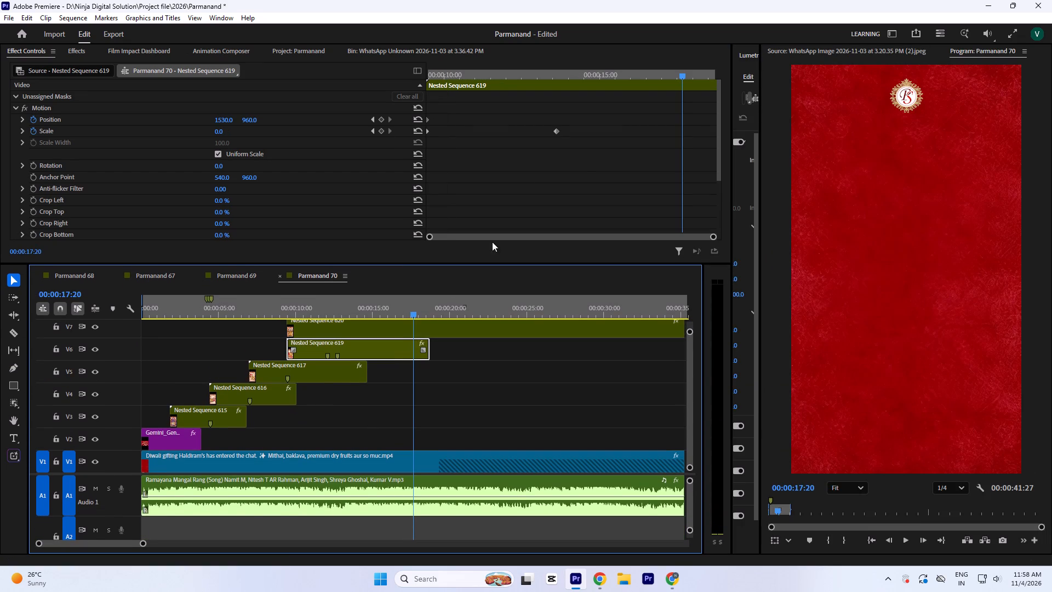
{"action": "left_click", "coordinate": [556, 69]}
{"action": "key", "text": "equal"}
{"action": "key", "text": "equal"}
{"action": "key", "text": "equal"}
{"action": "key", "text": "equal"}
{"action": "left_click_drag", "start_coordinate": [584, 67], "coordinate": [601, 79]}
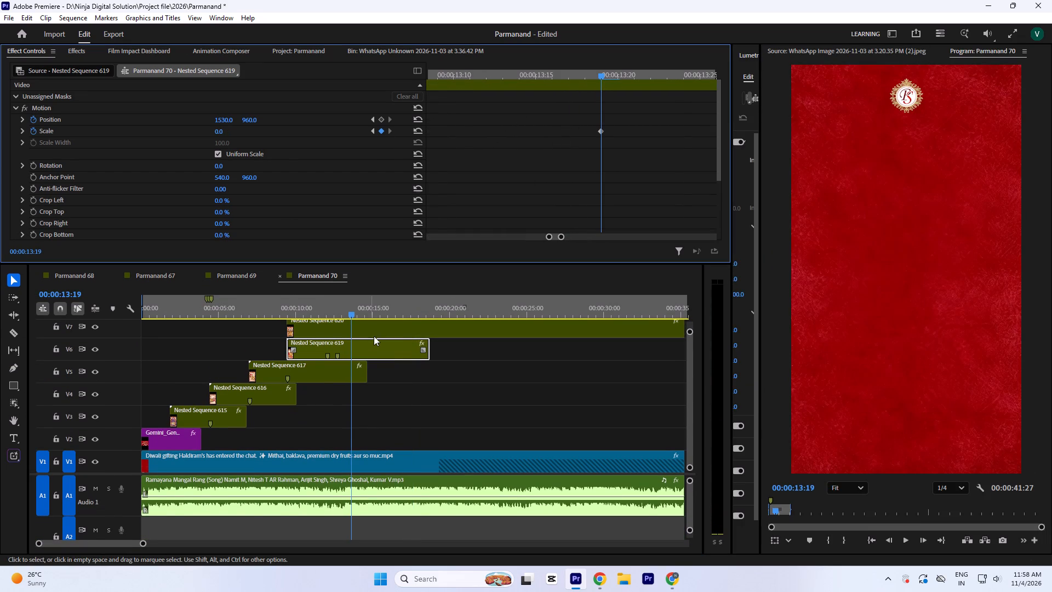
{"action": "left_click", "coordinate": [374, 331]}
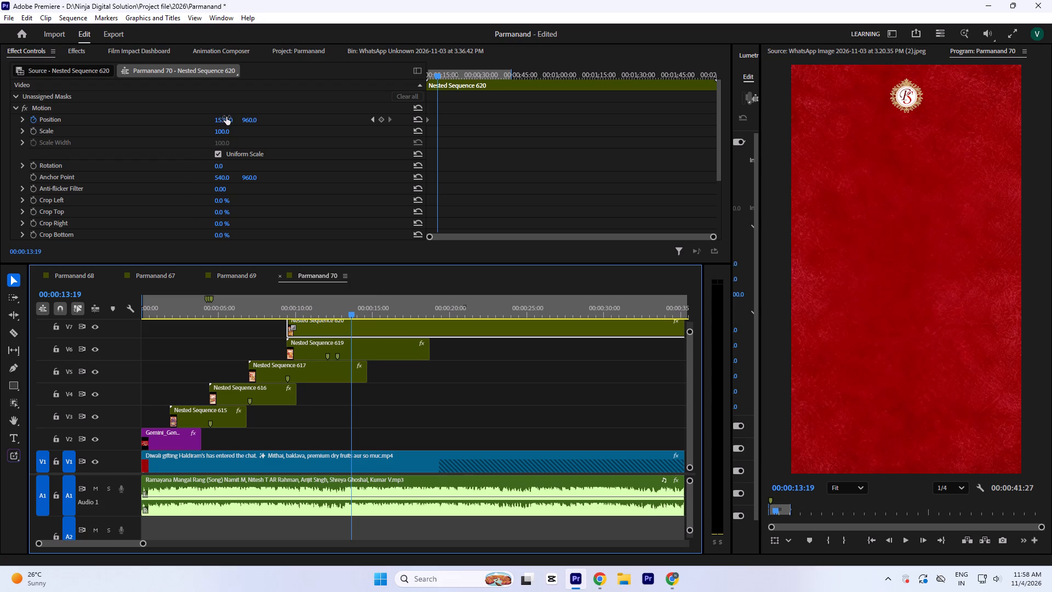
{"action": "left_click", "coordinate": [226, 117]}
{"action": "key", "text": "minus"}
{"action": "type", "text": "45"}
{"action": "key", "text": "8"}
{"action": "left_click", "coordinate": [509, 157]}
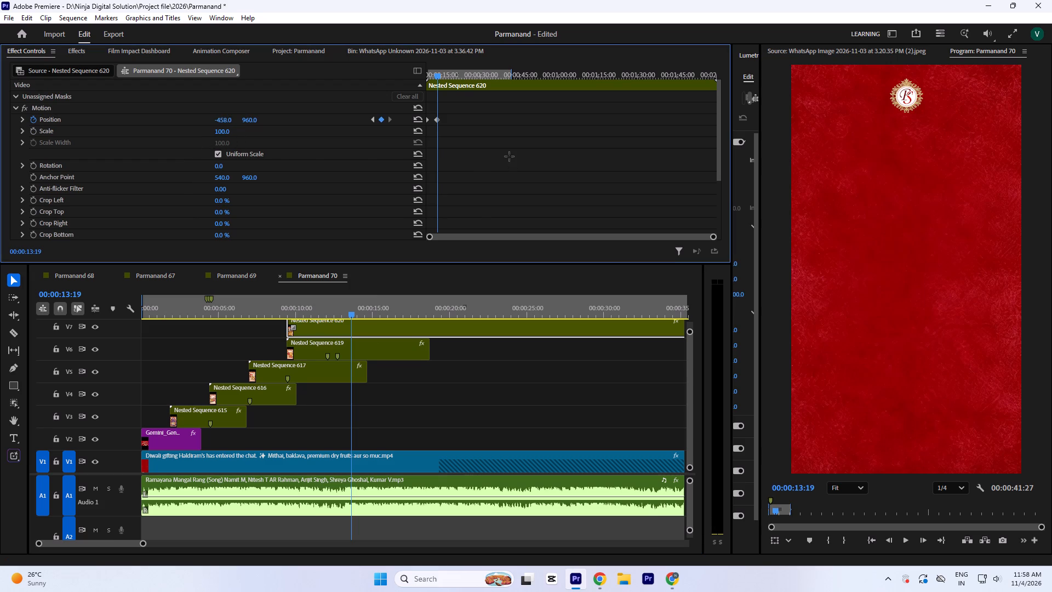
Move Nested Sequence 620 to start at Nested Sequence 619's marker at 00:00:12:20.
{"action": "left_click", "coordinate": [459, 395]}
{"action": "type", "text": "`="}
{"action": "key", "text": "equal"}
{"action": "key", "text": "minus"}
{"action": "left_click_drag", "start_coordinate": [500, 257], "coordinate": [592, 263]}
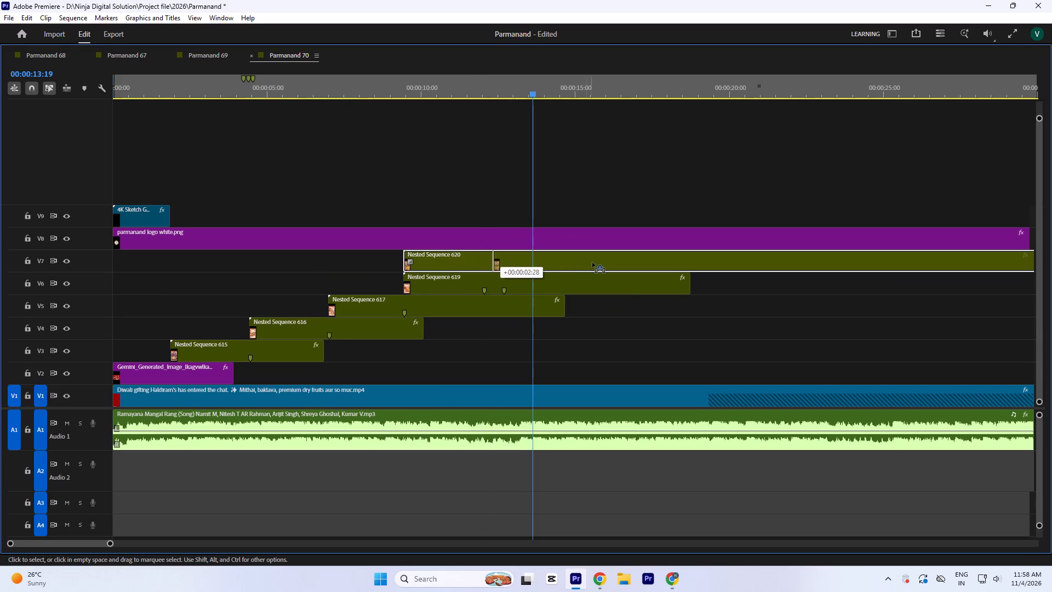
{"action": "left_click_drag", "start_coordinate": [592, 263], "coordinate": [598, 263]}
Play the sequence from about 00:00:08:00 to review the slide-in of Nested Sequence 620.
{"action": "key", "text": "minus"}
{"action": "left_click_drag", "start_coordinate": [256, 93], "coordinate": [235, 107]}
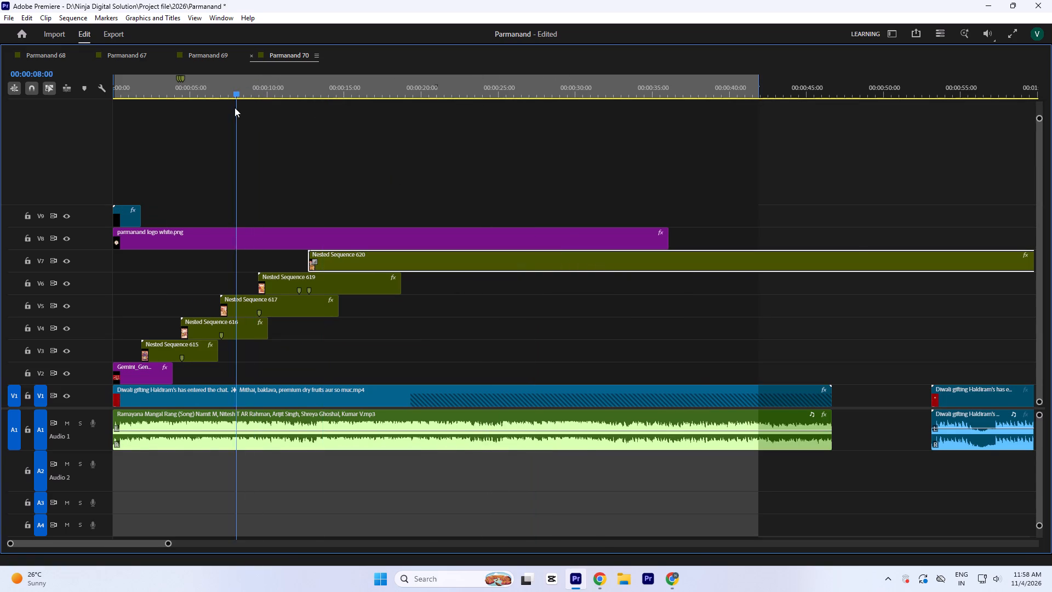
{"action": "left_click_drag", "start_coordinate": [235, 107], "coordinate": [241, 112]}
{"action": "type", "text": "`-"}
{"action": "key", "text": "space"}
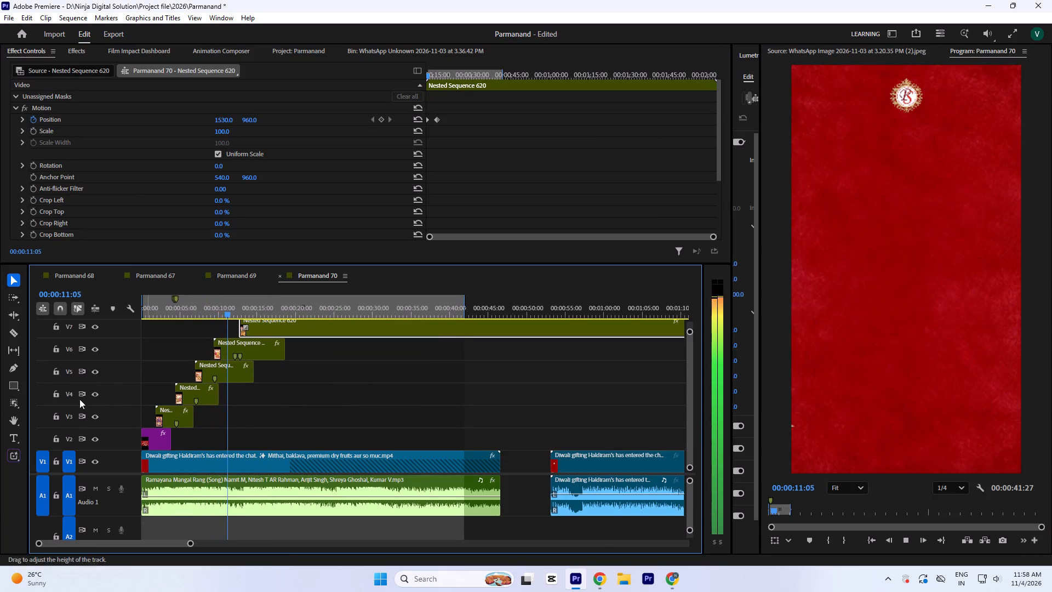
{"action": "key", "text": "space"}
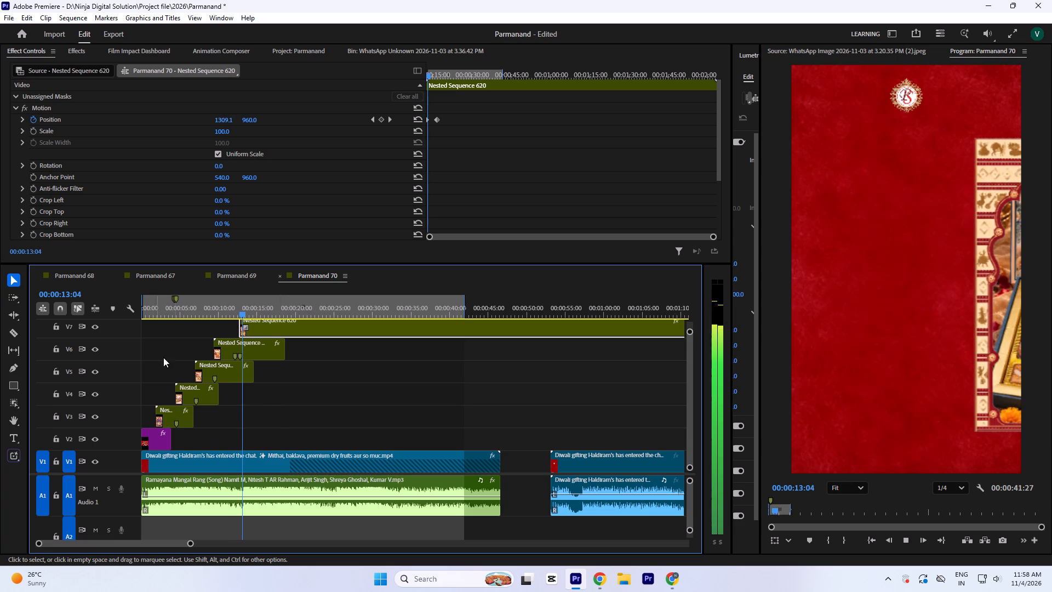
Move Nested Sequence 620 earlier to start at Nested Sequence 619's first marker, 00:00:12:01.
{"action": "left_click", "coordinate": [231, 303]}
{"action": "key", "text": "equal"}
{"action": "key", "text": "equal"}
{"action": "key", "text": "equal"}
{"action": "left_click_drag", "start_coordinate": [436, 300], "coordinate": [441, 313]}
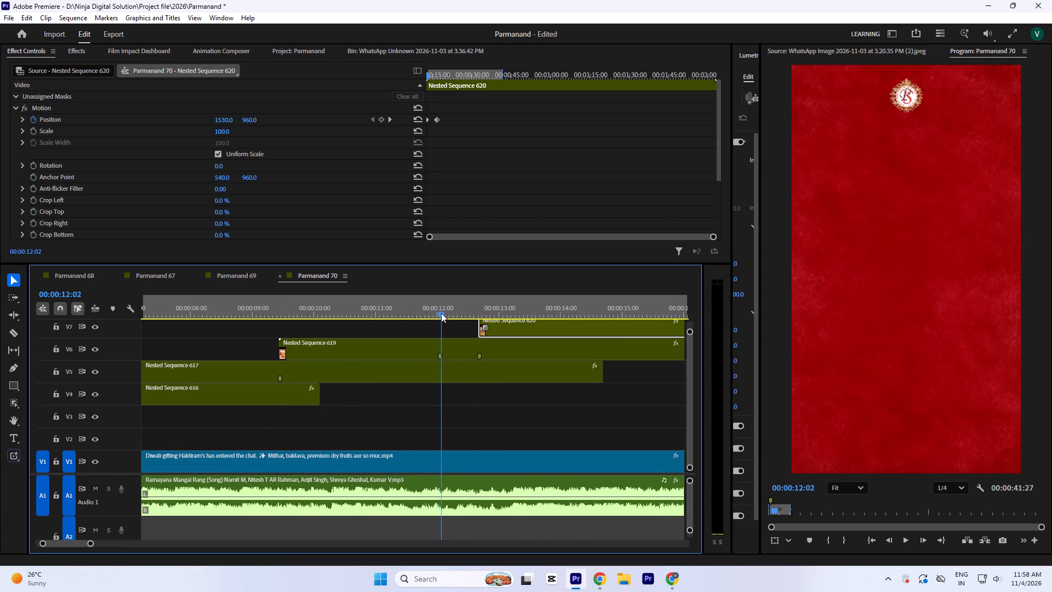
{"action": "left_click_drag", "start_coordinate": [441, 313], "coordinate": [440, 314]}
{"action": "left_click_drag", "start_coordinate": [518, 325], "coordinate": [483, 332]}
{"action": "key", "text": "equal"}
{"action": "key", "text": "equal"}
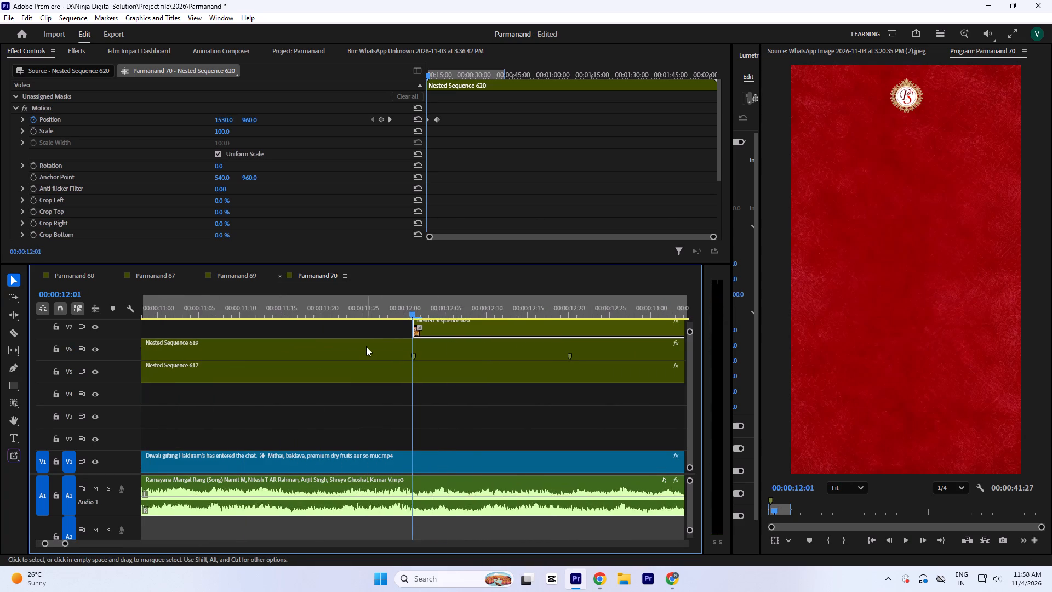
{"action": "key", "text": "equal"}
{"action": "left_click", "coordinate": [415, 301]}
Play from the start of Nested Sequence 619 to review the timing between the sliding frames.
{"action": "key", "text": "minus"}
{"action": "key", "text": "minus"}
{"action": "key", "text": "minus"}
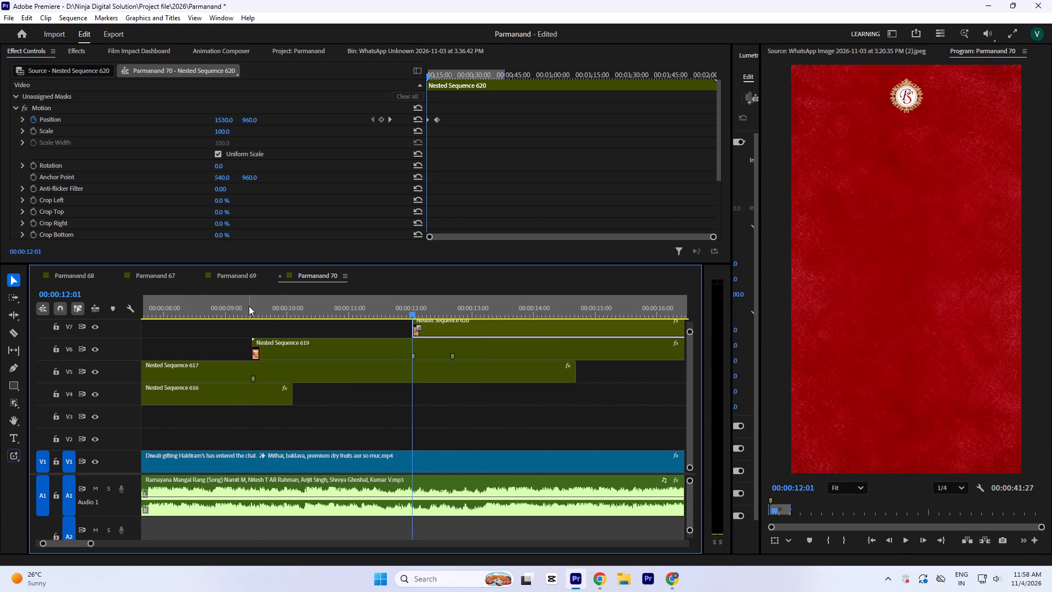
{"action": "left_click_drag", "start_coordinate": [249, 306], "coordinate": [253, 318]}
{"action": "key", "text": "space"}
{"action": "type", "text": "--"}
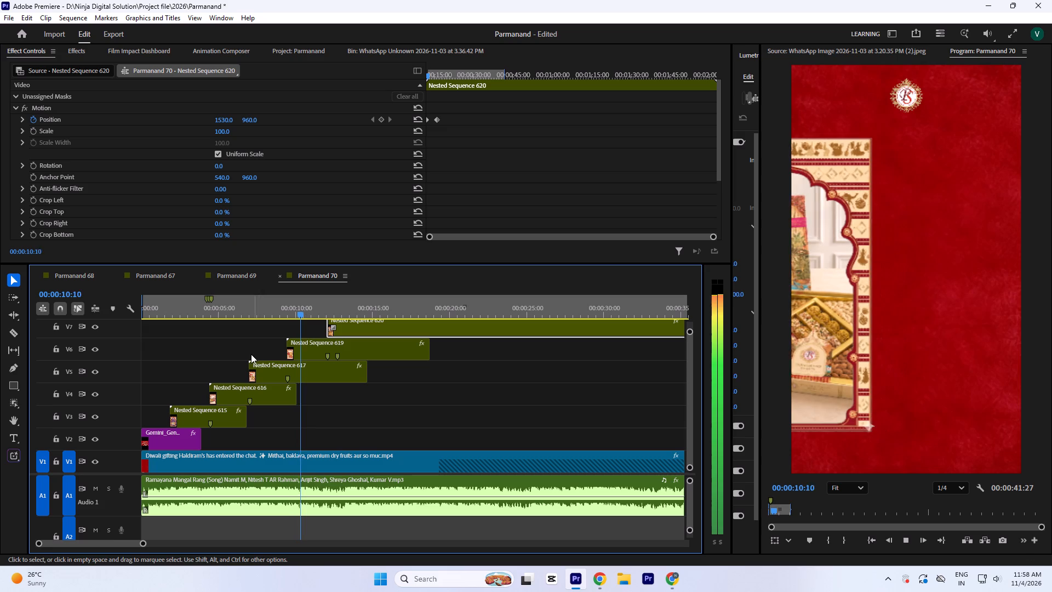
{"action": "key", "text": "space"}
Place a copy of Nested Sequence 615 on V3, starting together with Nested Sequence 619.
{"action": "type", "text": "`=="}
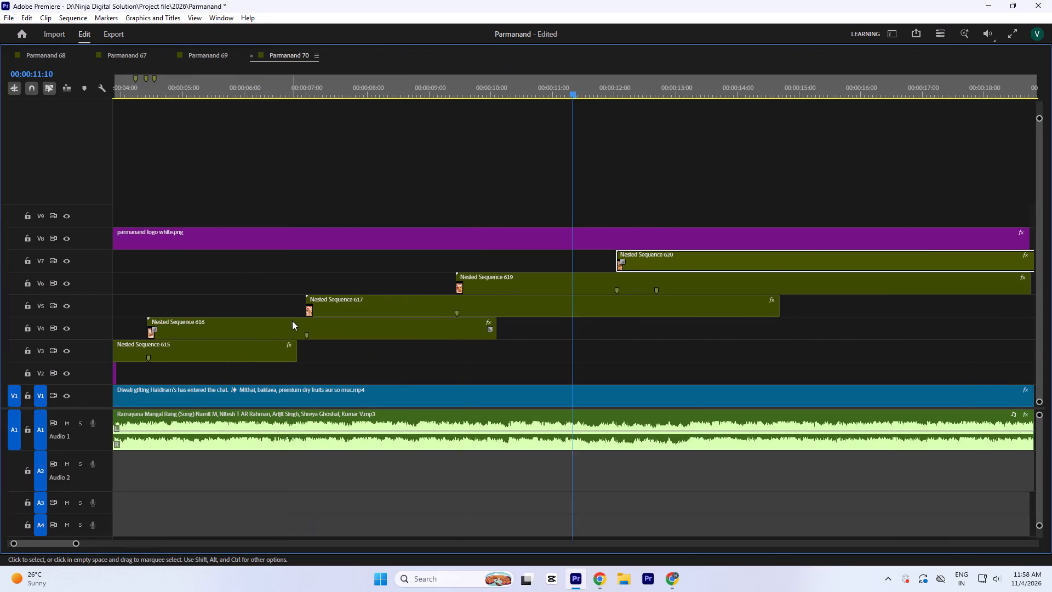
{"action": "left_click", "coordinate": [650, 263]}
{"action": "key", "text": "minus"}
{"action": "left_click_drag", "start_coordinate": [249, 358], "coordinate": [476, 353], "text": "alt"}
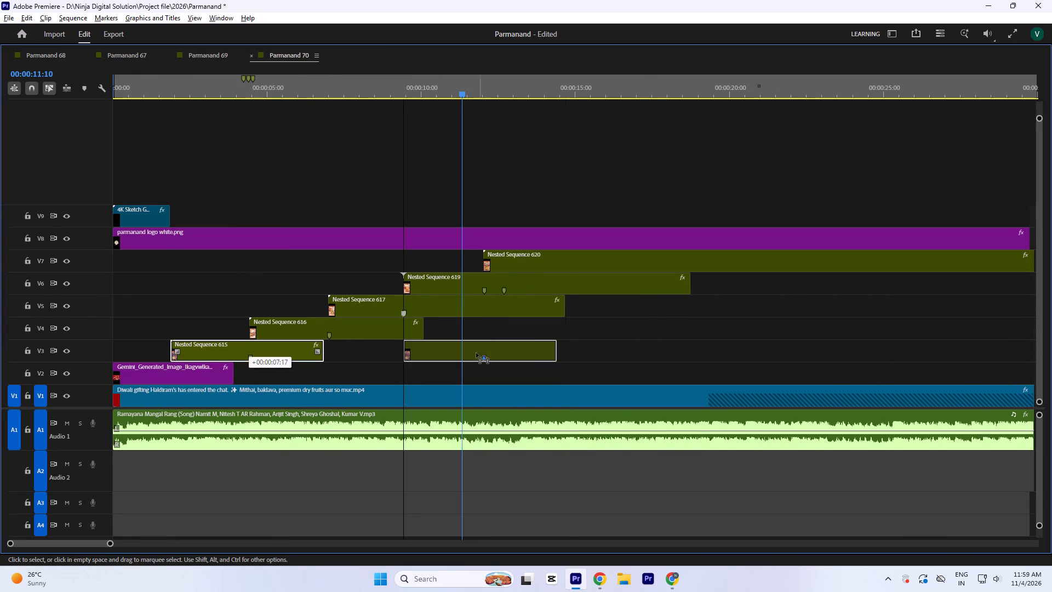
{"action": "left_click_drag", "start_coordinate": [476, 353], "coordinate": [480, 352], "text": "alt"}
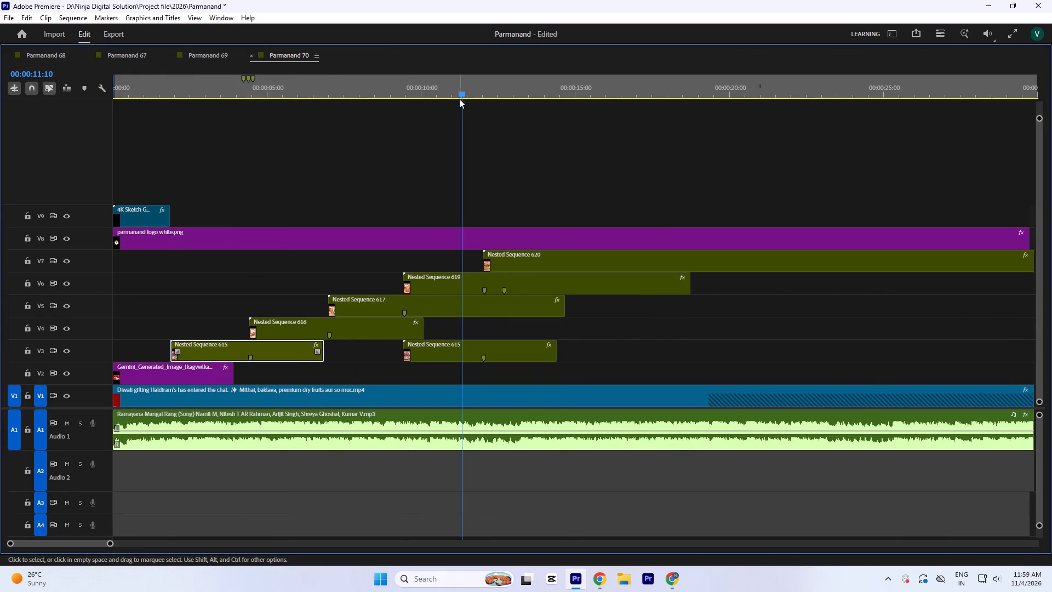
Move Nested Sequence 620 on V7 to start at 00:00:12:00, in line with the marker on the V3 copy of Nested Sequence 615.
{"action": "left_click_drag", "start_coordinate": [476, 81], "coordinate": [488, 258]}
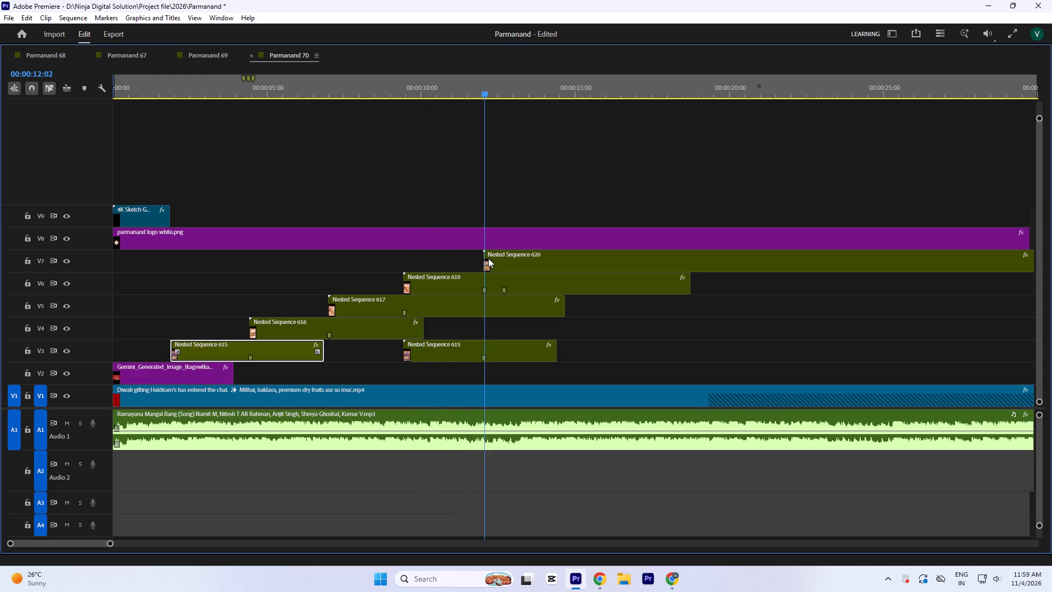
{"action": "left_click_drag", "start_coordinate": [488, 258], "coordinate": [484, 261]}
{"action": "key", "text": "equal"}
{"action": "key", "text": "equal"}
{"action": "key", "text": "equal"}
{"action": "key", "text": "equal"}
{"action": "key", "text": "equal"}
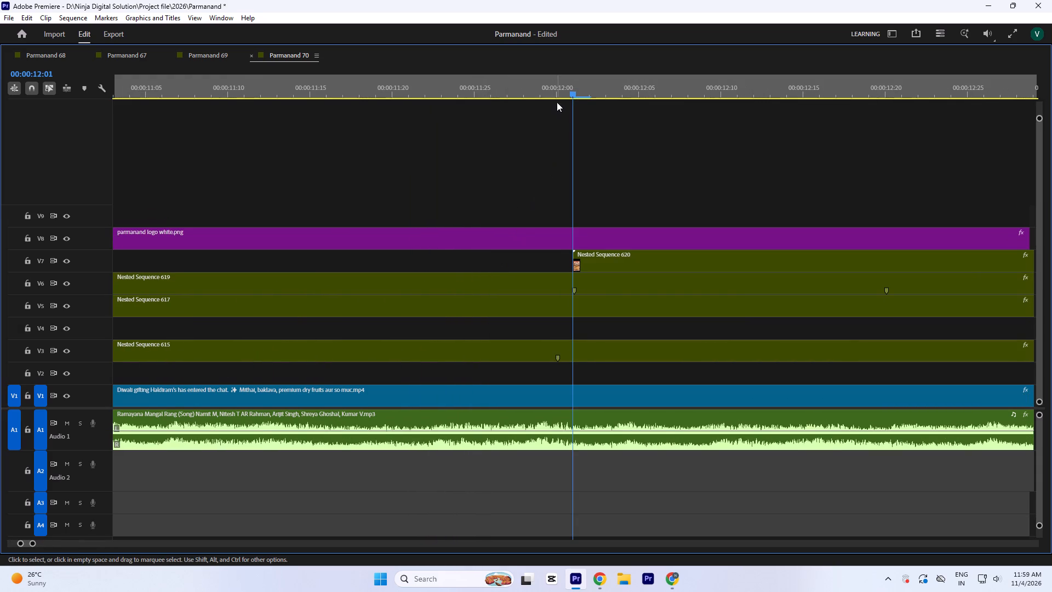
{"action": "left_click", "coordinate": [557, 93]}
{"action": "left_click_drag", "start_coordinate": [599, 256], "coordinate": [581, 260]}
Delete the copy of Nested Sequence 615 beneath Nested Sequence 619 on V3.
{"action": "key", "text": "minus"}
{"action": "key", "text": "minus"}
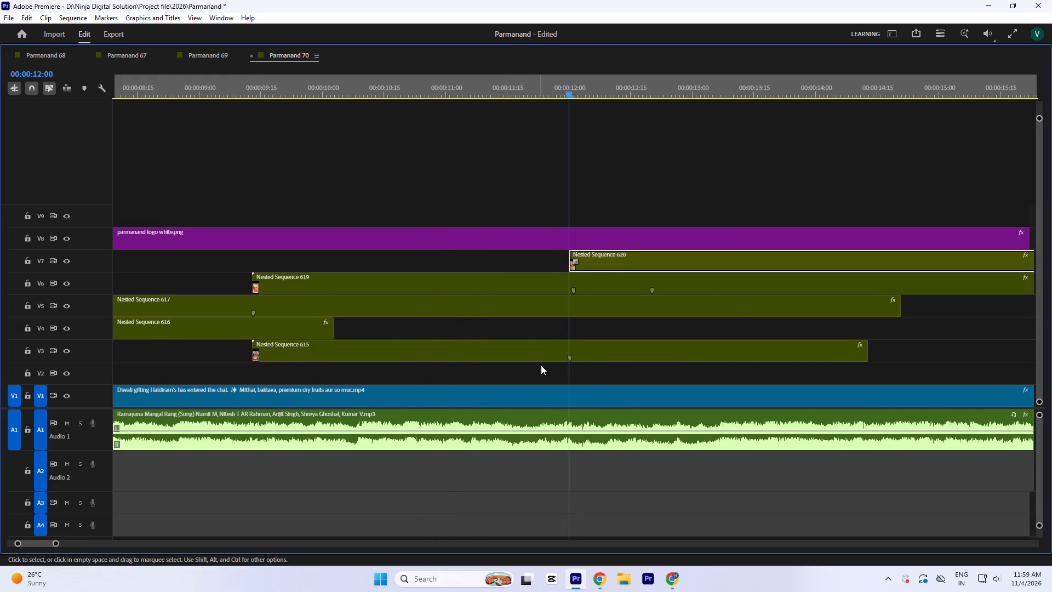
{"action": "left_click", "coordinate": [546, 356]}
{"action": "key", "text": "Delete"}
Play the sequence from 00:00:12:00 and again from near its beginning to review the timing of the sliding frames.
{"action": "key", "text": "minus"}
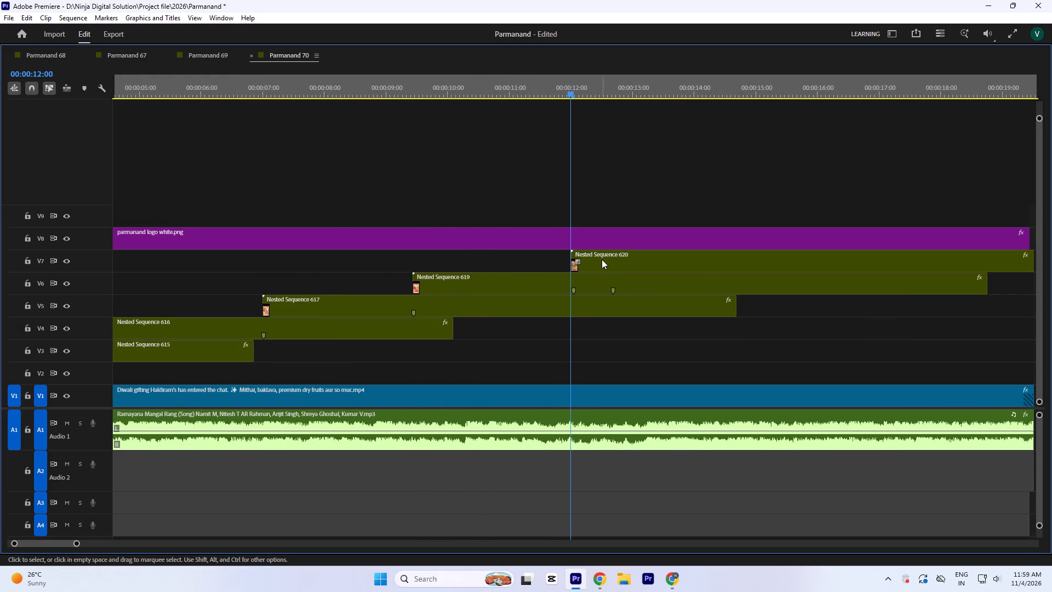
{"action": "left_click", "coordinate": [602, 259]}
{"action": "type", "text": "`-"}
{"action": "key", "text": "space"}
{"action": "key", "text": "minus"}
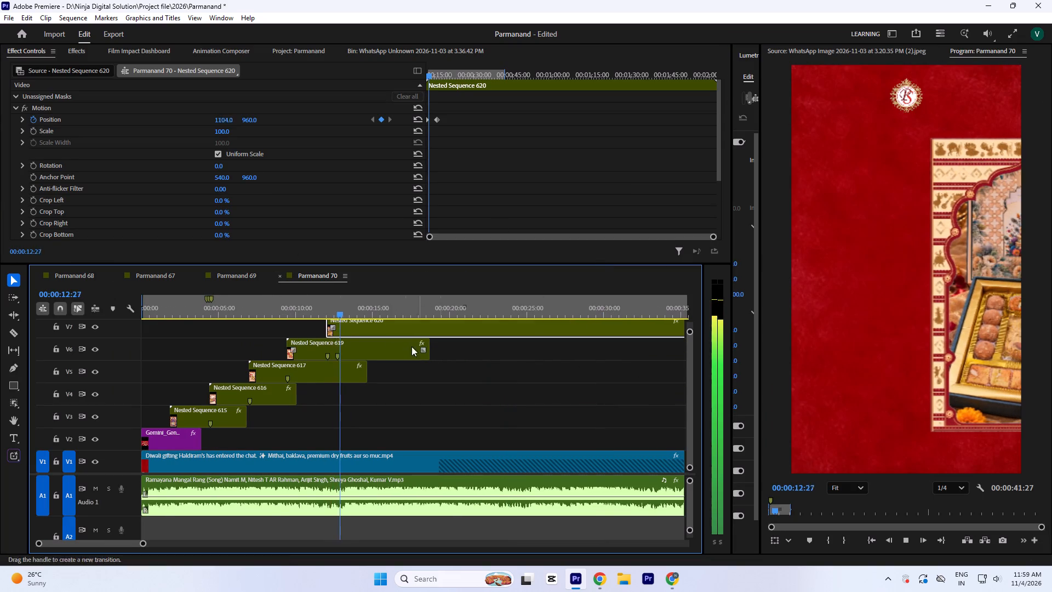
{"action": "key", "text": "space"}
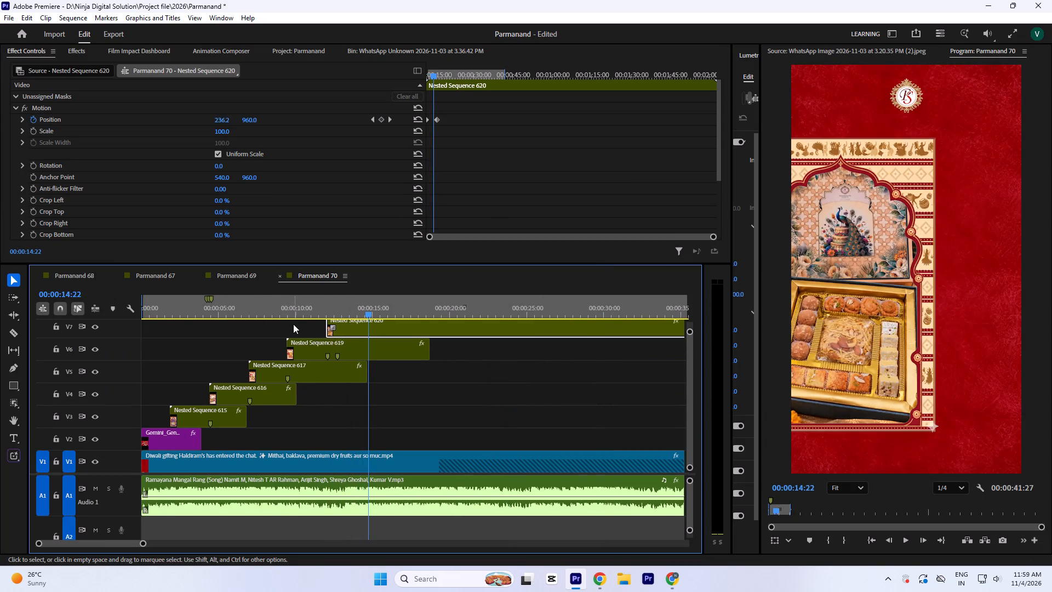
{"action": "left_click_drag", "start_coordinate": [279, 310], "coordinate": [169, 437]}
{"action": "key", "text": "equal"}
{"action": "key", "text": "space"}
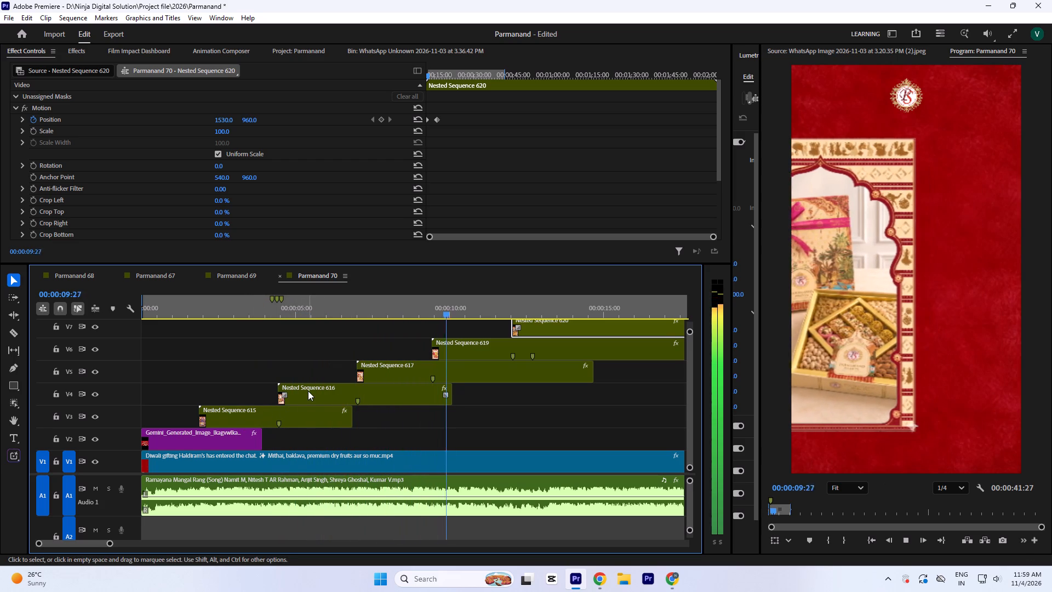
{"action": "key", "text": "space"}
{"action": "left_click_drag", "start_coordinate": [430, 306], "coordinate": [448, 318]}
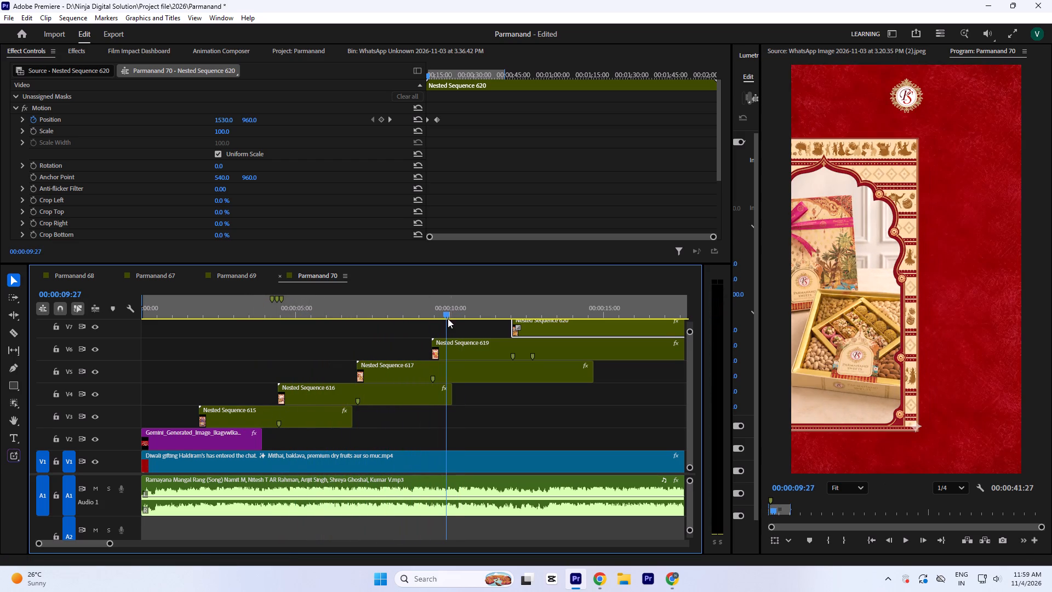
{"action": "left_click", "coordinate": [506, 348]}
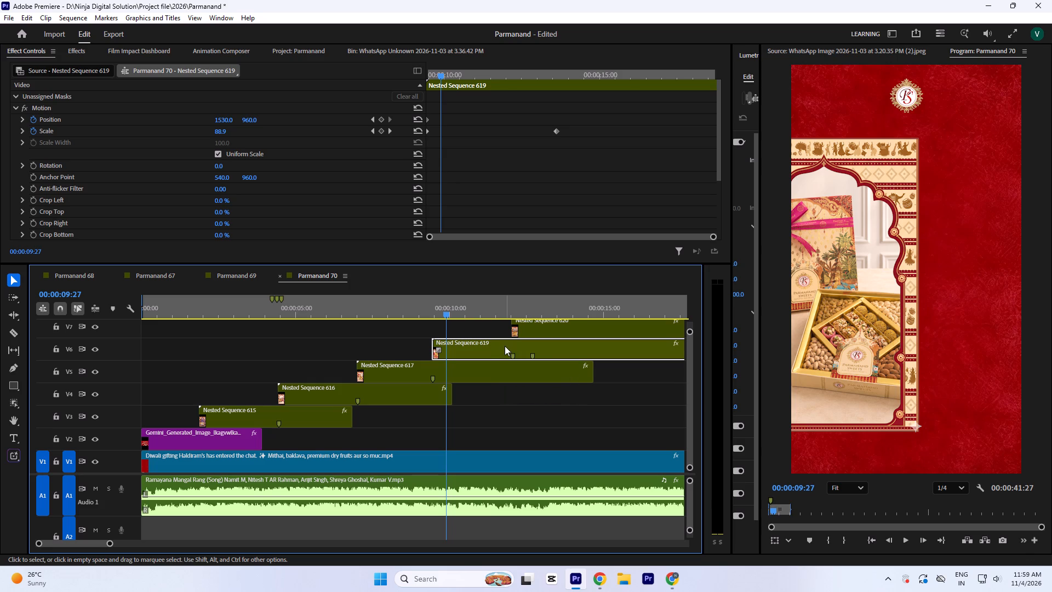
Save the Parmanand project.
{"action": "key", "text": "ctrl+s"}
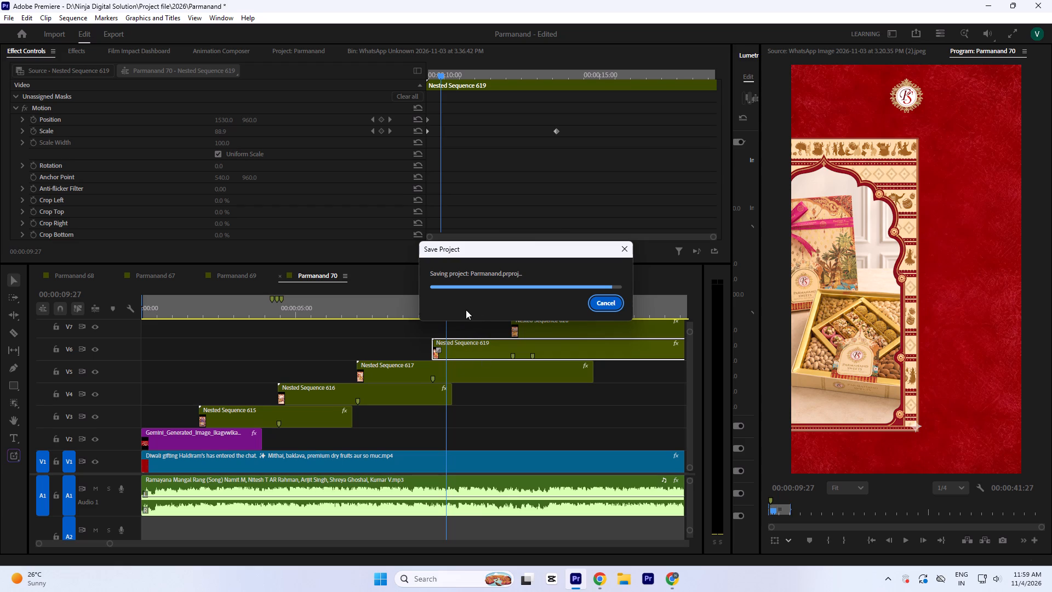
{"action": "left_click", "coordinate": [517, 400]}
{"action": "key", "text": "ctrl+s"}
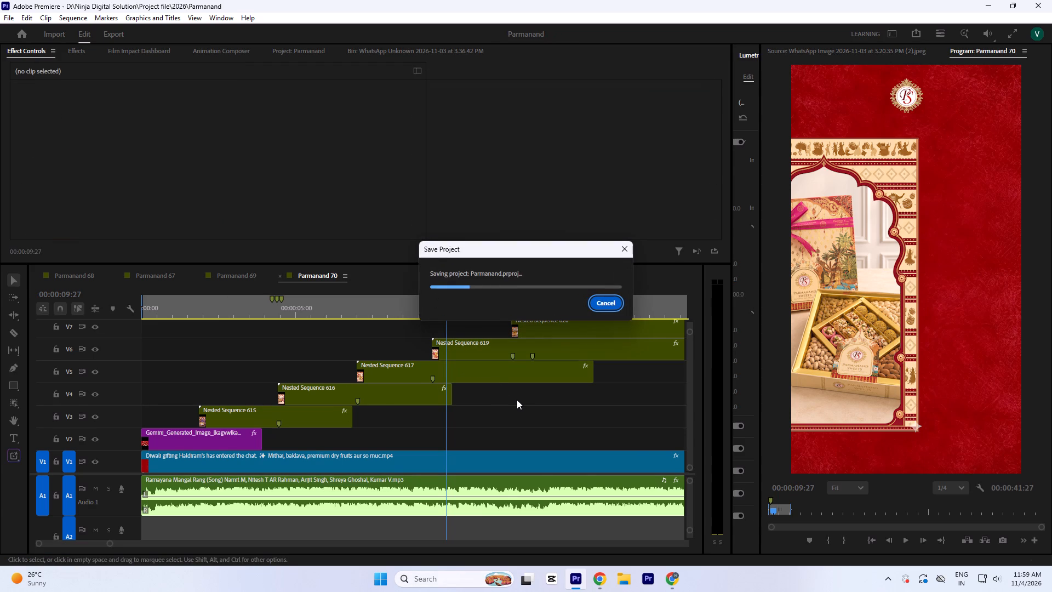
{"action": "key", "text": "minus"}
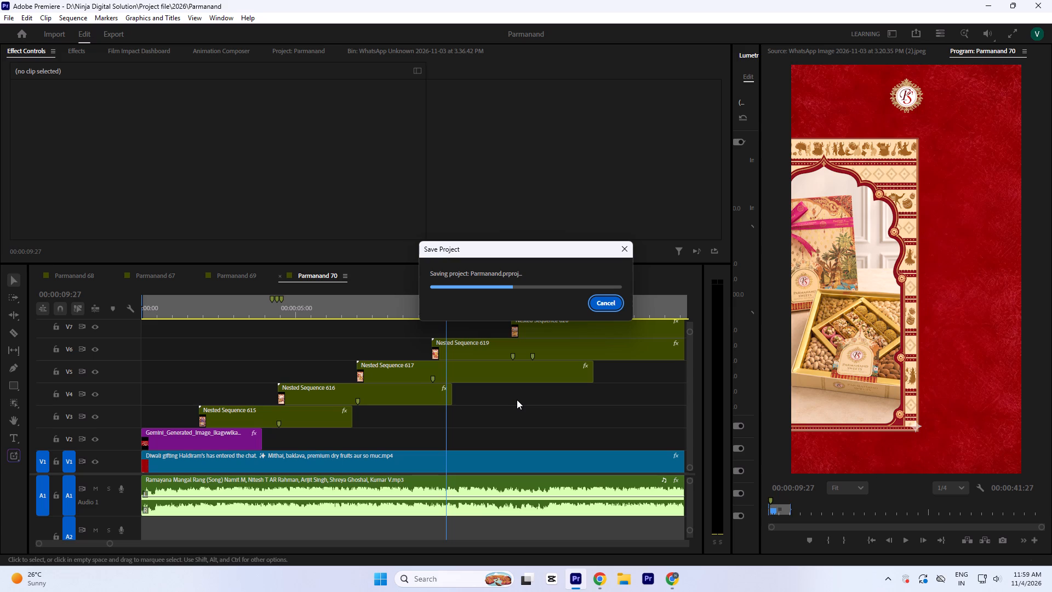
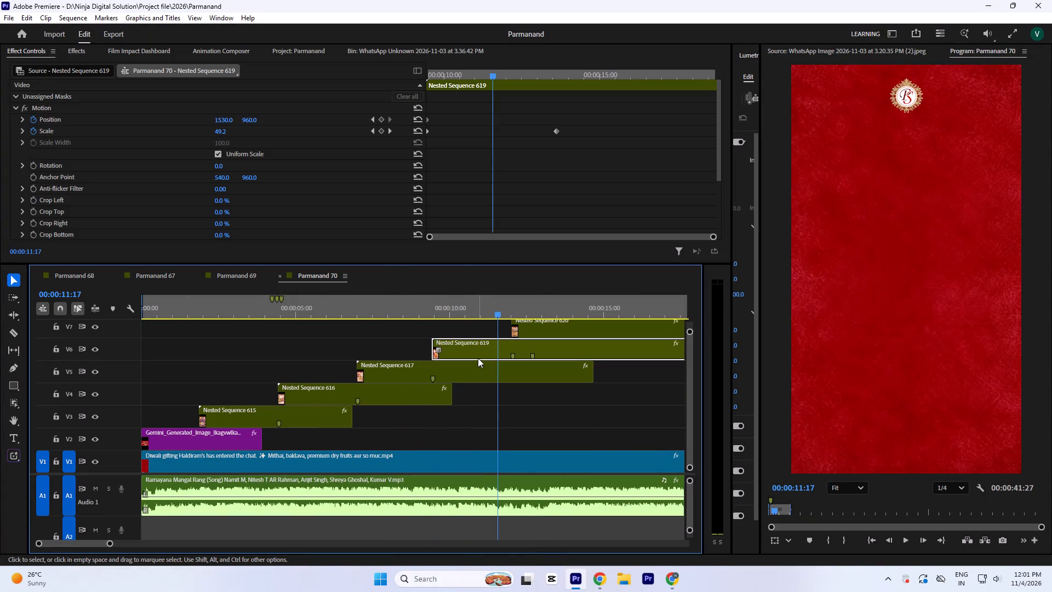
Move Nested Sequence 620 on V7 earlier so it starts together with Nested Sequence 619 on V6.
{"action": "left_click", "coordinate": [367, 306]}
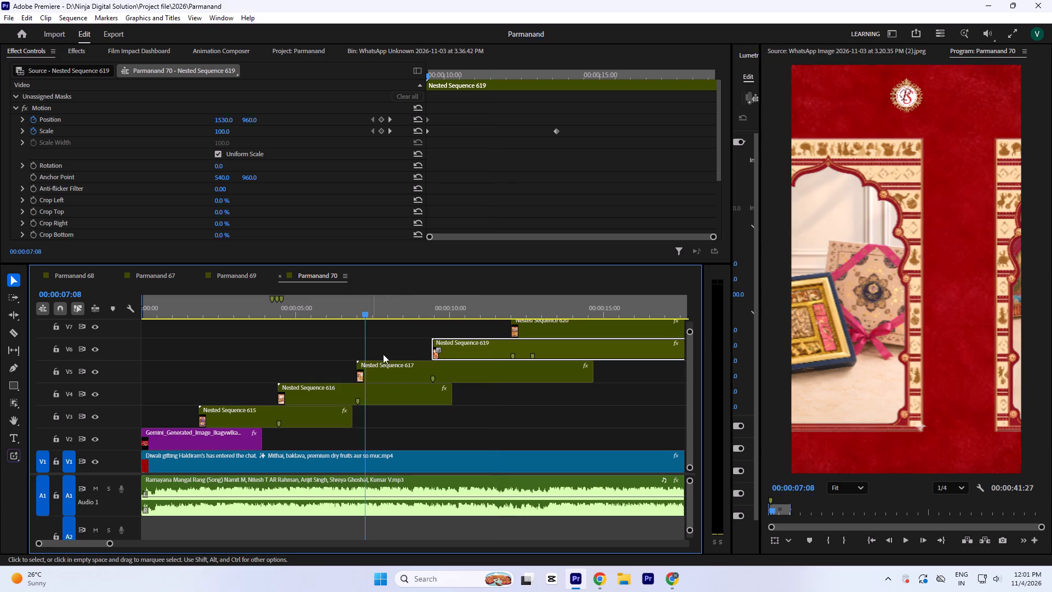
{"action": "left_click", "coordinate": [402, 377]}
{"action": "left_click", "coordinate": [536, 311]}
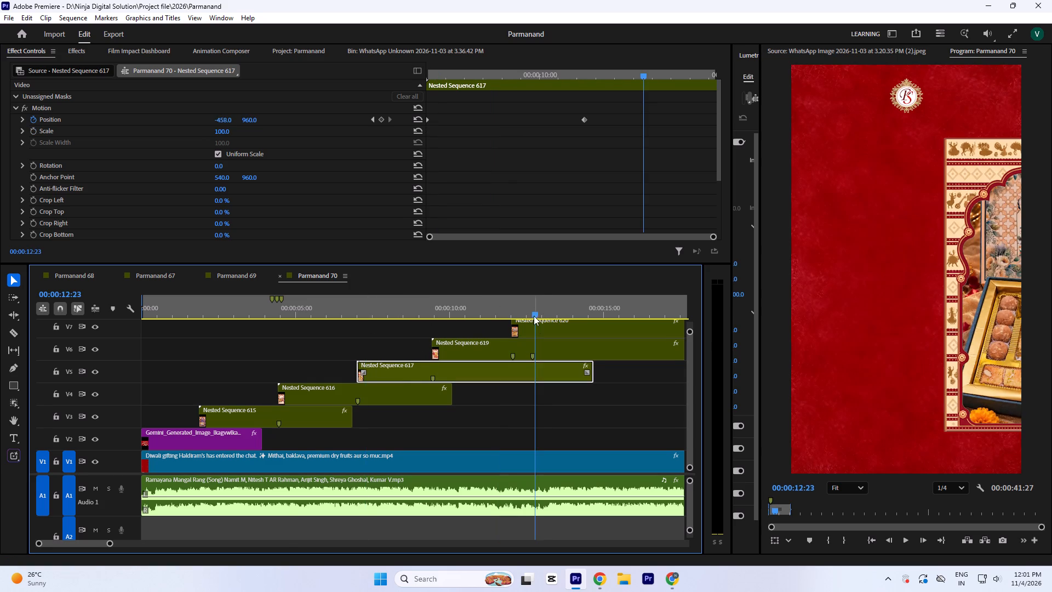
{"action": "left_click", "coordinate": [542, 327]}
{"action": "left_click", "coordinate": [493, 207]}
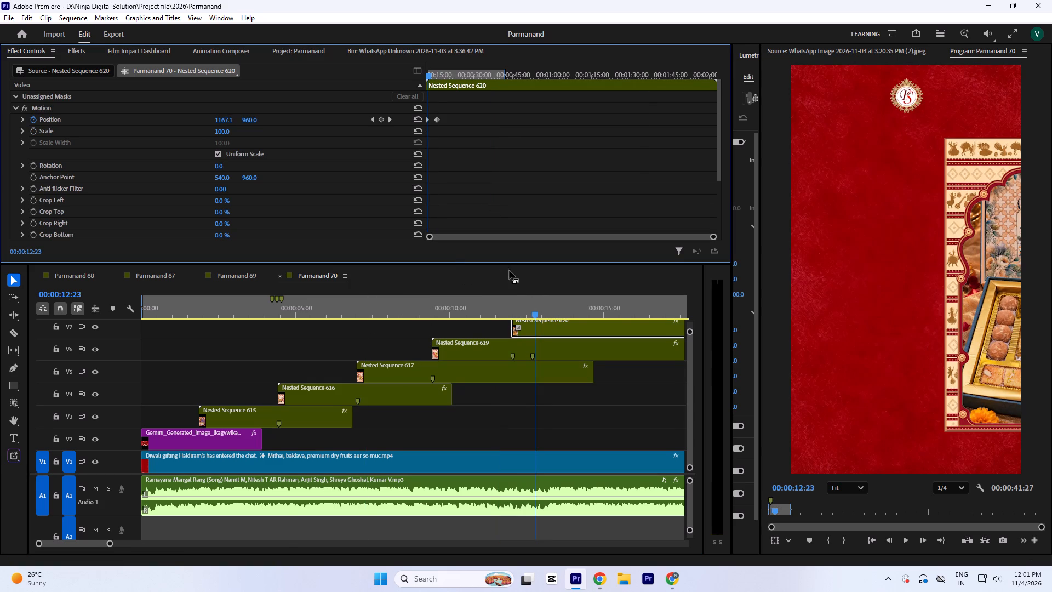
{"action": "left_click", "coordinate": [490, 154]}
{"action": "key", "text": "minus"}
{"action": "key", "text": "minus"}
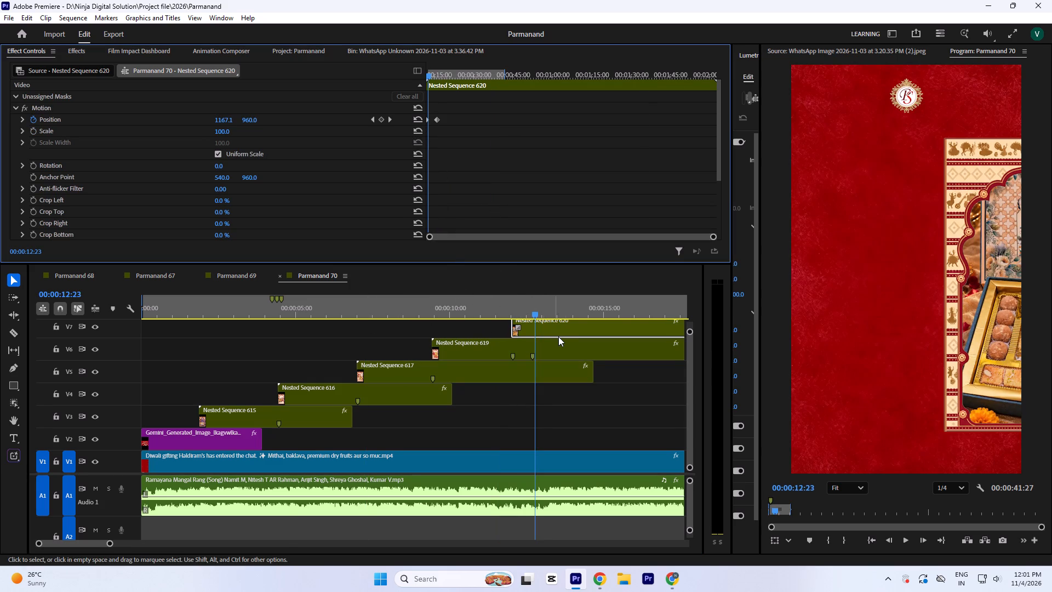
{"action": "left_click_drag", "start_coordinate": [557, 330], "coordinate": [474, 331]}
Compare the motion keyframe timing of Nested Sequence 619 with that of Nested Sequence 620 around 00:00:13:19.
{"action": "left_click", "coordinate": [506, 344]}
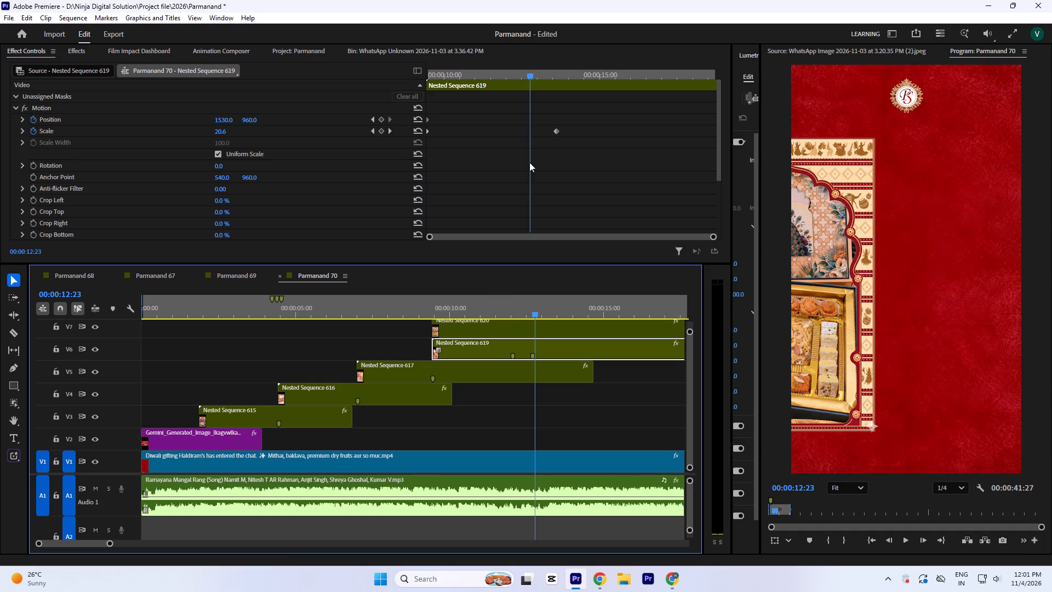
{"action": "left_click_drag", "start_coordinate": [535, 71], "coordinate": [530, 99]}
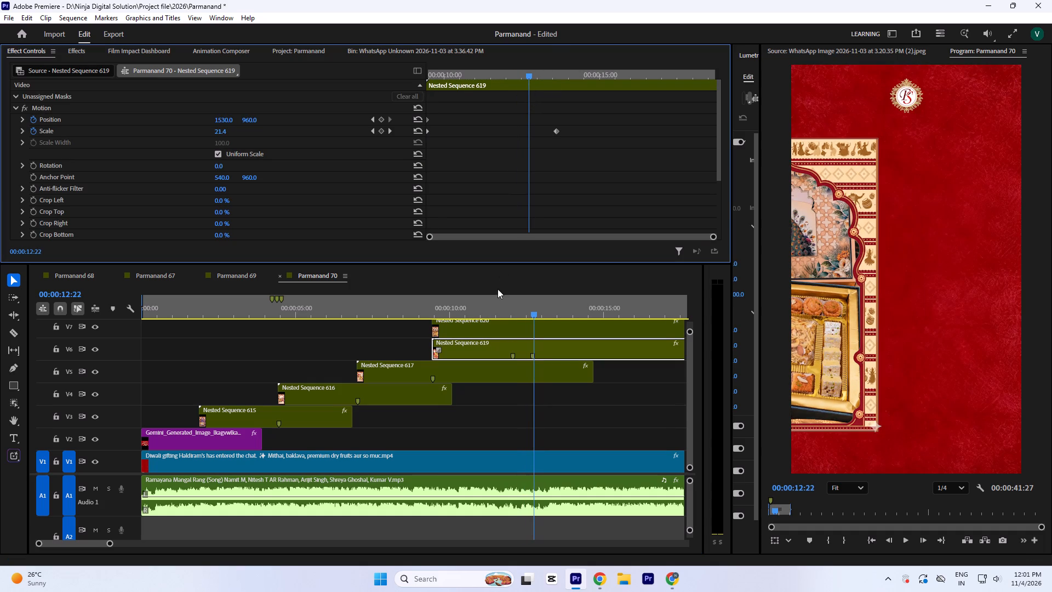
{"action": "left_click", "coordinate": [556, 72]}
{"action": "key", "text": "equal"}
{"action": "key", "text": "equal"}
{"action": "key", "text": "equal"}
{"action": "key", "text": "equal"}
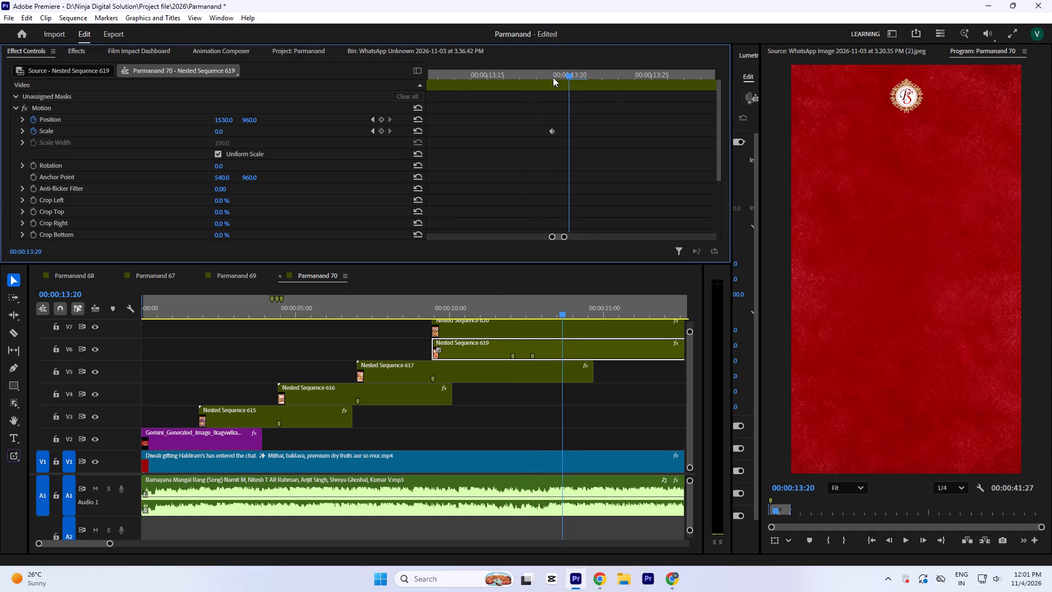
{"action": "left_click", "coordinate": [553, 77]}
{"action": "key", "text": "minus"}
{"action": "key", "text": "minus"}
{"action": "key", "text": "minus"}
{"action": "key", "text": "minus"}
{"action": "left_click", "coordinate": [543, 331]}
{"action": "left_click", "coordinate": [567, 184]}
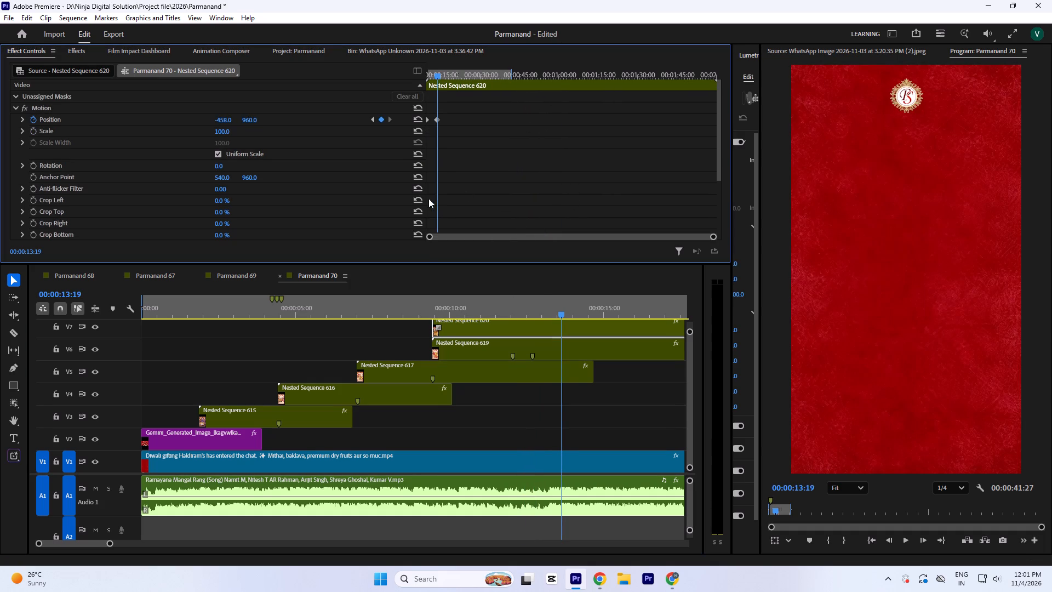
{"action": "left_click", "coordinate": [484, 185]}
{"action": "key", "text": "minus"}
{"action": "key", "text": "minus"}
{"action": "key", "text": "minus"}
{"action": "key", "text": "minus"}
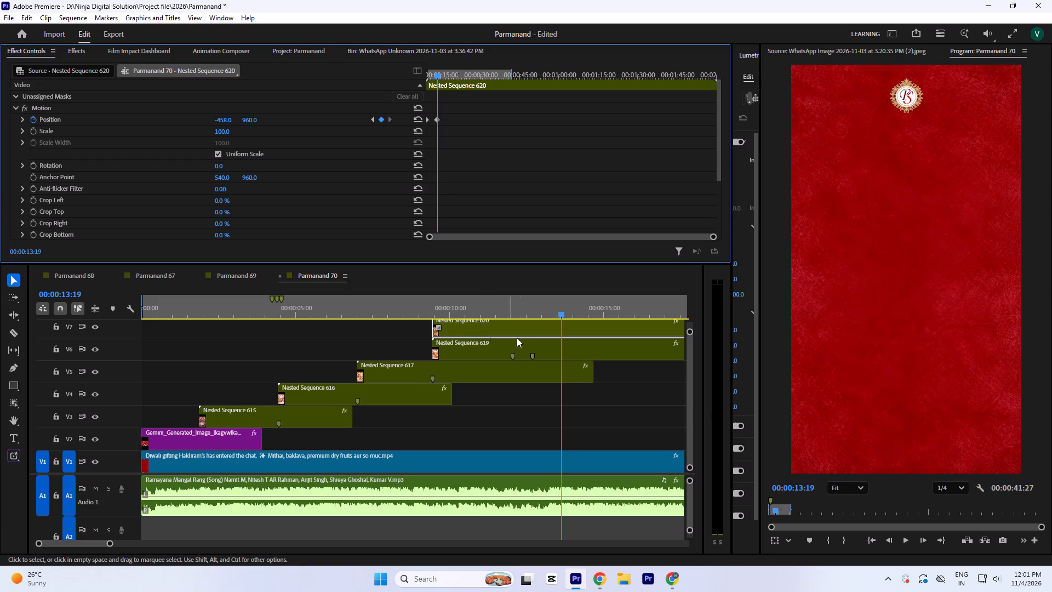
{"action": "left_click", "coordinate": [558, 348]}
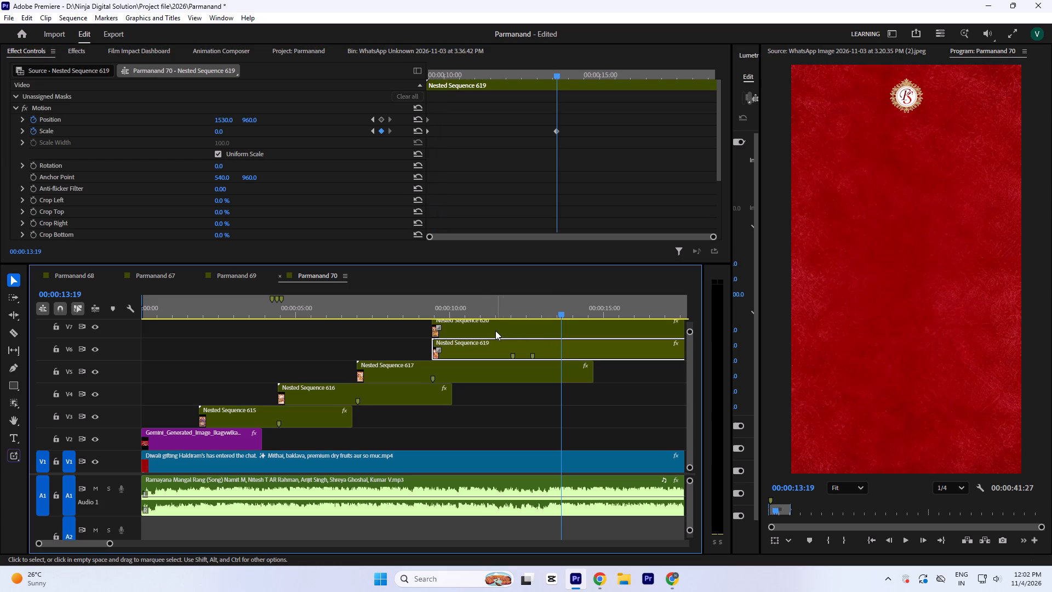
{"action": "left_click", "coordinate": [492, 329]}
{"action": "left_click", "coordinate": [508, 354]}
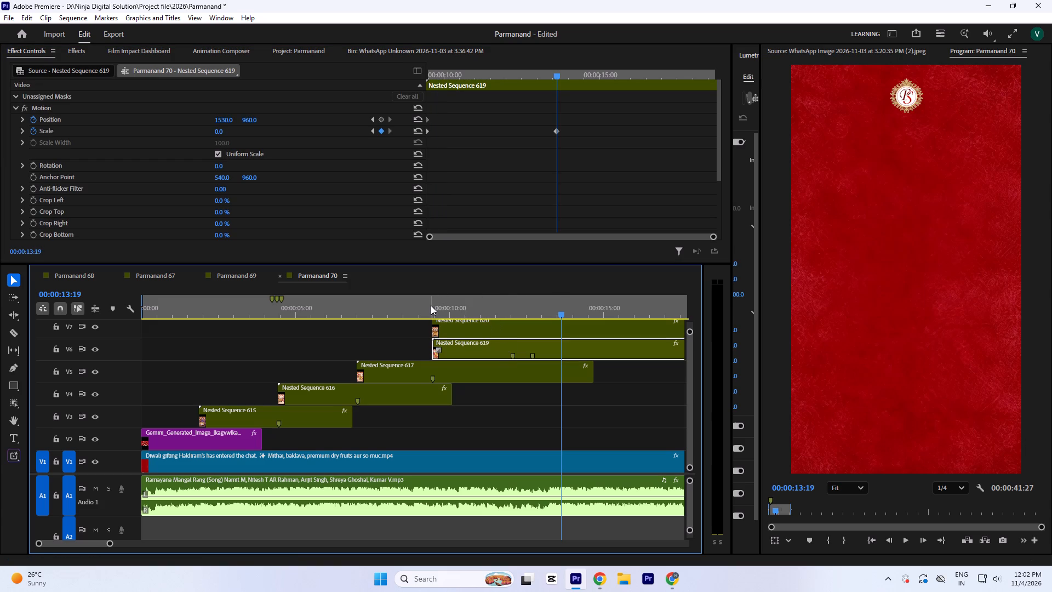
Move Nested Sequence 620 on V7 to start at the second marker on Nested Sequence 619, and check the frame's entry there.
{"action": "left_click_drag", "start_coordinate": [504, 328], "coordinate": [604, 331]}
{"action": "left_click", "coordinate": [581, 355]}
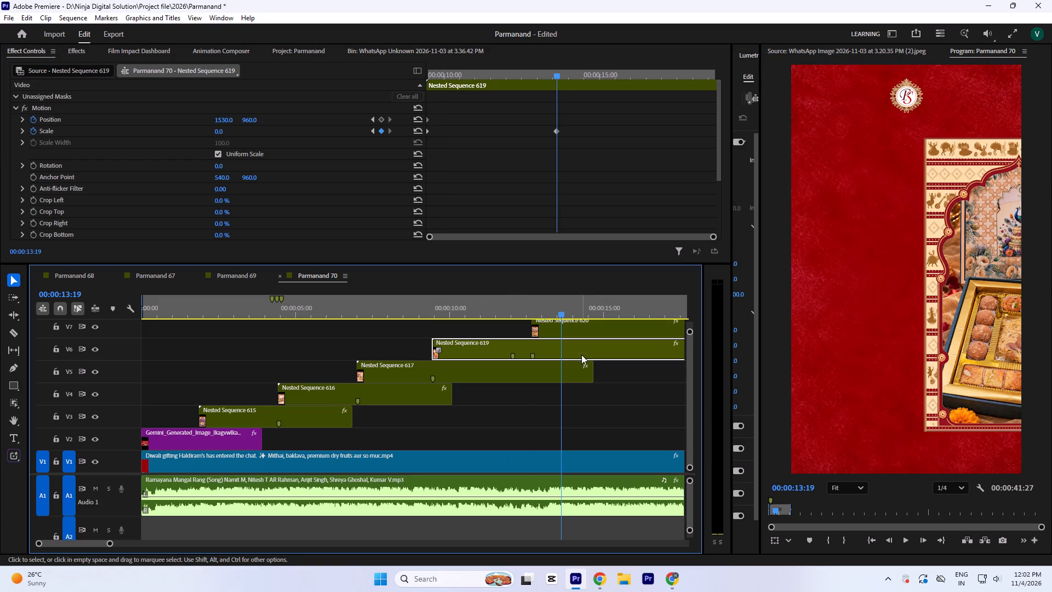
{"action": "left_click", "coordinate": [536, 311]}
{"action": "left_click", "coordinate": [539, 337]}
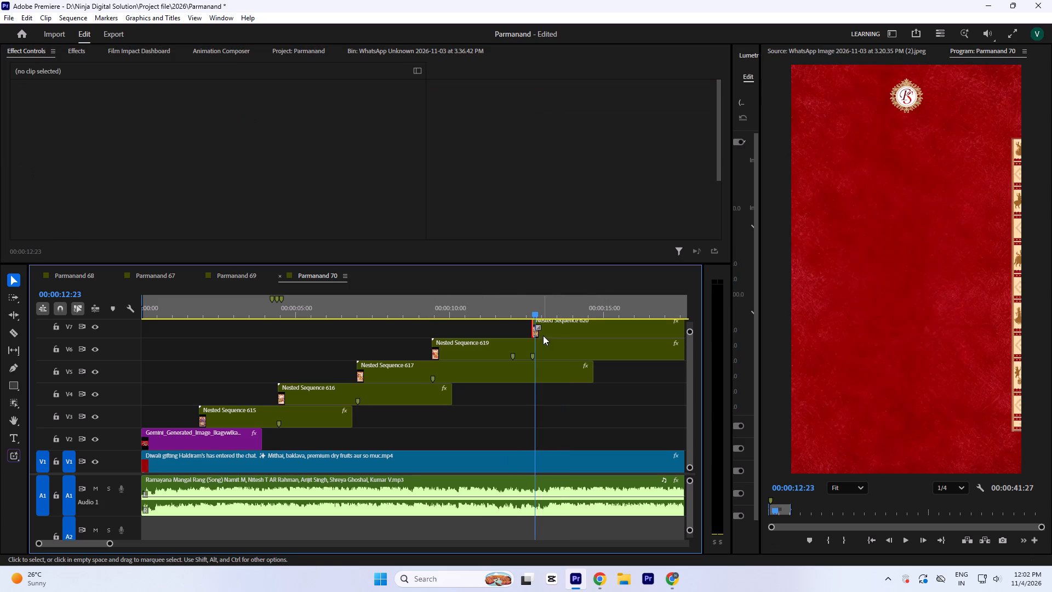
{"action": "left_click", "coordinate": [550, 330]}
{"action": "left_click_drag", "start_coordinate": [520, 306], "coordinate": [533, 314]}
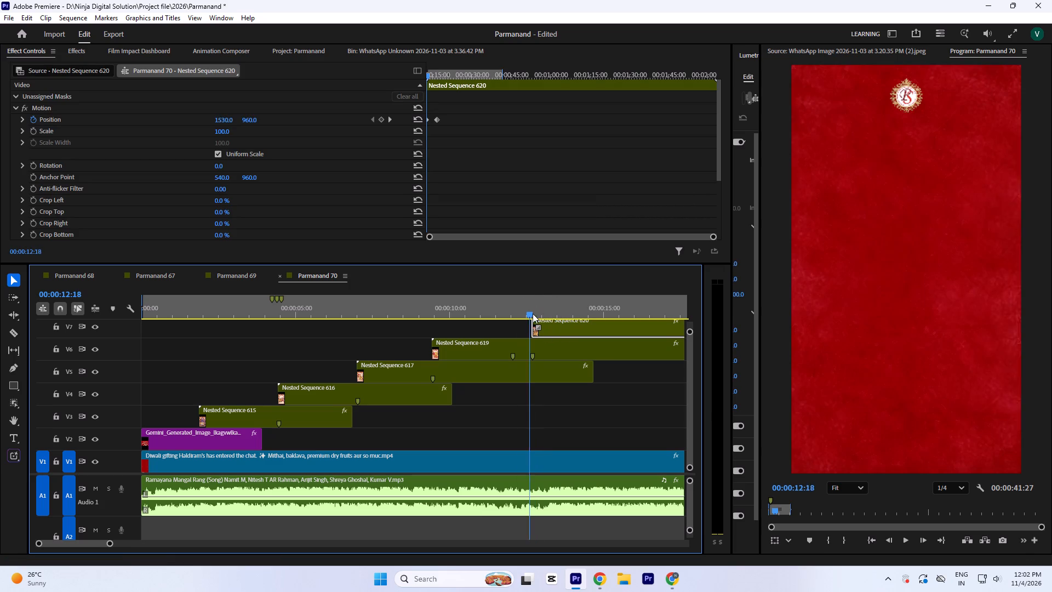
Play and scrub between about 00:00:08:14 and 00:00:11:00 to examine how the Nested Sequence 617 frame slides through.
{"action": "left_click_drag", "start_coordinate": [533, 314], "coordinate": [472, 354]}
{"action": "key", "text": "minus"}
{"action": "key", "text": "space"}
{"action": "key", "text": "space"}
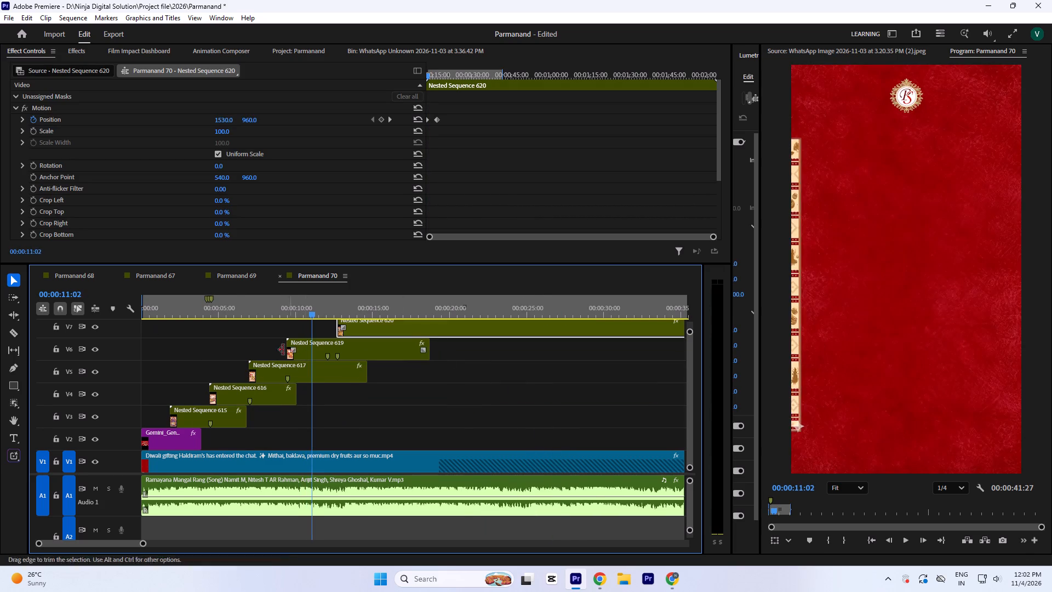
{"action": "key", "text": "space"}
{"action": "key", "text": "space"}
{"action": "left_click", "coordinate": [301, 305]}
{"action": "key", "text": "equal"}
{"action": "key", "text": "equal"}
{"action": "left_click_drag", "start_coordinate": [364, 308], "coordinate": [379, 373]}
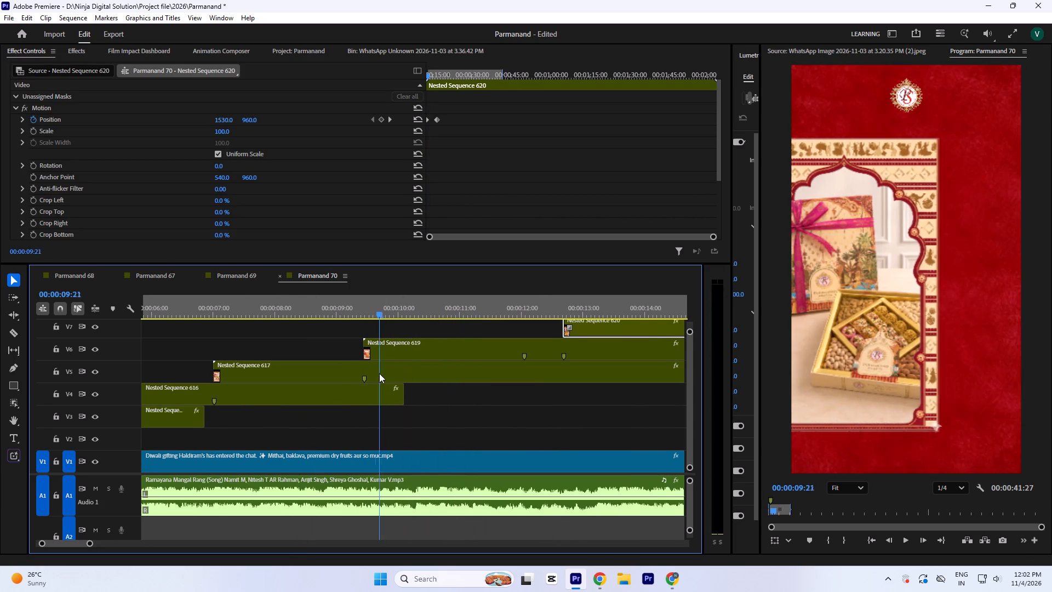
{"action": "left_click_drag", "start_coordinate": [379, 373], "coordinate": [351, 382]}
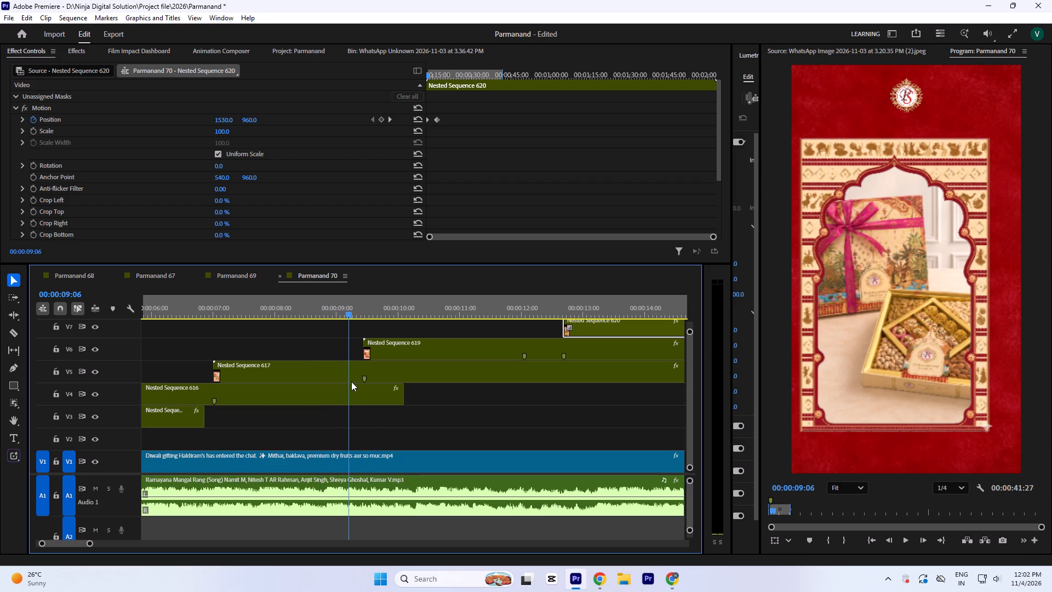
{"action": "left_click_drag", "start_coordinate": [351, 382], "coordinate": [310, 385]}
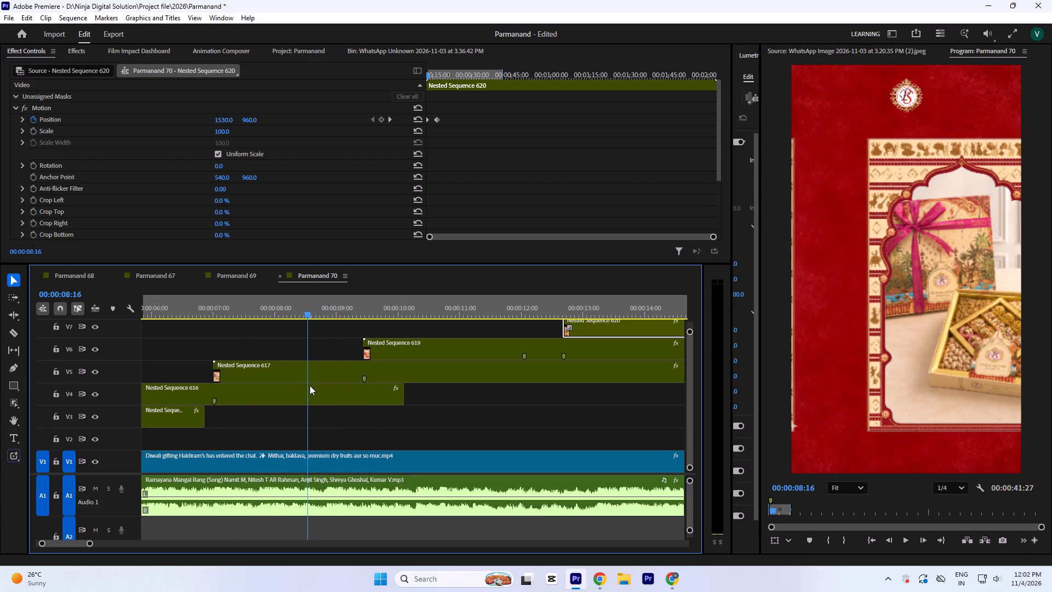
{"action": "left_click_drag", "start_coordinate": [310, 385], "coordinate": [307, 391]}
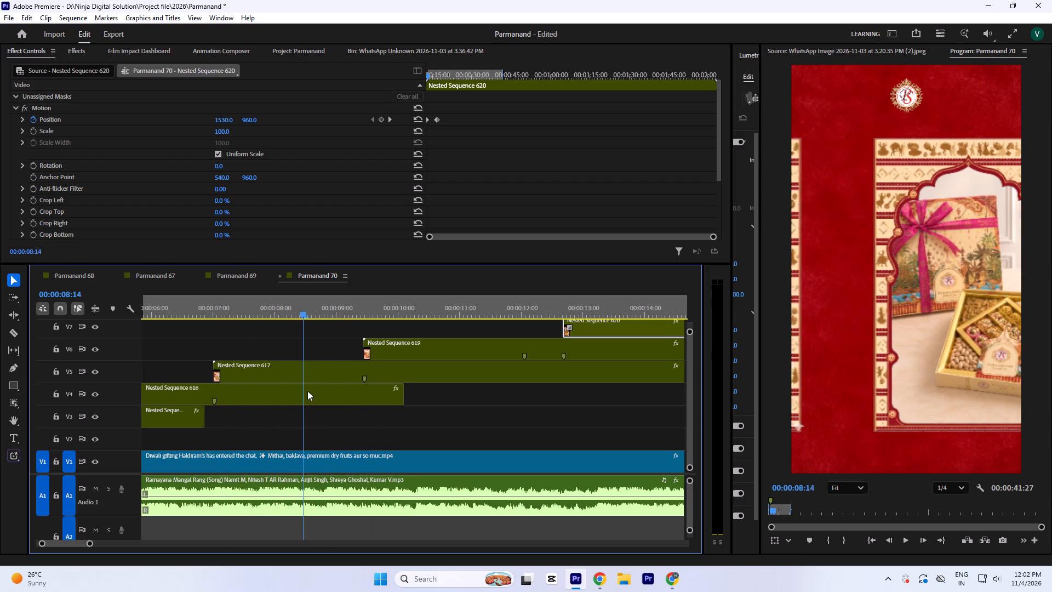
{"action": "left_click_drag", "start_coordinate": [307, 391], "coordinate": [425, 379]}
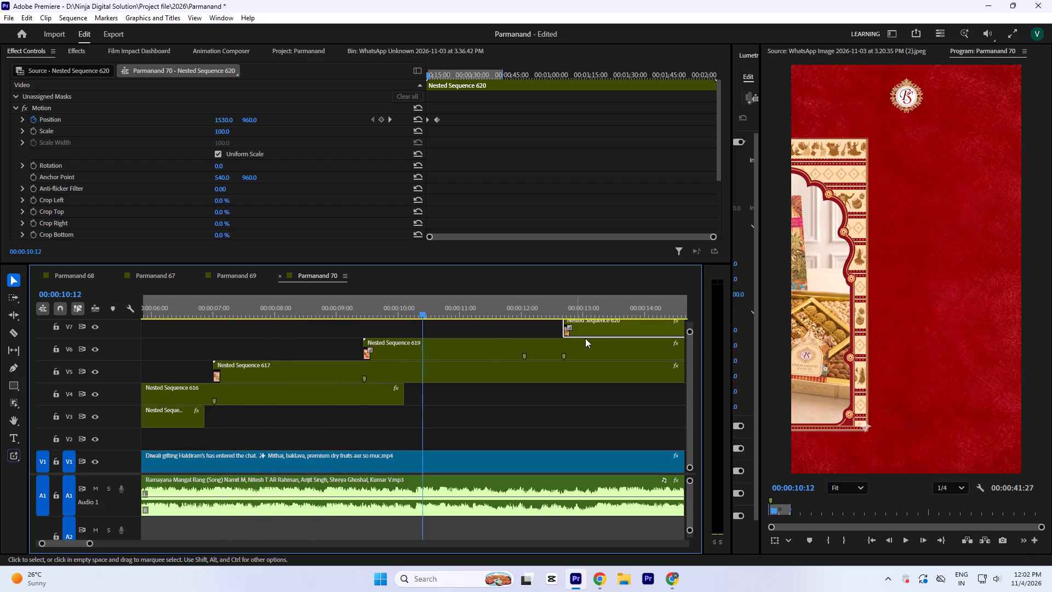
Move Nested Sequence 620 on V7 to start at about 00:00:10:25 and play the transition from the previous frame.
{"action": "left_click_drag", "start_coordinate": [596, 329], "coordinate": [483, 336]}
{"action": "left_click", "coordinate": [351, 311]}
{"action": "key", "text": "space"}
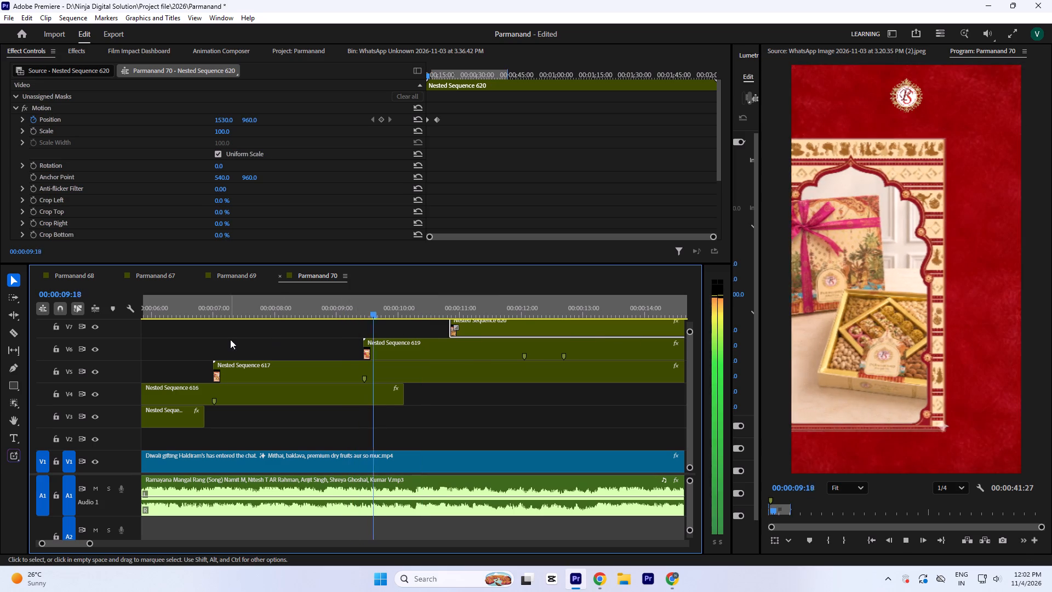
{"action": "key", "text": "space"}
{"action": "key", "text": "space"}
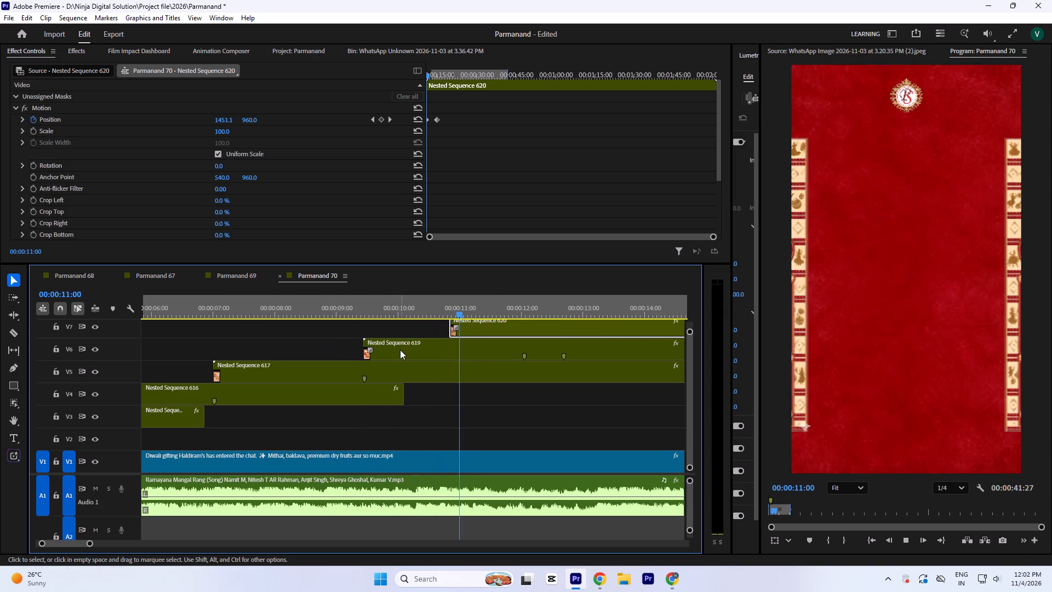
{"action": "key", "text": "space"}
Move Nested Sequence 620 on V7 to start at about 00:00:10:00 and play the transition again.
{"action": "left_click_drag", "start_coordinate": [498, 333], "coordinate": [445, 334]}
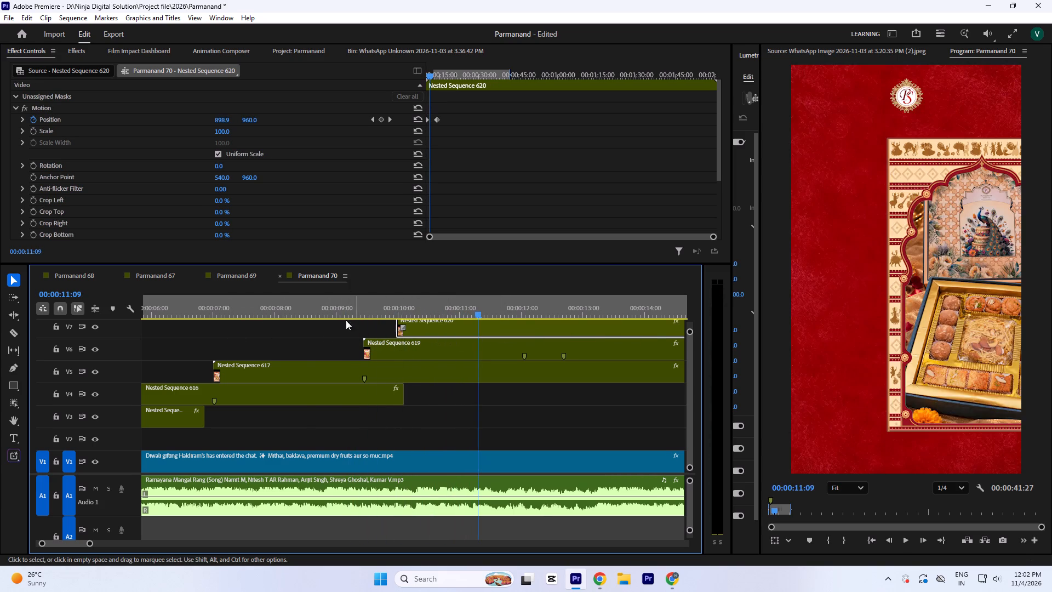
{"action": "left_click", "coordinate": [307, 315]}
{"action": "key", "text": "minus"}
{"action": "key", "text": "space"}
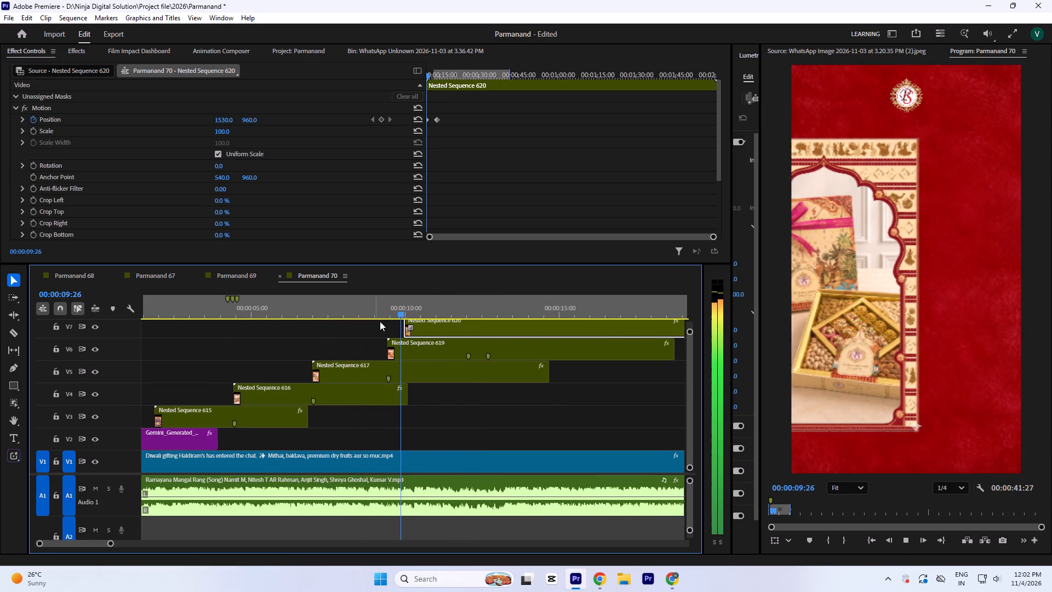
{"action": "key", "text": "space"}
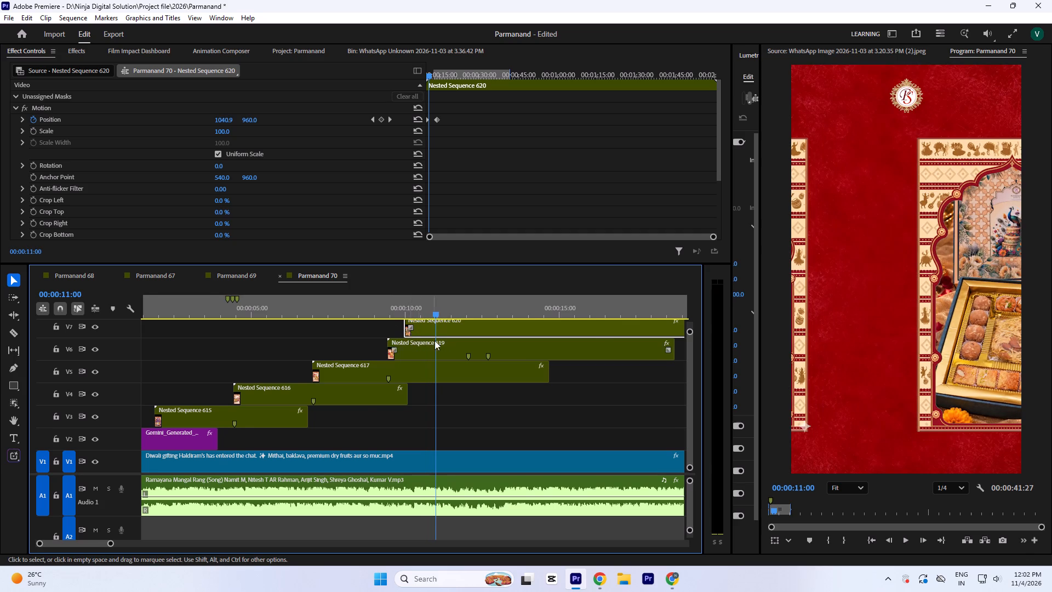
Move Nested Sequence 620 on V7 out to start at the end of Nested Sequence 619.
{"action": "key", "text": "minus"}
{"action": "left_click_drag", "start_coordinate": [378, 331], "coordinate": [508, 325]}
Play the sequence from near its beginning to about 00:00:10:02 to review the spacing between the sliding frames.
{"action": "left_click", "coordinate": [242, 305]}
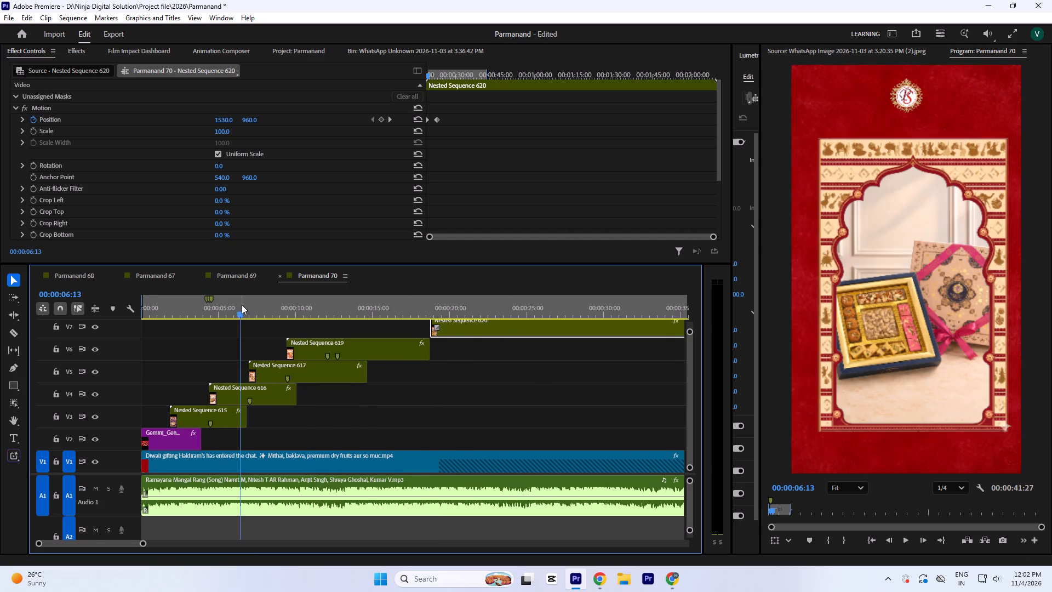
{"action": "key", "text": "space"}
{"action": "key", "text": "space"}
{"action": "left_click", "coordinate": [151, 300]}
{"action": "key", "text": "space"}
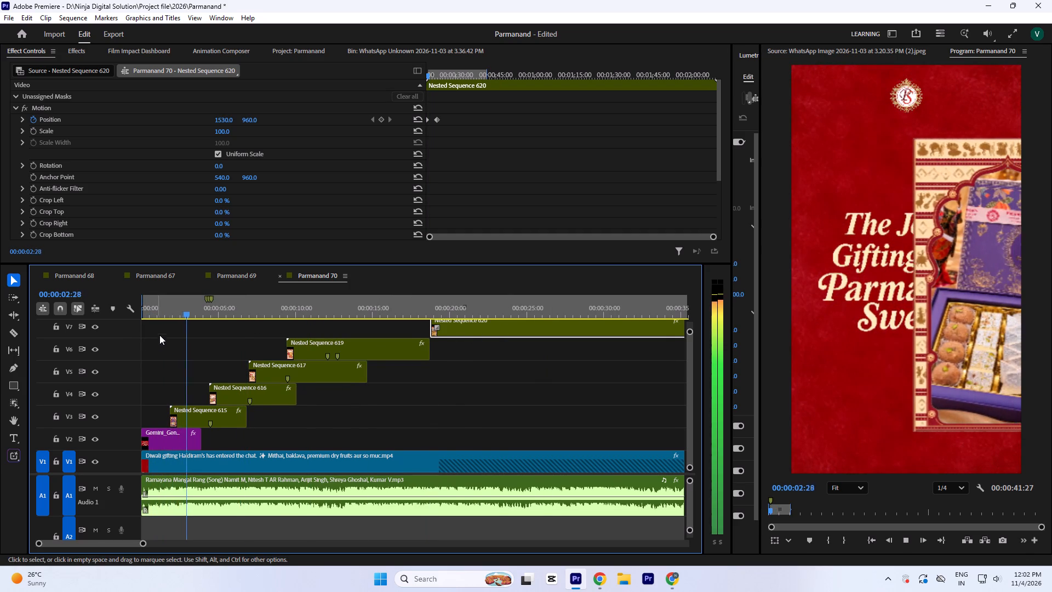
{"action": "key", "text": "equal"}
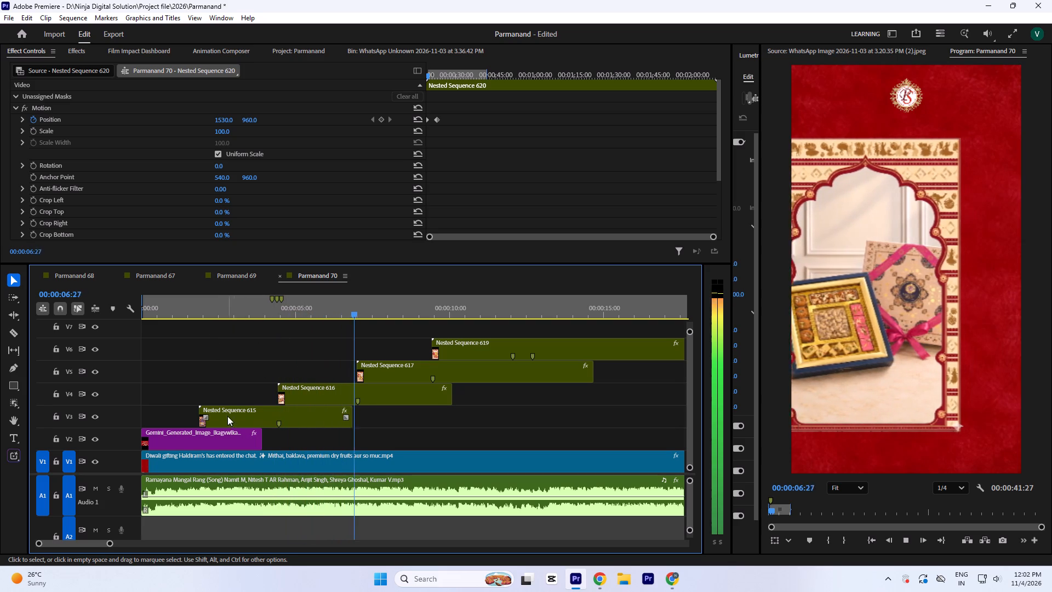
{"action": "key", "text": "space"}
{"action": "key", "text": "space"}
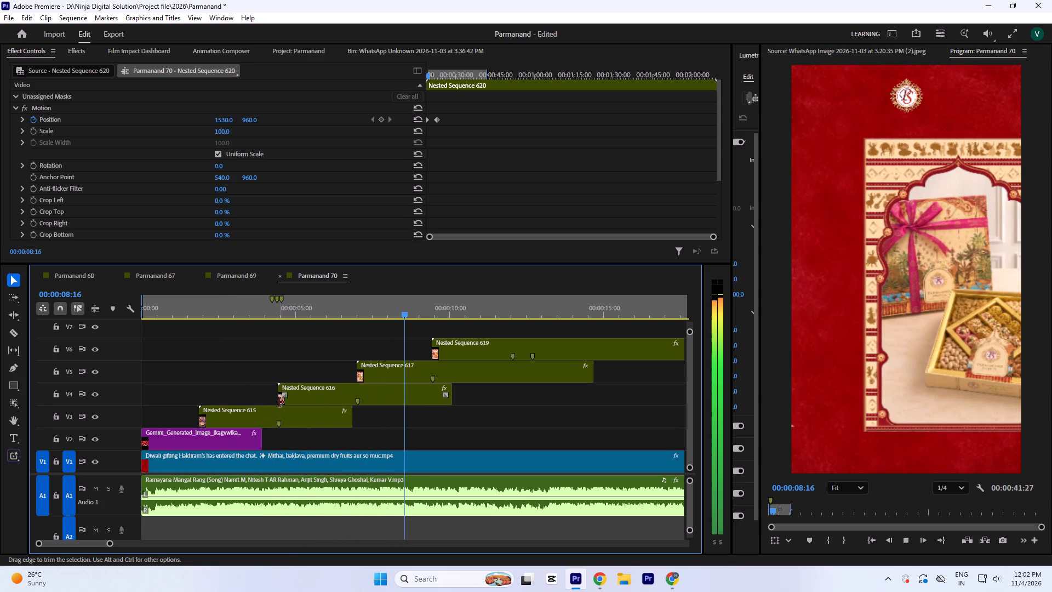
{"action": "key", "text": "space"}
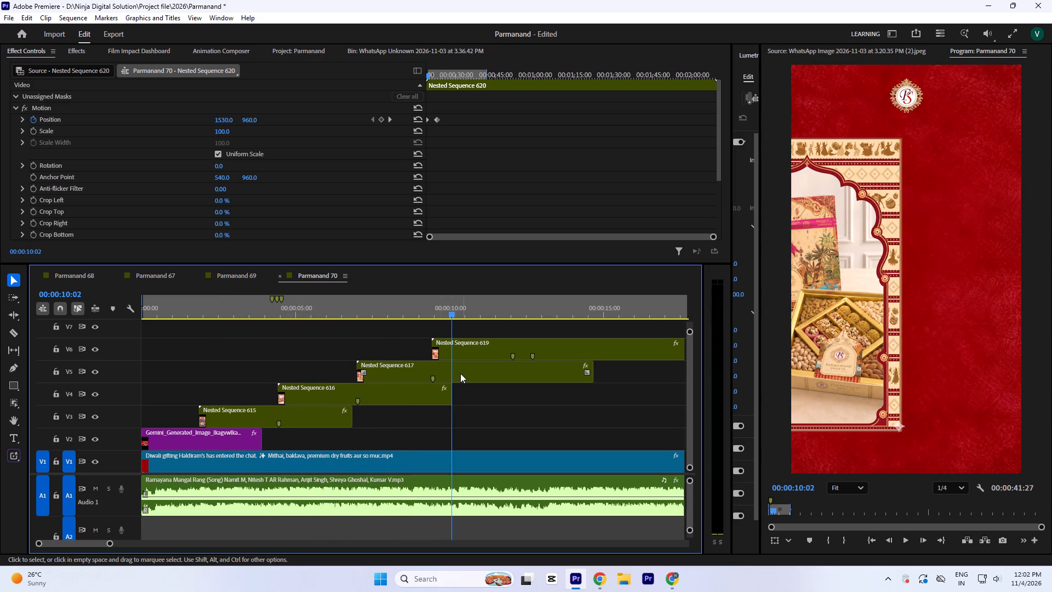
Move Nested Sequence 620 on V7 to start at 00:00:10:02, in line with the end of Nested Sequence 616.
{"action": "left_click_drag", "start_coordinate": [434, 307], "coordinate": [455, 330]}
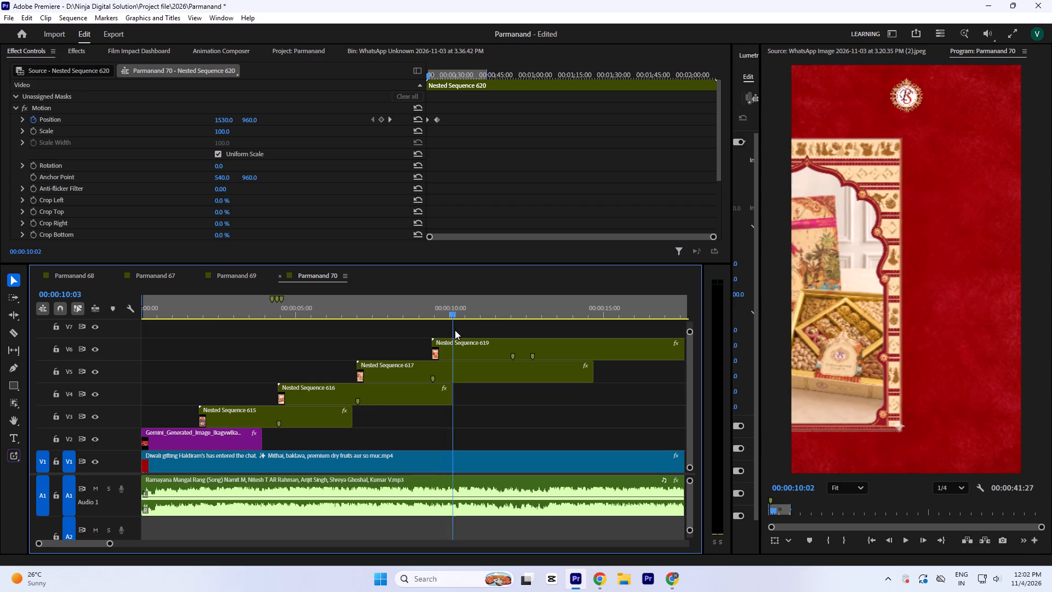
{"action": "left_click_drag", "start_coordinate": [455, 330], "coordinate": [477, 346]}
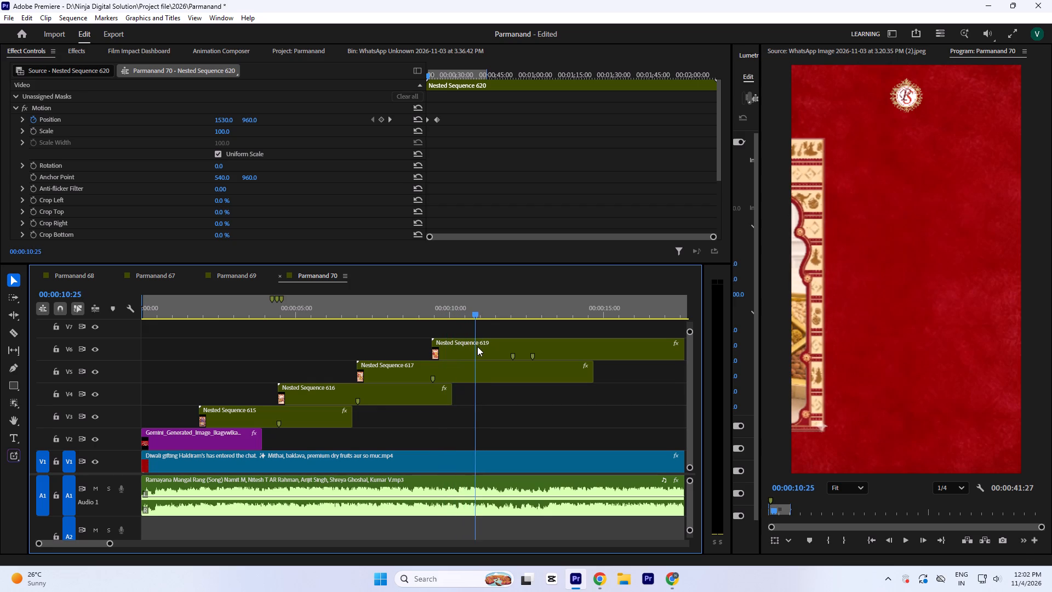
{"action": "left_click_drag", "start_coordinate": [477, 346], "coordinate": [437, 359]}
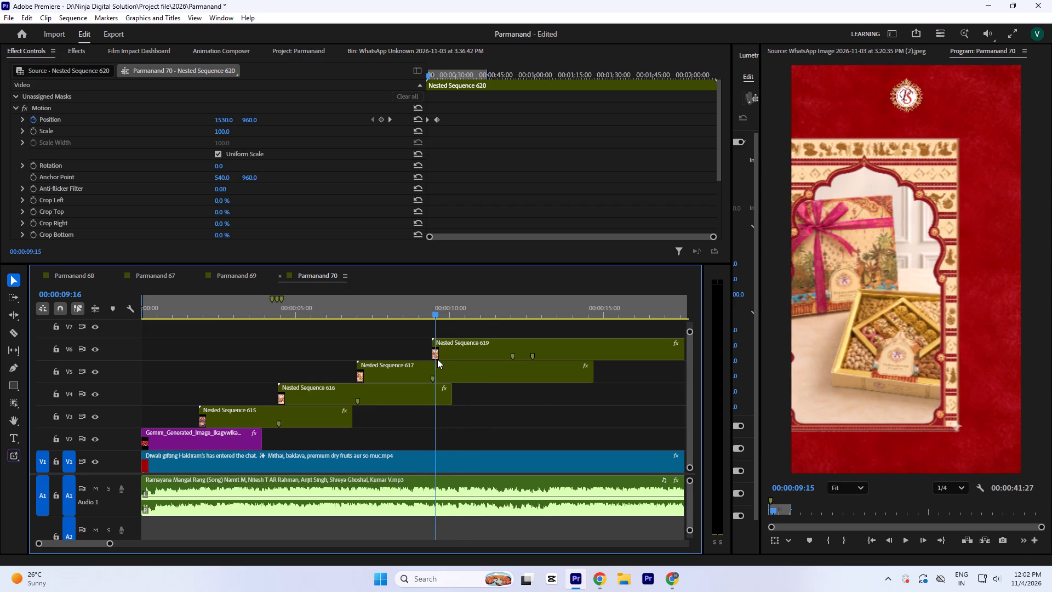
{"action": "left_click_drag", "start_coordinate": [437, 359], "coordinate": [454, 359]}
{"action": "key", "text": "minus"}
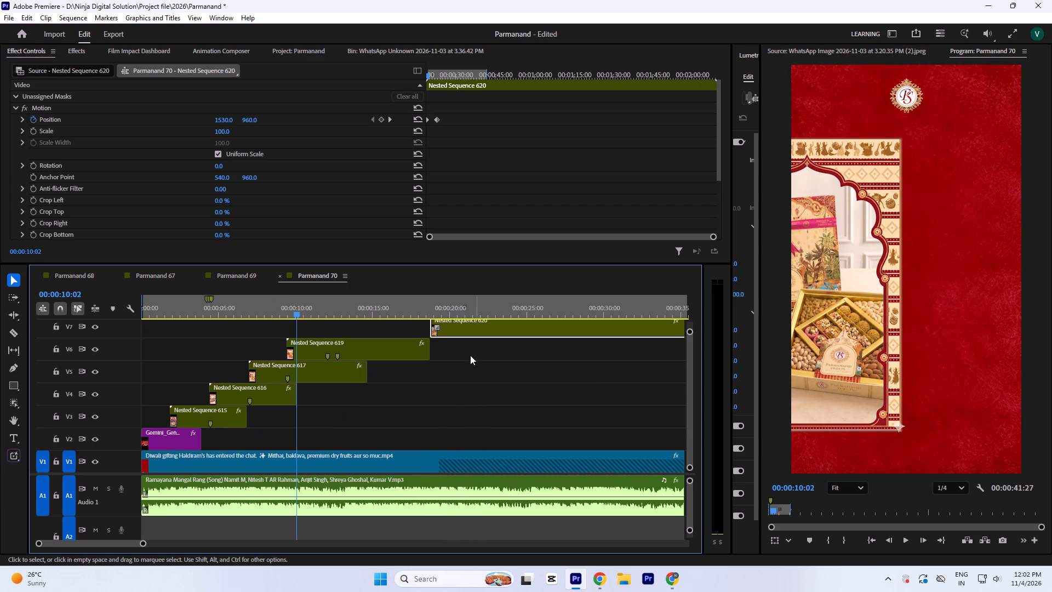
{"action": "left_click_drag", "start_coordinate": [462, 332], "coordinate": [327, 331]}
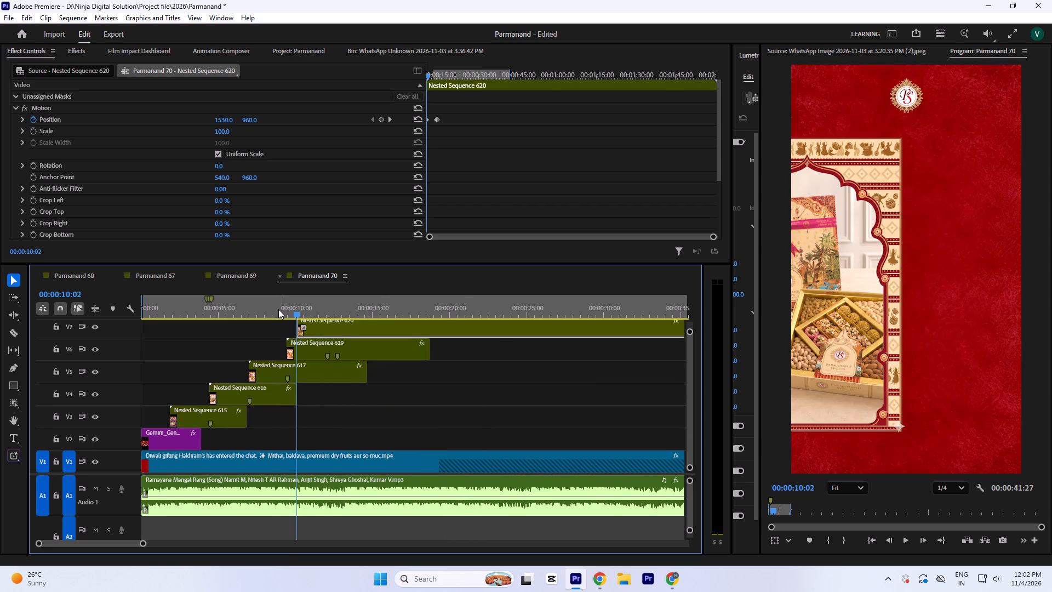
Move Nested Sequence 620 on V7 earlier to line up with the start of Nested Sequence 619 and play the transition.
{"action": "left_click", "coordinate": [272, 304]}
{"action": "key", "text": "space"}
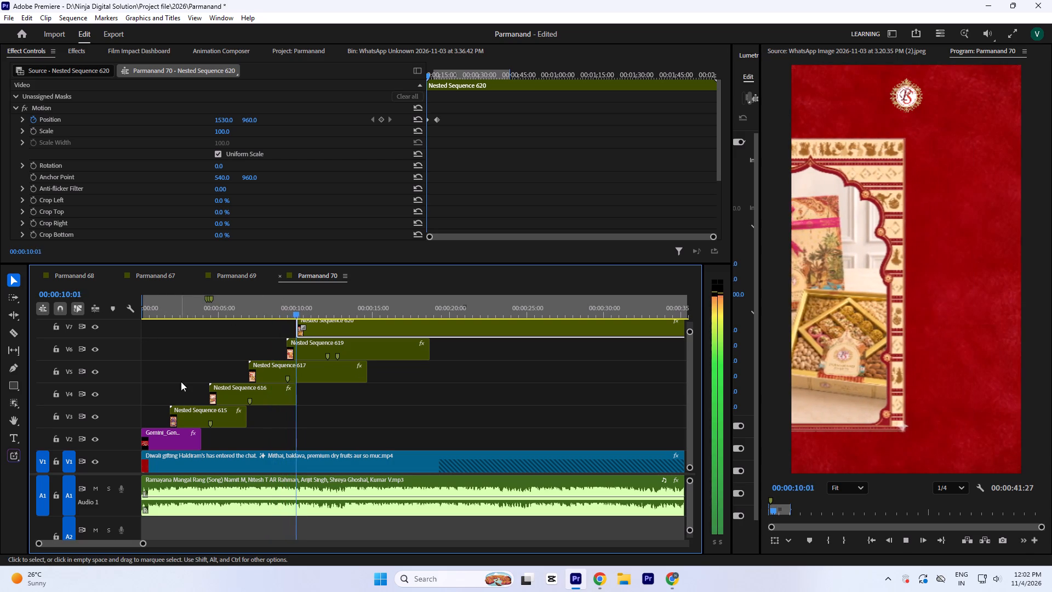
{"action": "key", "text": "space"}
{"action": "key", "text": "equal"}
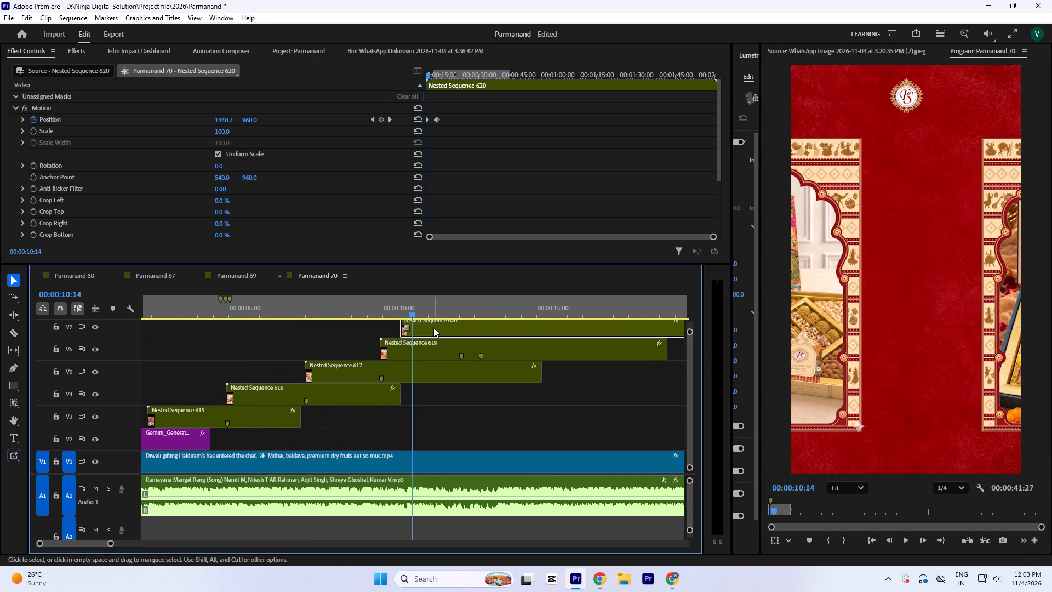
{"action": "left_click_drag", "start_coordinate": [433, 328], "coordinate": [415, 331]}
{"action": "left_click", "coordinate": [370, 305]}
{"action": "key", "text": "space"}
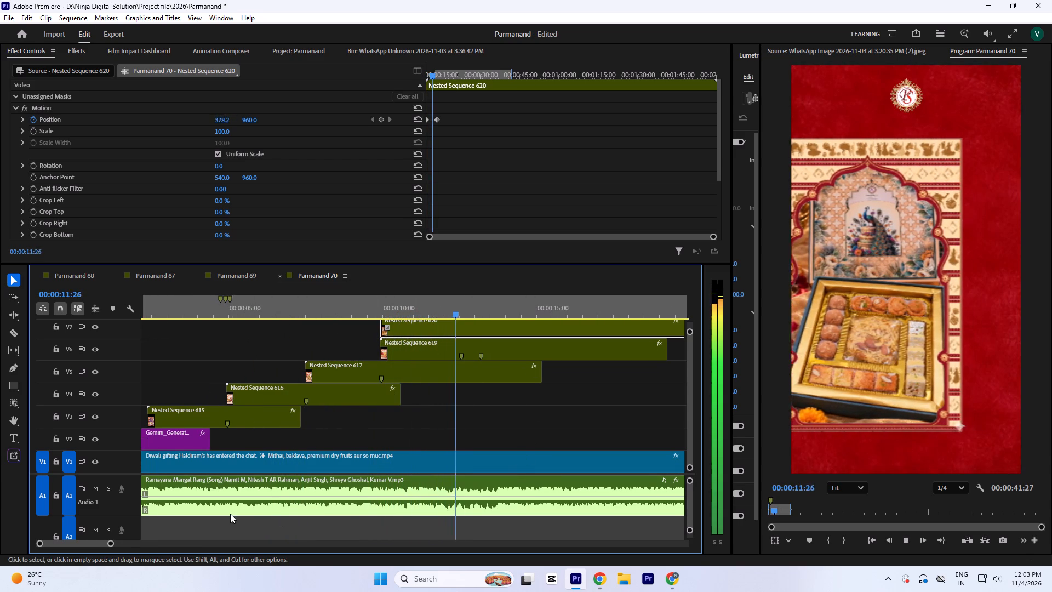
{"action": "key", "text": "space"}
Move Nested Sequence 620 on V7 to start at 00:00:09:23, shortly after Nested Sequence 619 begins, and play the transition again.
{"action": "left_click_drag", "start_coordinate": [365, 316], "coordinate": [360, 335]}
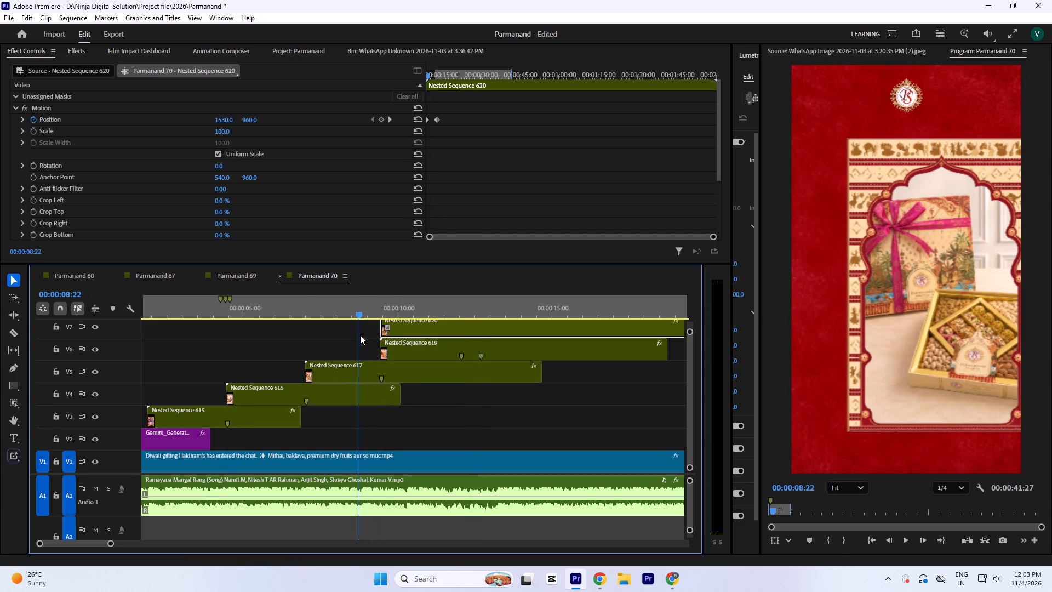
{"action": "left_click_drag", "start_coordinate": [360, 335], "coordinate": [346, 351]}
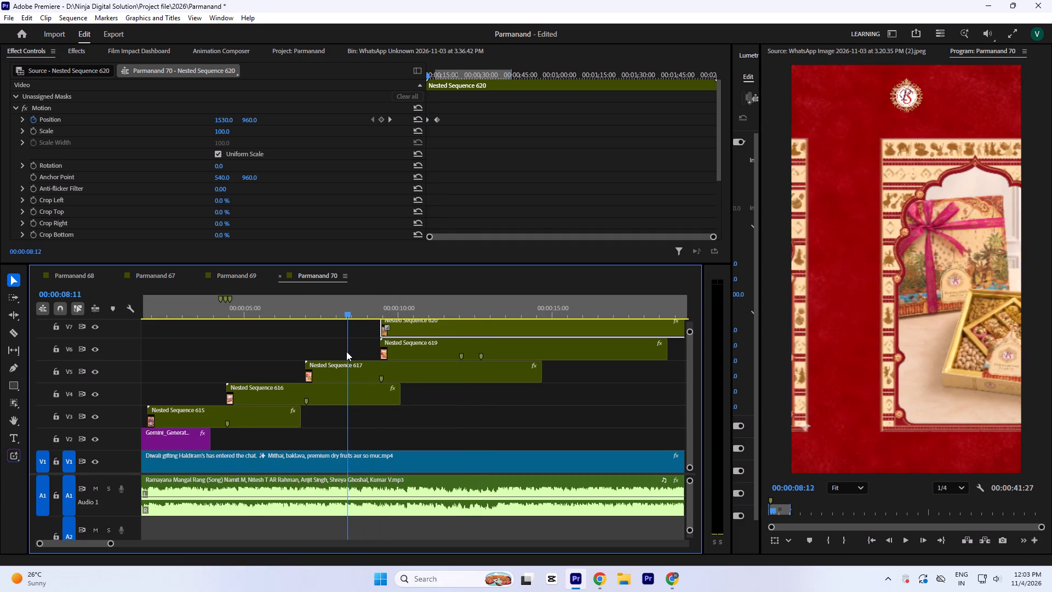
{"action": "left_click_drag", "start_coordinate": [346, 351], "coordinate": [392, 350]}
{"action": "left_click_drag", "start_coordinate": [404, 331], "coordinate": [416, 330]}
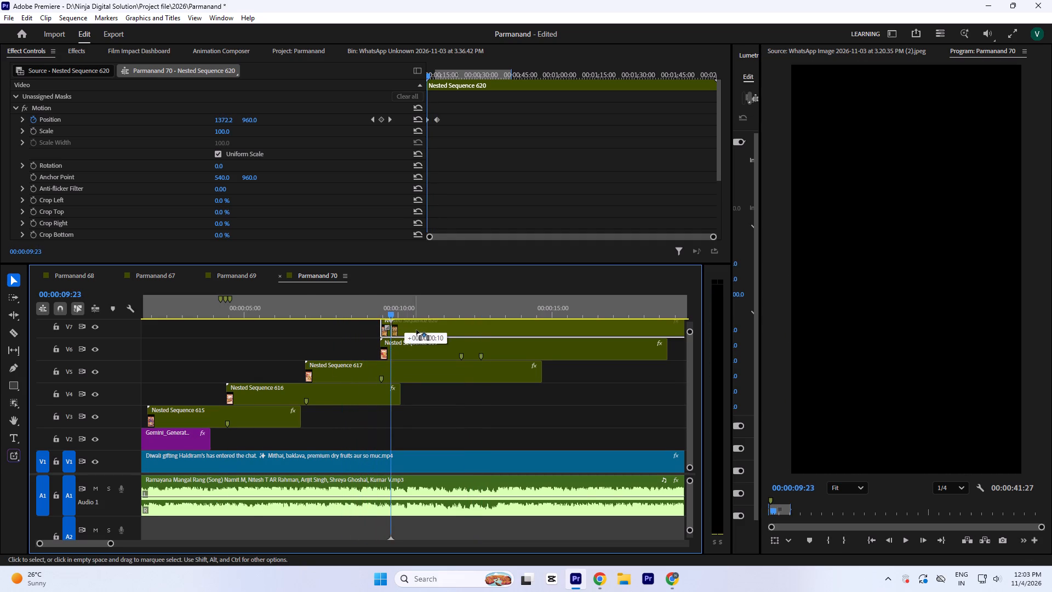
{"action": "left_click_drag", "start_coordinate": [416, 330], "coordinate": [419, 329]}
{"action": "left_click", "coordinate": [370, 304]}
{"action": "key", "text": "space"}
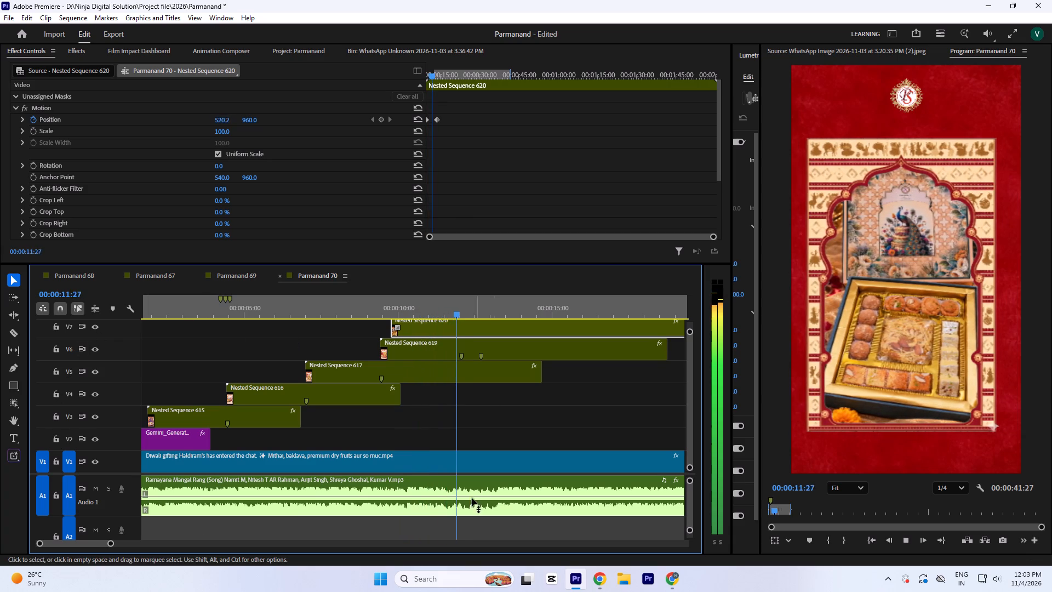
{"action": "key", "text": "space"}
{"action": "key", "text": "space"}
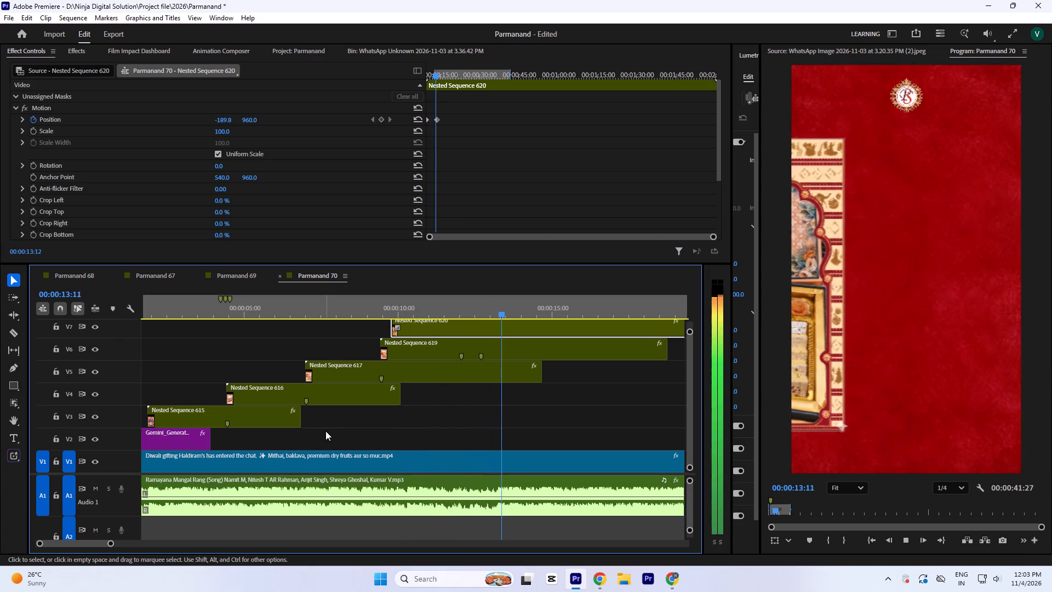
{"action": "key", "text": "space"}
{"action": "key", "text": "space"}
{"action": "key", "text": "space"}
Trim the end of Nested Sequence 620 on V7 to match the end of Nested Sequence 619, for a duration of 00:00:09:00.
{"action": "key", "text": "grave"}
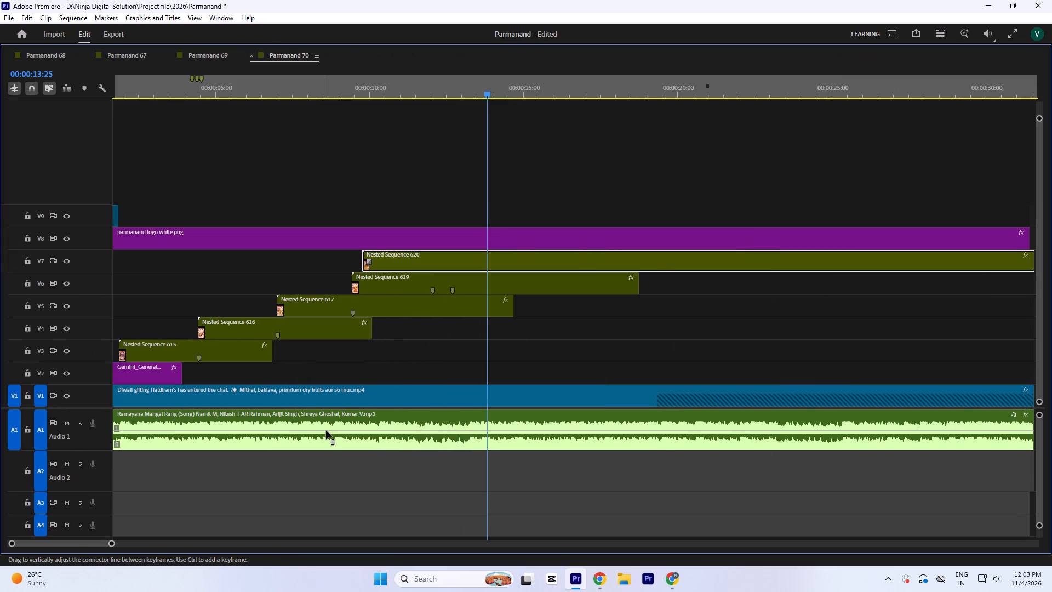
{"action": "type", "text": "--"}
{"action": "key", "text": "minus"}
{"action": "left_click_drag", "start_coordinate": [585, 261], "coordinate": [192, 267]}
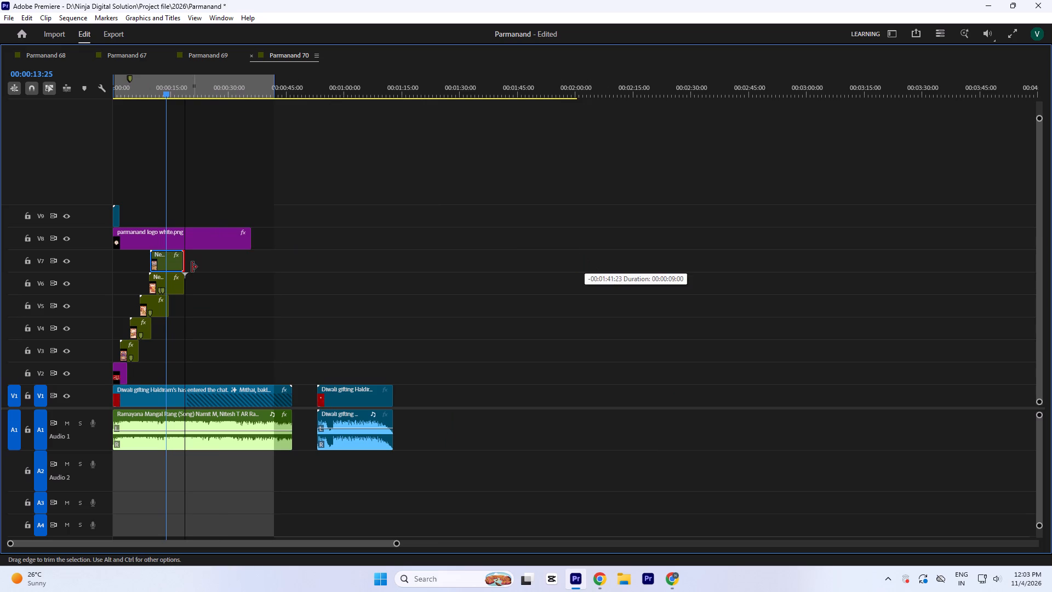
{"action": "left_click_drag", "start_coordinate": [192, 267], "coordinate": [188, 267]}
Move parmanand logo white.png and the short clip above it up one track, to V9 and V10, and save the project.
{"action": "left_click_drag", "start_coordinate": [326, 236], "coordinate": [33, 201]}
{"action": "key", "text": "equal"}
{"action": "left_click_drag", "start_coordinate": [184, 234], "coordinate": [184, 233]}
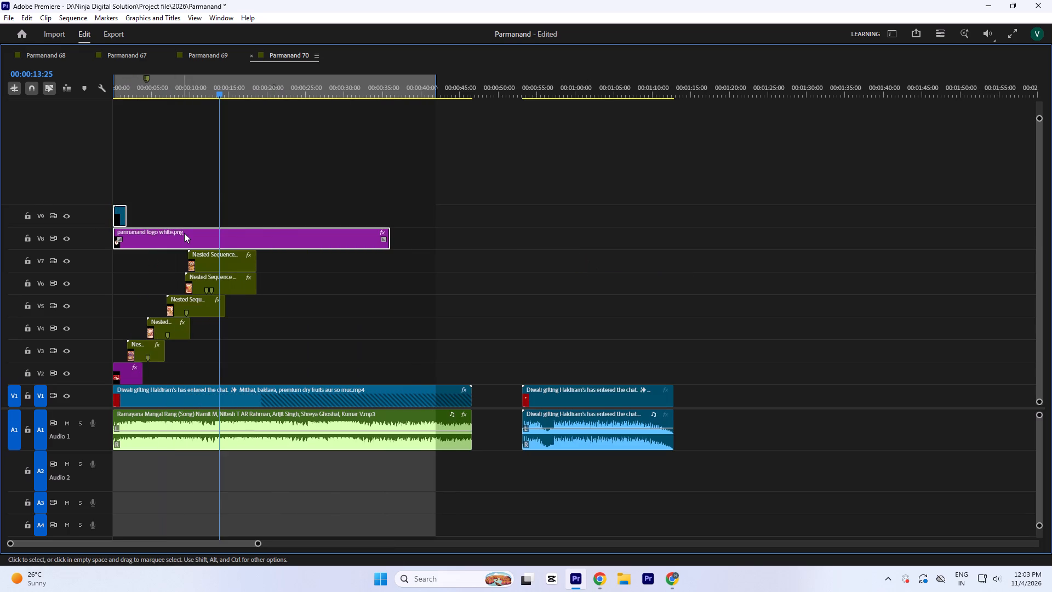
{"action": "left_click_drag", "start_coordinate": [184, 233], "coordinate": [180, 212]}
{"action": "type", "text": "`"}
{"action": "key", "text": "space"}
{"action": "key", "text": "equal"}
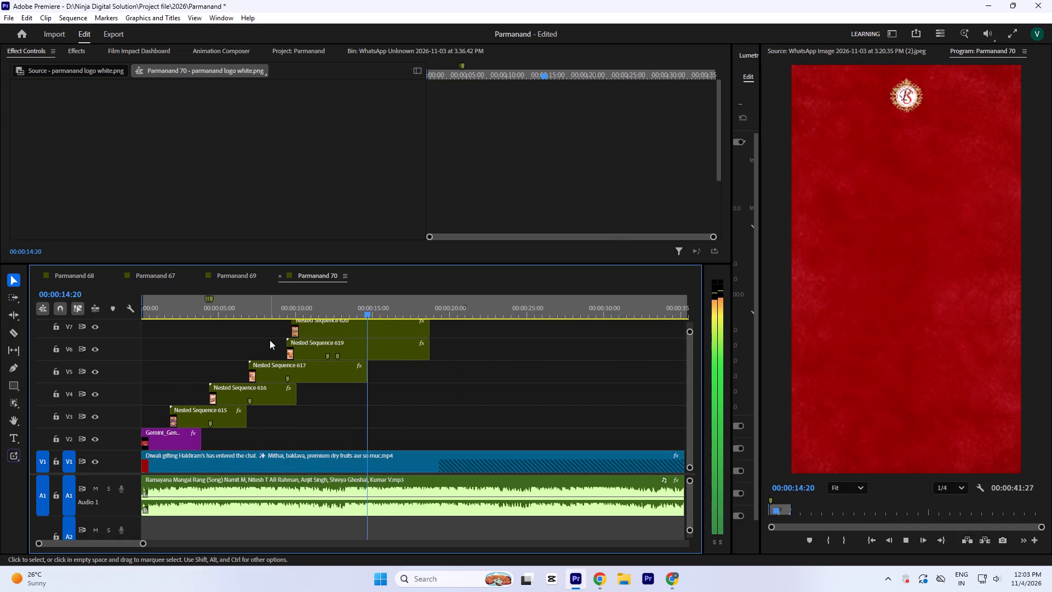
{"action": "key", "text": "ctrl+s"}
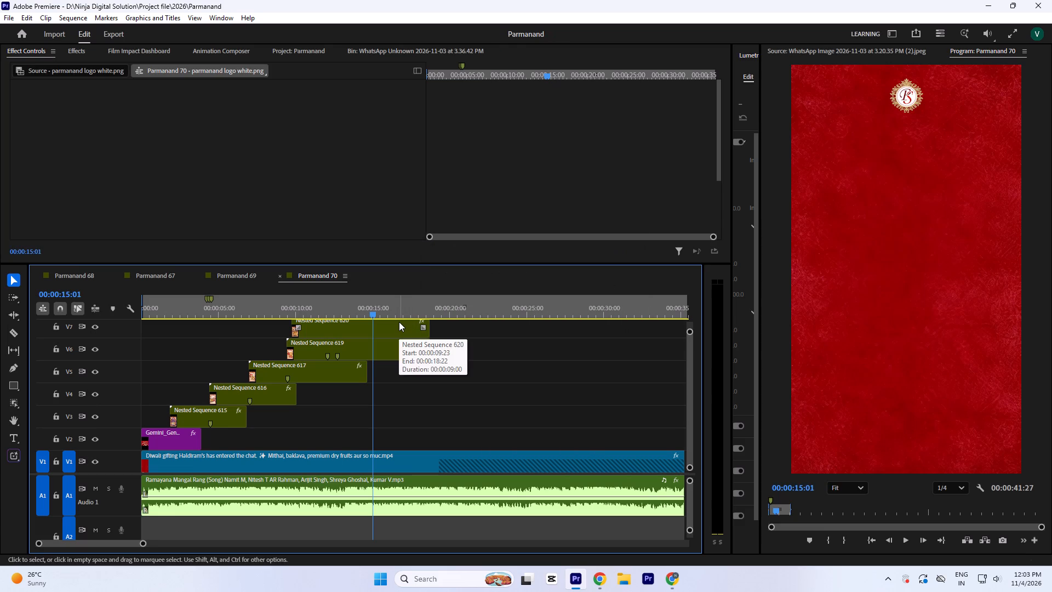
Play and scrub the sequence from its start to about 00:00:14:00 to review the timing of the sliding frames.
{"action": "key", "text": "Return"}
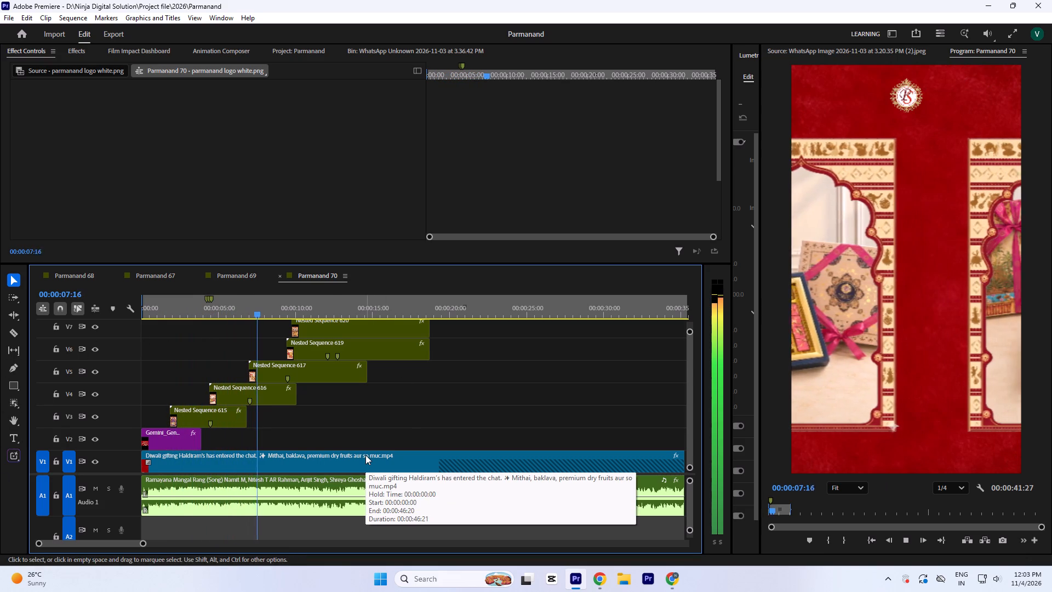
{"action": "key", "text": "space"}
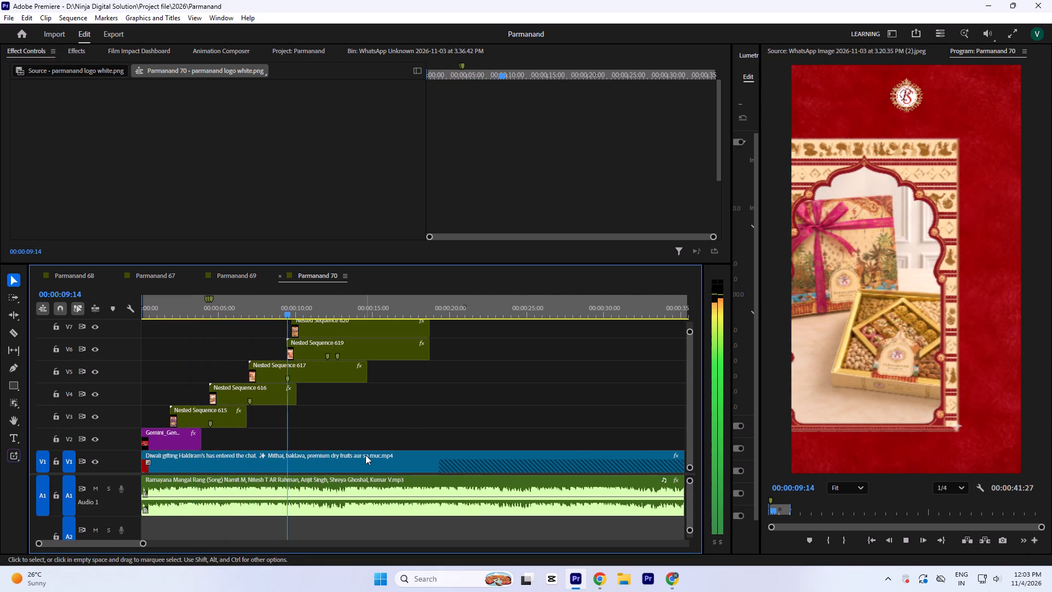
{"action": "key", "text": "minus"}
{"action": "key", "text": "equal"}
{"action": "left_click_drag", "start_coordinate": [272, 306], "coordinate": [244, 327]}
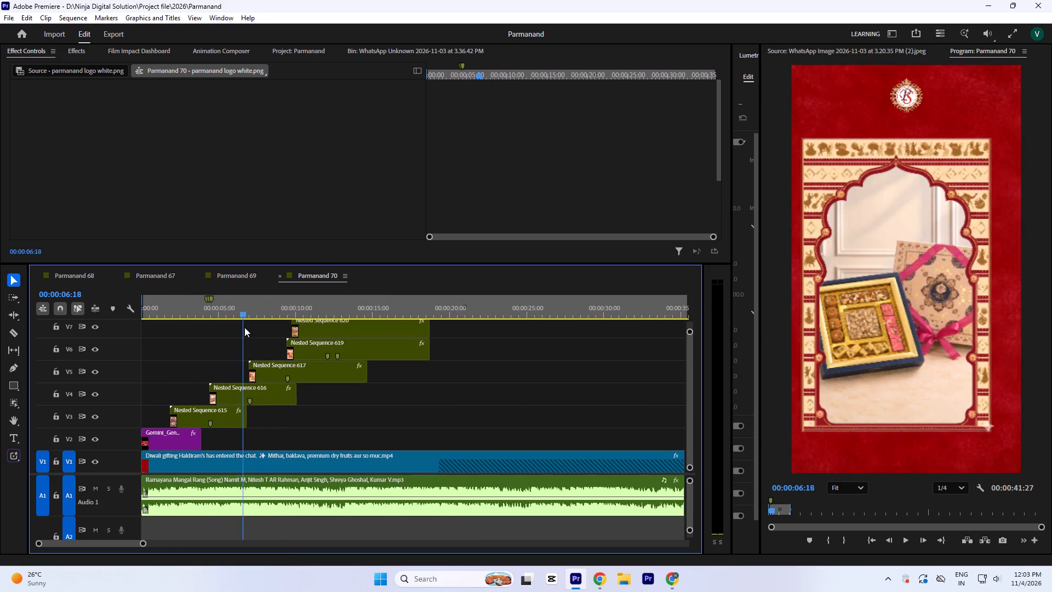
{"action": "left_click_drag", "start_coordinate": [244, 327], "coordinate": [253, 407]}
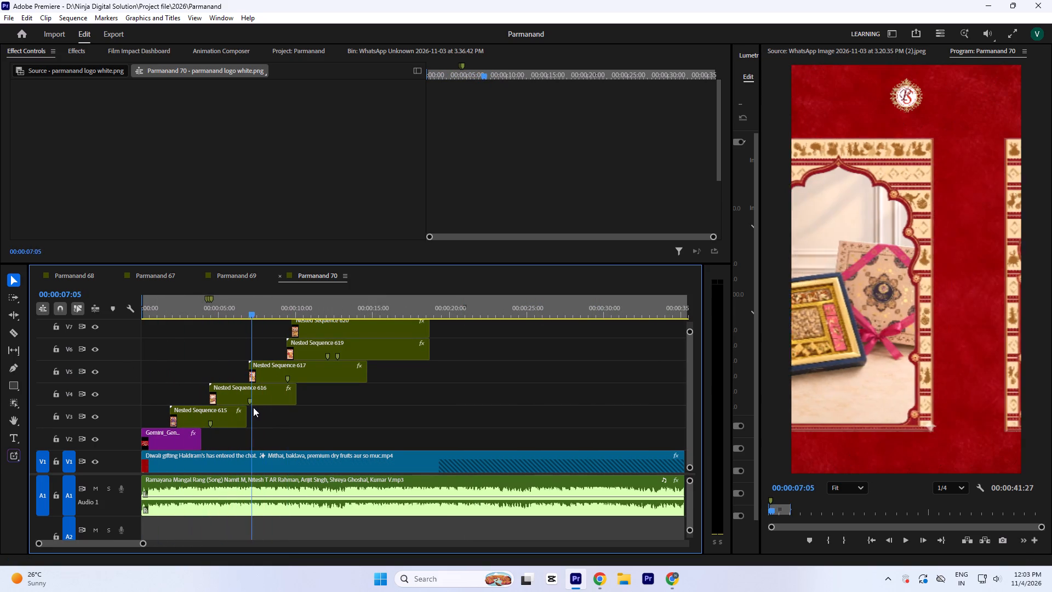
{"action": "left_click_drag", "start_coordinate": [253, 407], "coordinate": [370, 435]}
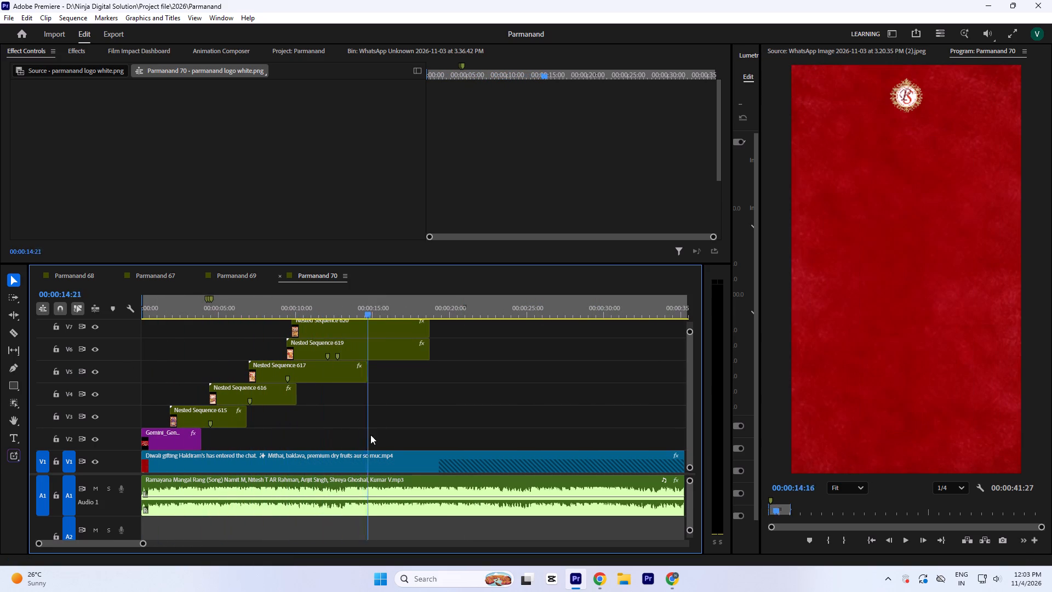
{"action": "left_click_drag", "start_coordinate": [370, 435], "coordinate": [331, 437]}
{"action": "key", "text": "space"}
{"action": "key", "text": "minus"}
{"action": "key", "text": "minus"}
{"action": "key", "text": "equal"}
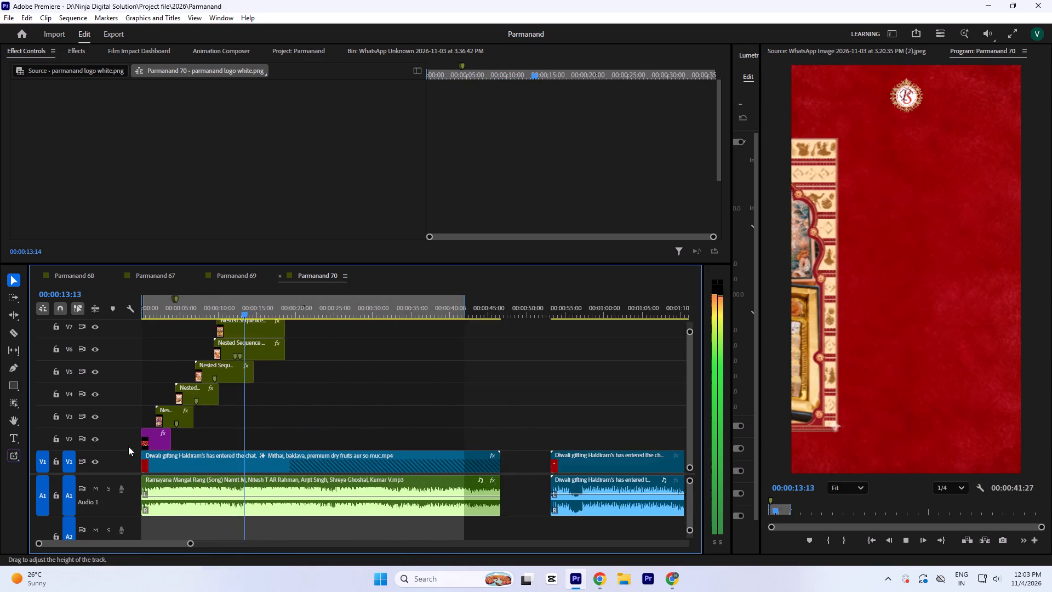
{"action": "key", "text": "equal"}
{"action": "key", "text": "equal"}
{"action": "key", "text": "space"}
Move parmanand logo white.png and the short clip above it up another track, to V10 and V11.
{"action": "left_click", "coordinate": [435, 307]}
{"action": "type", "text": "`--"}
{"action": "left_click_drag", "start_coordinate": [369, 218], "coordinate": [368, 195]}
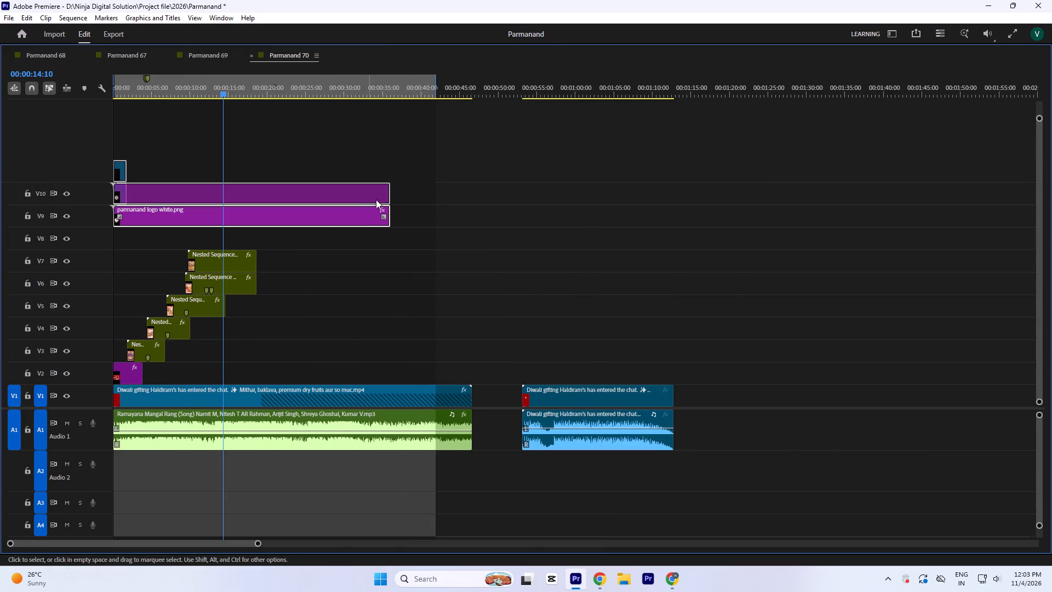
Move the second Diwali gifting reference clip with its audio on V1 and A1 later, to start at about 00:01:15:00.
{"action": "key", "text": "minus"}
{"action": "left_click_drag", "start_coordinate": [341, 353], "coordinate": [370, 411]}
{"action": "left_click_drag", "start_coordinate": [363, 396], "coordinate": [449, 399]}
Duplicate the Gemini arch frame image on V3 earlier in the timeline, starting the copy at about 00:02:41:00.
{"action": "key", "text": "minus"}
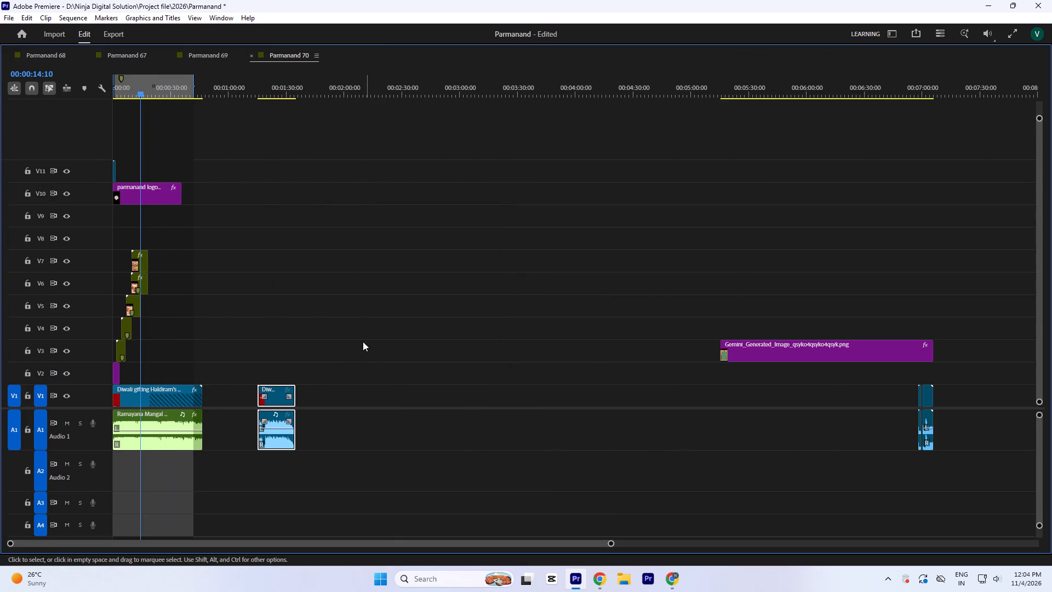
{"action": "left_click_drag", "start_coordinate": [771, 348], "coordinate": [474, 344]}
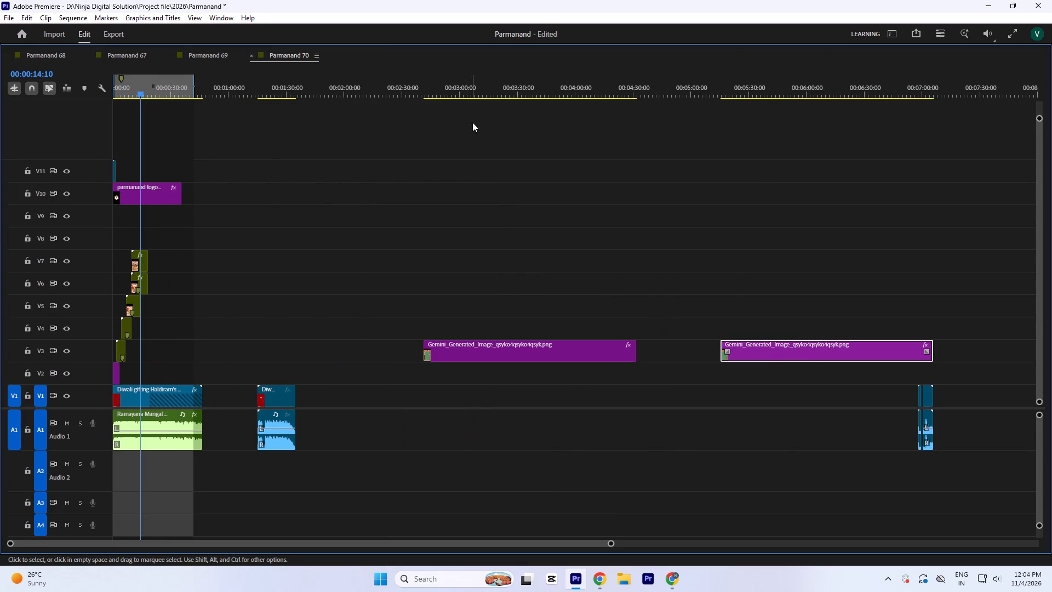
{"action": "left_click", "coordinate": [486, 81]}
{"action": "key", "text": "grave"}
{"action": "left_click", "coordinate": [512, 405]}
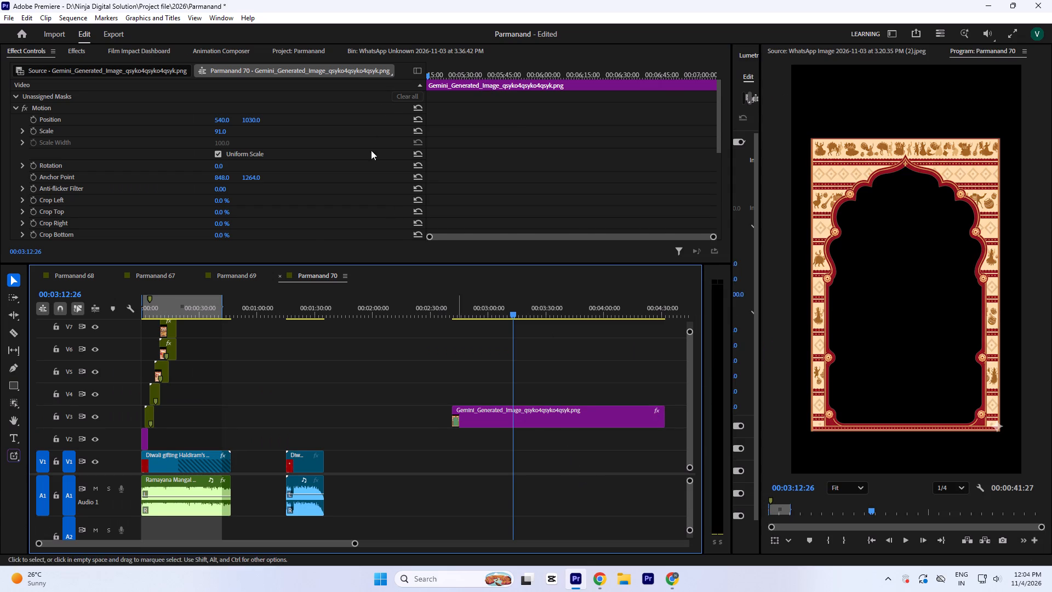
Find M.jpeg in the WhatsApp image bin, preview it, and place it on V2 at the start of the copied arch frame.
{"action": "left_click", "coordinate": [411, 54]}
{"action": "scroll", "coordinate": [429, 197], "scroll_direction": "down", "scroll_amount": 2}
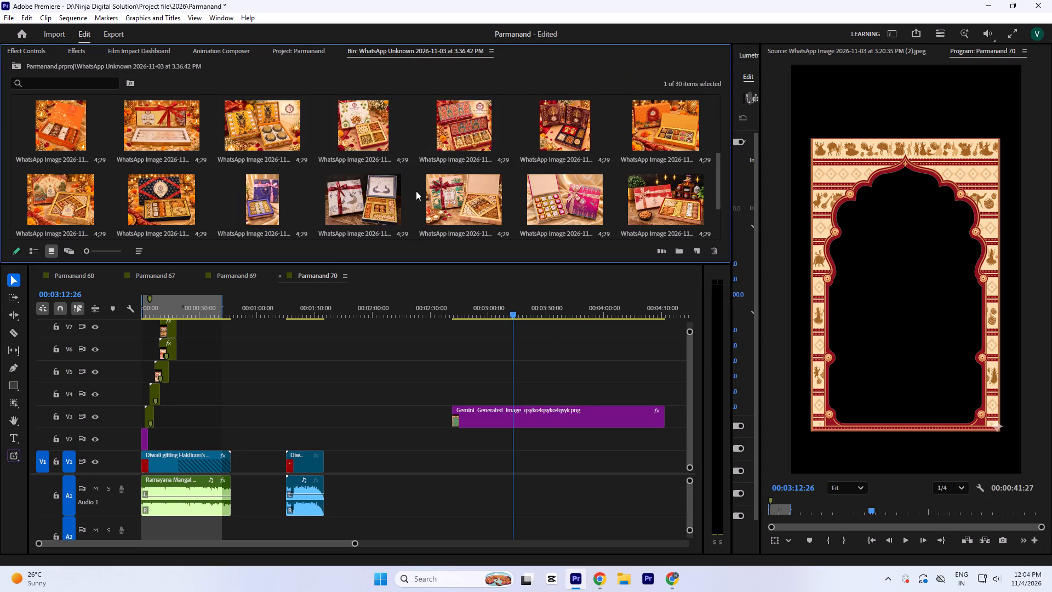
{"action": "scroll", "coordinate": [415, 193], "scroll_direction": "down", "scroll_amount": 1}
{"action": "scroll", "coordinate": [163, 192], "scroll_direction": "up", "scroll_amount": 1}
{"action": "scroll", "coordinate": [104, 189], "scroll_direction": "up", "scroll_amount": 2}
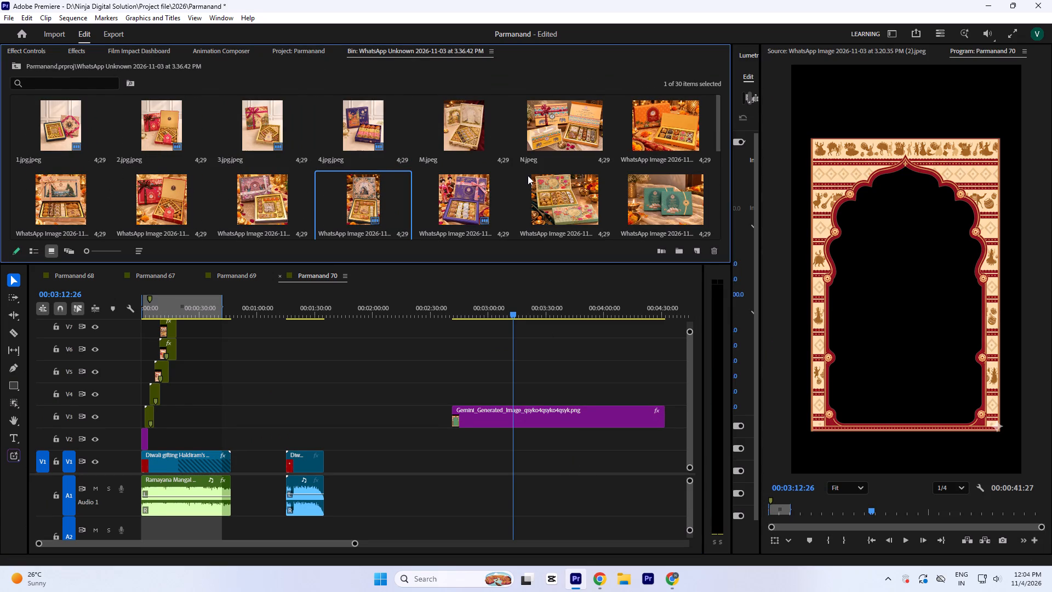
{"action": "scroll", "coordinate": [560, 217], "scroll_direction": "up", "scroll_amount": 3}
{"action": "scroll", "coordinate": [511, 218], "scroll_direction": "up", "scroll_amount": 1}
{"action": "double_click", "coordinate": [462, 125]}
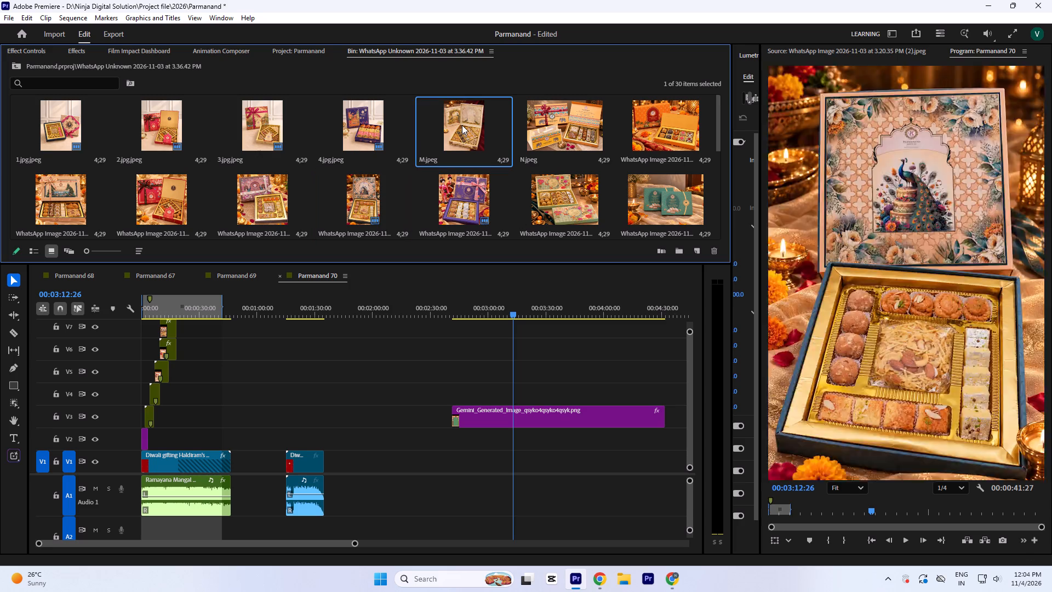
{"action": "left_click_drag", "start_coordinate": [455, 124], "coordinate": [454, 440]}
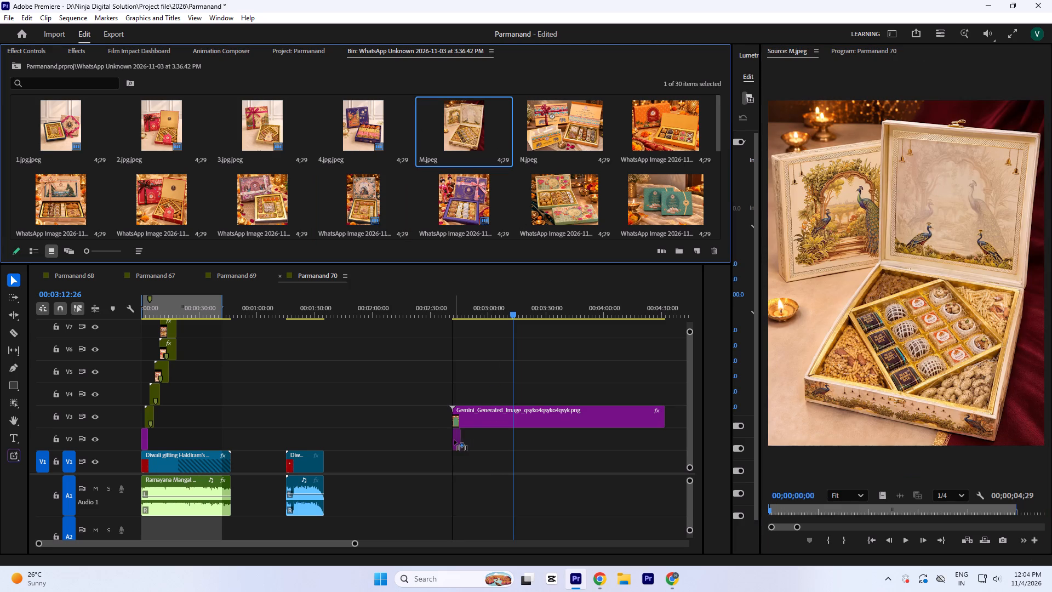
{"action": "left_click_drag", "start_coordinate": [454, 440], "coordinate": [454, 439]}
Fit the M.jpeg clip on V2 to the sequence's frame size.
{"action": "left_click", "coordinate": [456, 304]}
{"action": "key", "text": "equal"}
{"action": "key", "text": "equal"}
{"action": "key", "text": "equal"}
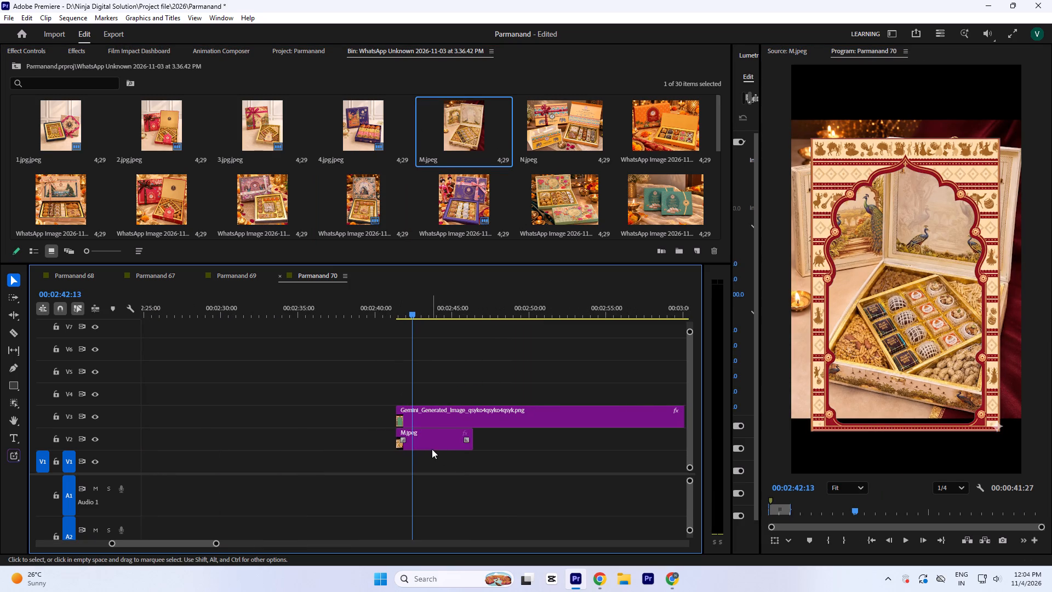
{"action": "left_click", "coordinate": [432, 449]}
{"action": "key", "text": "a"}
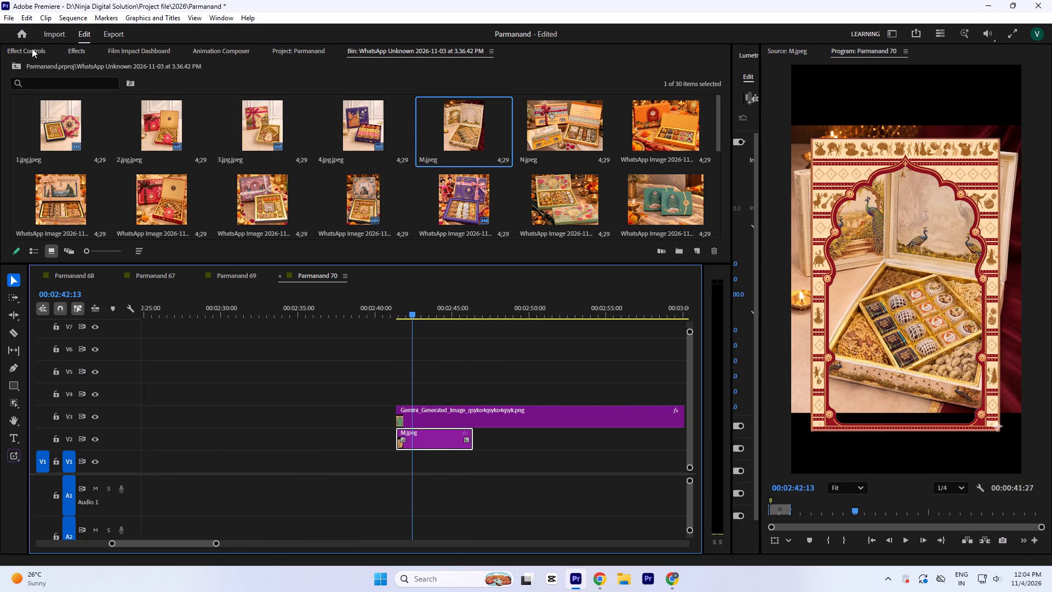
Position the M.jpeg clip inside the arch opening at 540, 1080 and set its scale to 92.
{"action": "left_click", "coordinate": [32, 48]}
{"action": "left_click_drag", "start_coordinate": [249, 118], "coordinate": [241, 94]}
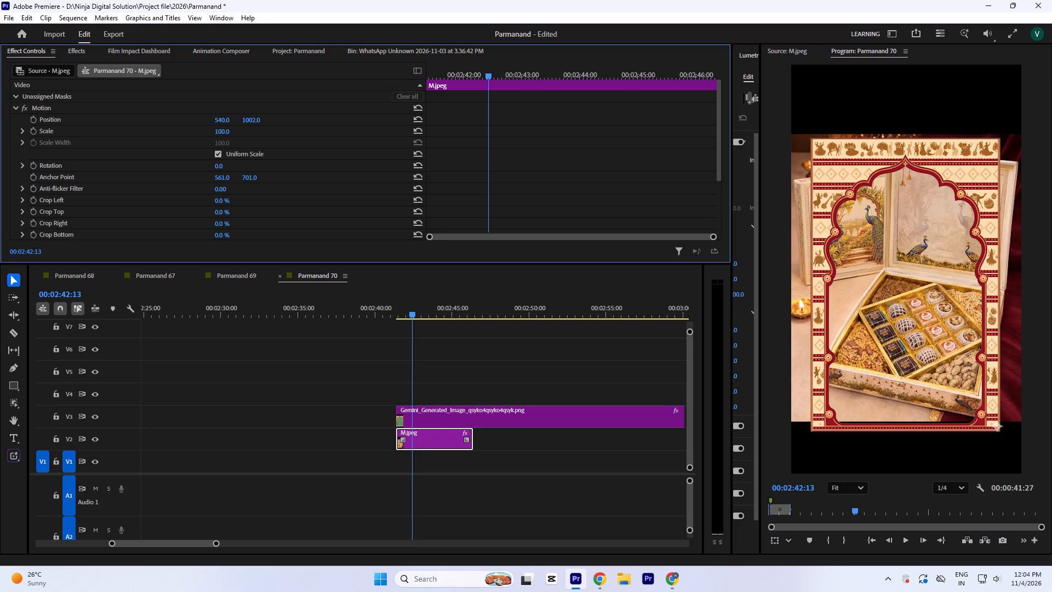
{"action": "left_click_drag", "start_coordinate": [241, 94], "coordinate": [239, 87]}
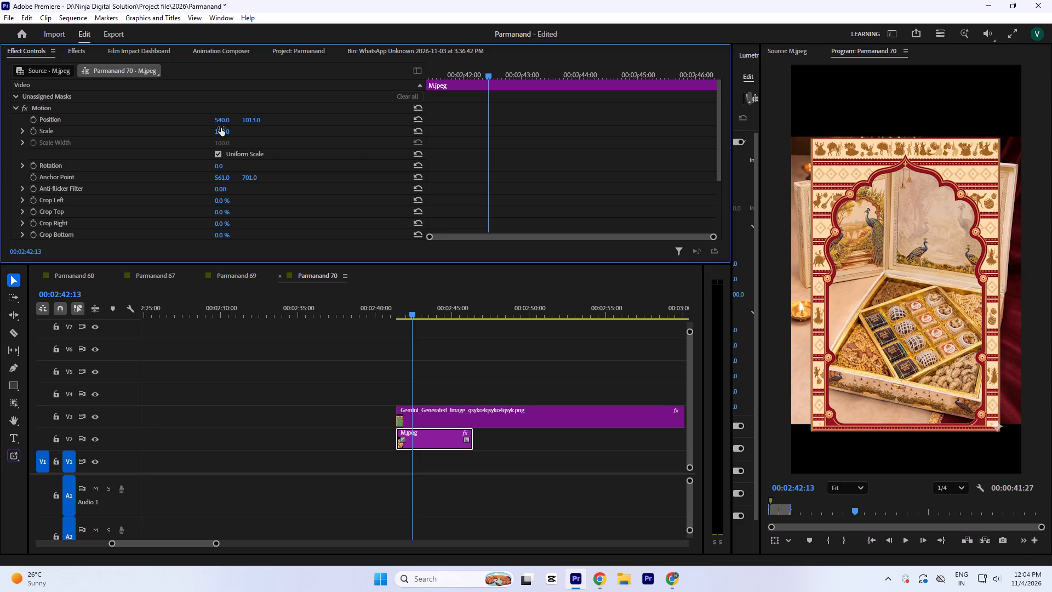
{"action": "left_click_drag", "start_coordinate": [221, 133], "coordinate": [221, 141]}
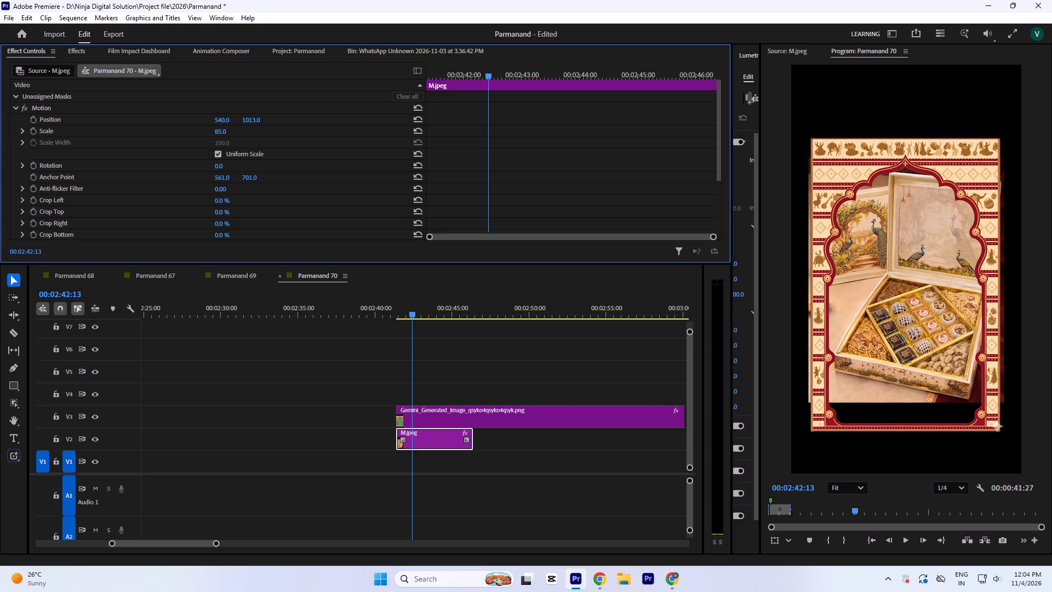
{"action": "left_click_drag", "start_coordinate": [221, 141], "coordinate": [221, 144]}
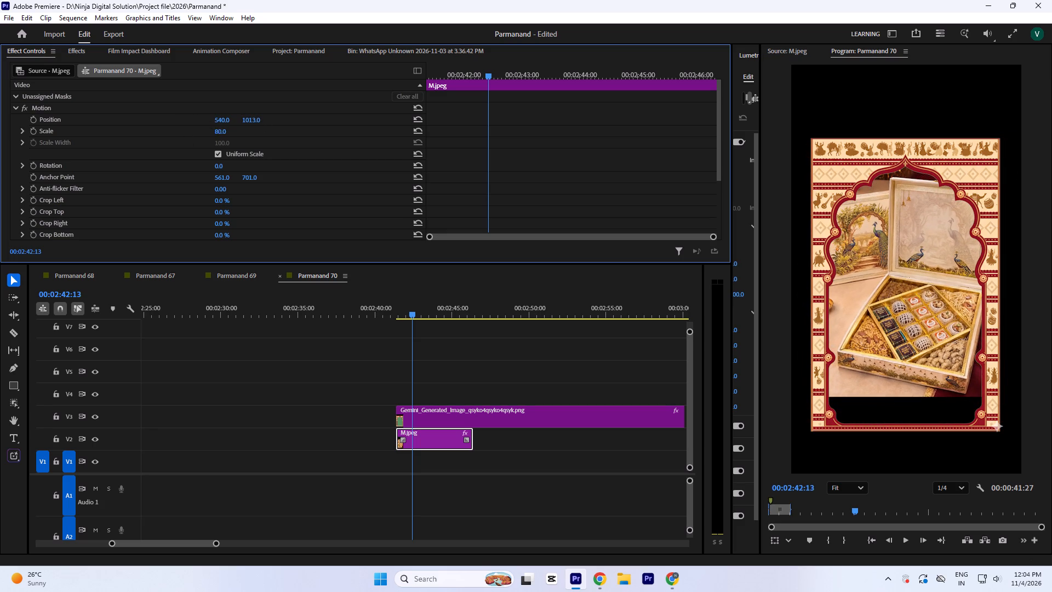
{"action": "left_click_drag", "start_coordinate": [221, 144], "coordinate": [221, 147]}
{"action": "left_click_drag", "start_coordinate": [255, 119], "coordinate": [253, 82]}
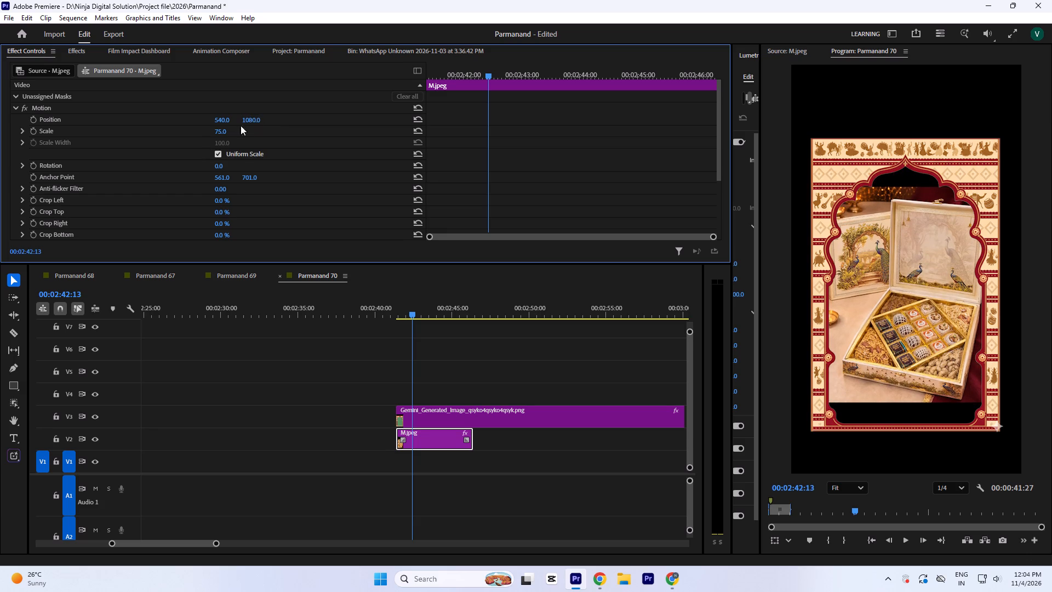
{"action": "left_click_drag", "start_coordinate": [218, 134], "coordinate": [218, 131]}
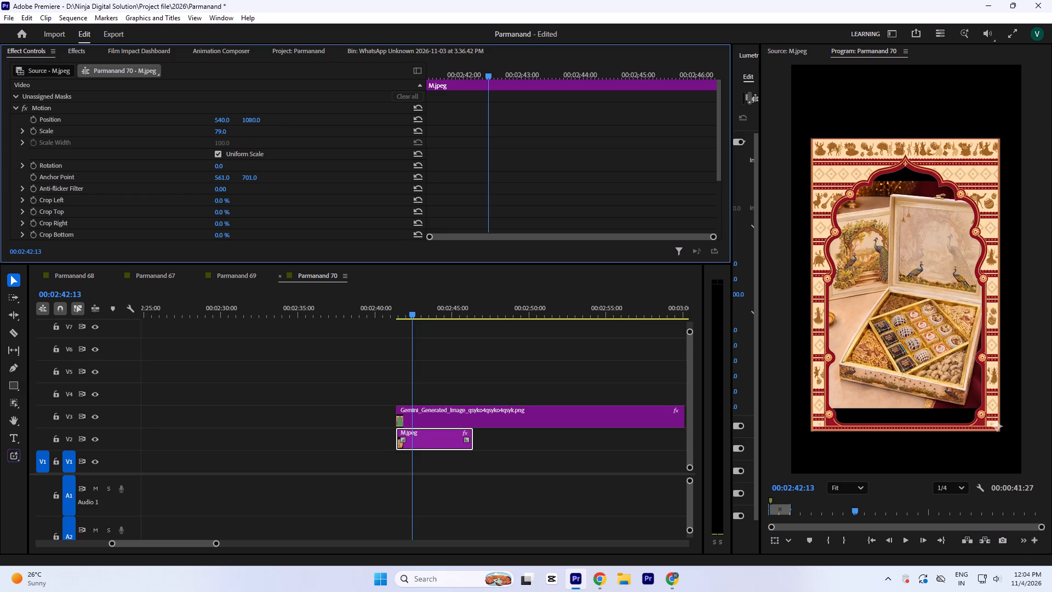
{"action": "left_click_drag", "start_coordinate": [218, 131], "coordinate": [217, 127]}
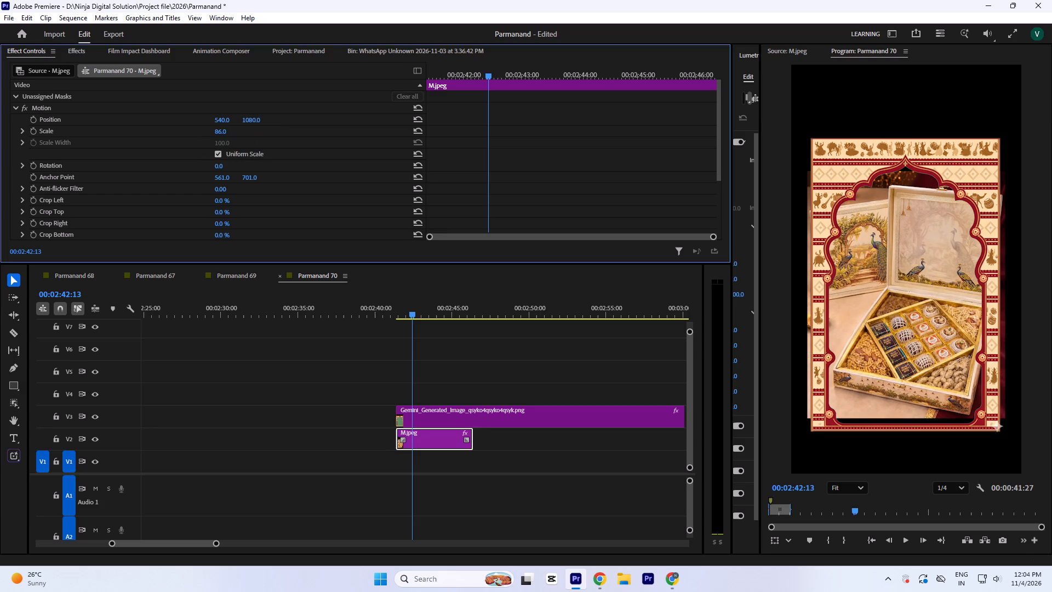
{"action": "left_click_drag", "start_coordinate": [217, 127], "coordinate": [217, 127]}
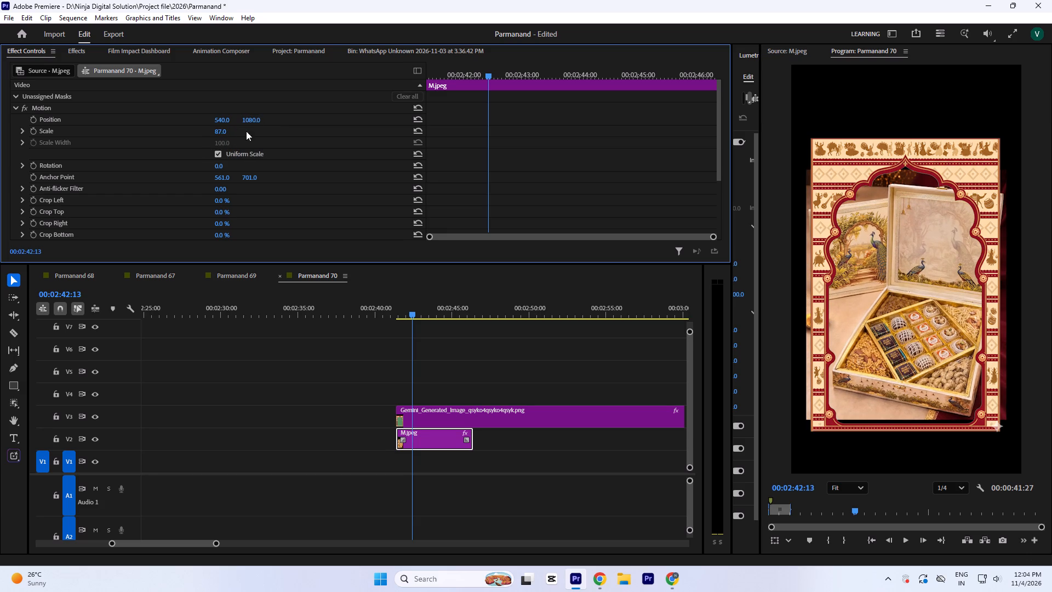
{"action": "left_click", "coordinate": [222, 130]}
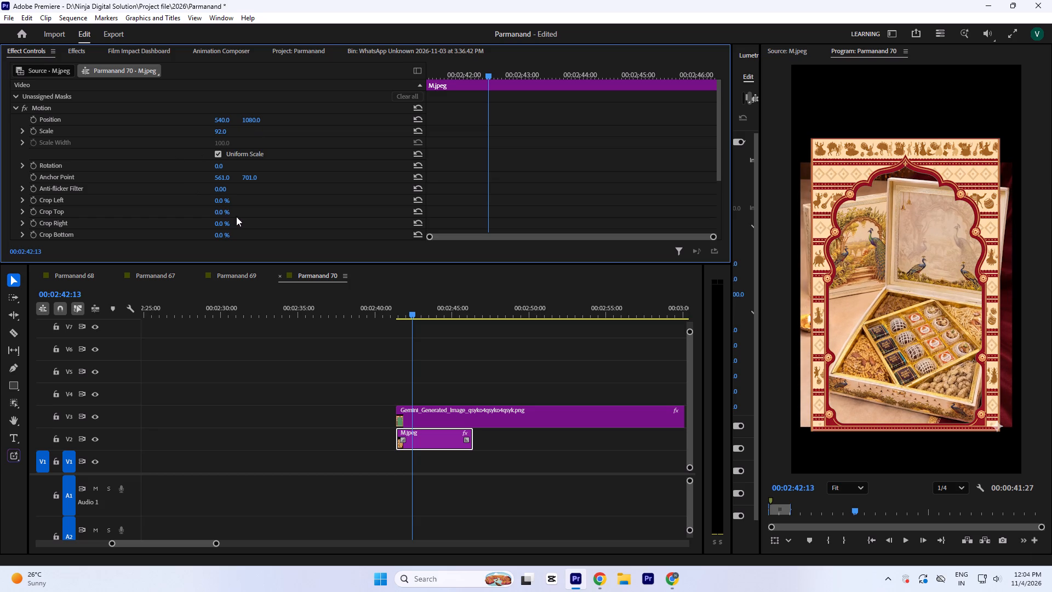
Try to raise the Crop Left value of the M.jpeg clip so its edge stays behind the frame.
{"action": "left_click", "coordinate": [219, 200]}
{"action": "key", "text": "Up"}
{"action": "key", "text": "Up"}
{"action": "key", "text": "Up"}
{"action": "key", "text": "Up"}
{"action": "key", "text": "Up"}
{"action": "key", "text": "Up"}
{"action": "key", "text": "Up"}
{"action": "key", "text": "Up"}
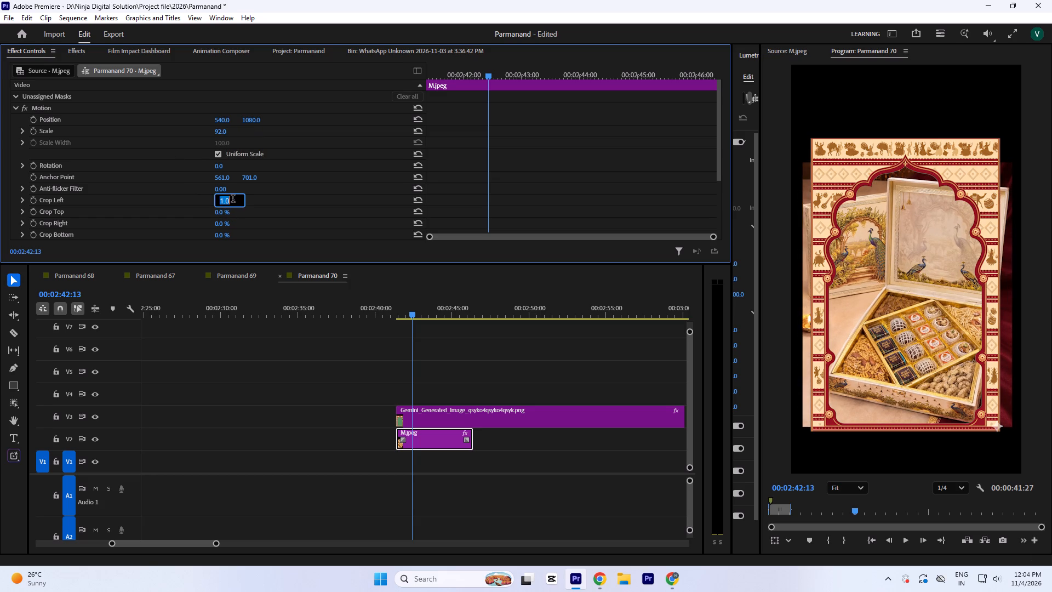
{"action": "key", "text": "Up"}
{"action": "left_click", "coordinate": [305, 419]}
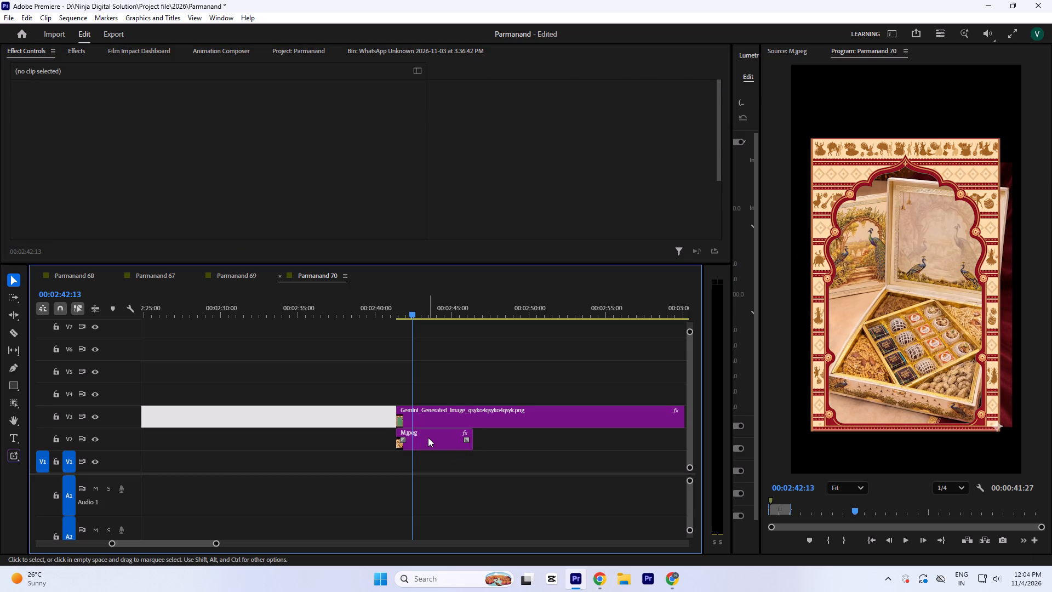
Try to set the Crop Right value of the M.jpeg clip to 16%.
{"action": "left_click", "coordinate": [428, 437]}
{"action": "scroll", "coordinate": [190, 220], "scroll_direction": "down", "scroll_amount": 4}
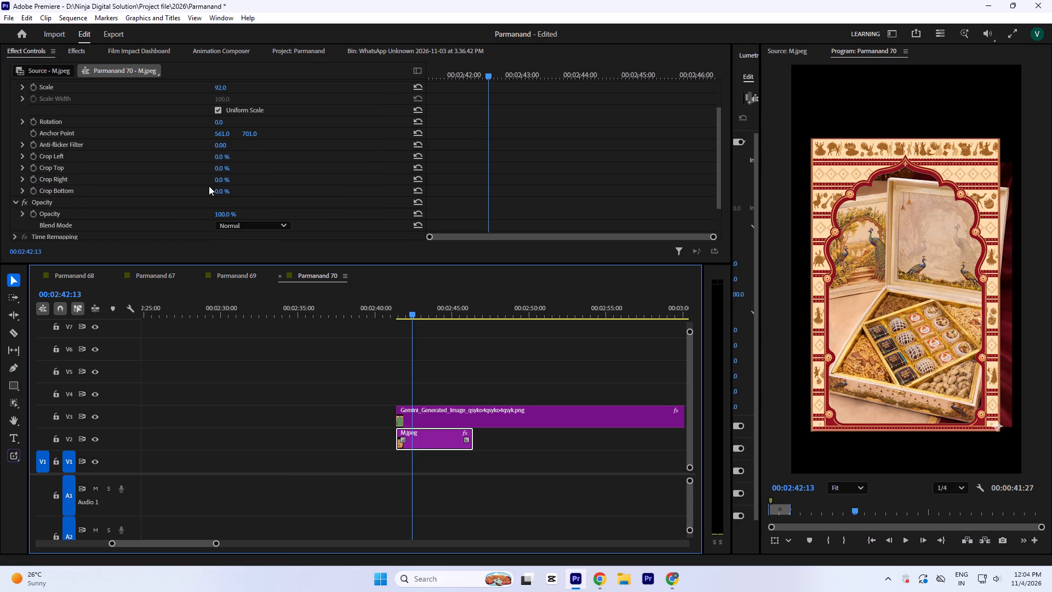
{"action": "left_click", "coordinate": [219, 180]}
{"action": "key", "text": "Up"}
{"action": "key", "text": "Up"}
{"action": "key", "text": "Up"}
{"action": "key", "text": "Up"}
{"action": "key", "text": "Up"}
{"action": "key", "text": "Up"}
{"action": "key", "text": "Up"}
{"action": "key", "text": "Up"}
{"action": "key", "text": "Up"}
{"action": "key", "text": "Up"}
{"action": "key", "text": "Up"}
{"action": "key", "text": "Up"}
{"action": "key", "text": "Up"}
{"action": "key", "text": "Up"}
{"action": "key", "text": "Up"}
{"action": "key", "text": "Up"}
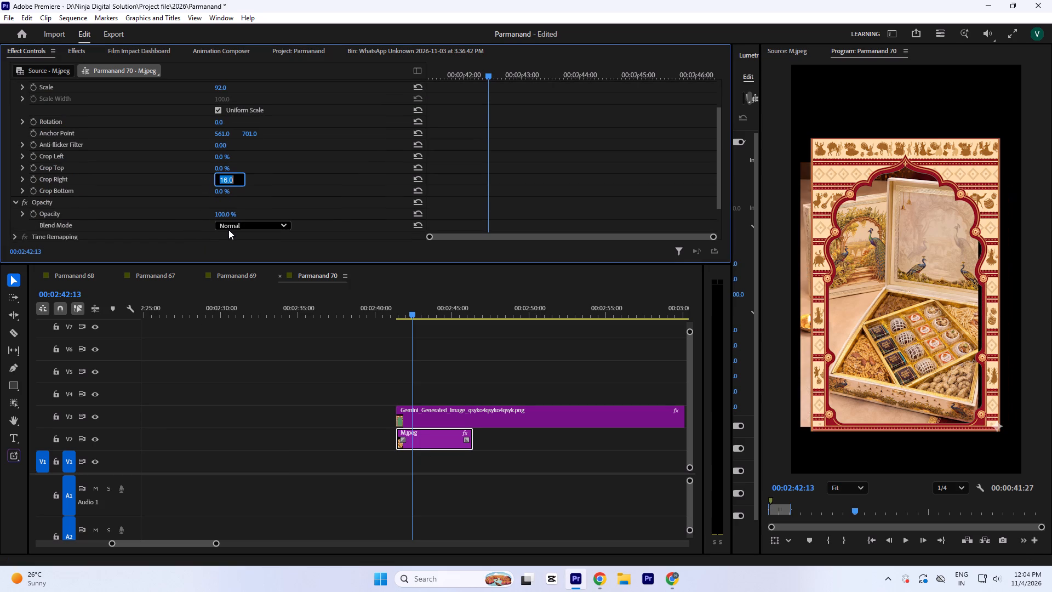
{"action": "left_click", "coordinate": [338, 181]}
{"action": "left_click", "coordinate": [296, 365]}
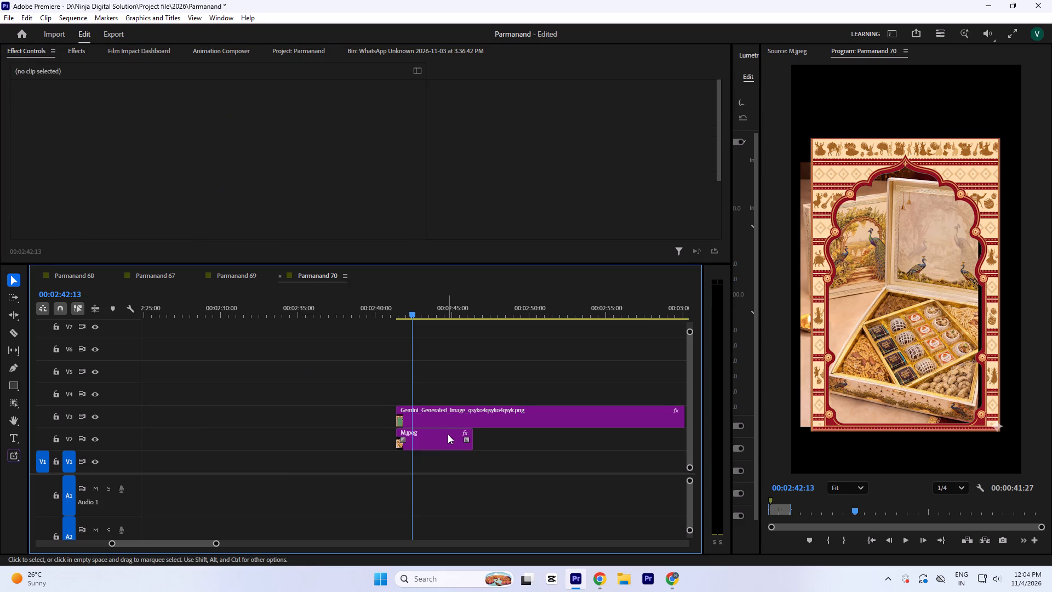
Crop the M.jpeg clip by 10% on the left and 6% on the right to fit behind the arch frame.
{"action": "left_click", "coordinate": [448, 434]}
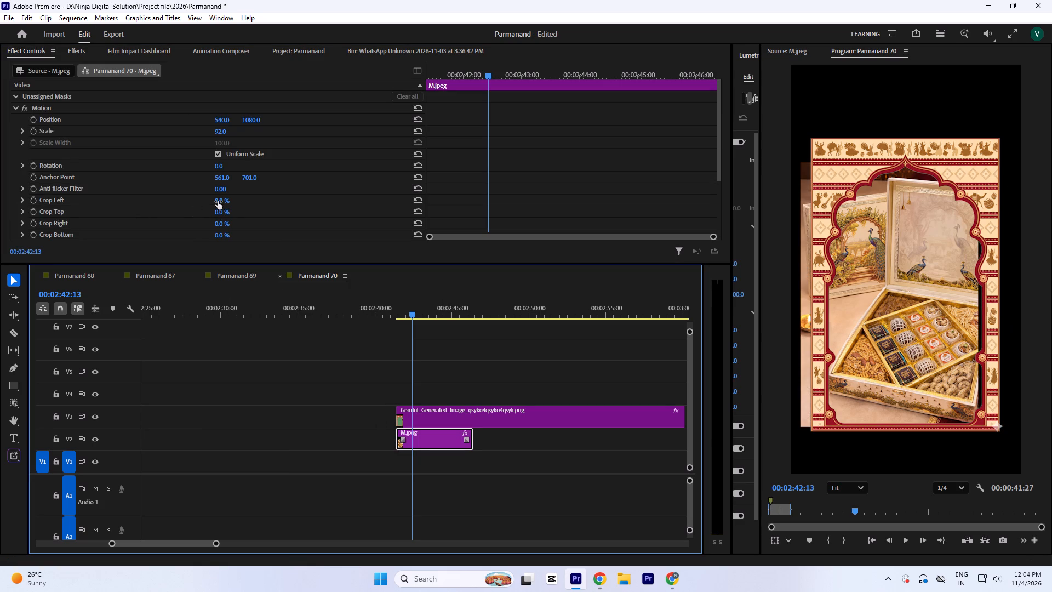
{"action": "left_click_drag", "start_coordinate": [219, 209], "coordinate": [214, 194]}
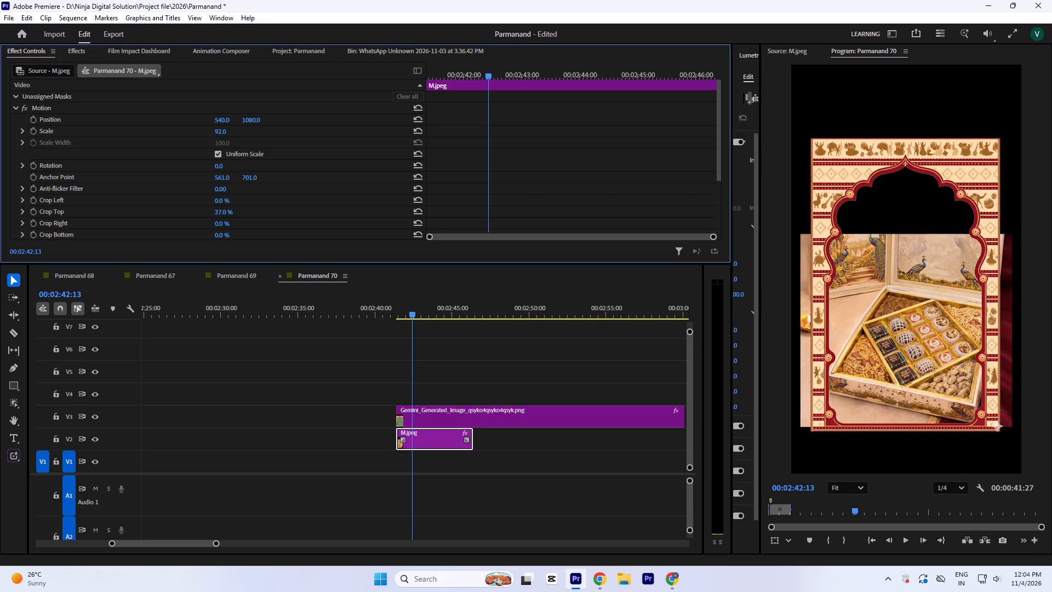
{"action": "left_click_drag", "start_coordinate": [214, 194], "coordinate": [214, 225]}
{"action": "left_click_drag", "start_coordinate": [222, 200], "coordinate": [222, 196]}
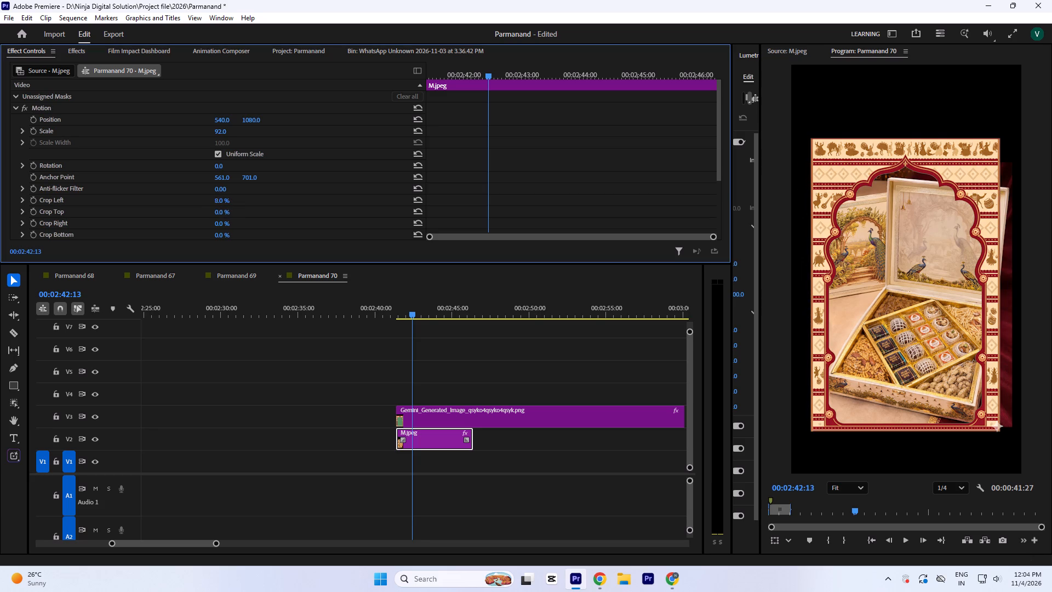
{"action": "left_click_drag", "start_coordinate": [222, 196], "coordinate": [222, 194]}
{"action": "left_click", "coordinate": [161, 230]}
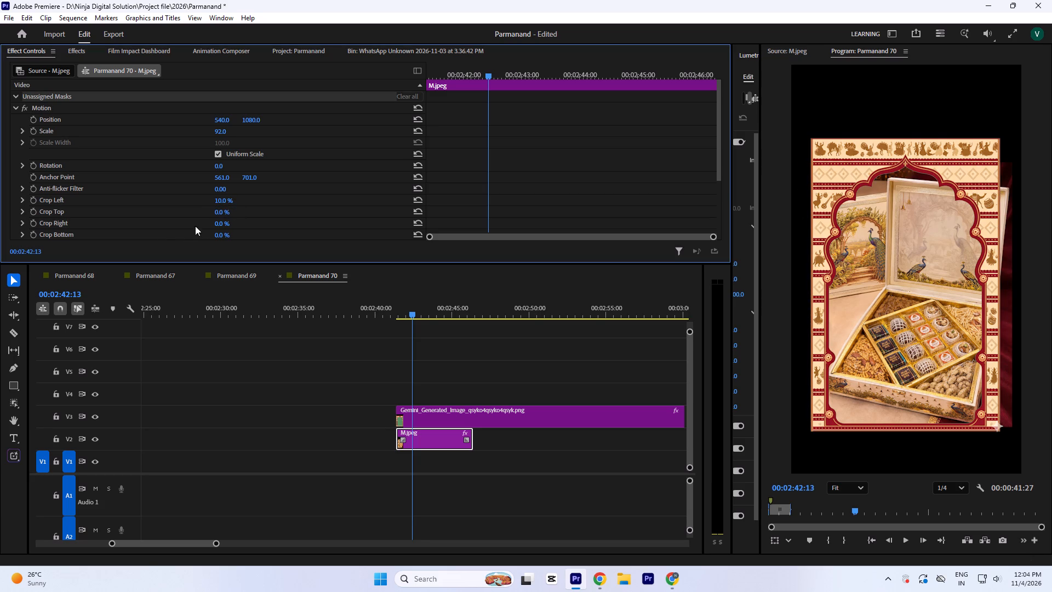
{"action": "left_click_drag", "start_coordinate": [221, 223], "coordinate": [218, 219]}
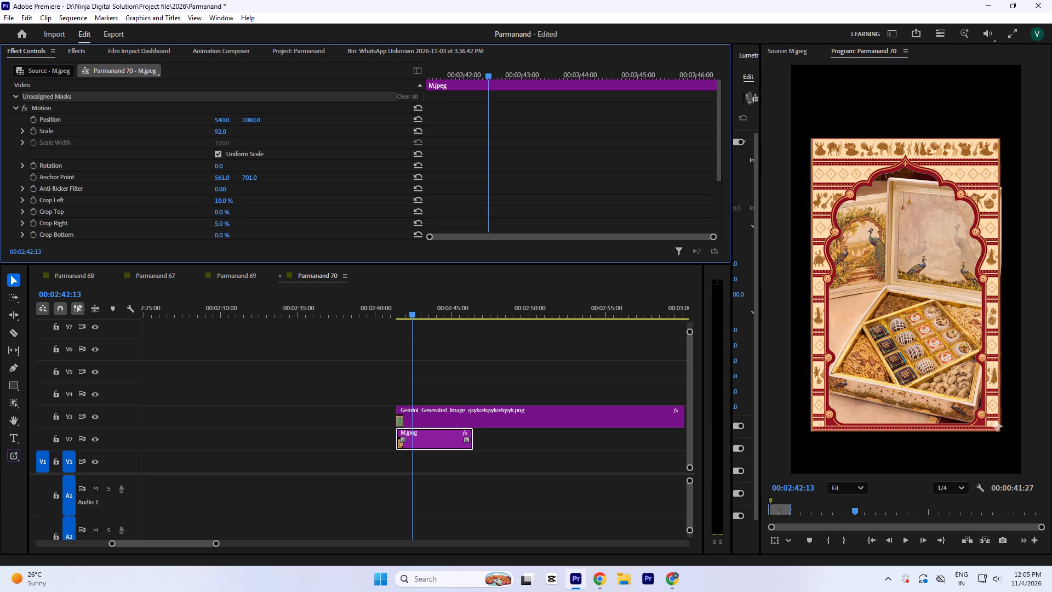
{"action": "left_click_drag", "start_coordinate": [218, 219], "coordinate": [218, 218]}
{"action": "left_click", "coordinate": [295, 476]}
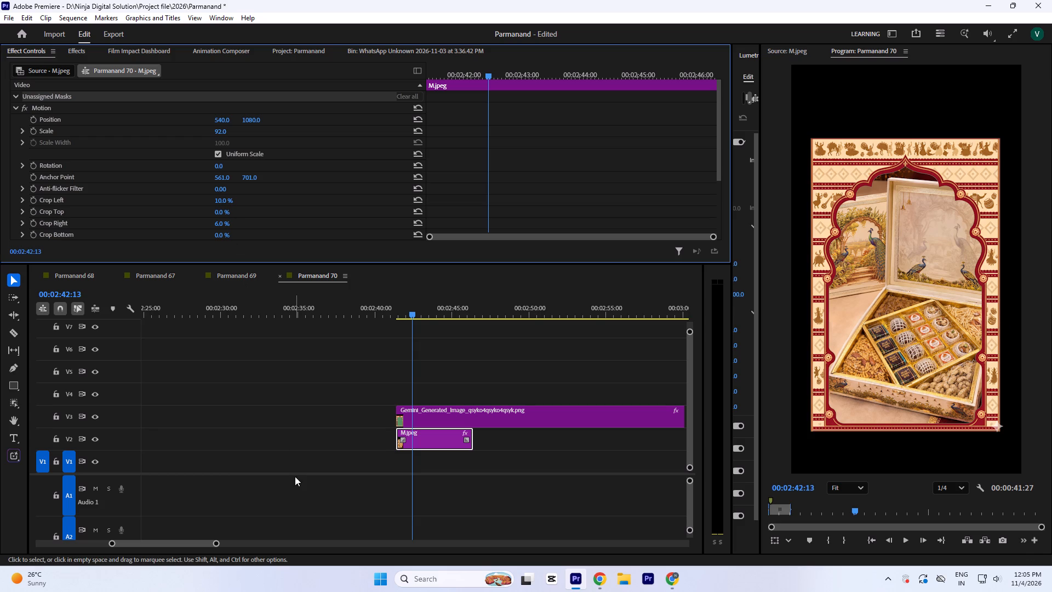
Save the project.
{"action": "left_click", "coordinate": [436, 437]}
{"action": "key", "text": "ctrl+s"}
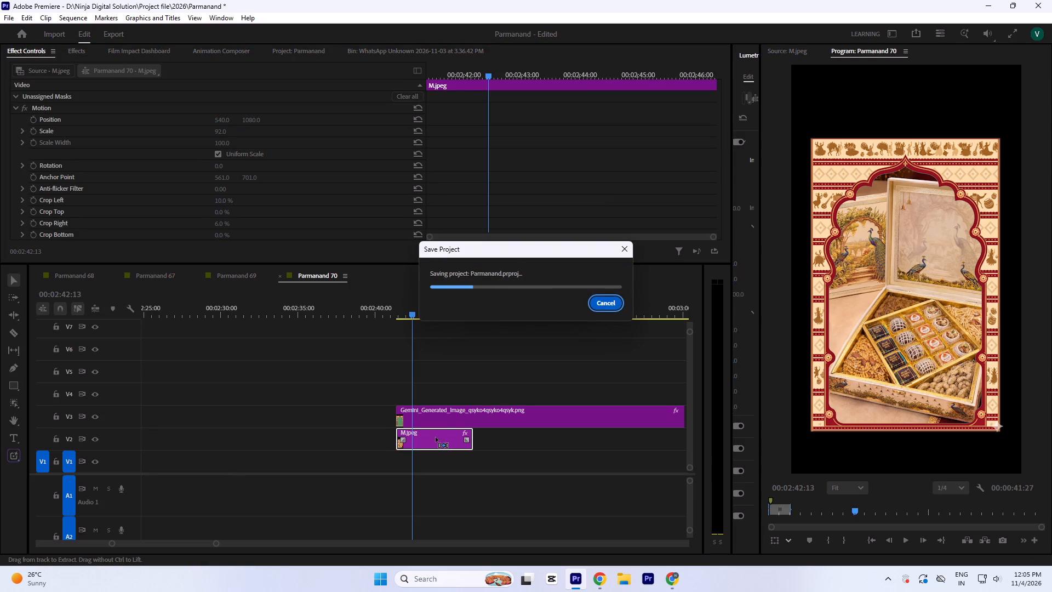
Extend the M.jpeg clip on V2 to the end of the arch frame image on V3.
{"action": "left_click", "coordinate": [421, 310]}
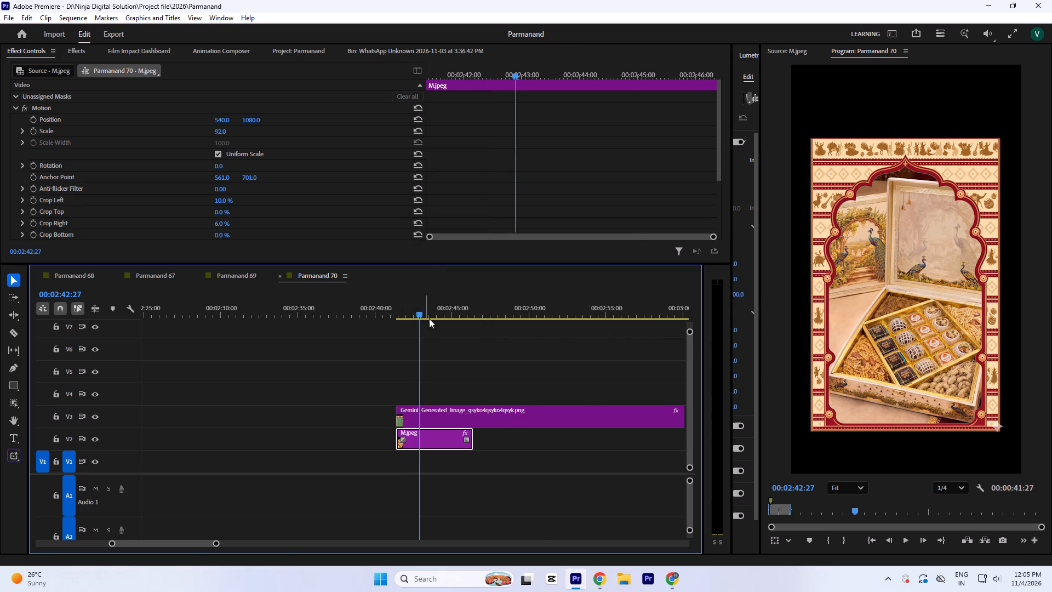
{"action": "key", "text": "minus"}
{"action": "key", "text": "minus"}
{"action": "left_click_drag", "start_coordinate": [430, 445], "coordinate": [632, 452]}
{"action": "key", "text": "minus"}
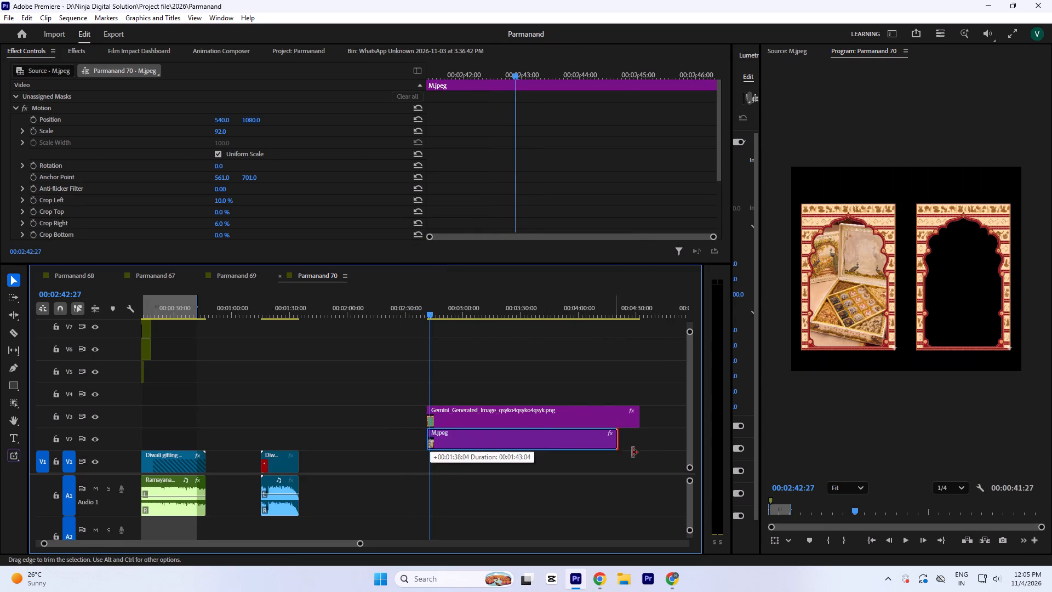
{"action": "left_click_drag", "start_coordinate": [632, 452], "coordinate": [644, 452]}
Nest the arch frame image and the M.jpeg clip together, keeping the default sequence name.
{"action": "key", "text": "equal"}
{"action": "key", "text": "equal"}
{"action": "key", "text": "equal"}
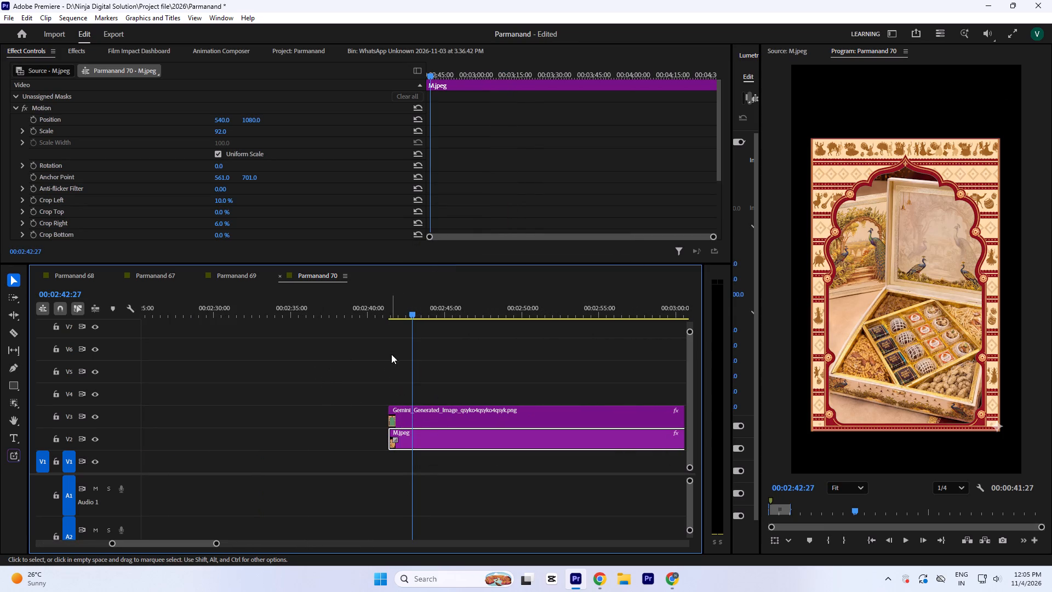
{"action": "left_click_drag", "start_coordinate": [367, 397], "coordinate": [418, 446]}
{"action": "key", "text": "n"}
{"action": "key", "text": "Return"}
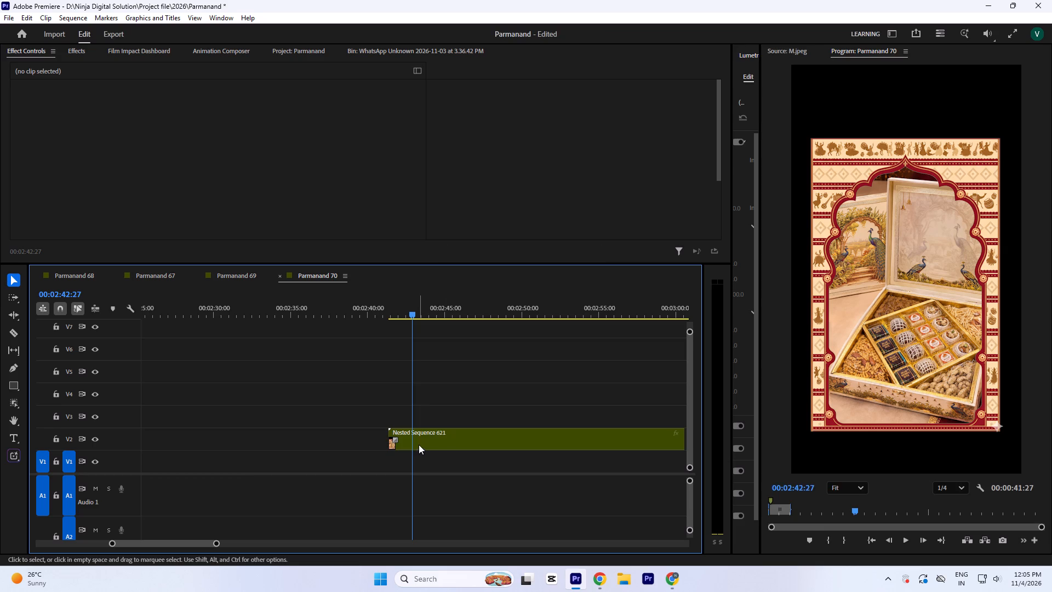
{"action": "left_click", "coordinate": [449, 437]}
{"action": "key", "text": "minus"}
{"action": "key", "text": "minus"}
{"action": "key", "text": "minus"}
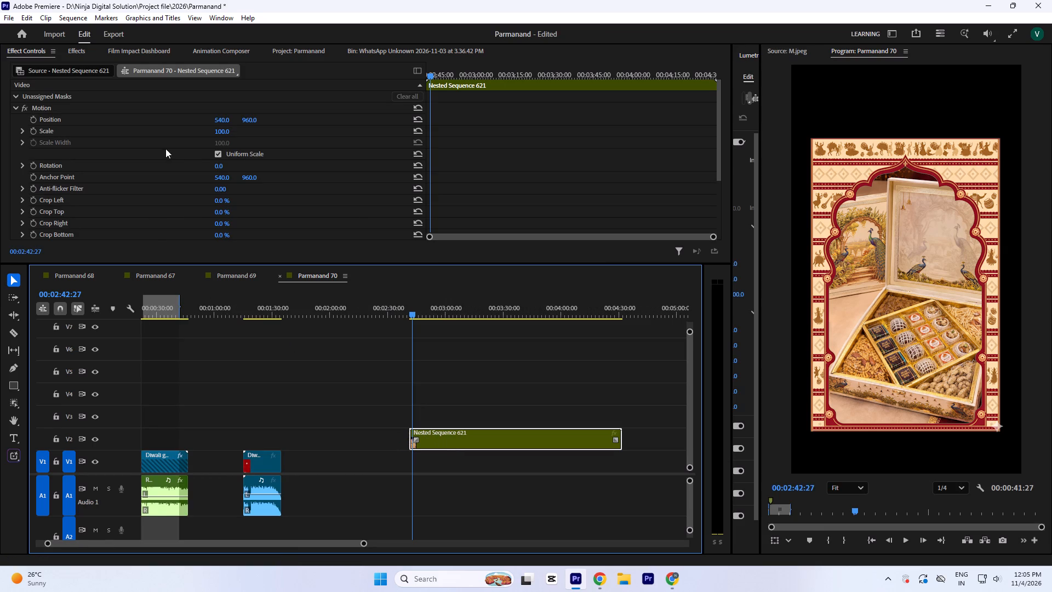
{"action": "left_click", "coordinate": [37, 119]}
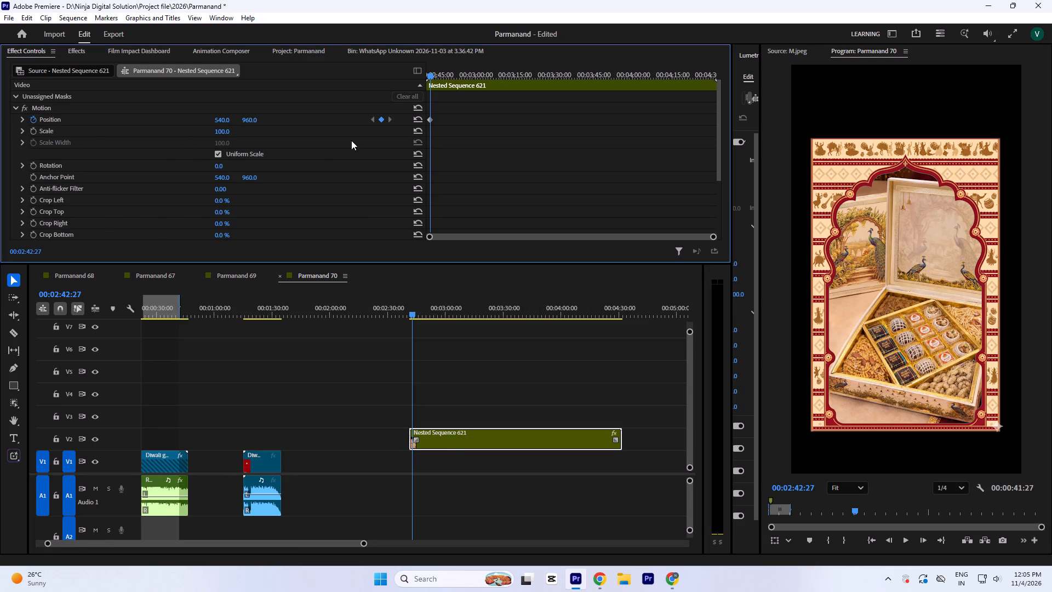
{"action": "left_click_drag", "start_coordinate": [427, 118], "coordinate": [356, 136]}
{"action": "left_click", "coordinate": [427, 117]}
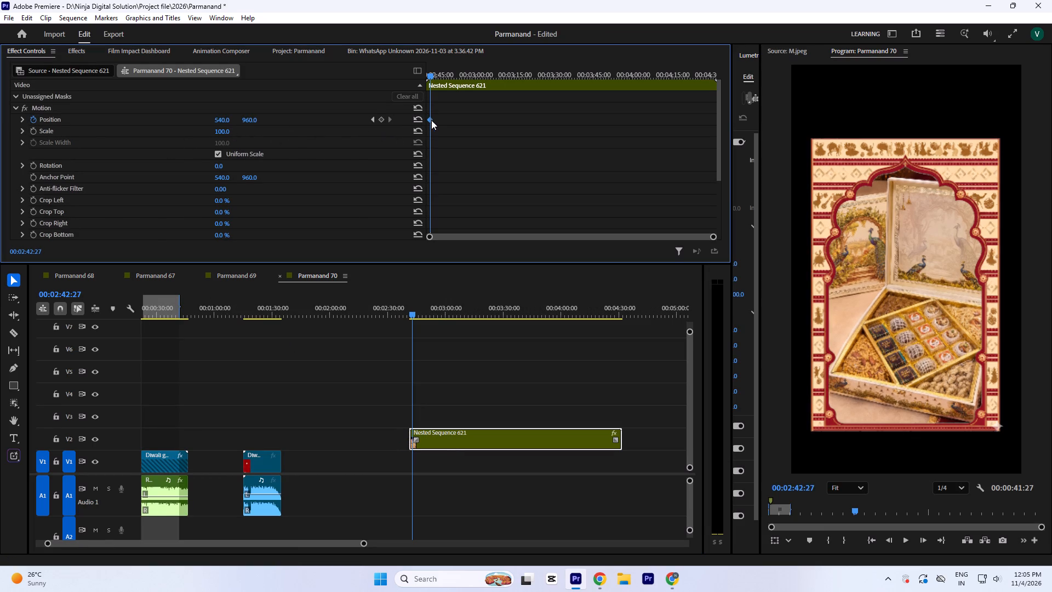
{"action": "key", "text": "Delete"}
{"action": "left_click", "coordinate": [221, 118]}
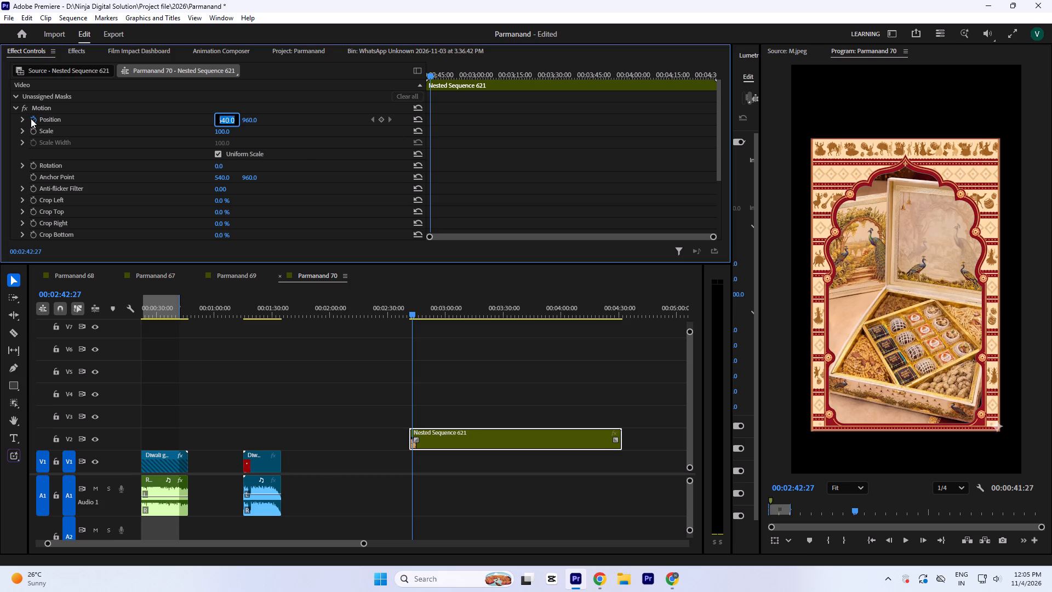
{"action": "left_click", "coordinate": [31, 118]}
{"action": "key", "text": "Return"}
Set the new nested clip's horizontal position to 1530, keyframe its position, and move that keyframe to the clip's start.
{"action": "key", "text": "space"}
{"action": "left_click_drag", "start_coordinate": [458, 313], "coordinate": [464, 317]}
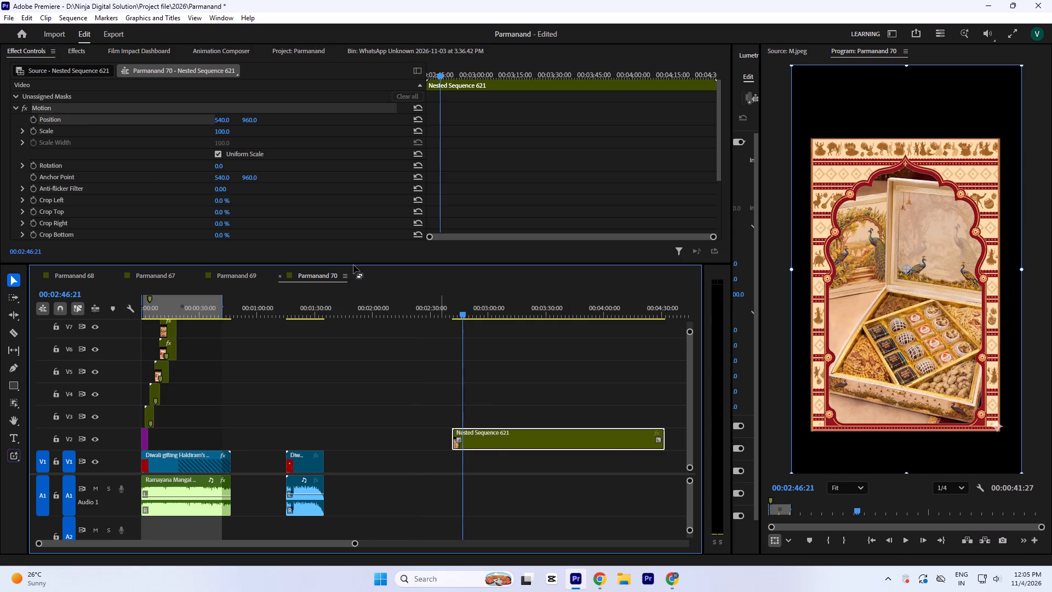
{"action": "left_click", "coordinate": [226, 122]}
{"action": "key", "text": "1"}
{"action": "type", "text": "53"}
{"action": "key", "text": "0"}
{"action": "left_click", "coordinate": [498, 144]}
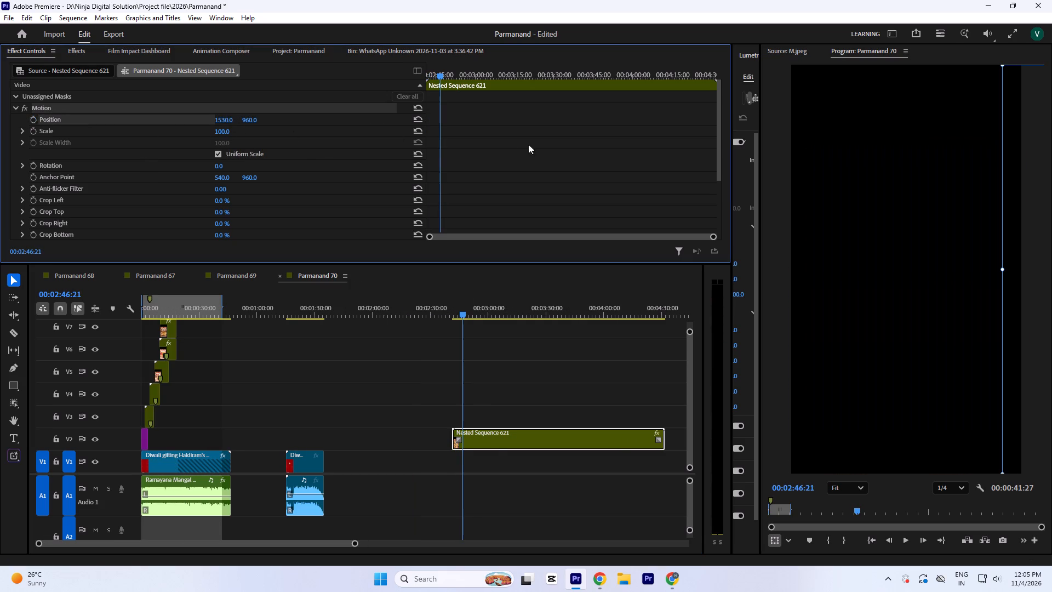
{"action": "left_click", "coordinate": [34, 121]}
{"action": "left_click_drag", "start_coordinate": [441, 119], "coordinate": [256, 145]}
Move the nested M.jpeg frame clip to V8, starting at about 00:00:09:00 in line with the nested clips on V6 and V7.
{"action": "left_click_drag", "start_coordinate": [482, 436], "coordinate": [239, 373]}
{"action": "type", "text": "`="}
{"action": "key", "text": "minus"}
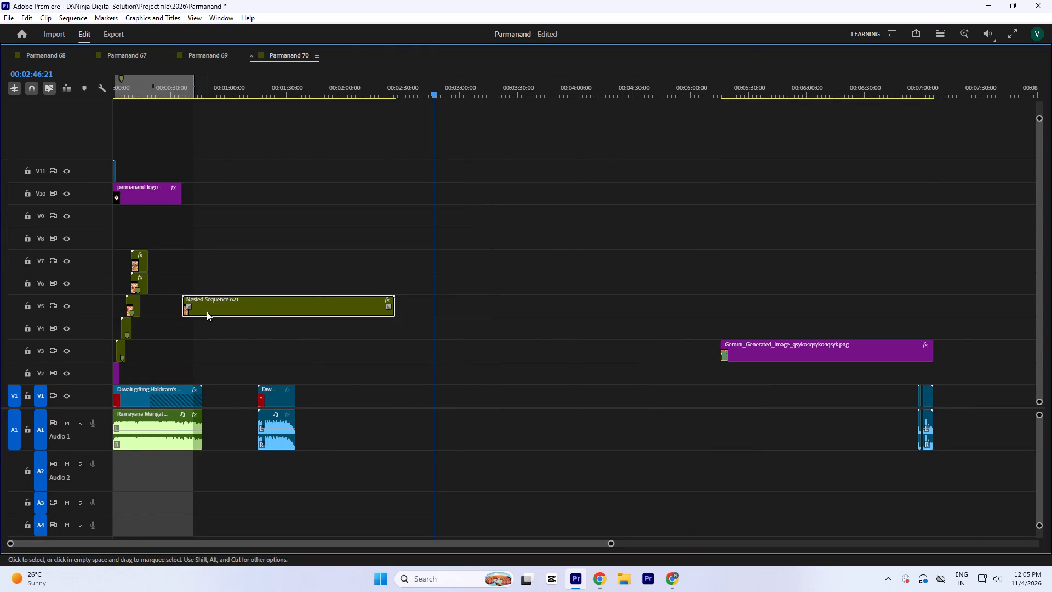
{"action": "left_click_drag", "start_coordinate": [207, 311], "coordinate": [155, 235]}
{"action": "left_click", "coordinate": [140, 88]}
{"action": "key", "text": "equal"}
{"action": "key", "text": "equal"}
{"action": "key", "text": "minus"}
{"action": "key", "text": "equal"}
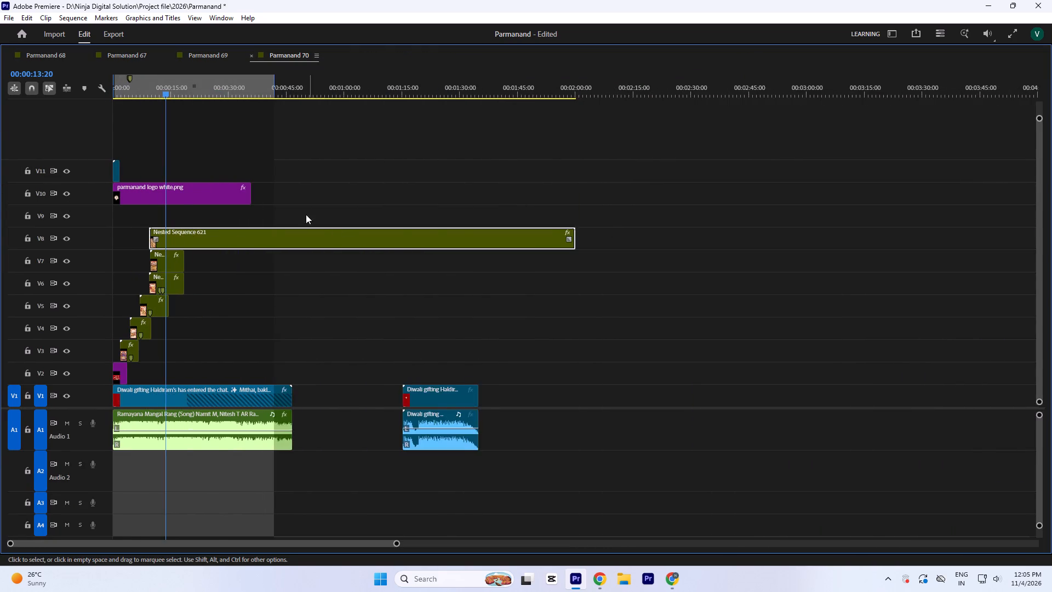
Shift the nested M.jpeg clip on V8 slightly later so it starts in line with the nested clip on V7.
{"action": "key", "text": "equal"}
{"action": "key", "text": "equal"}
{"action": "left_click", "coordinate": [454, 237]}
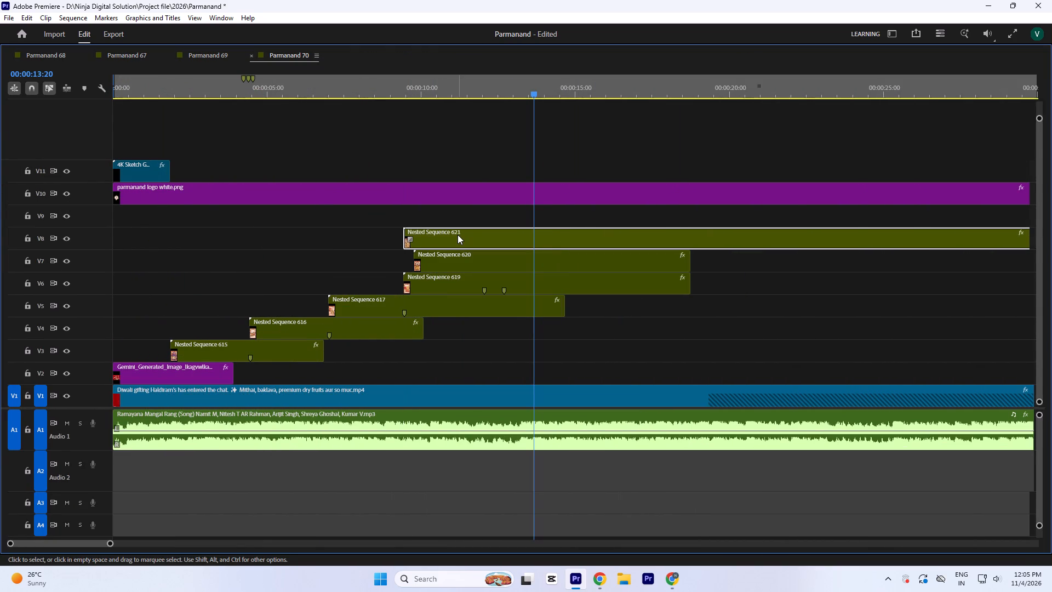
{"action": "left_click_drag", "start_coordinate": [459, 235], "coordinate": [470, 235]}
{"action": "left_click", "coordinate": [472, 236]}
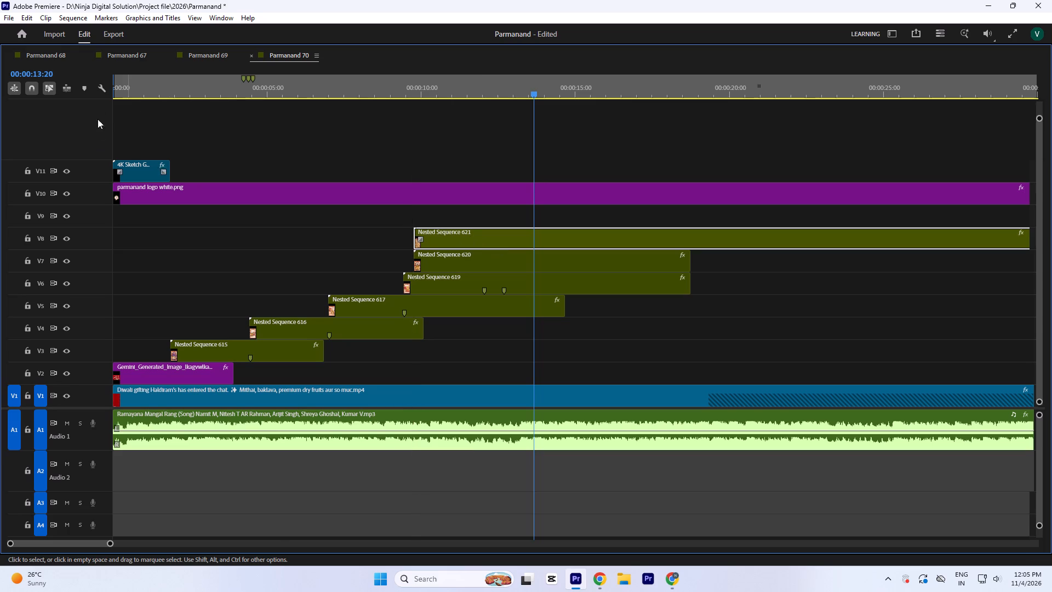
Play back the sliding gift-box frames up to about 00:00:09:20 to check the timing between frames.
{"action": "left_click", "coordinate": [155, 90]}
{"action": "key", "text": "grave"}
{"action": "key", "text": "space"}
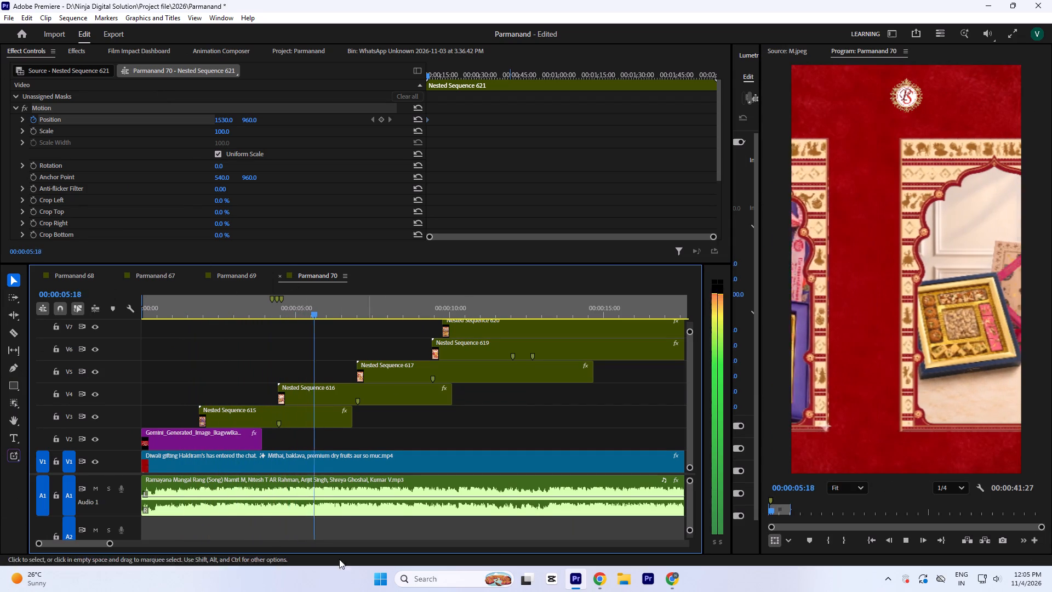
{"action": "key", "text": "space"}
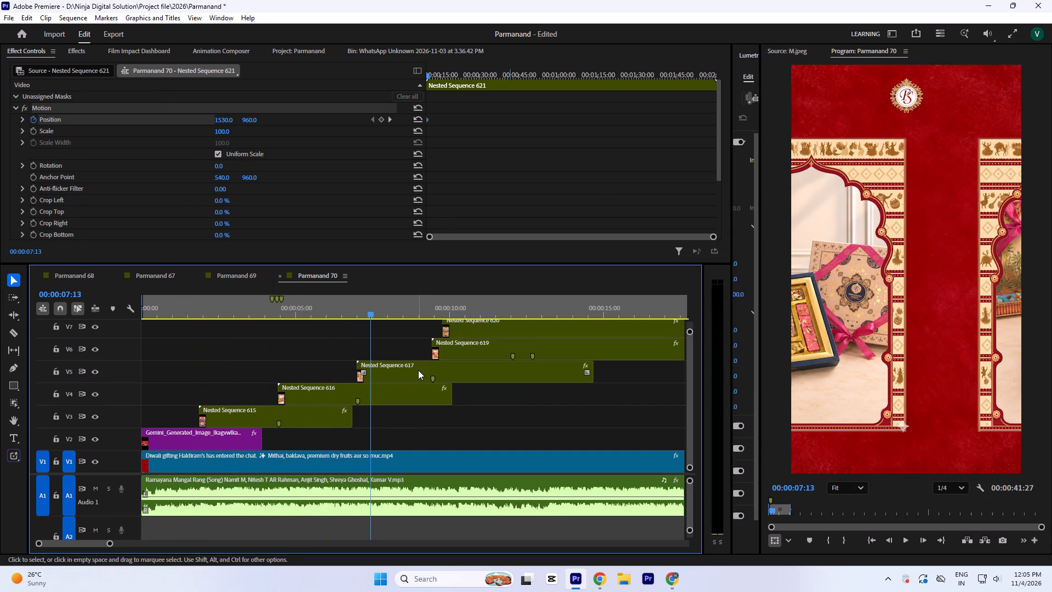
{"action": "left_click", "coordinate": [418, 370]}
{"action": "key", "text": "space"}
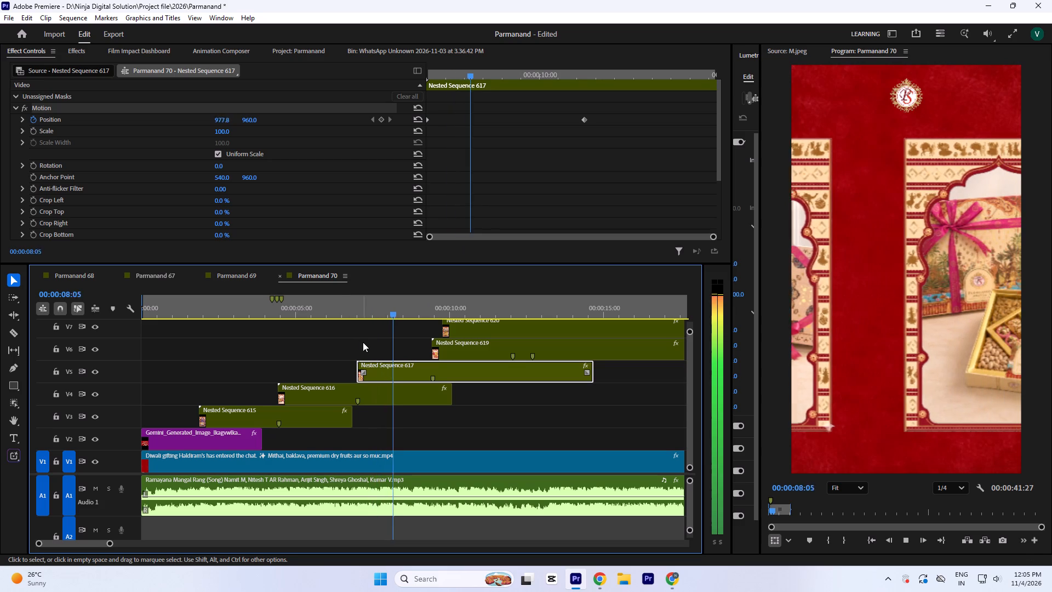
{"action": "key", "text": "space"}
{"action": "key", "text": "space"}
{"action": "key", "text": "space"}
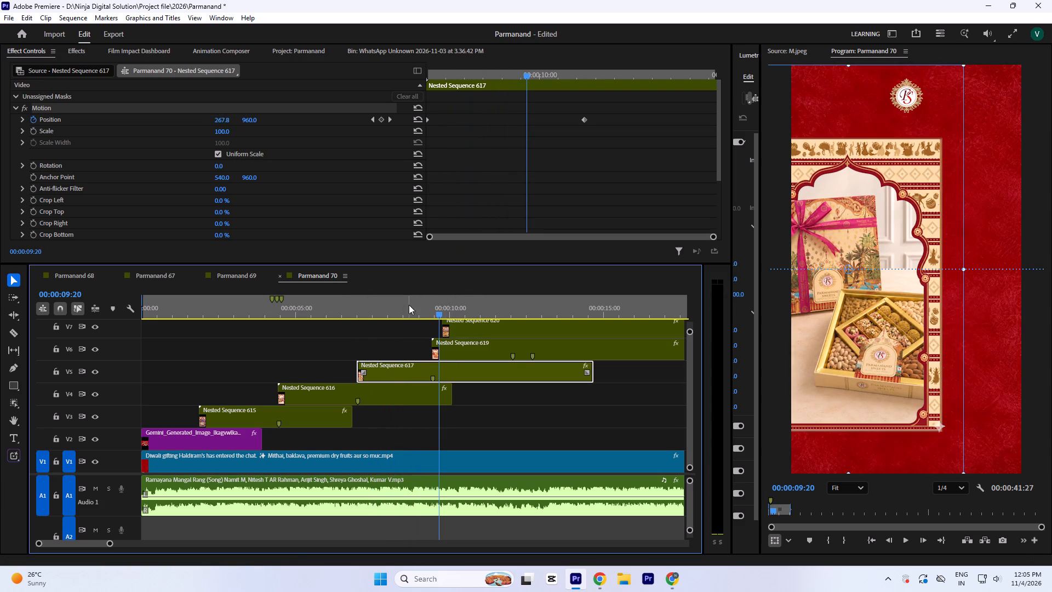
{"action": "left_click_drag", "start_coordinate": [409, 305], "coordinate": [420, 318]}
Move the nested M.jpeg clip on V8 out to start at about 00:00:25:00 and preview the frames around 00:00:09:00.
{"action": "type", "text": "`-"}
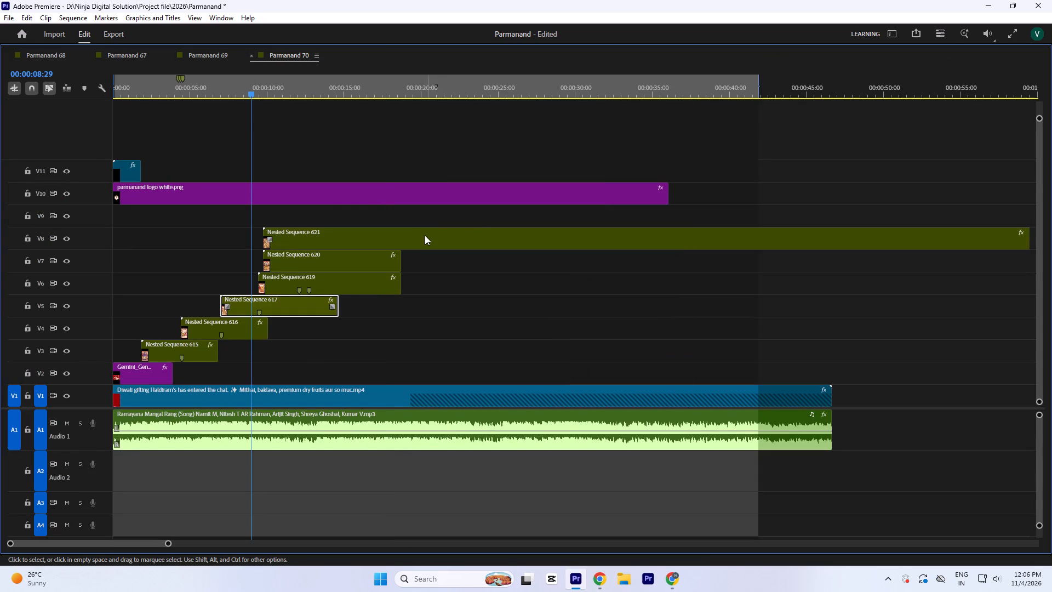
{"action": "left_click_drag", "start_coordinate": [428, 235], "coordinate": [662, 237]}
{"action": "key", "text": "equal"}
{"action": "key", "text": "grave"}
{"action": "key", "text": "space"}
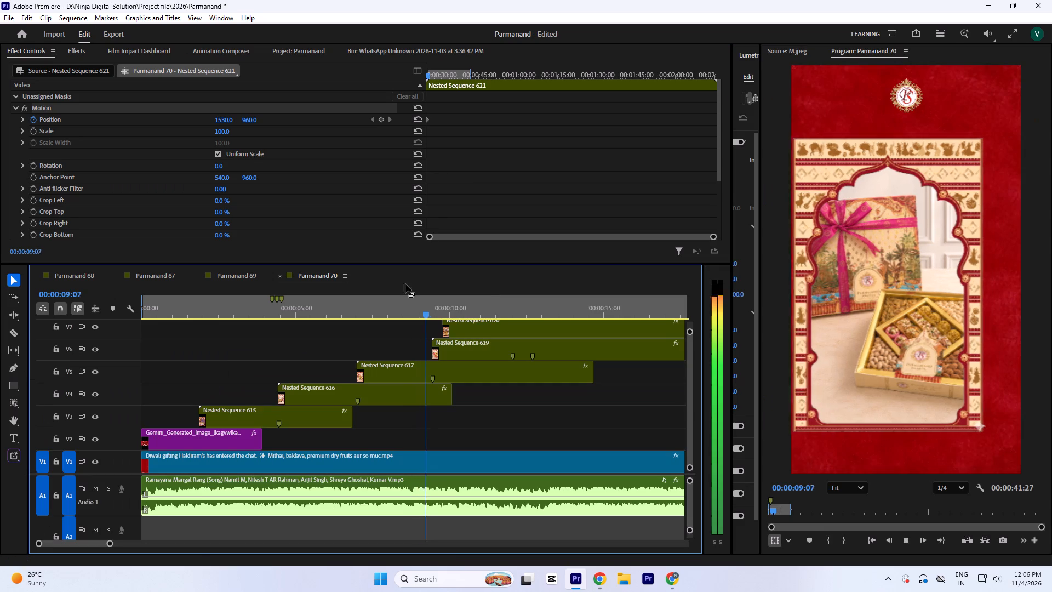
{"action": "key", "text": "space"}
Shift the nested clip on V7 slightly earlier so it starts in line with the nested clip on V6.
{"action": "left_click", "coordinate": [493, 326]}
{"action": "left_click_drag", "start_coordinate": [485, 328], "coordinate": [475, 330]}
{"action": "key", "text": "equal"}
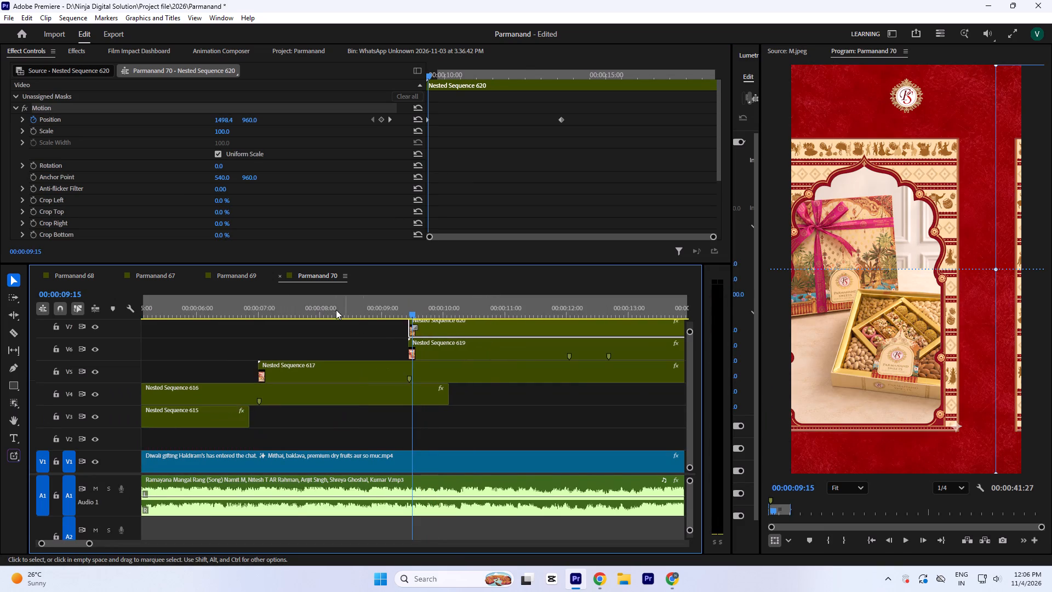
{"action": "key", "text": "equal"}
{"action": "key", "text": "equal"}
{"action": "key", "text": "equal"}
Examine the position and scale keyframes of the nested clips on V6 and V7, checking the frame at about 00:00:13:19.
{"action": "left_click", "coordinate": [417, 351]}
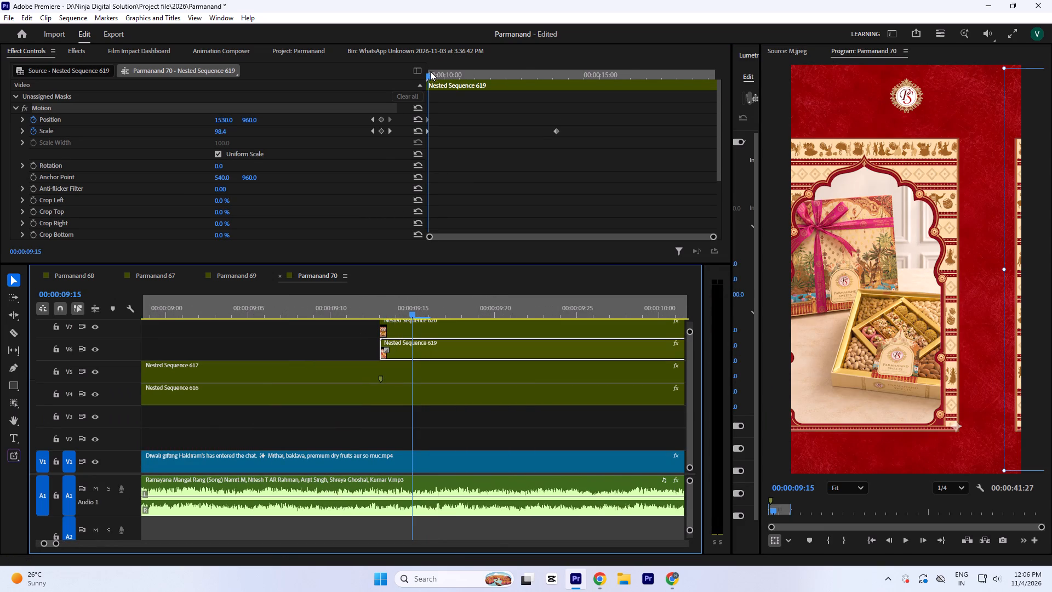
{"action": "left_click_drag", "start_coordinate": [431, 69], "coordinate": [402, 73]}
{"action": "left_click", "coordinate": [538, 293]}
{"action": "key", "text": "minus"}
{"action": "key", "text": "minus"}
{"action": "left_click", "coordinate": [516, 306]}
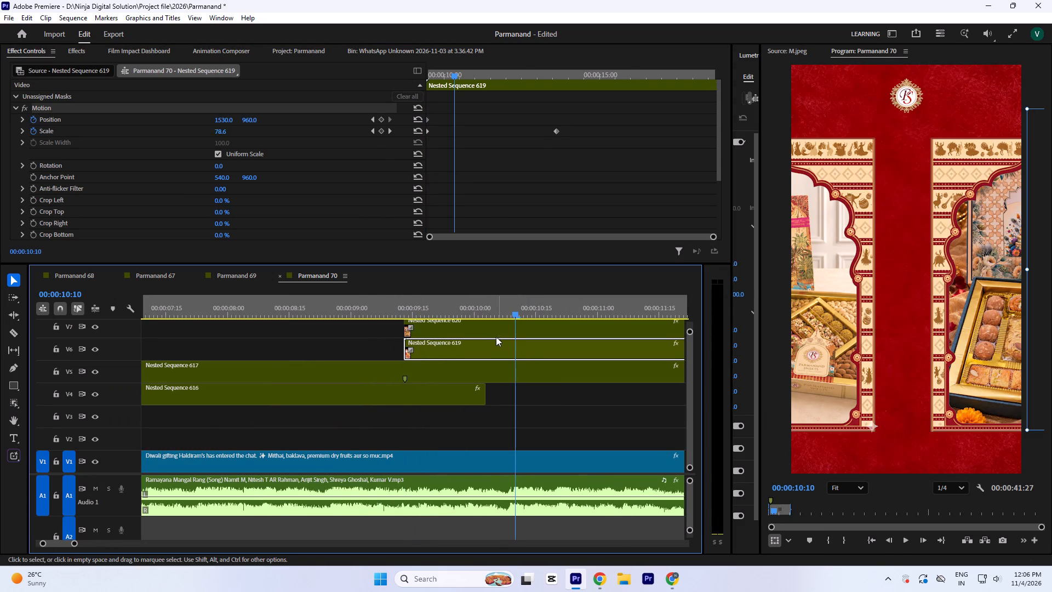
{"action": "left_click", "coordinate": [559, 68]}
{"action": "key", "text": "equal"}
{"action": "key", "text": "equal"}
{"action": "key", "text": "equal"}
{"action": "key", "text": "equal"}
{"action": "left_click", "coordinate": [551, 70]}
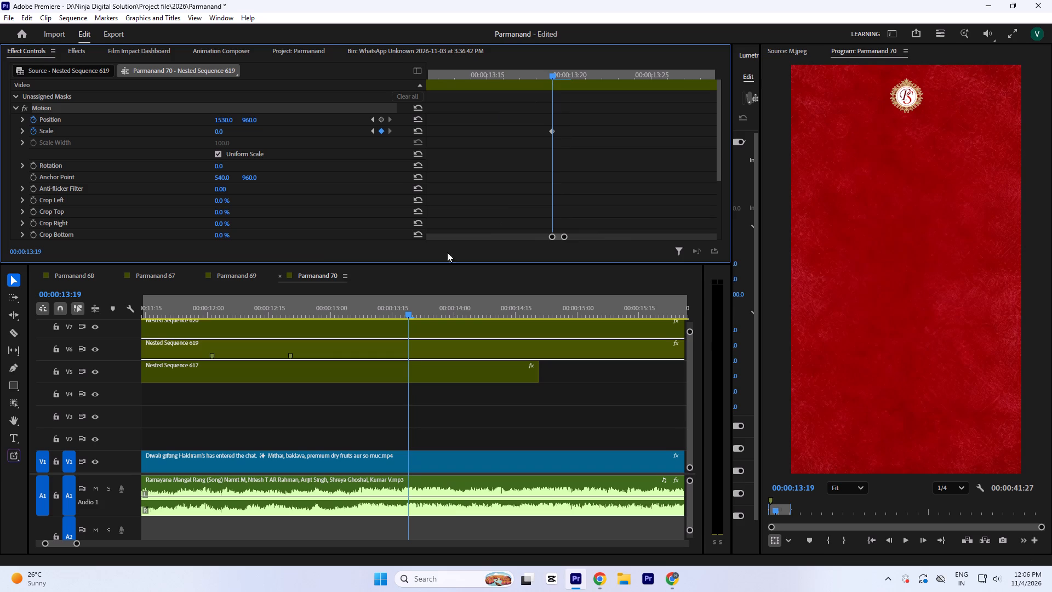
{"action": "left_click", "coordinate": [387, 324]}
{"action": "left_click", "coordinate": [591, 144]}
{"action": "key", "text": "minus"}
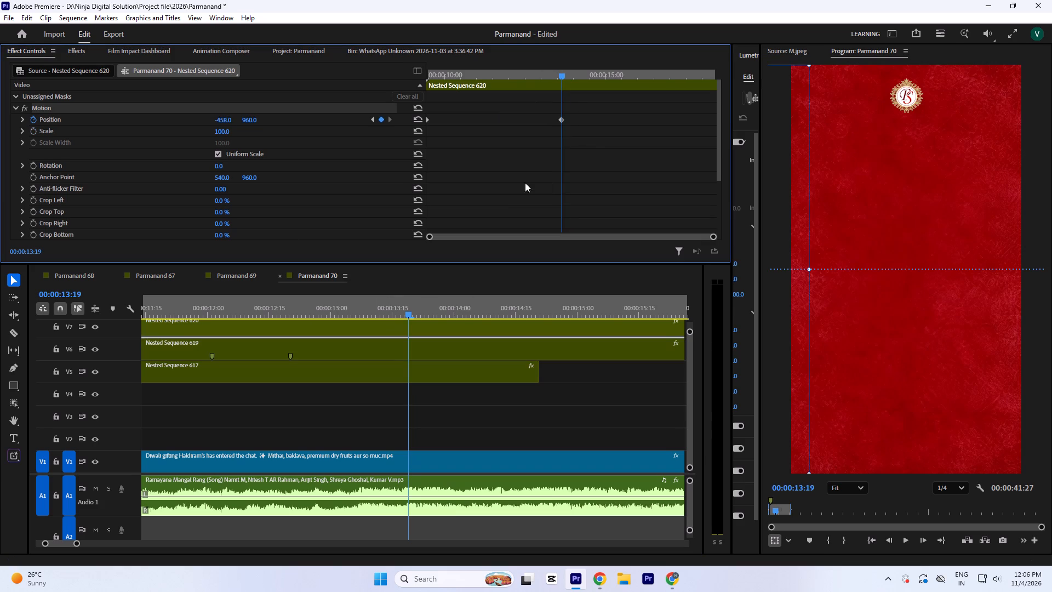
{"action": "key", "text": "minus"}
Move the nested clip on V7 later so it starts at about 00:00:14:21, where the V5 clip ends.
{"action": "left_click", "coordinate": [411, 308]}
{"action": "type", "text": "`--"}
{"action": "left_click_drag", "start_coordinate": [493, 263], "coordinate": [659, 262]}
Play back the section from about 00:00:07:00 to 00:00:09:20 to check when the V6 frame should enter.
{"action": "left_click", "coordinate": [368, 93]}
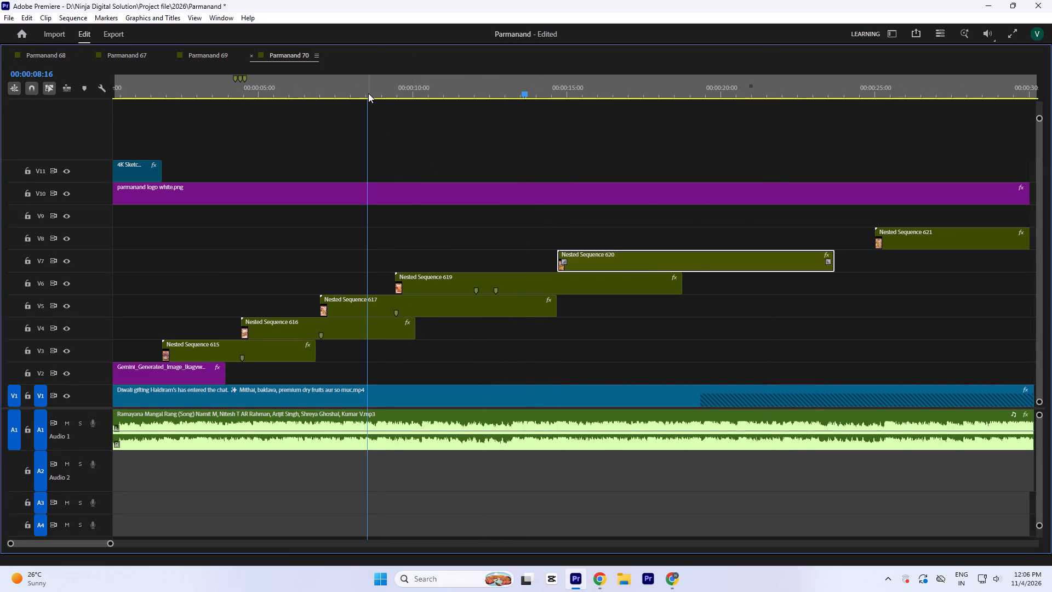
{"action": "type", "text": "`"}
{"action": "key", "text": "space"}
{"action": "key", "text": "space"}
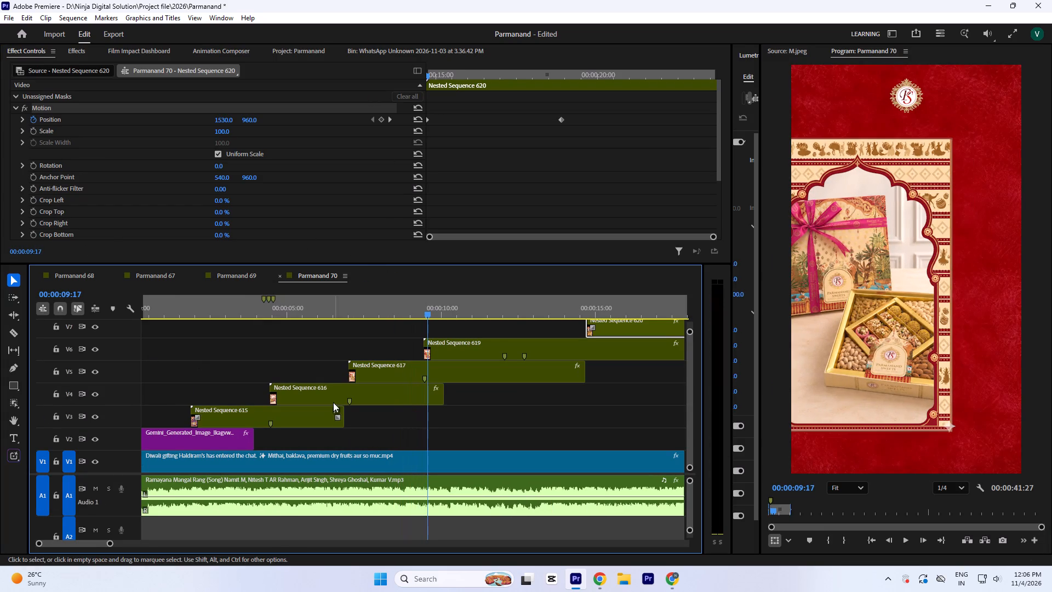
{"action": "left_click_drag", "start_coordinate": [413, 300], "coordinate": [356, 335]}
{"action": "key", "text": "space"}
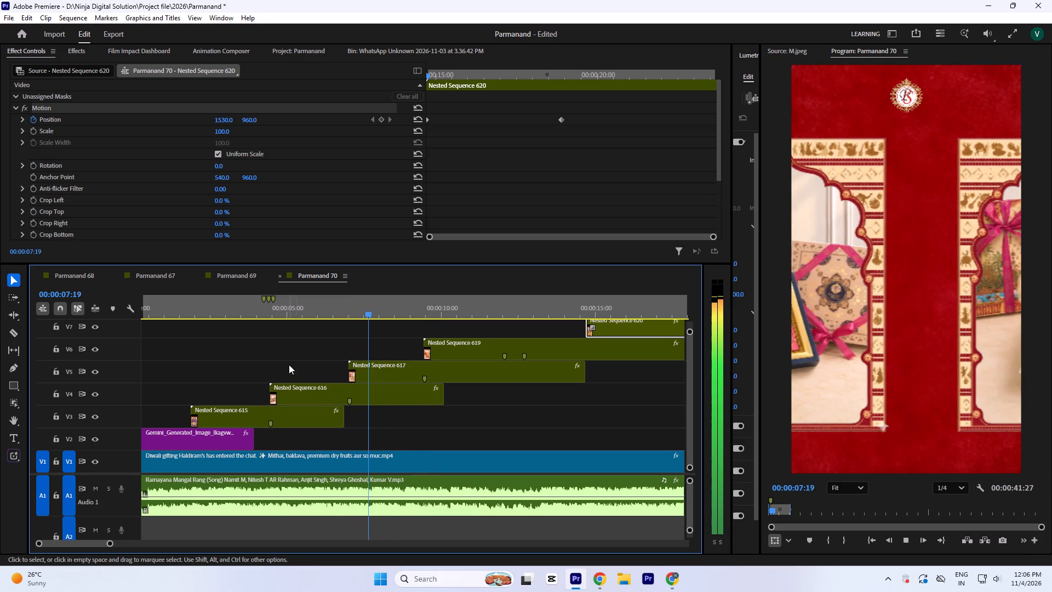
{"action": "key", "text": "space"}
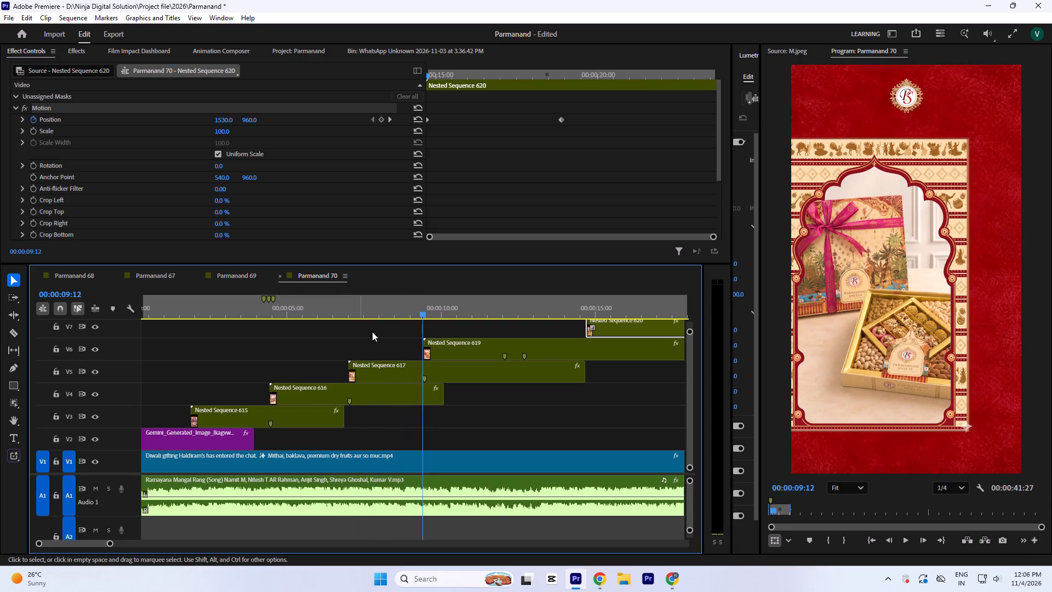
{"action": "left_click_drag", "start_coordinate": [409, 308], "coordinate": [417, 316]}
{"action": "key", "text": "space"}
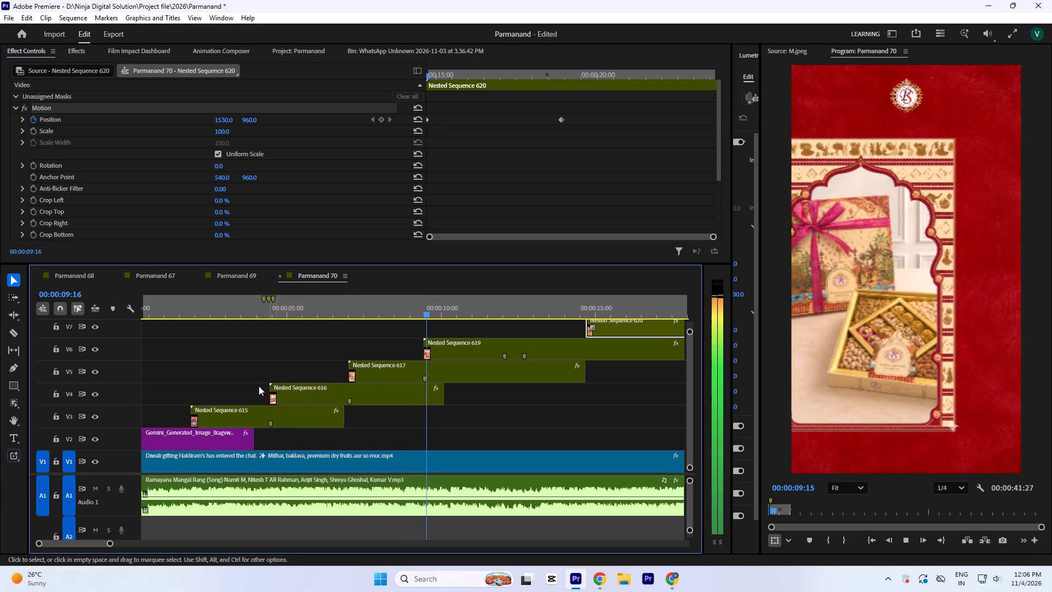
{"action": "key", "text": "space"}
Check the marker on the first nested clip on V3, and duplicate that clip later on V3, starting near 00:00:09:15.
{"action": "left_click", "coordinate": [283, 415]}
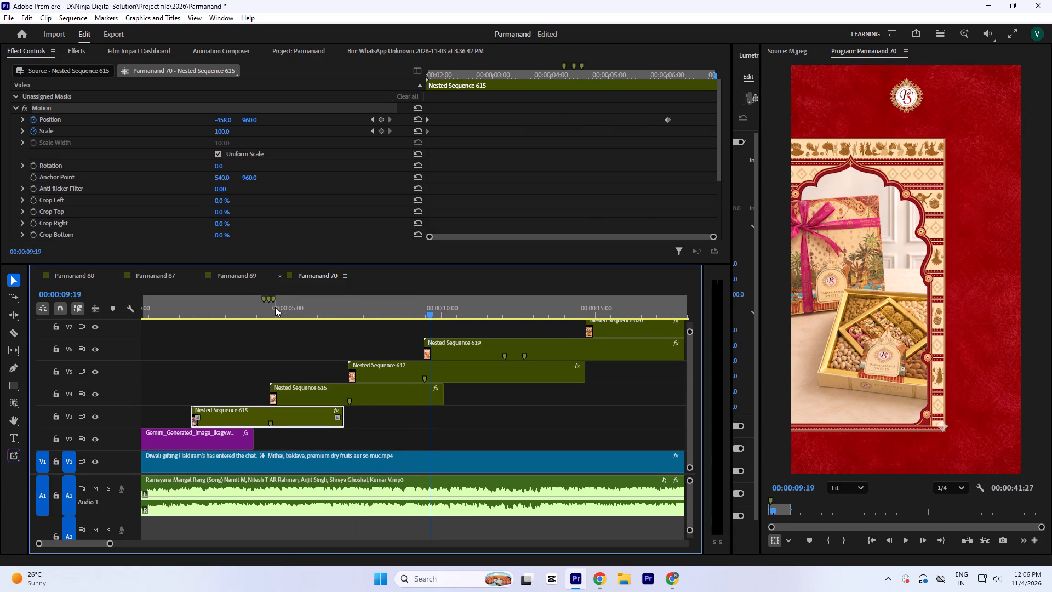
{"action": "left_click_drag", "start_coordinate": [275, 307], "coordinate": [241, 420]}
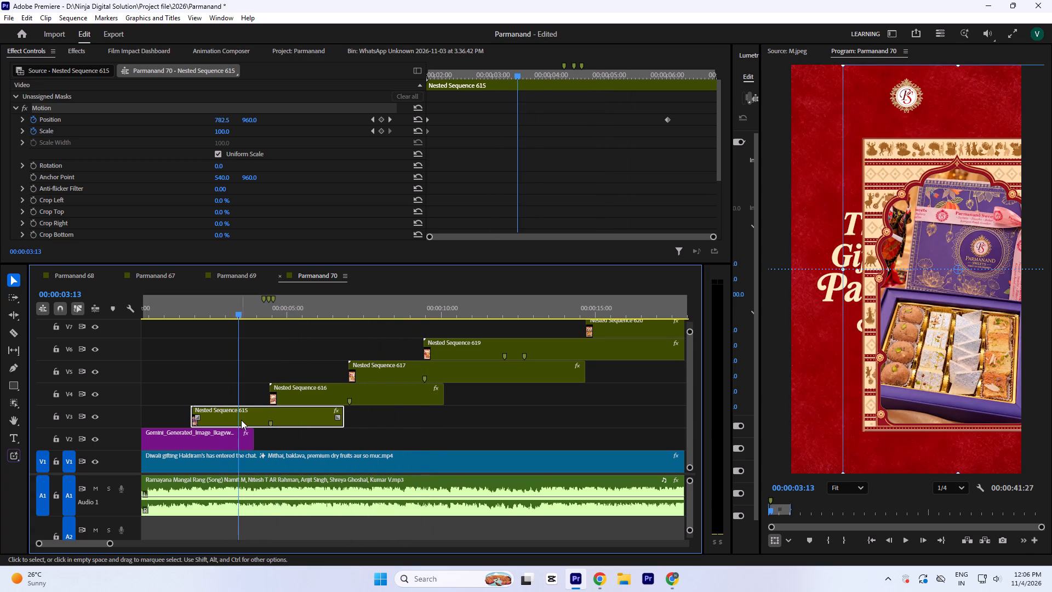
{"action": "left_click", "coordinate": [272, 299]}
{"action": "key", "text": "equal"}
{"action": "key", "text": "equal"}
{"action": "key", "text": "equal"}
{"action": "key", "text": "equal"}
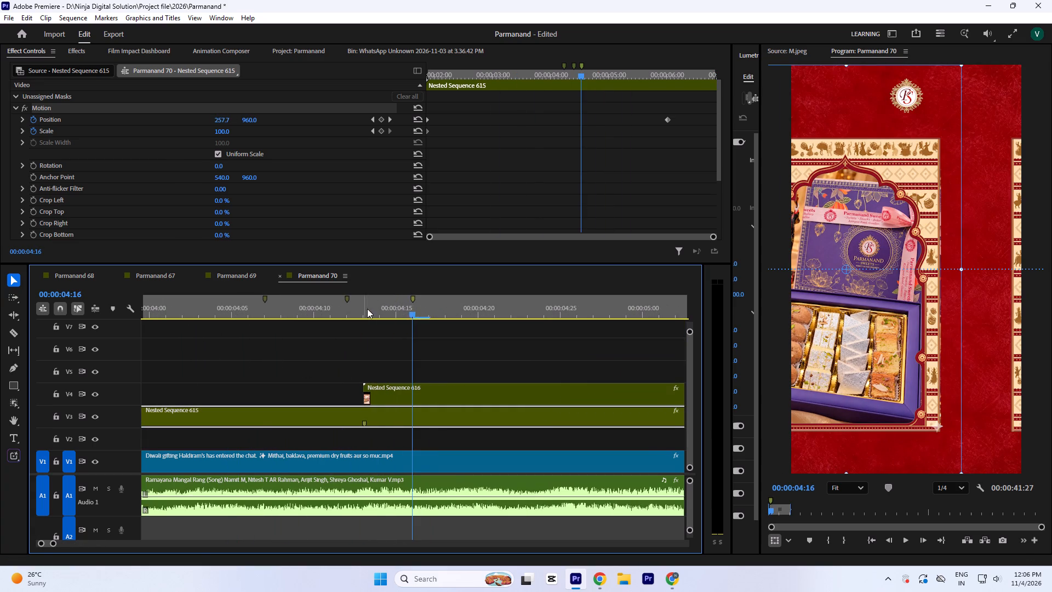
{"action": "left_click", "coordinate": [367, 309]}
{"action": "key", "text": "minus"}
{"action": "key", "text": "minus"}
{"action": "key", "text": "minus"}
{"action": "key", "text": "minus"}
{"action": "key", "text": "minus"}
{"action": "left_click_drag", "start_coordinate": [216, 419], "coordinate": [335, 422], "text": "alt"}
{"action": "left_click", "coordinate": [327, 315]}
{"action": "type", "text": "`="}
{"action": "key", "text": "equal"}
{"action": "key", "text": "minus"}
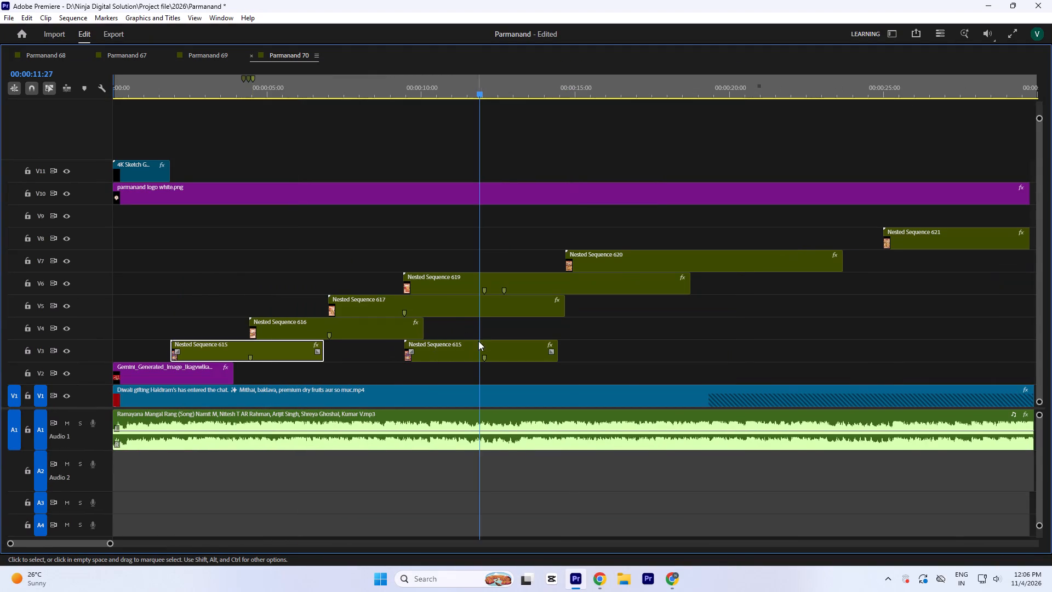
Align the start of the duplicated V3 clip with the V6 nested clip's start at 00:00:09:13.
{"action": "left_click", "coordinate": [450, 360]}
{"action": "left_click", "coordinate": [401, 94]}
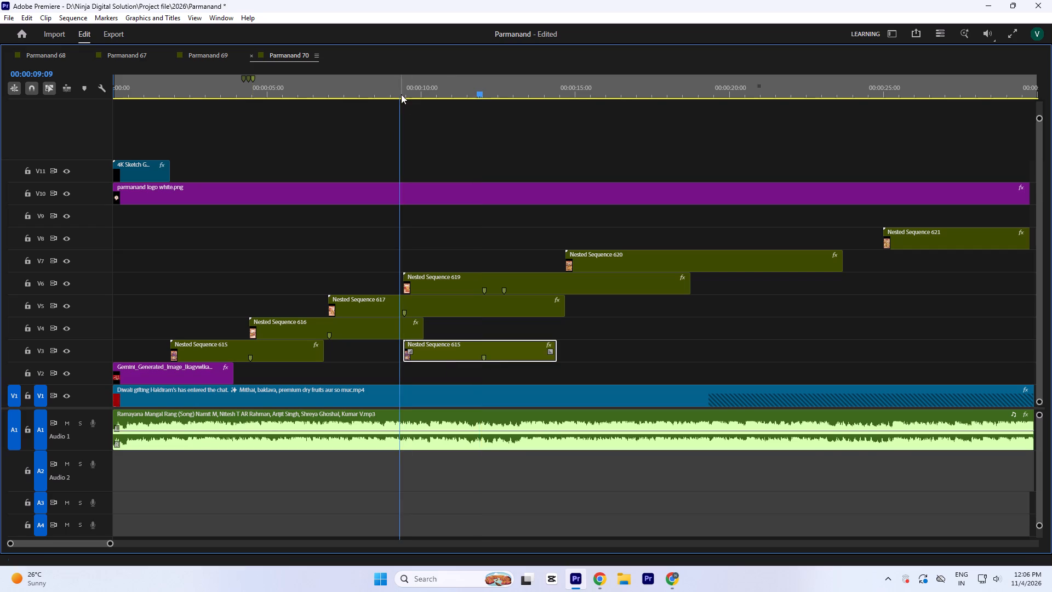
{"action": "key", "text": "equal"}
{"action": "key", "text": "equal"}
{"action": "key", "text": "equal"}
{"action": "left_click_drag", "start_coordinate": [597, 77], "coordinate": [606, 88]}
{"action": "left_click_drag", "start_coordinate": [602, 83], "coordinate": [613, 93]}
{"action": "key", "text": "minus"}
{"action": "key", "text": "minus"}
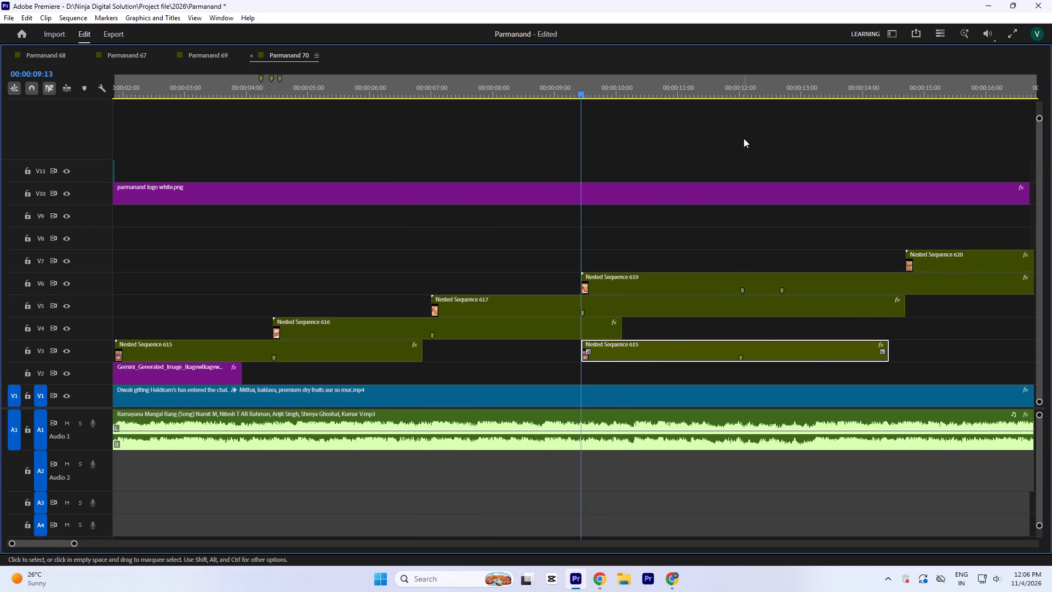
Move the V7 nested clip to start at 00:00:12:00, in line with the marker on the duplicated V3 clip.
{"action": "left_click", "coordinate": [742, 82]}
{"action": "key", "text": "equal"}
{"action": "key", "text": "equal"}
{"action": "key", "text": "equal"}
{"action": "key", "text": "equal"}
{"action": "left_click", "coordinate": [559, 93]}
{"action": "key", "text": "minus"}
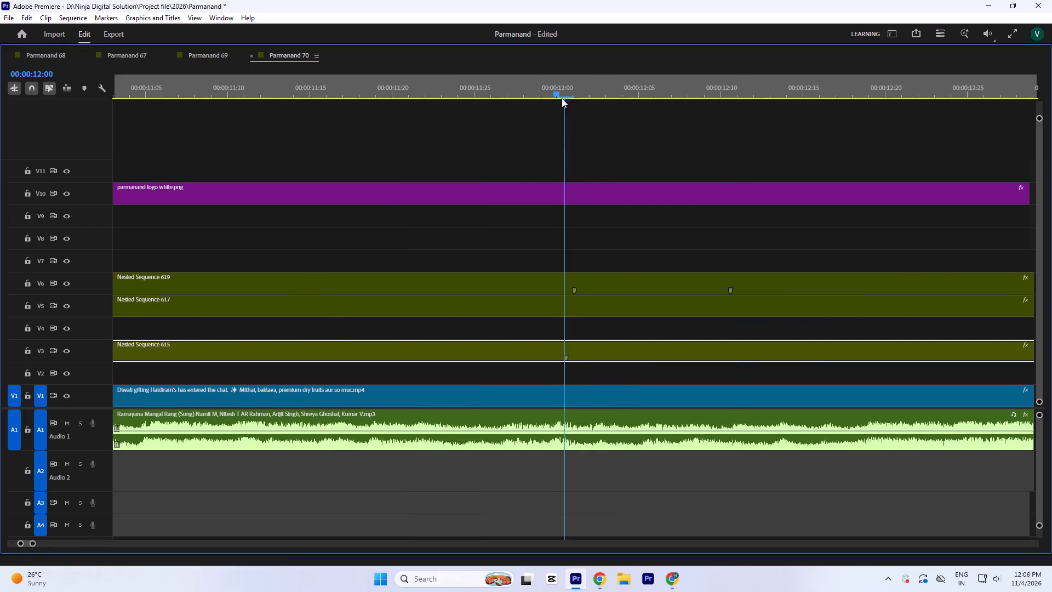
{"action": "key", "text": "minus"}
{"action": "key", "text": "minus"}
{"action": "left_click_drag", "start_coordinate": [770, 266], "coordinate": [603, 262]}
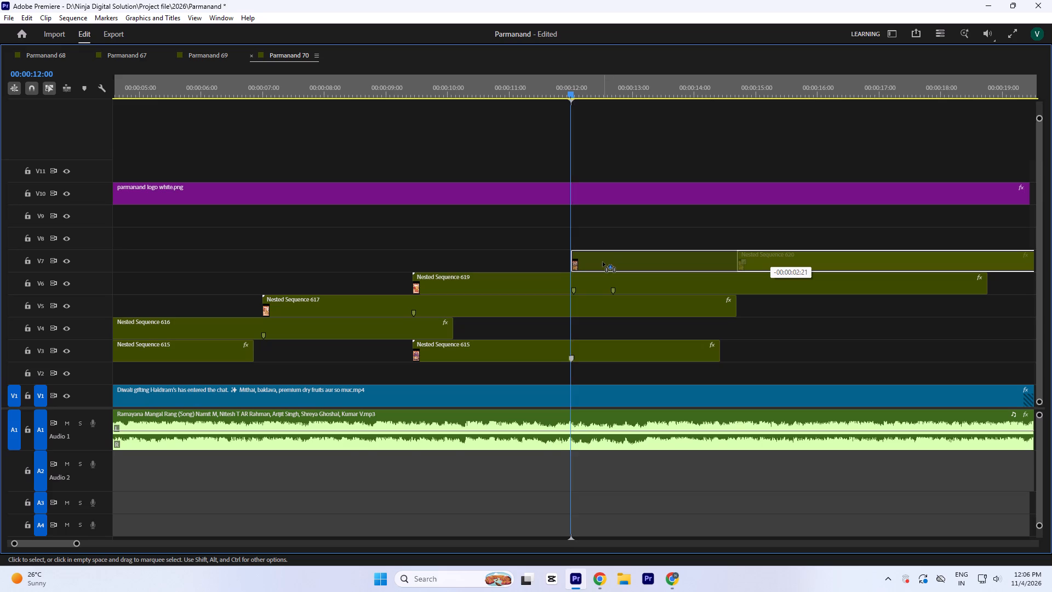
{"action": "left_click_drag", "start_coordinate": [603, 262], "coordinate": [605, 262]}
Play back the section around 00:00:12:00 to check how the V7 frame follows the previous one.
{"action": "type", "text": "===`--"}
{"action": "key", "text": "minus"}
{"action": "key", "text": "minus"}
{"action": "key", "text": "minus"}
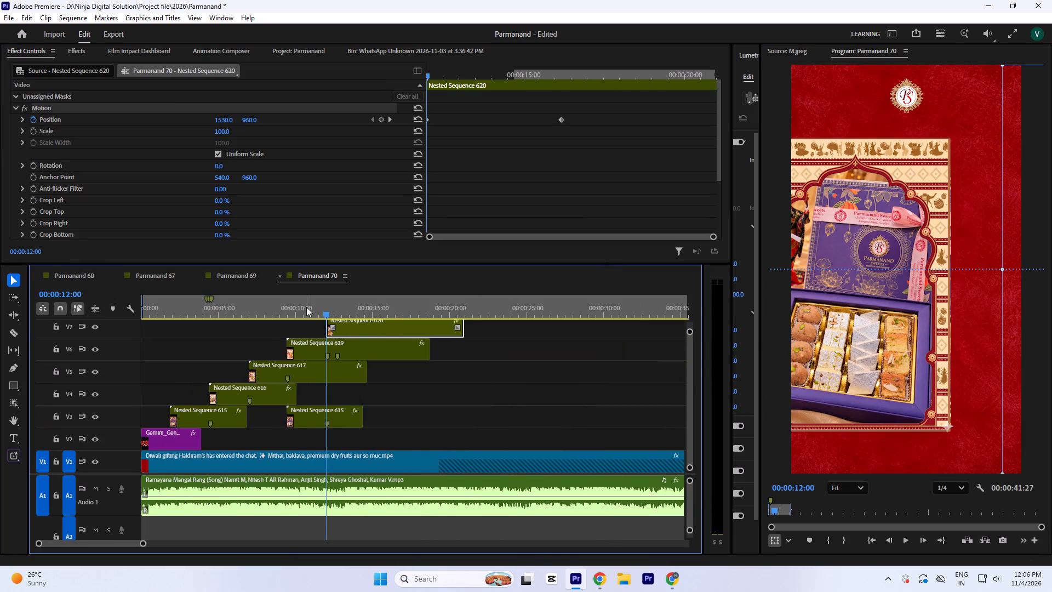
{"action": "left_click", "coordinate": [302, 298]}
{"action": "key", "text": "space"}
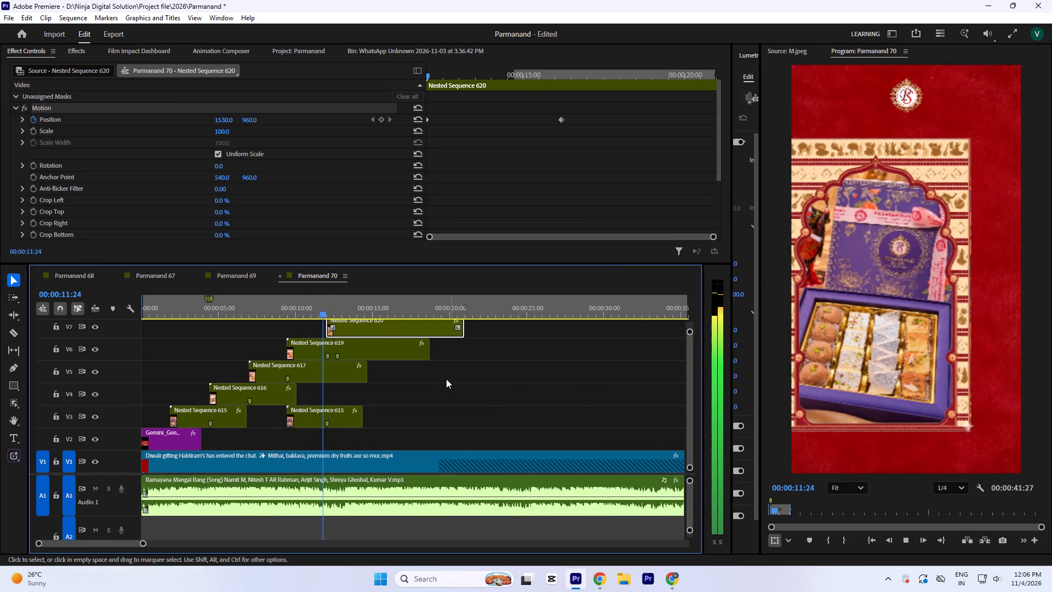
{"action": "key", "text": "space"}
Move the duplicated V3 clip to start at 00:00:12:00, aligned with the start of the V7 nested clip.
{"action": "left_click", "coordinate": [323, 424]}
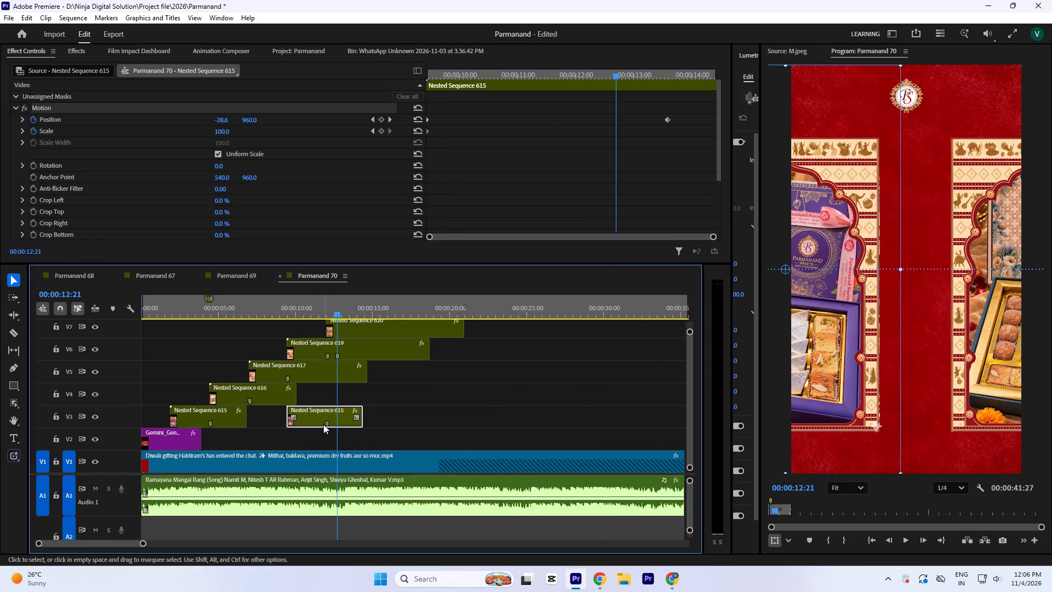
{"action": "key", "text": "grave"}
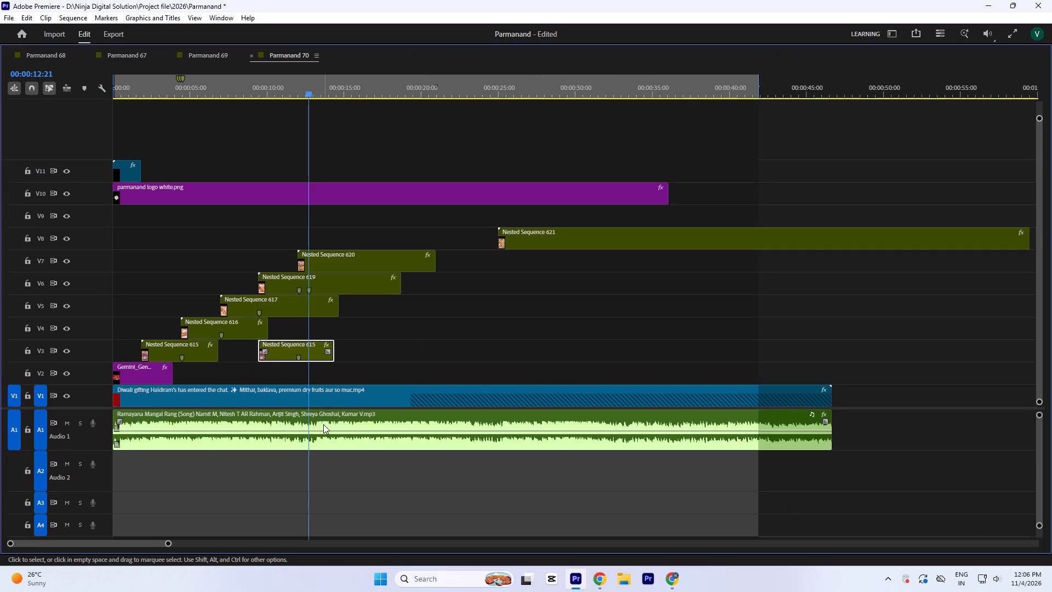
{"action": "key", "text": "equal"}
{"action": "left_click_drag", "start_coordinate": [473, 352], "coordinate": [487, 352]}
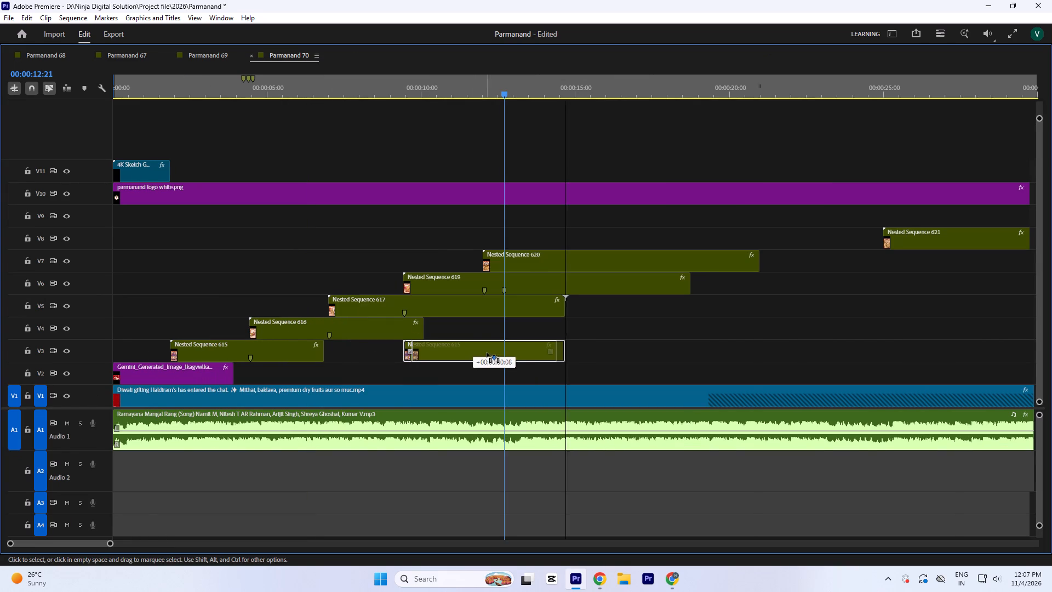
{"action": "left_click_drag", "start_coordinate": [487, 352], "coordinate": [553, 350]}
{"action": "key", "text": "equal"}
{"action": "key", "text": "equal"}
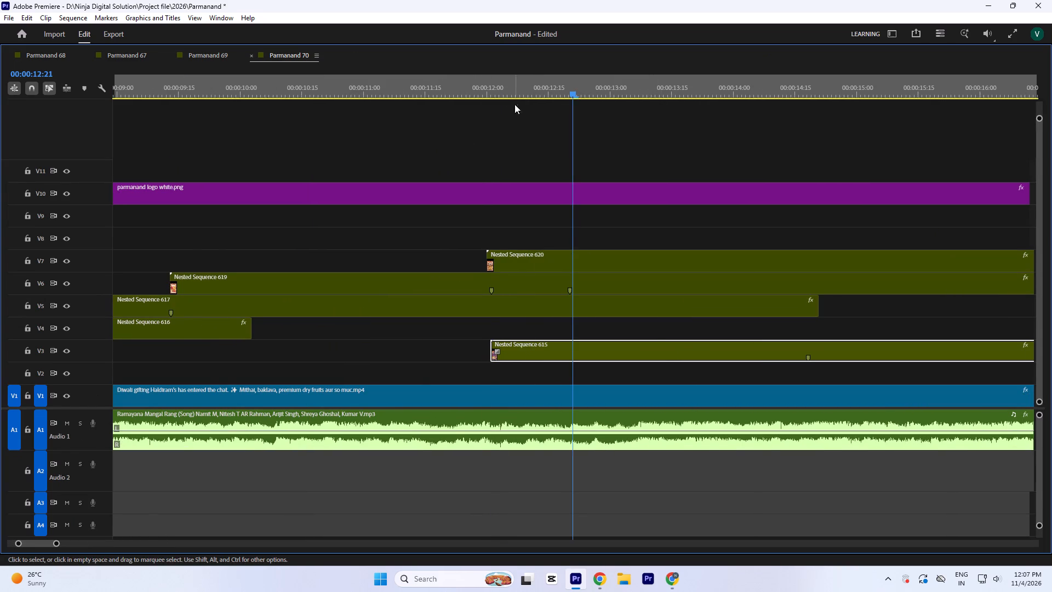
{"action": "left_click_drag", "start_coordinate": [493, 86], "coordinate": [489, 93]}
{"action": "key", "text": "equal"}
{"action": "key", "text": "equal"}
{"action": "key", "text": "equal"}
{"action": "key", "text": "equal"}
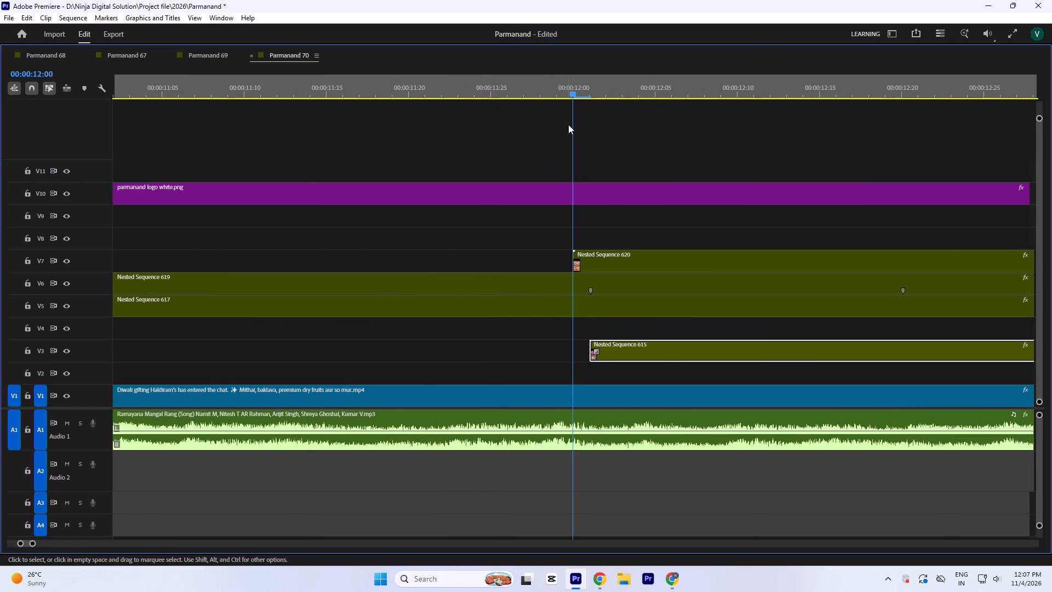
{"action": "left_click_drag", "start_coordinate": [632, 346], "coordinate": [612, 351]}
Move the V8 nested clip to start at 00:00:14:17, in line with the marker on the duplicated V3 clip.
{"action": "key", "text": "minus"}
{"action": "key", "text": "minus"}
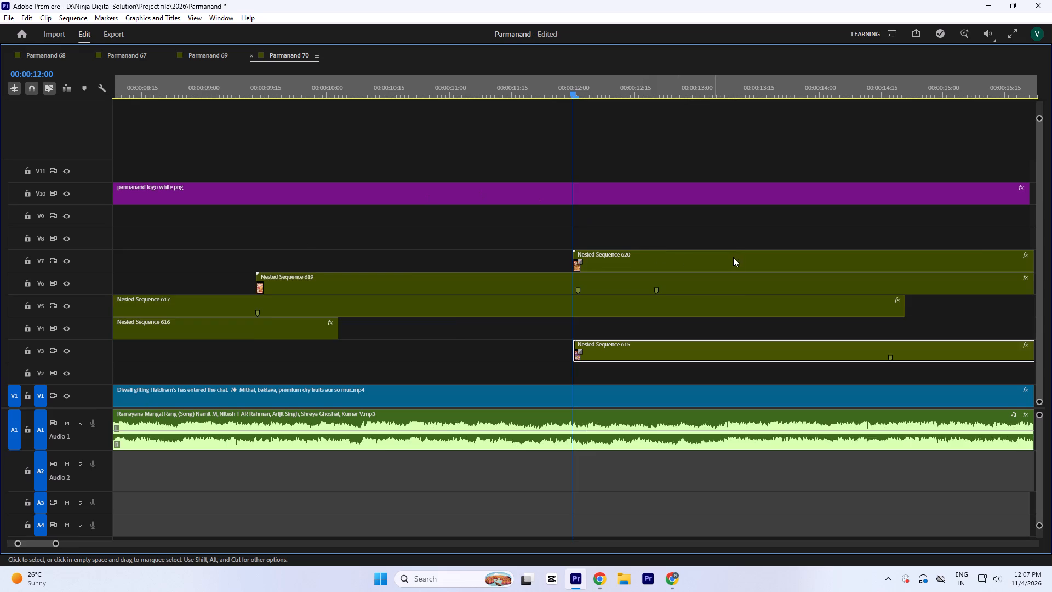
{"action": "key", "text": "minus"}
{"action": "key", "text": "minus"}
{"action": "left_click_drag", "start_coordinate": [924, 242], "coordinate": [607, 232]}
{"action": "left_click", "coordinate": [561, 74]}
{"action": "left_click", "coordinate": [558, 81]}
{"action": "key", "text": "equal"}
{"action": "key", "text": "equal"}
{"action": "key", "text": "equal"}
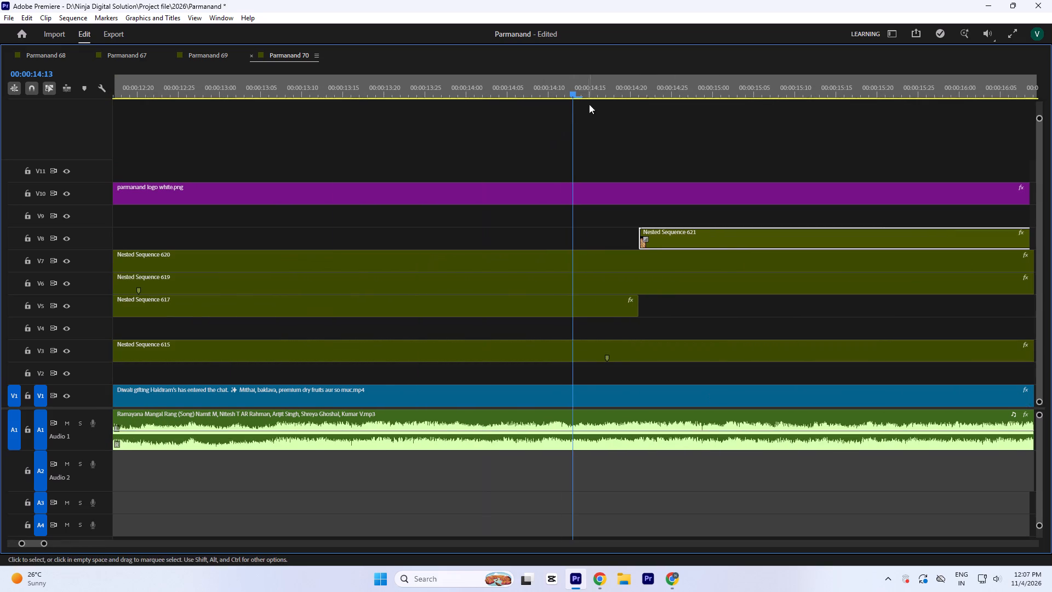
{"action": "left_click_drag", "start_coordinate": [588, 89], "coordinate": [607, 104]}
{"action": "left_click_drag", "start_coordinate": [681, 236], "coordinate": [645, 244]}
{"action": "key", "text": "equal"}
{"action": "key", "text": "equal"}
{"action": "key", "text": "equal"}
Play back the V7-to-V8 section from about 00:00:12:00 and delete the duplicated V3 clip.
{"action": "type", "text": "---`-"}
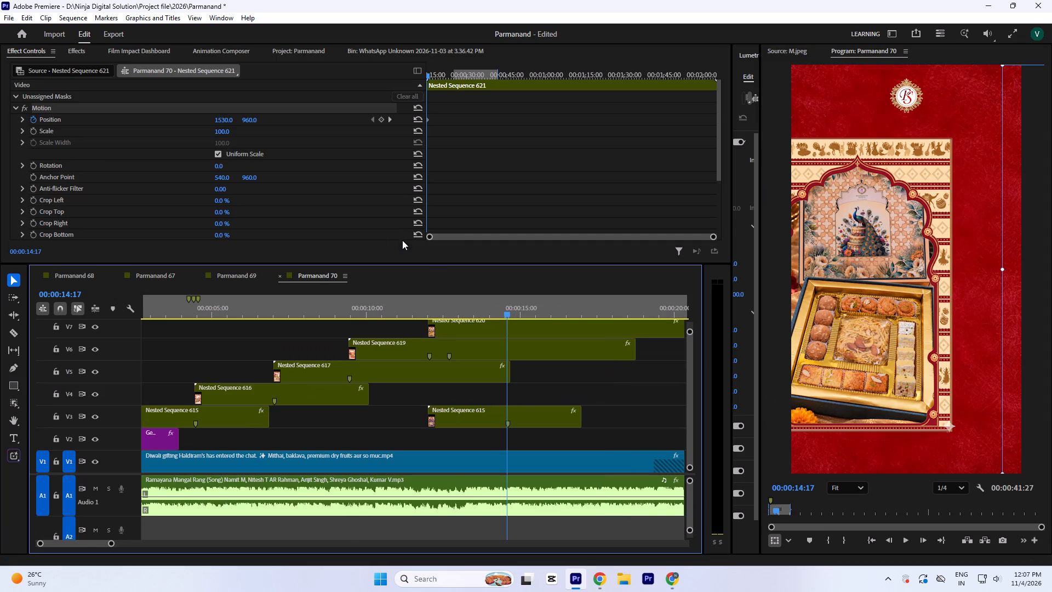
{"action": "left_click", "coordinate": [433, 301]}
{"action": "key", "text": "space"}
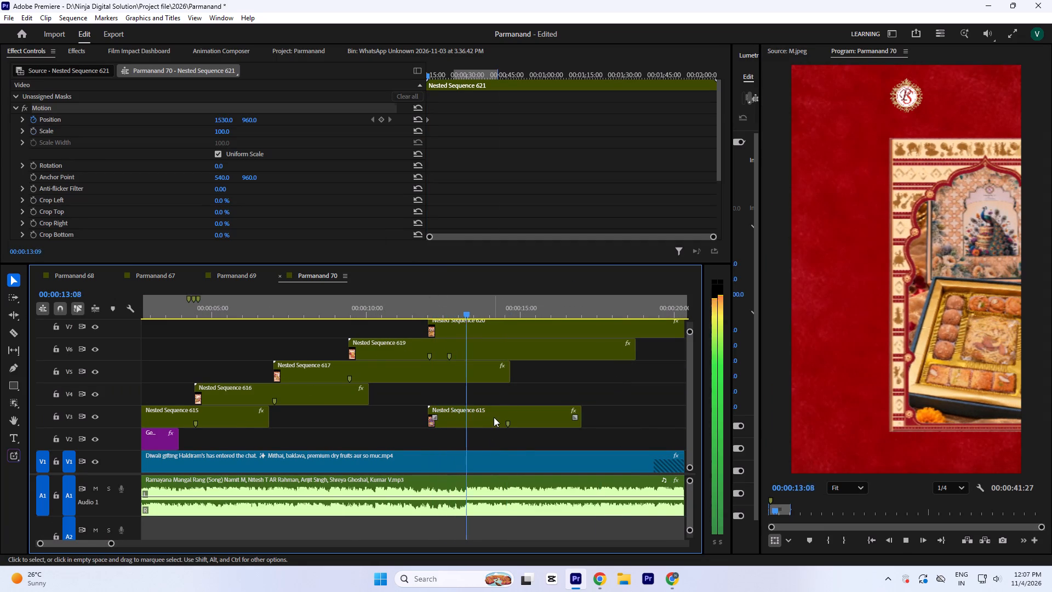
{"action": "left_click", "coordinate": [494, 417]}
{"action": "key", "text": "Delete"}
{"action": "key", "text": "space"}
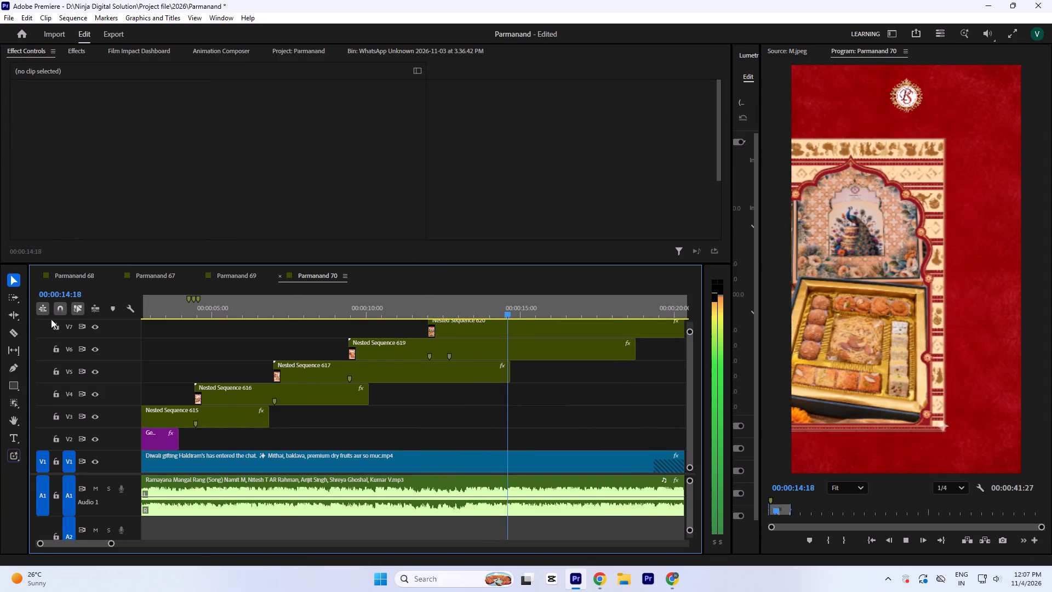
{"action": "key", "text": "space"}
Add a Position keyframe to the V8 nested clip at about 00:00:19:06 with horizontal position -458.
{"action": "type", "text": "`="}
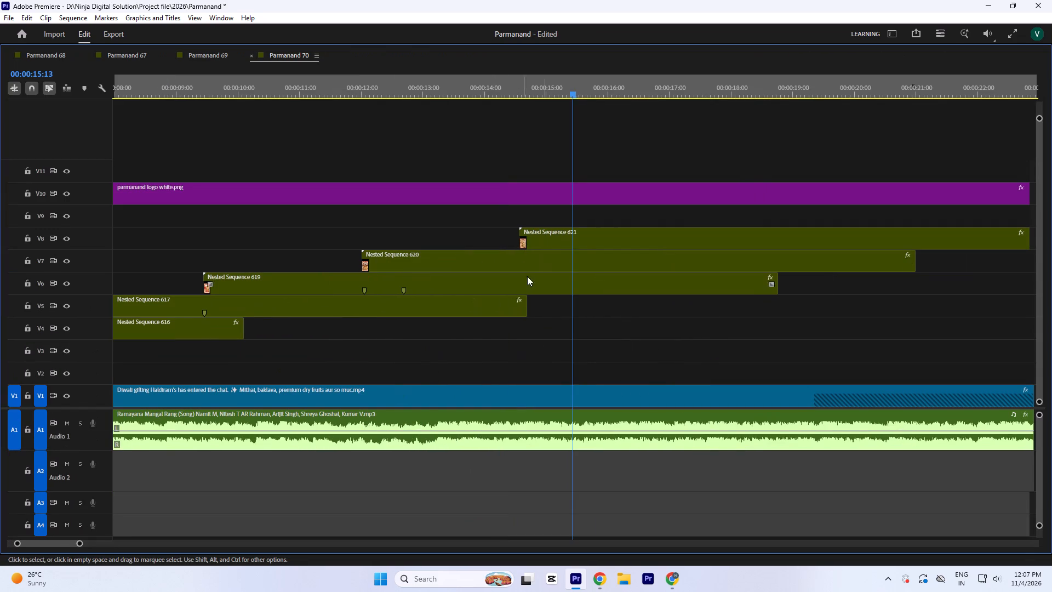
{"action": "left_click", "coordinate": [584, 240]}
{"action": "type", "text": "`-"}
{"action": "key", "text": "space"}
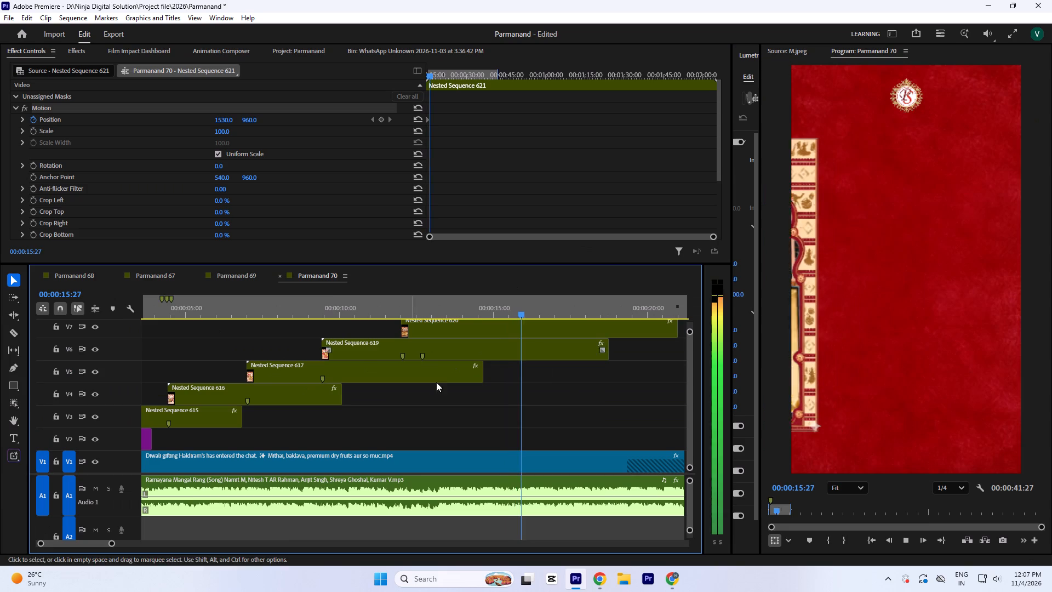
{"action": "key", "text": "space"}
{"action": "key", "text": "minus"}
{"action": "left_click_drag", "start_coordinate": [422, 306], "coordinate": [439, 311]}
{"action": "key", "text": "grave"}
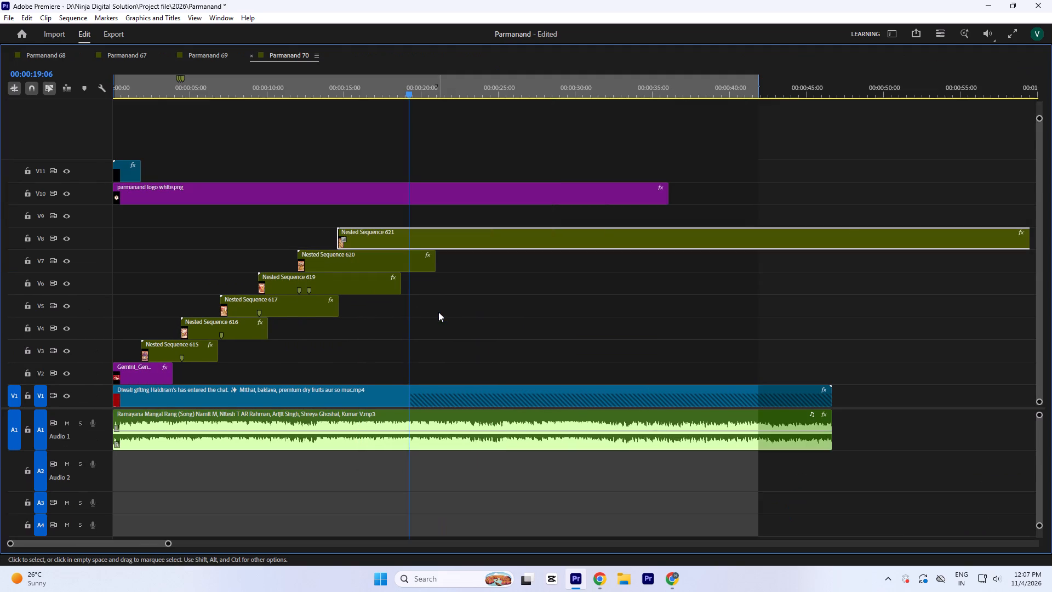
{"action": "key", "text": "grave"}
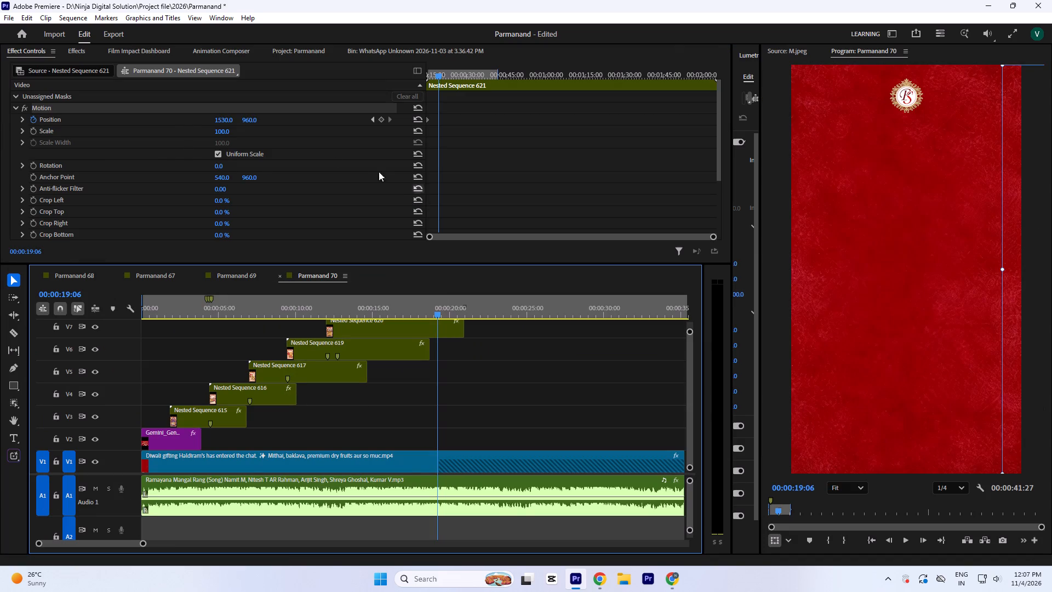
{"action": "left_click", "coordinate": [226, 120]}
{"action": "key", "text": "minus"}
{"action": "type", "text": "45"}
{"action": "key", "text": "8"}
{"action": "left_click", "coordinate": [518, 178]}
{"action": "left_click", "coordinate": [439, 300]}
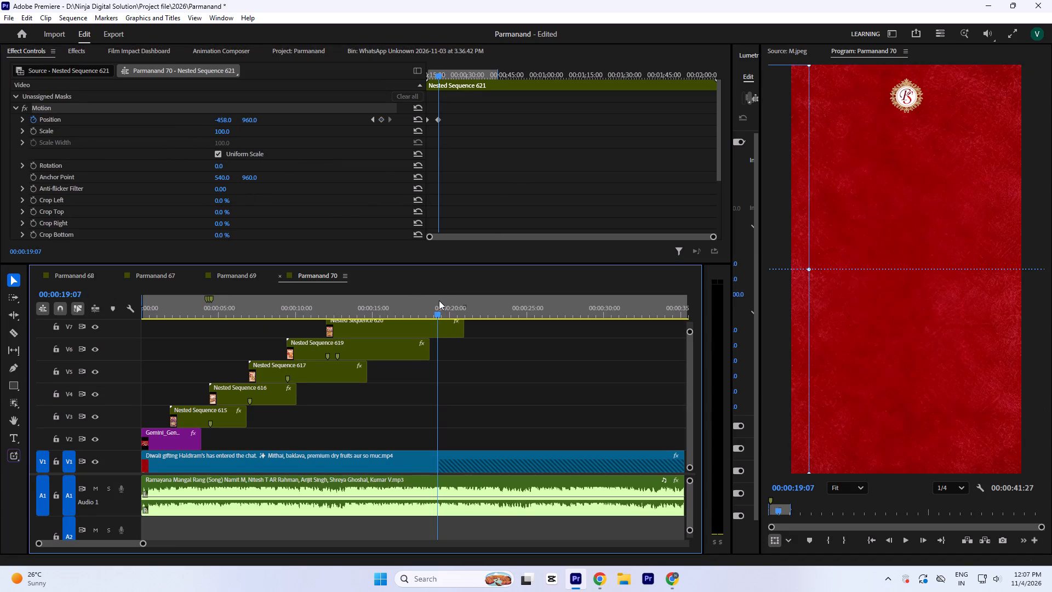
Trim the end of the overlong V8 nested clip back to about 00:00:27:00.
{"action": "key", "text": "grave"}
{"action": "key", "text": "minus"}
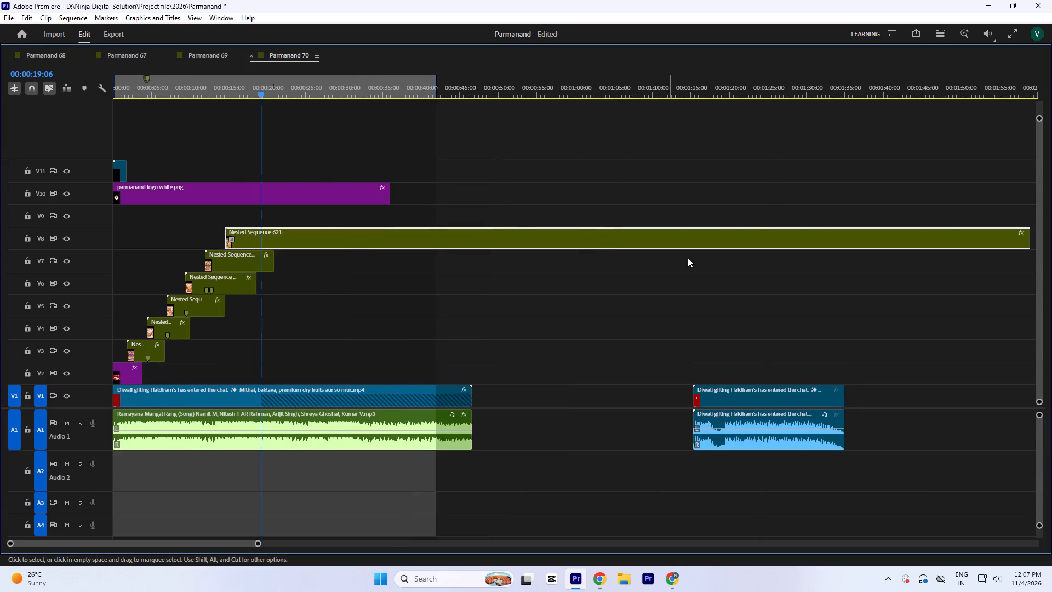
{"action": "key", "text": "minus"}
{"action": "left_click_drag", "start_coordinate": [597, 246], "coordinate": [219, 238]}
{"action": "key", "text": "equal"}
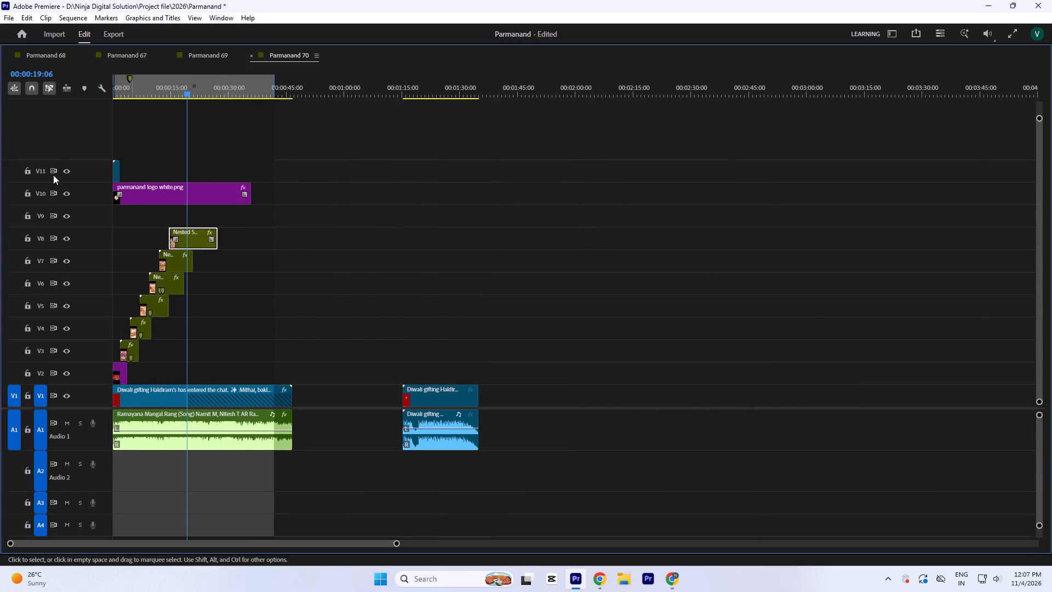
{"action": "key", "text": "equal"}
Add a marker to the V7 nested clip at 00:00:14:17, where the V8 nested clip starts.
{"action": "left_click", "coordinate": [338, 90]}
{"action": "key", "text": "equal"}
{"action": "key", "text": "equal"}
{"action": "key", "text": "equal"}
{"action": "key", "text": "equal"}
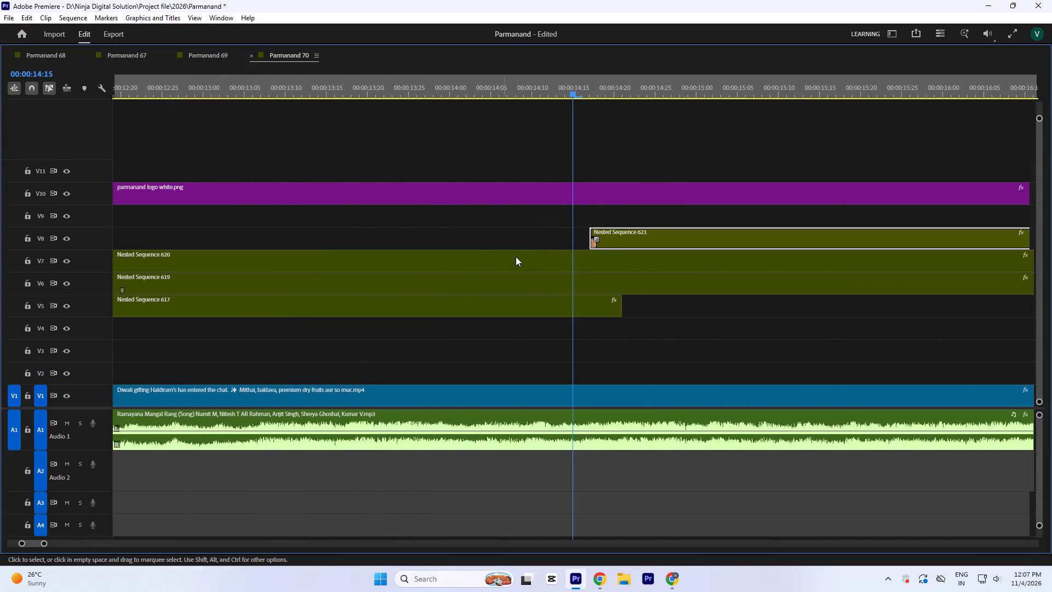
{"action": "key", "text": "equal"}
{"action": "left_click", "coordinate": [607, 87]}
{"action": "left_click", "coordinate": [591, 260]}
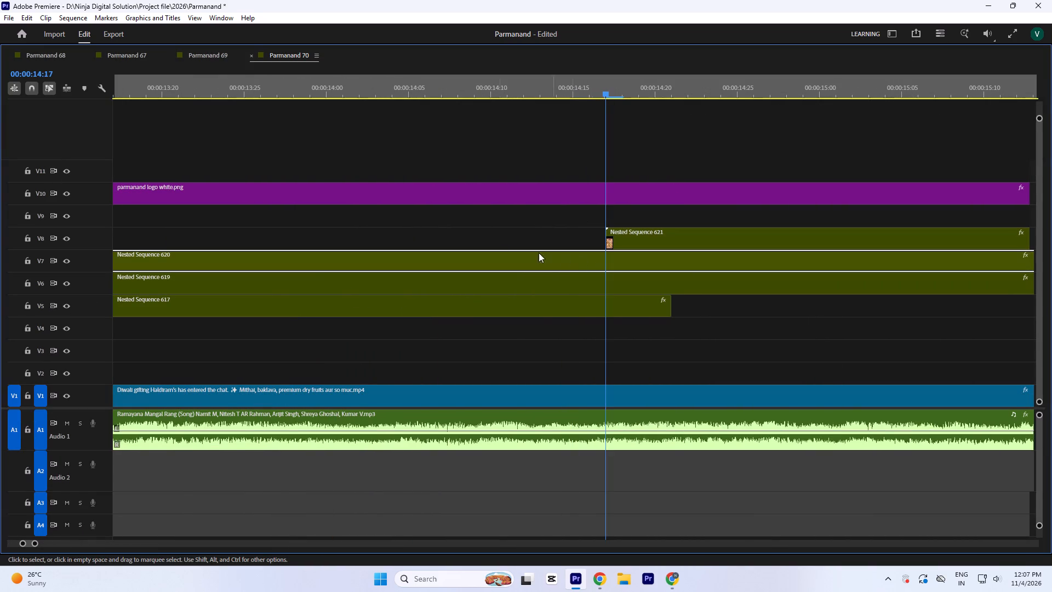
{"action": "key", "text": "m"}
Move the V8 nested clip to start at 00:00:12:00, aligned with the start of the V7 nested clip.
{"action": "key", "text": "minus"}
{"action": "key", "text": "minus"}
{"action": "key", "text": "minus"}
{"action": "left_click_drag", "start_coordinate": [603, 234], "coordinate": [446, 237]}
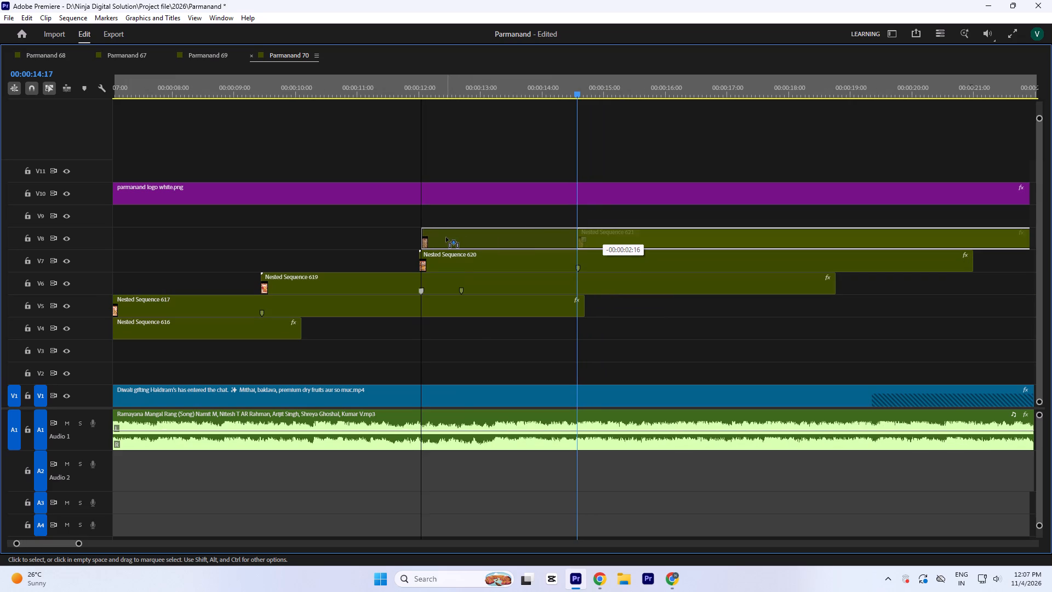
{"action": "left_click_drag", "start_coordinate": [446, 237], "coordinate": [441, 238]}
Move the V8 nested clip's end Position keyframe to 00:00:16:06, matching the V7 nested clip's end Position keyframe.
{"action": "left_click", "coordinate": [511, 261]}
{"action": "key", "text": "grave"}
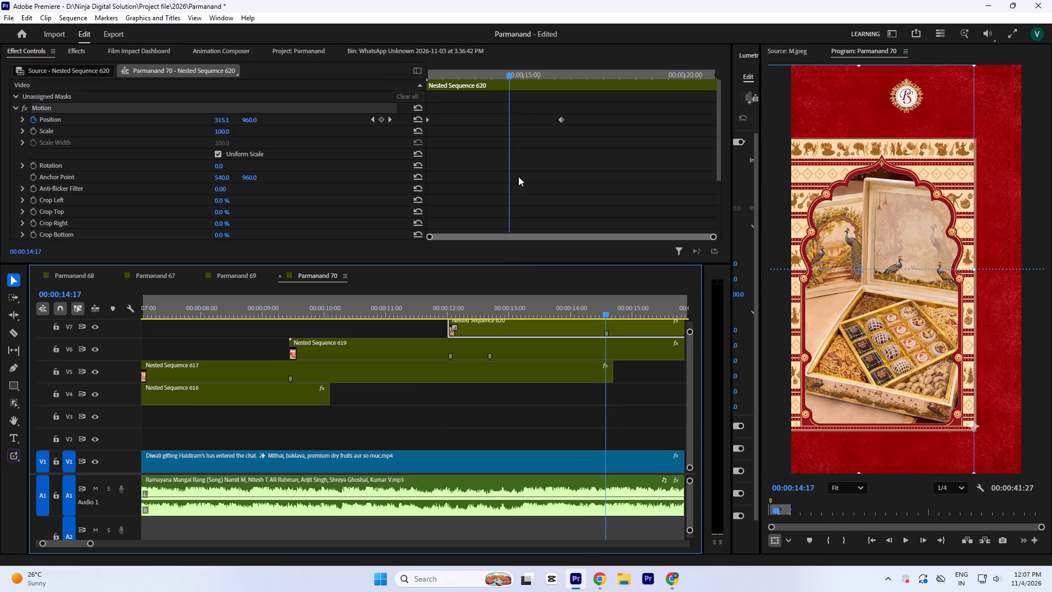
{"action": "left_click", "coordinate": [562, 68]}
{"action": "key", "text": "equal"}
{"action": "key", "text": "equal"}
{"action": "key", "text": "equal"}
{"action": "key", "text": "equal"}
{"action": "left_click", "coordinate": [585, 73]}
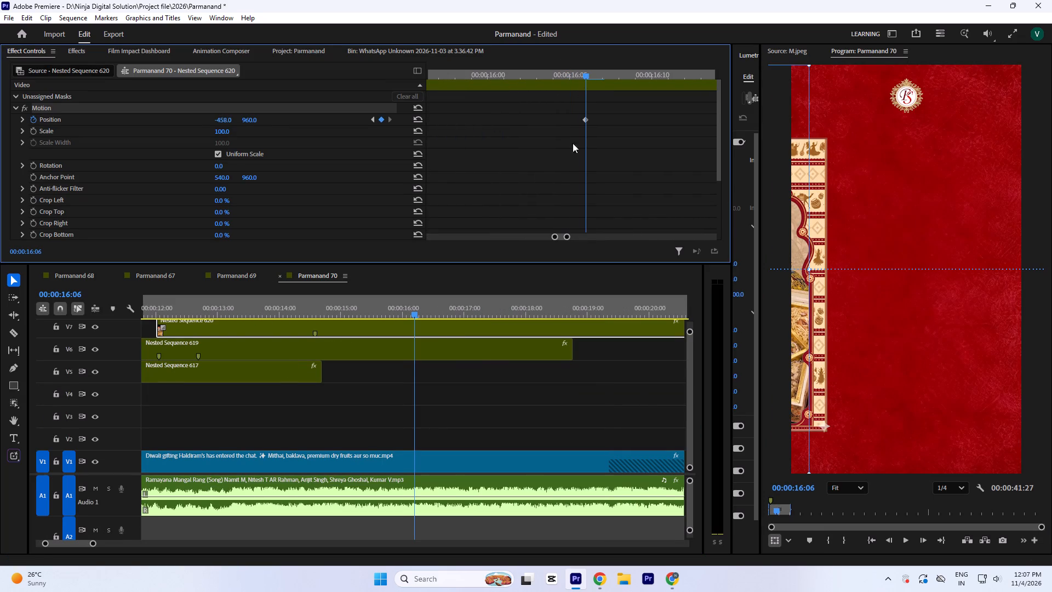
{"action": "left_click", "coordinate": [516, 386]}
{"action": "key", "text": "grave"}
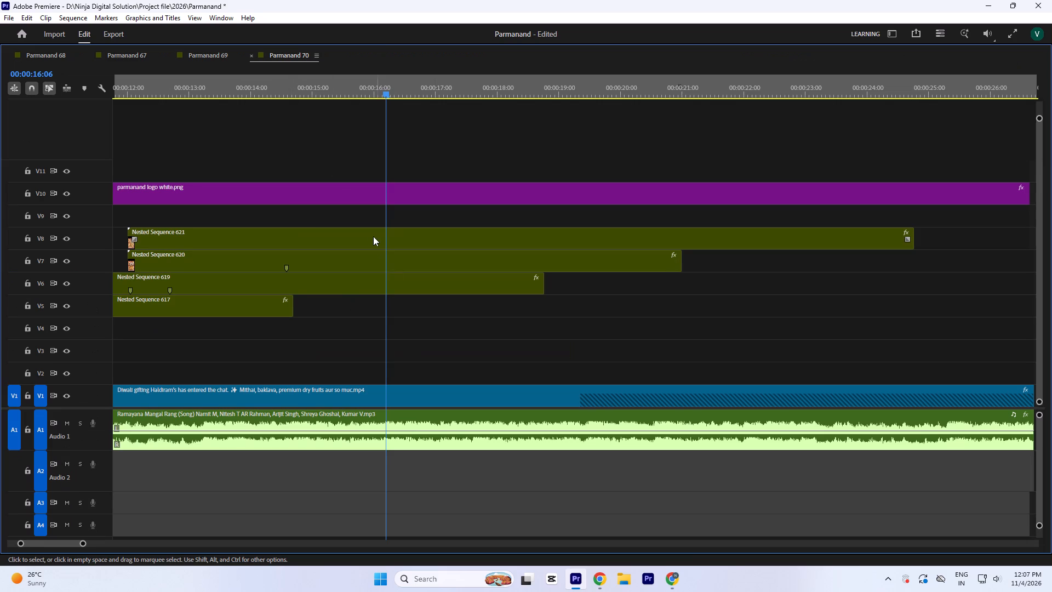
{"action": "left_click", "coordinate": [372, 235]}
{"action": "key", "text": "grave"}
{"action": "left_click_drag", "start_coordinate": [529, 120], "coordinate": [524, 125]}
{"action": "left_click", "coordinate": [456, 427]}
Move the V8 nested clip back to start at 00:00:14:17, aligned with the marker on the V7 clip.
{"action": "key", "text": "grave"}
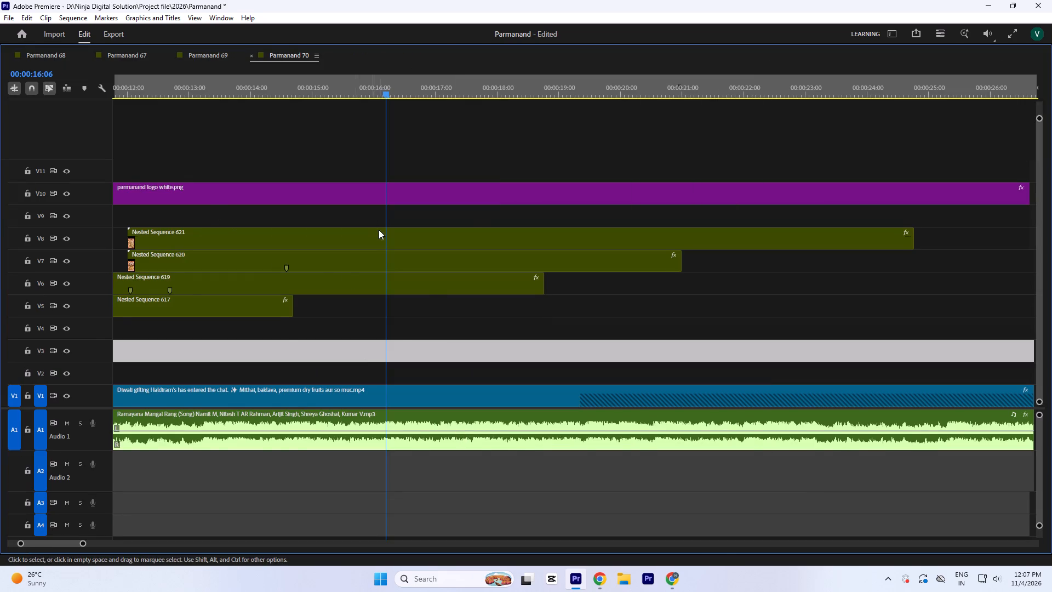
{"action": "key", "text": "minus"}
{"action": "left_click_drag", "start_coordinate": [397, 237], "coordinate": [478, 239]}
{"action": "left_click", "coordinate": [433, 87]}
{"action": "key", "text": "equal"}
{"action": "key", "text": "equal"}
{"action": "key", "text": "equal"}
{"action": "key", "text": "equal"}
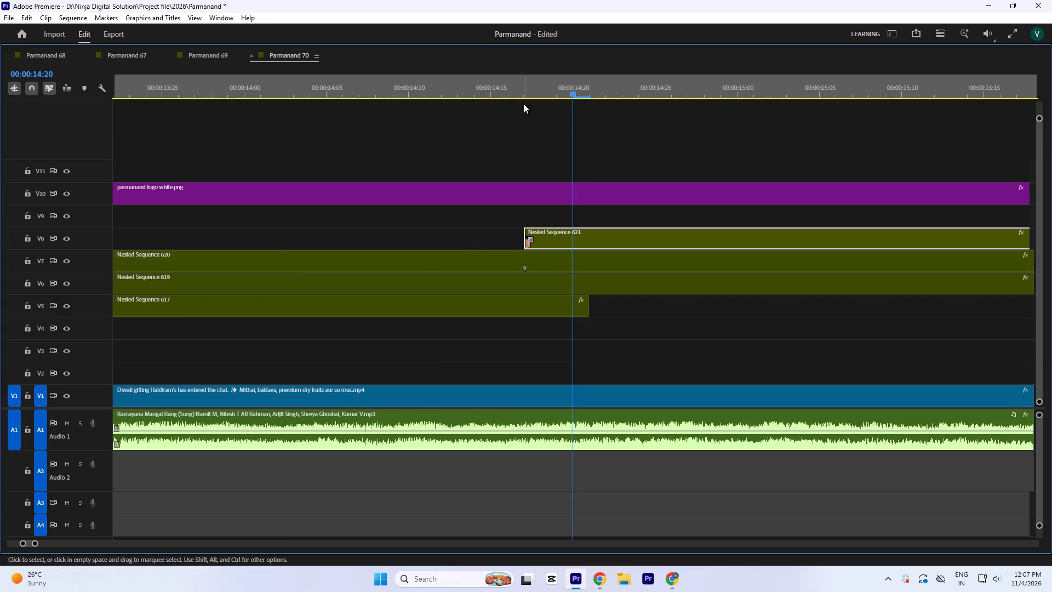
{"action": "left_click", "coordinate": [522, 91]}
Play back from 00:00:12:13 to check how the V8 frame follows the V7 frame.
{"action": "key", "text": "minus"}
{"action": "key", "text": "minus"}
{"action": "key", "text": "minus"}
{"action": "key", "text": "minus"}
{"action": "left_click", "coordinate": [497, 98]}
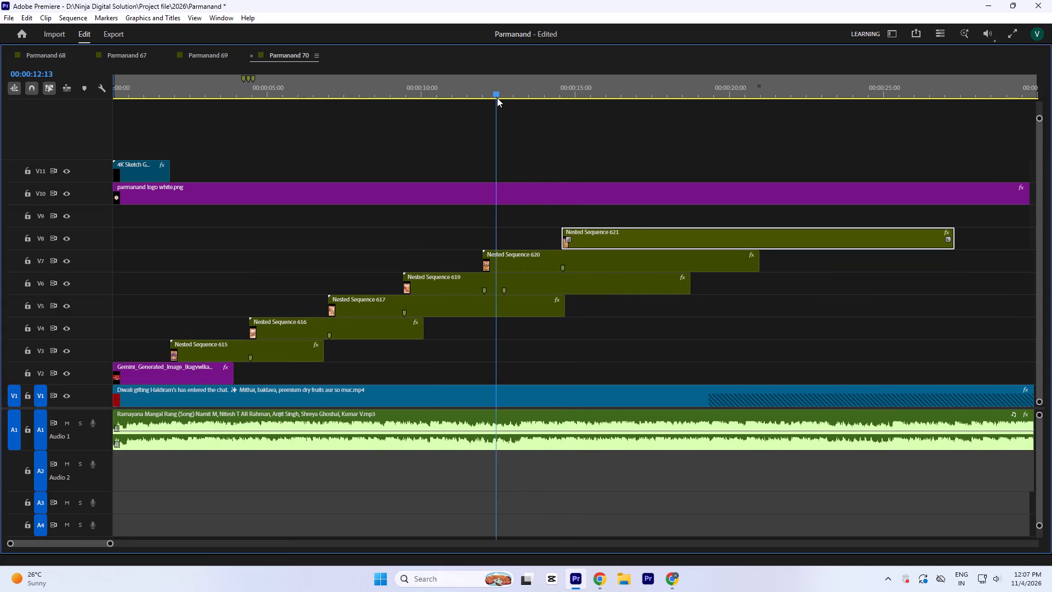
{"action": "type", "text": "`-"}
{"action": "key", "text": "space"}
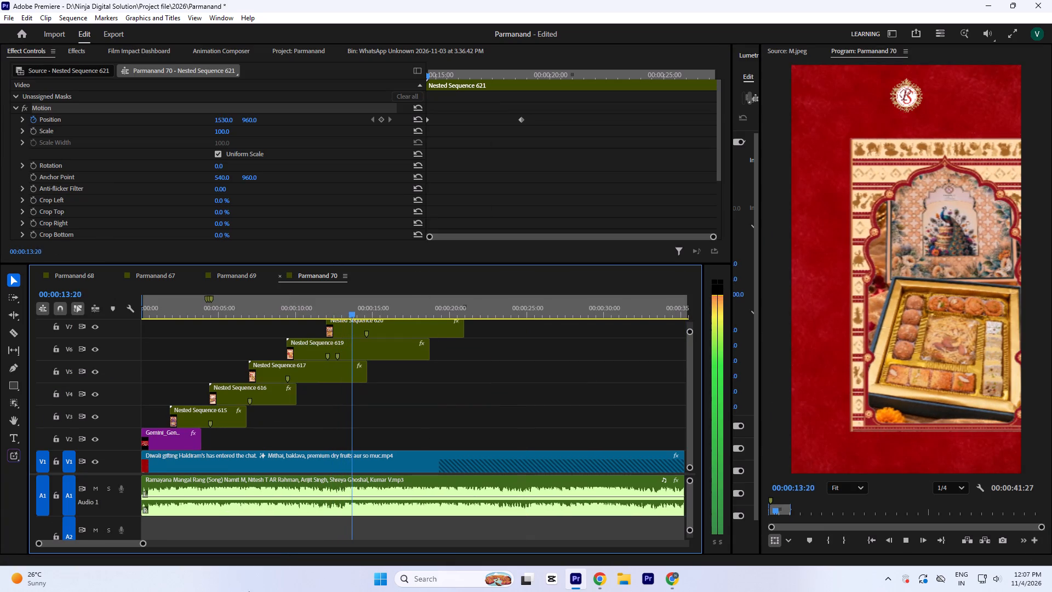
{"action": "key", "text": "minus"}
{"action": "key", "text": "space"}
{"action": "key", "text": "space"}
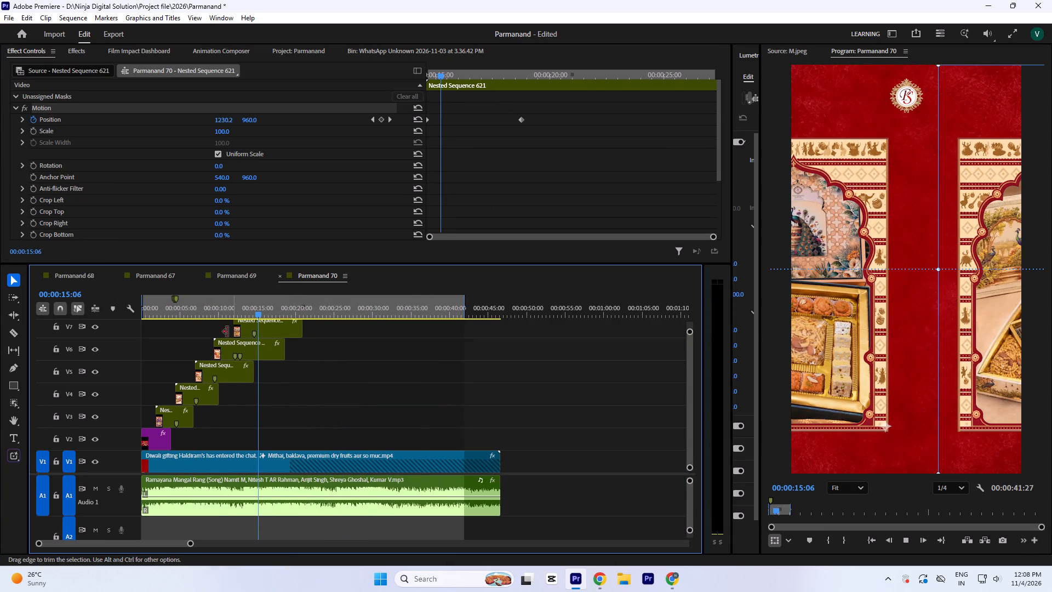
{"action": "key", "text": "equal"}
{"action": "key", "text": "space"}
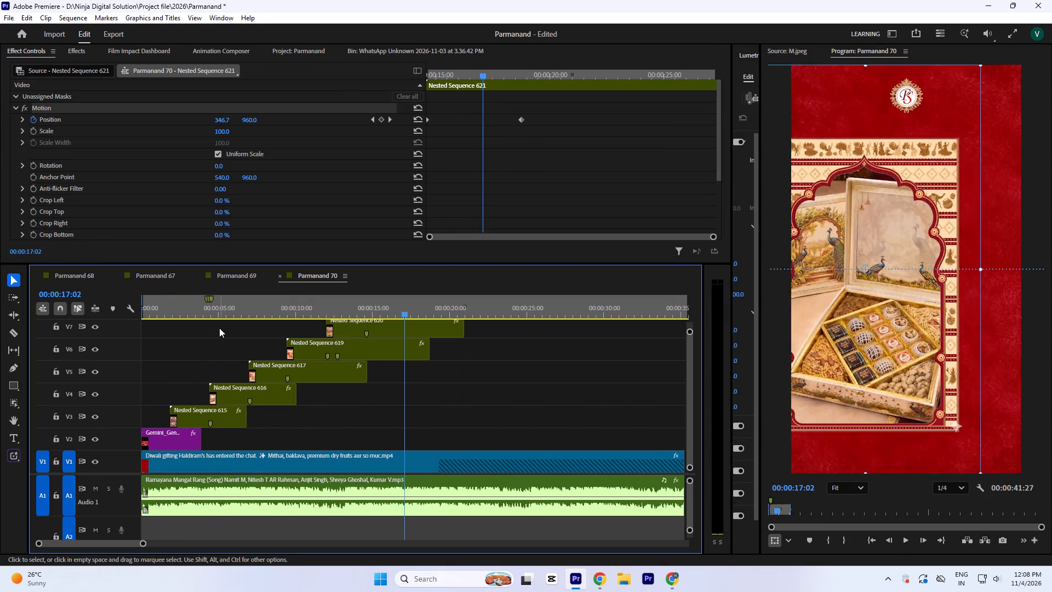
Replay the sections from 00:00:12:18 and 00:00:09:03 to compare the gaps between the sliding frames.
{"action": "type", "text": "`="}
{"action": "left_click", "coordinate": [436, 86]}
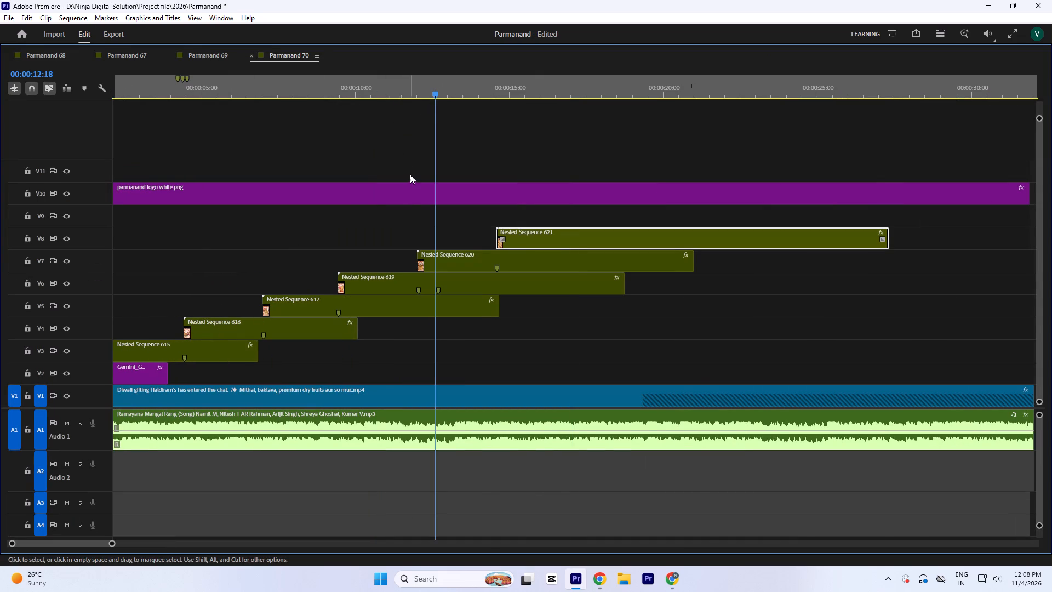
{"action": "type", "text": "`"}
{"action": "key", "text": "space"}
{"action": "key", "text": "space"}
{"action": "left_click", "coordinate": [358, 309]}
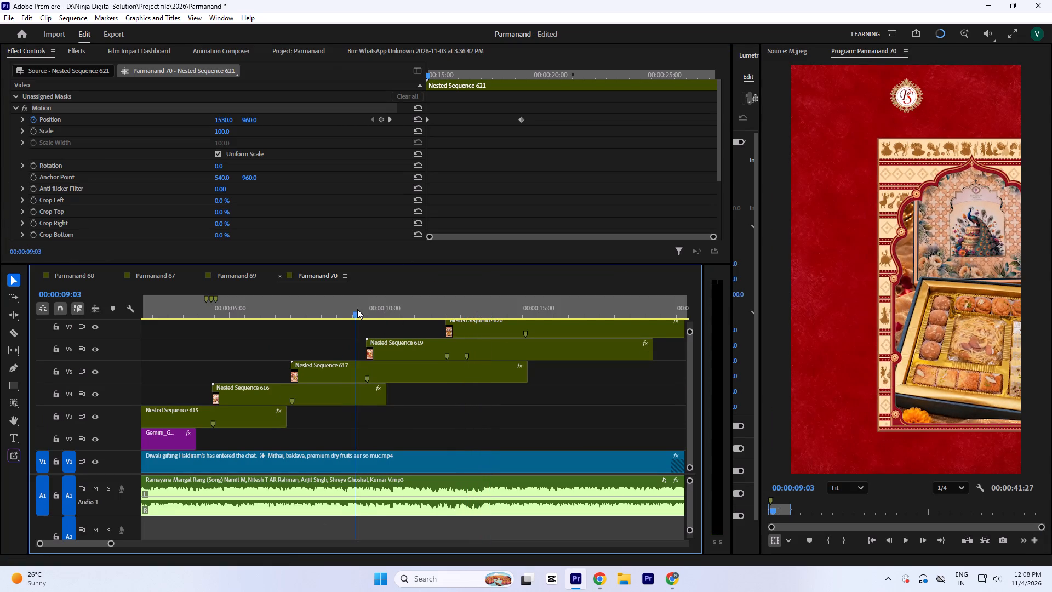
{"action": "key", "text": "space"}
{"action": "key", "text": "space"}
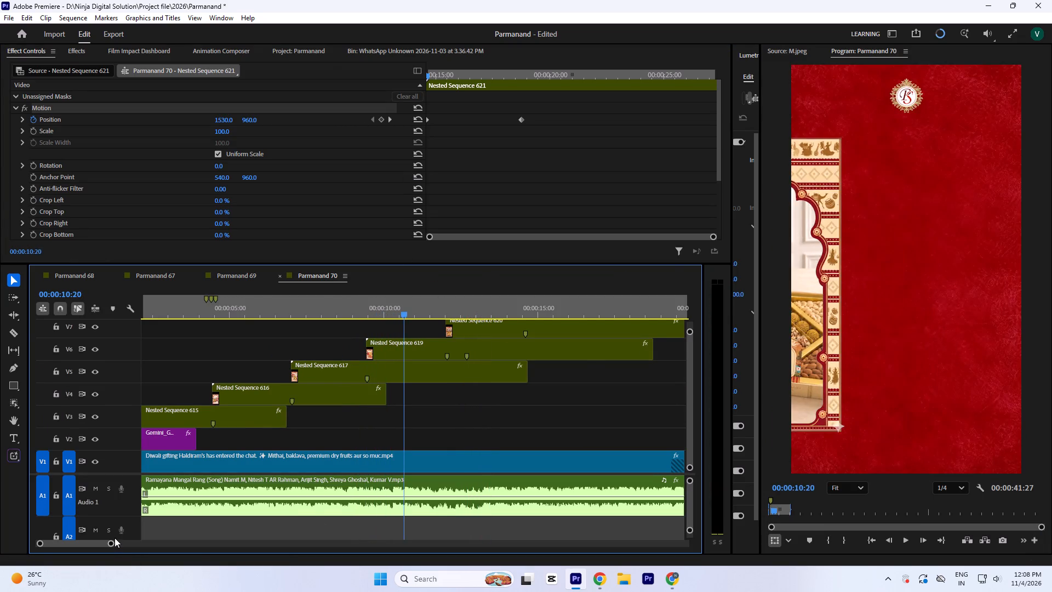
{"action": "type", "text": "`="}
{"action": "key", "text": "space"}
{"action": "key", "text": "space"}
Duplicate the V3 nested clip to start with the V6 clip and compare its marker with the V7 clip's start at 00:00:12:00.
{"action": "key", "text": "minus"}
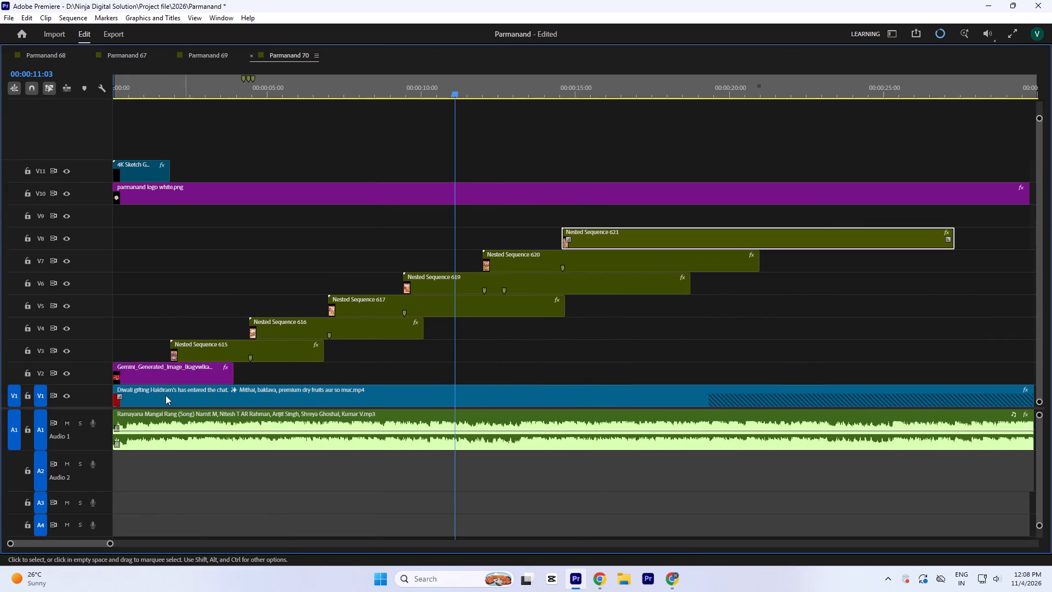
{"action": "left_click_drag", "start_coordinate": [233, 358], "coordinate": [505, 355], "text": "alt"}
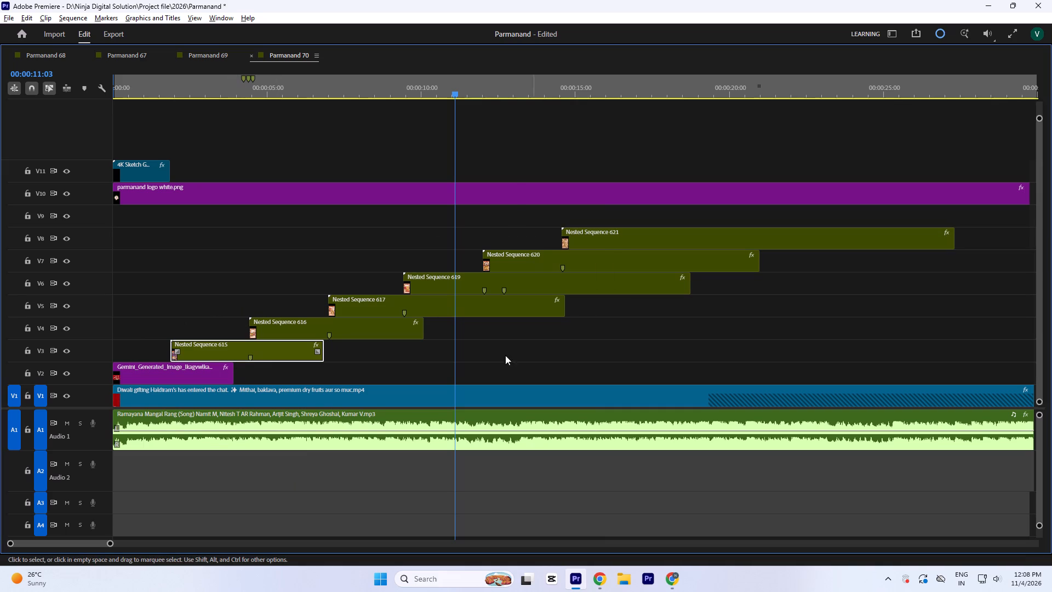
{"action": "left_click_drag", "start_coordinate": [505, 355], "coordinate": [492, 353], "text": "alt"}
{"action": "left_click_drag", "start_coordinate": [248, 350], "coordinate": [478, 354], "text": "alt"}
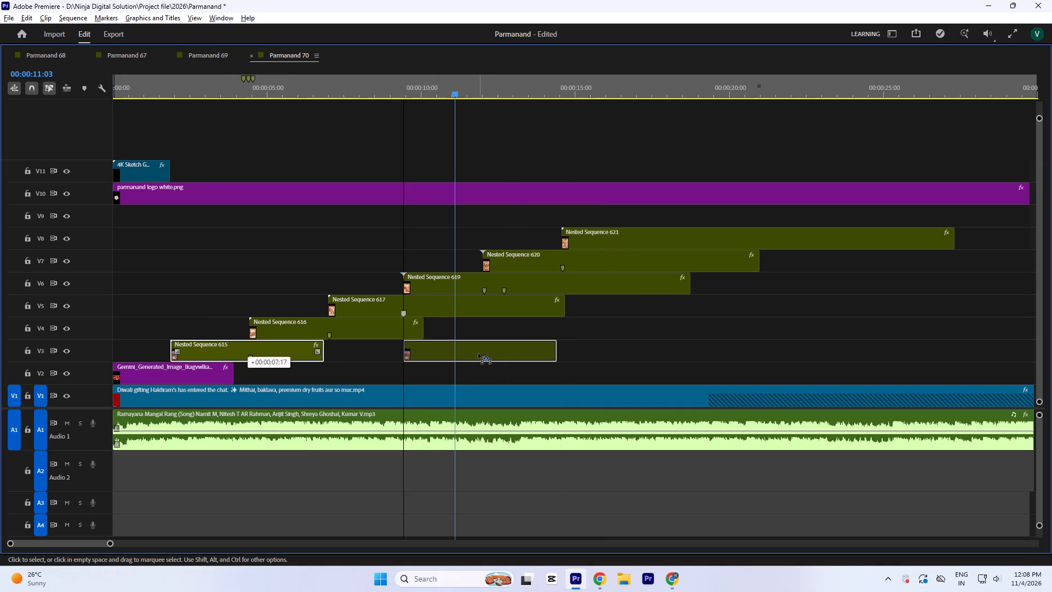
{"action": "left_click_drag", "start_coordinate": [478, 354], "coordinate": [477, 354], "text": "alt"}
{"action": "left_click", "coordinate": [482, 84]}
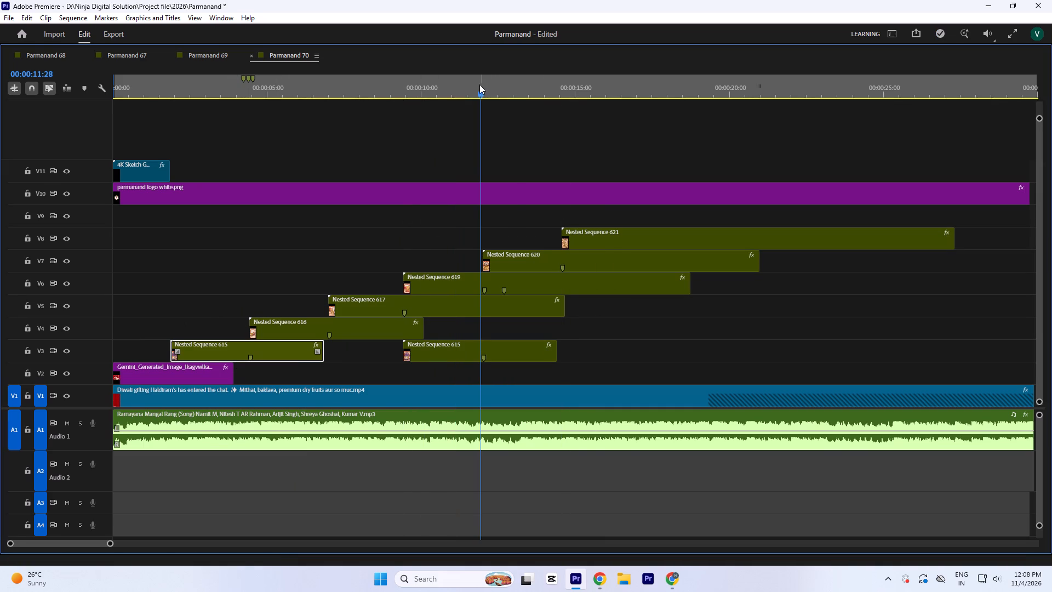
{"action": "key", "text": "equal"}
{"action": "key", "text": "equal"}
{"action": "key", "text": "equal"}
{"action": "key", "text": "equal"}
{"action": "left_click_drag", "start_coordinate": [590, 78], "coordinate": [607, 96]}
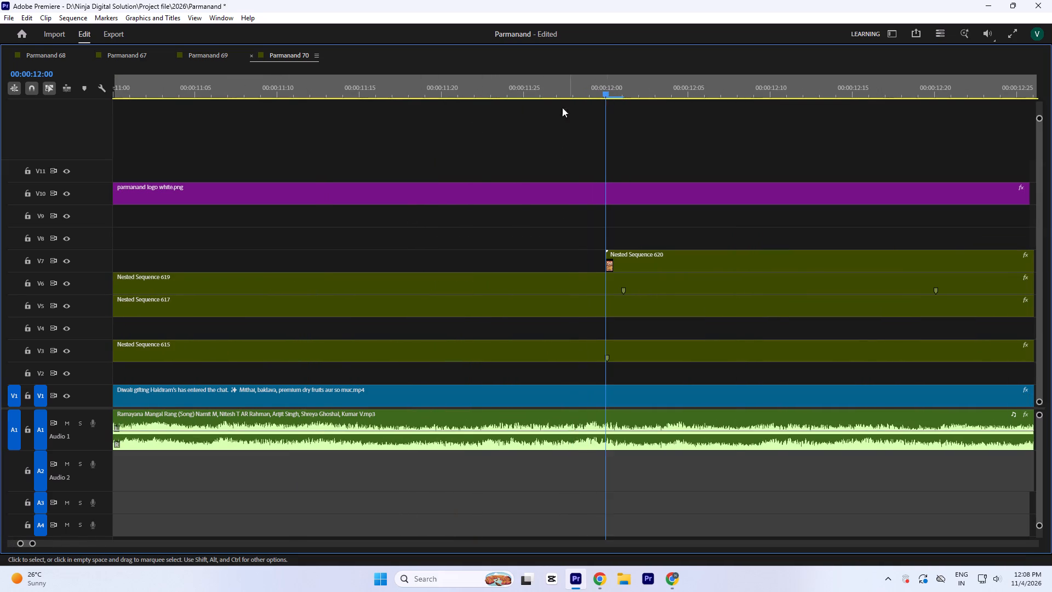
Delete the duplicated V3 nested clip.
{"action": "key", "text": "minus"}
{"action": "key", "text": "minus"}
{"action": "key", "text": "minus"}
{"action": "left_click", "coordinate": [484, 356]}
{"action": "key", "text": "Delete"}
Play the sequence from its beginning to check the spacing and speed of the sliding arch frames.
{"action": "key", "text": "minus"}
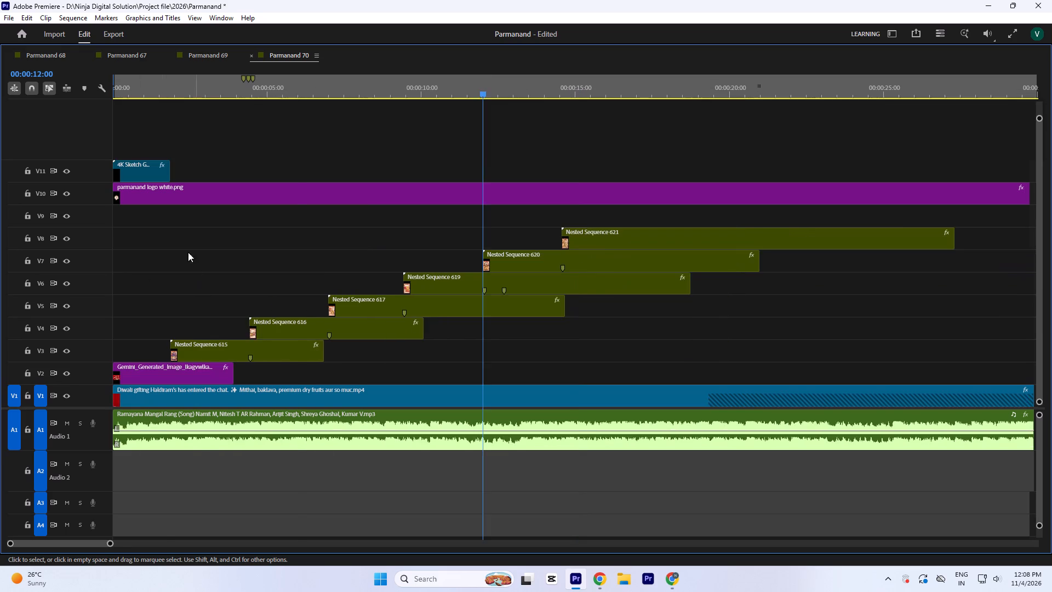
{"action": "key", "text": "minus"}
{"action": "left_click_drag", "start_coordinate": [113, 87], "coordinate": [65, 109]}
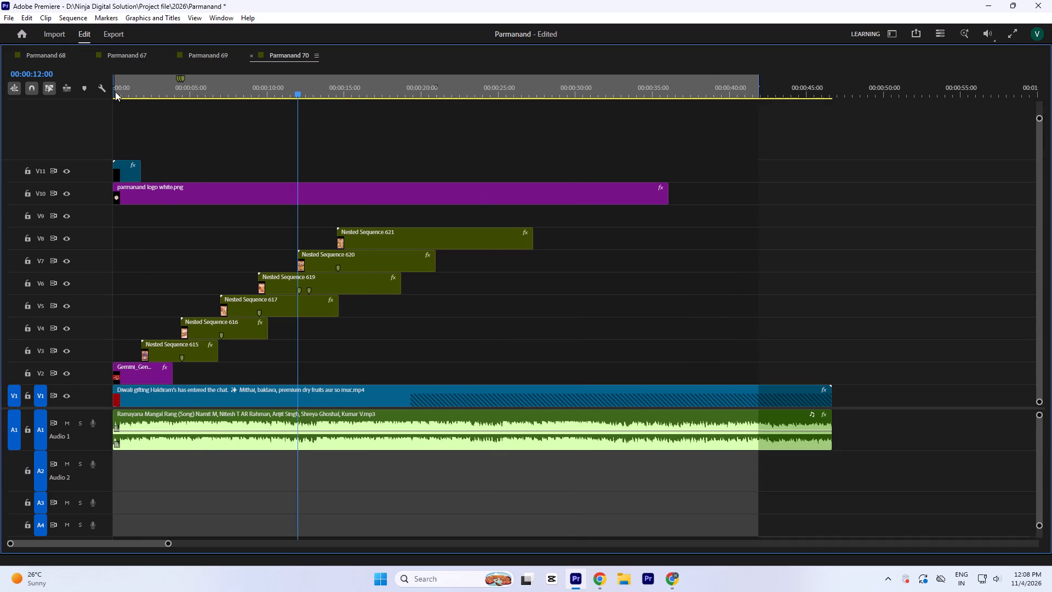
{"action": "left_click", "coordinate": [122, 89]}
{"action": "key", "text": "space"}
{"action": "type", "text": "`"}
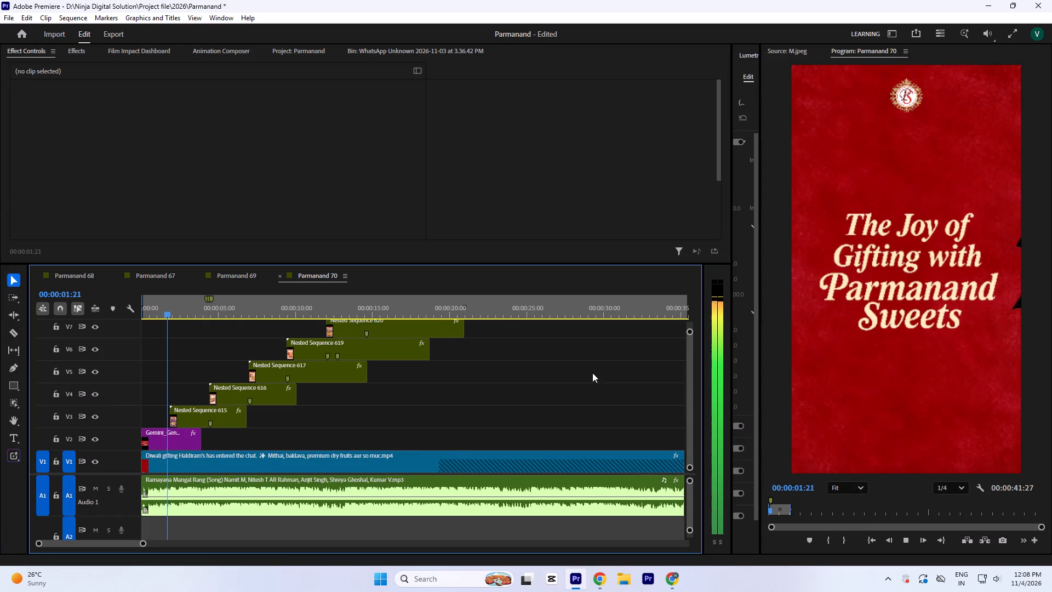
{"action": "key", "text": "minus"}
{"action": "key", "text": "equal"}
{"action": "key", "text": "equal"}
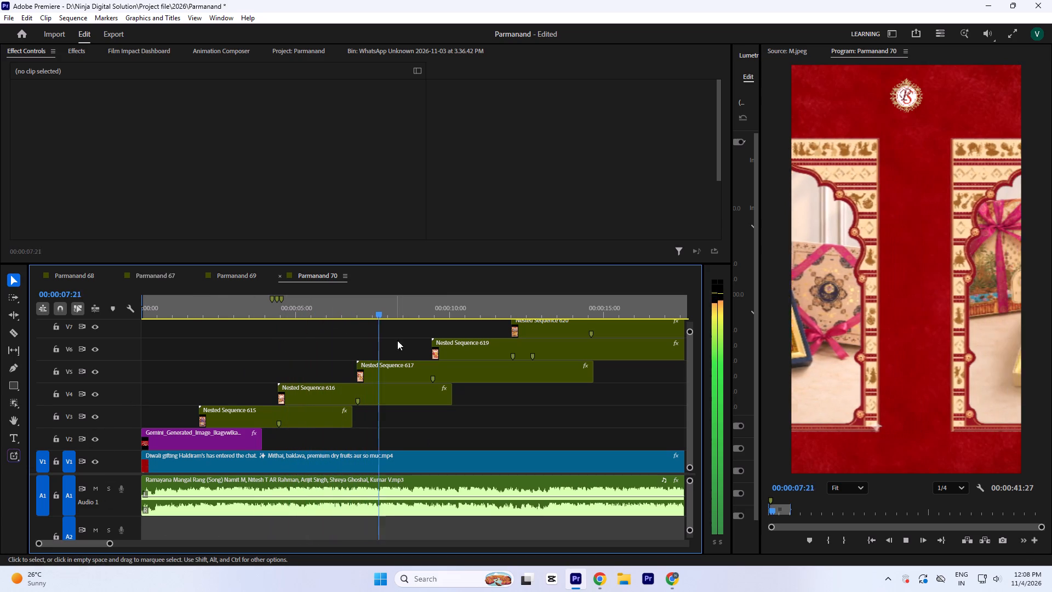
Replay from about 00:00:07:21 to 00:00:11:00 to check how the V6 frame follows the V5 frame.
{"action": "key", "text": "space"}
{"action": "left_click_drag", "start_coordinate": [389, 303], "coordinate": [368, 311]}
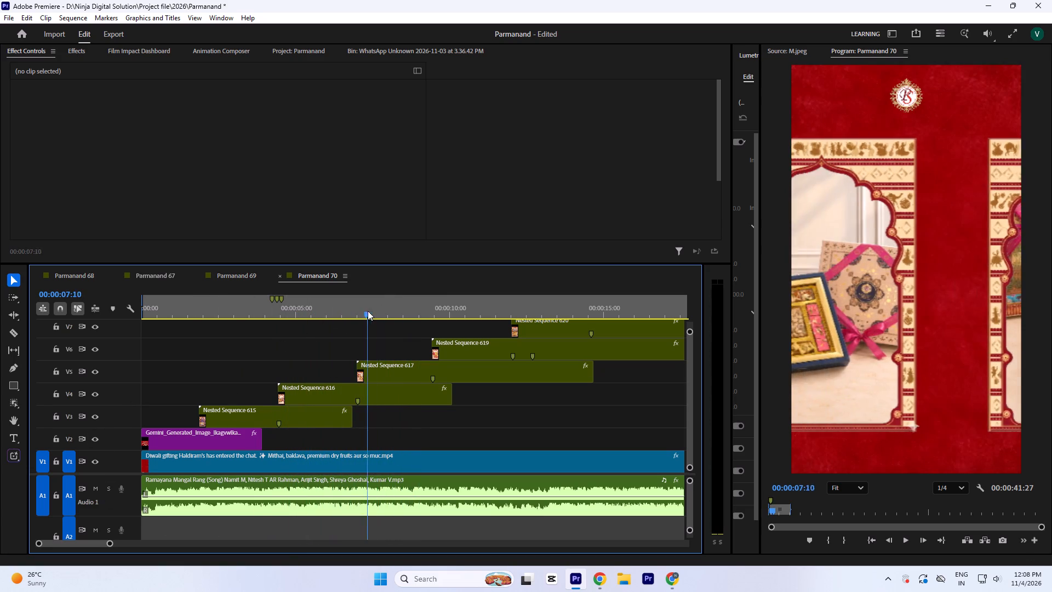
{"action": "left_click_drag", "start_coordinate": [368, 311], "coordinate": [392, 314]}
{"action": "key", "text": "space"}
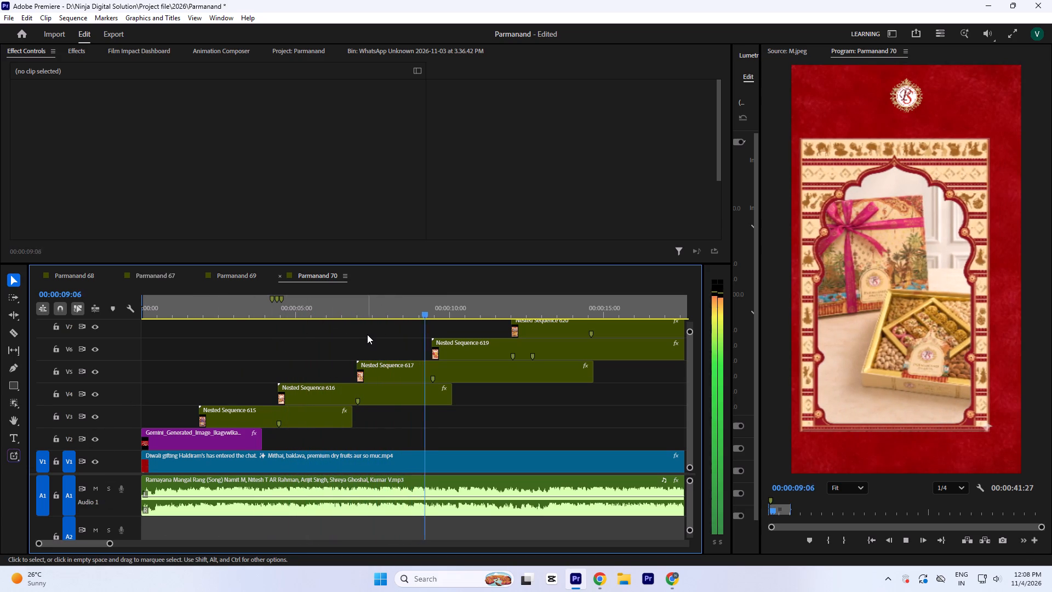
{"action": "key", "text": "space"}
{"action": "key", "text": "space"}
{"action": "key", "text": "space"}
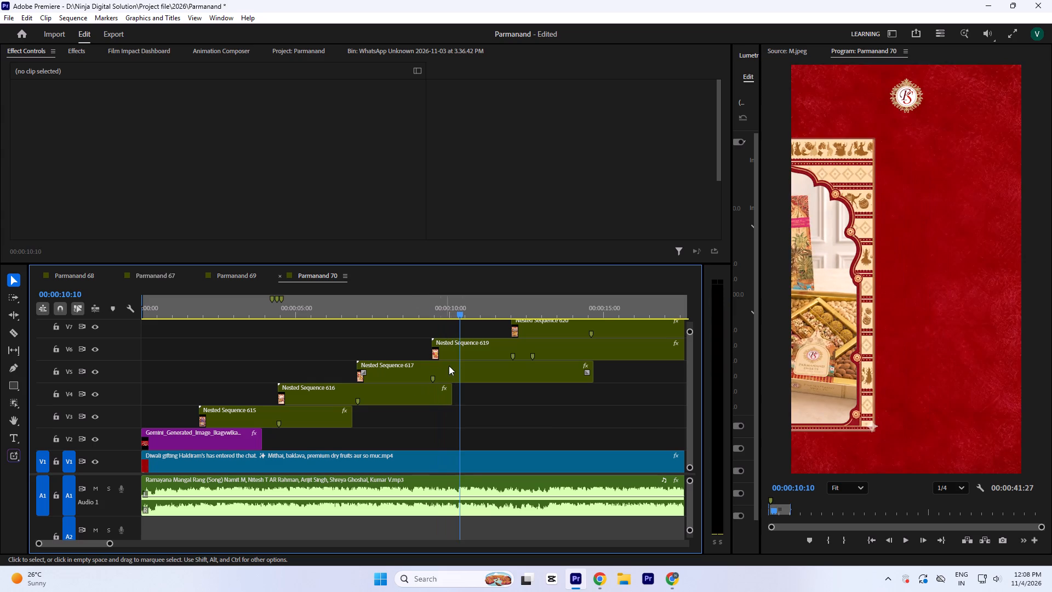
{"action": "key", "text": "space"}
{"action": "key", "text": "space"}
{"action": "key", "text": "space"}
{"action": "key", "text": "space"}
Select the V6 nested clip and replay from 00:00:11:00 to about 00:00:12:10 to check when its frame appears.
{"action": "left_click", "coordinate": [484, 345]}
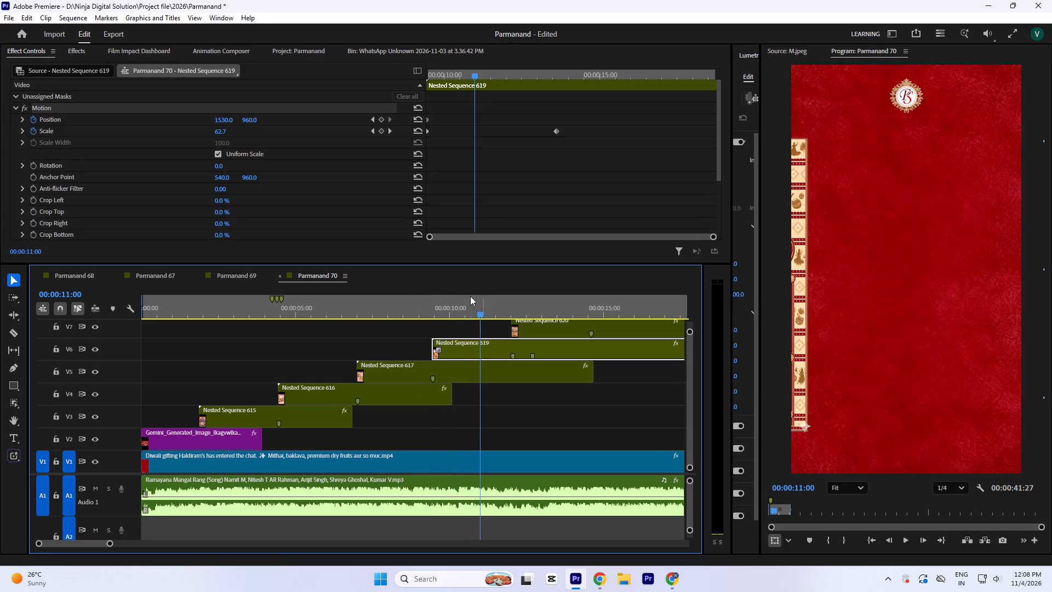
{"action": "left_click", "coordinate": [483, 203]}
{"action": "key", "text": "minus"}
{"action": "key", "text": "minus"}
{"action": "key", "text": "space"}
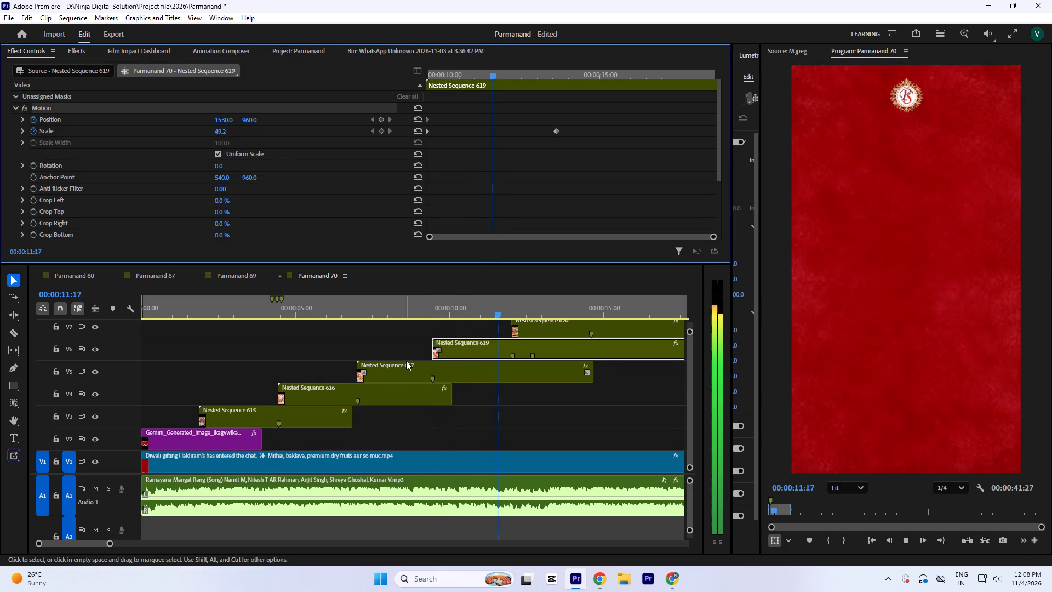
{"action": "key", "text": "space"}
{"action": "left_click_drag", "start_coordinate": [457, 306], "coordinate": [464, 323]}
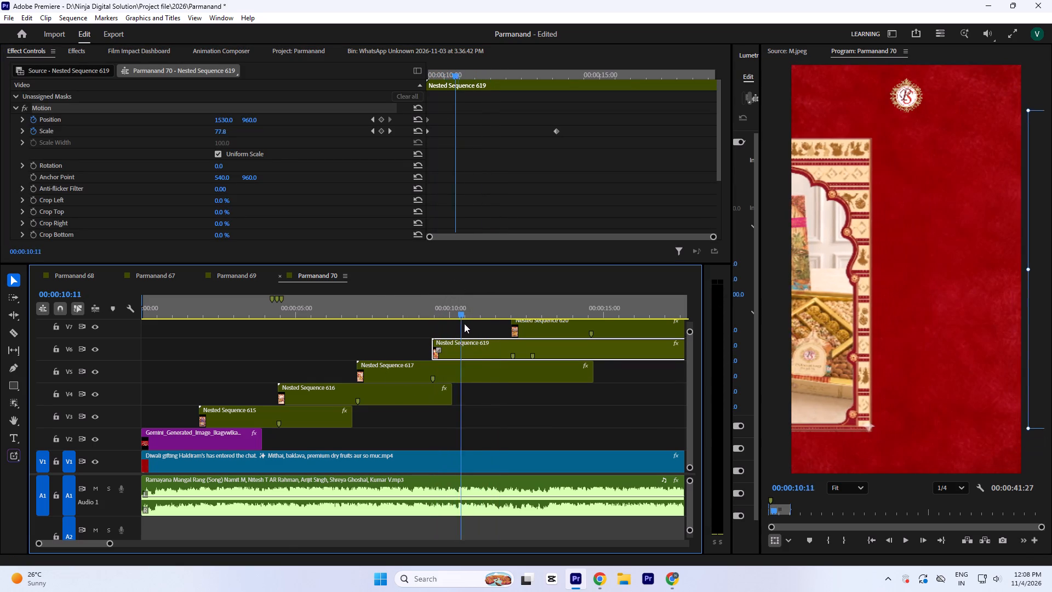
{"action": "left_click_drag", "start_coordinate": [464, 323], "coordinate": [504, 330]}
{"action": "key", "text": "space"}
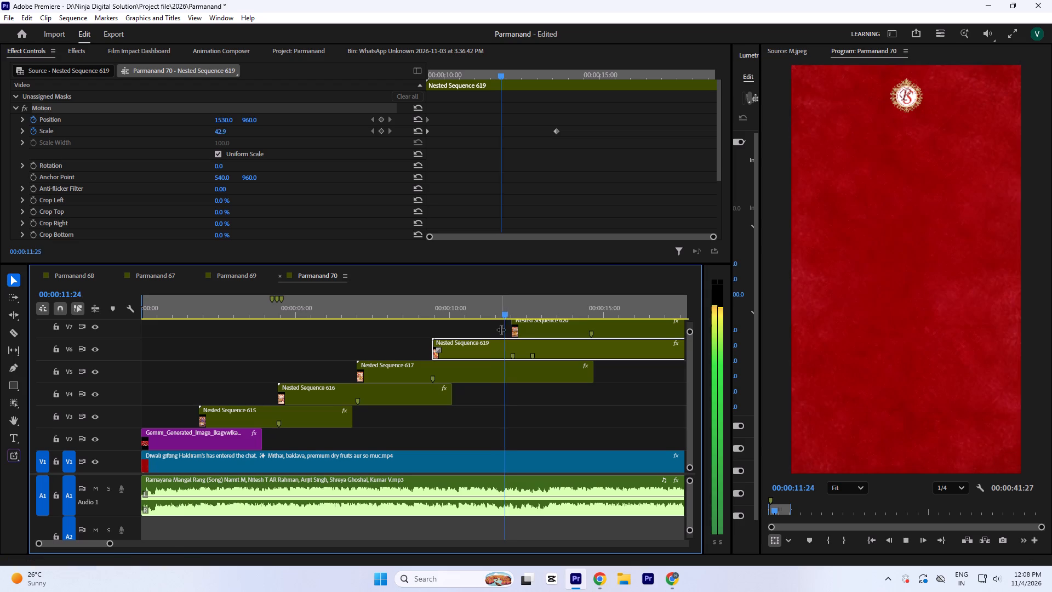
{"action": "key", "text": "space"}
Replay the section leading up to the V7 clip's start at 00:00:12:00 to examine the gap between frames.
{"action": "type", "text": "`="}
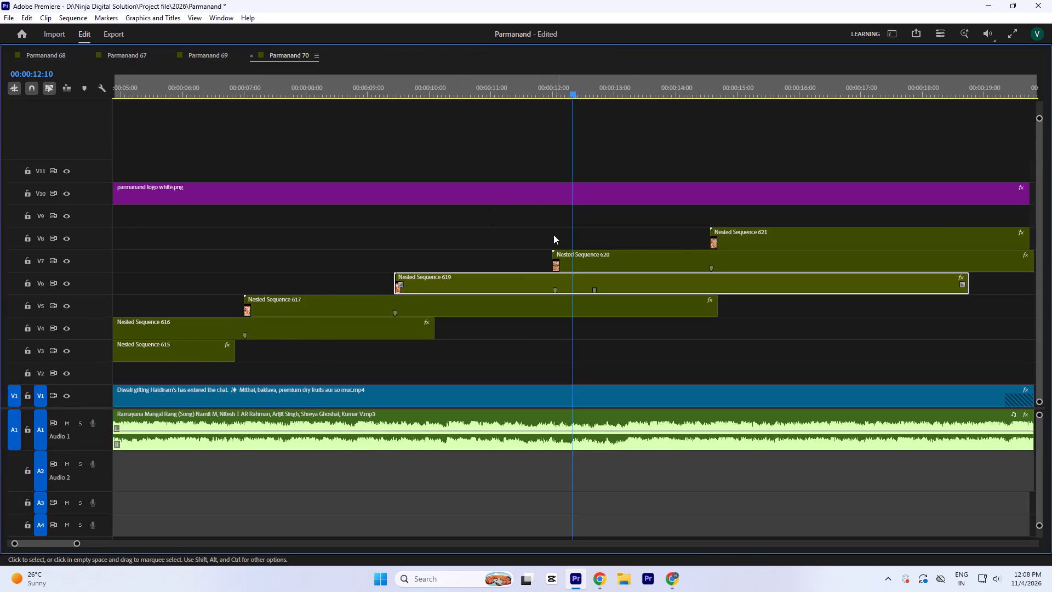
{"action": "key", "text": "minus"}
{"action": "left_click", "coordinate": [447, 88]}
{"action": "type", "text": "`-"}
{"action": "key", "text": "space"}
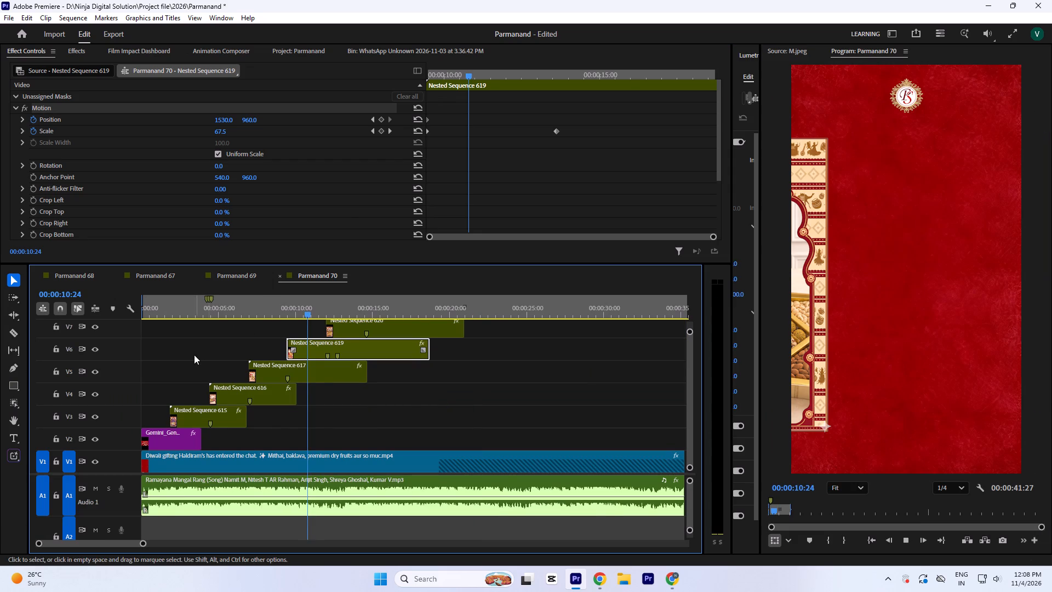
{"action": "key", "text": "space"}
{"action": "key", "text": "grave"}
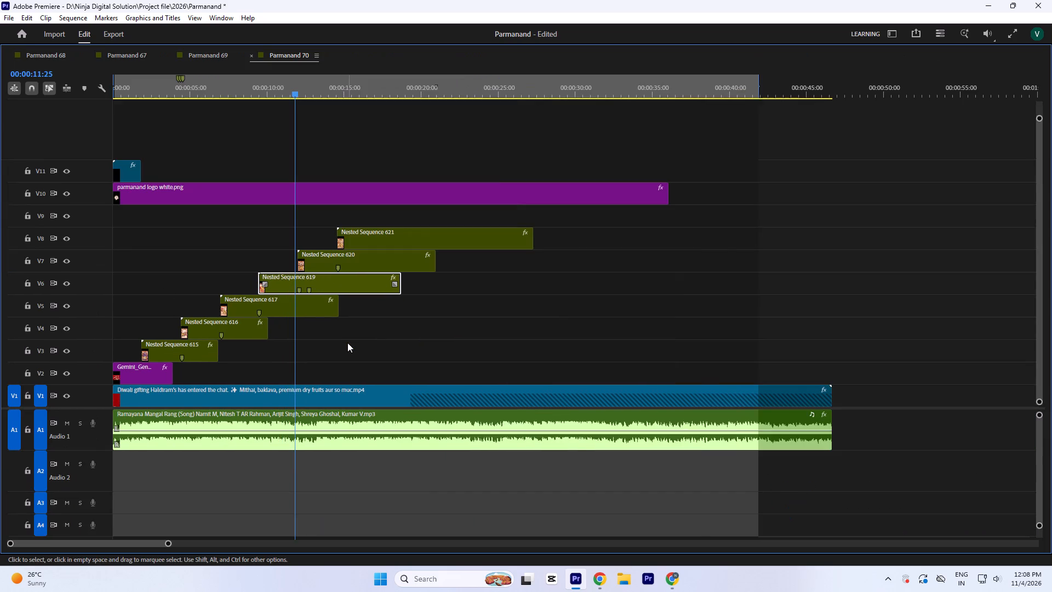
{"action": "key", "text": "grave"}
{"action": "key", "text": "space"}
{"action": "key", "text": "space"}
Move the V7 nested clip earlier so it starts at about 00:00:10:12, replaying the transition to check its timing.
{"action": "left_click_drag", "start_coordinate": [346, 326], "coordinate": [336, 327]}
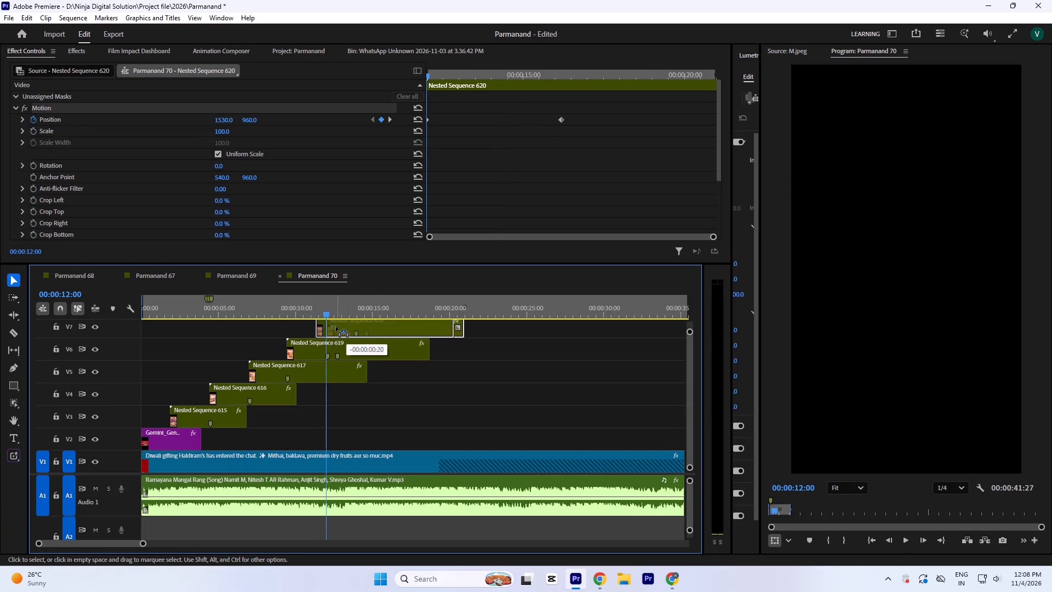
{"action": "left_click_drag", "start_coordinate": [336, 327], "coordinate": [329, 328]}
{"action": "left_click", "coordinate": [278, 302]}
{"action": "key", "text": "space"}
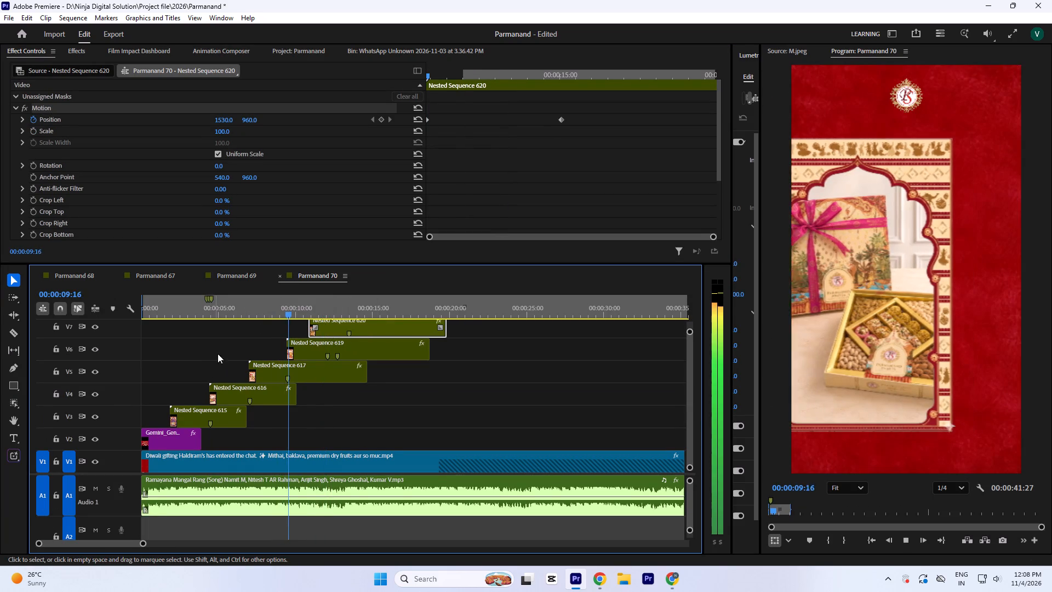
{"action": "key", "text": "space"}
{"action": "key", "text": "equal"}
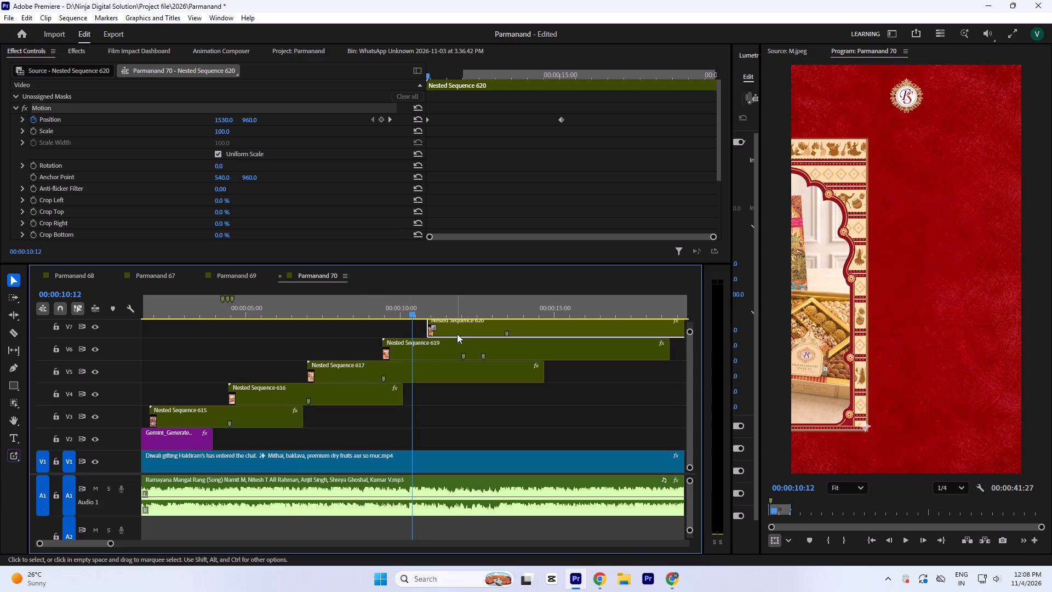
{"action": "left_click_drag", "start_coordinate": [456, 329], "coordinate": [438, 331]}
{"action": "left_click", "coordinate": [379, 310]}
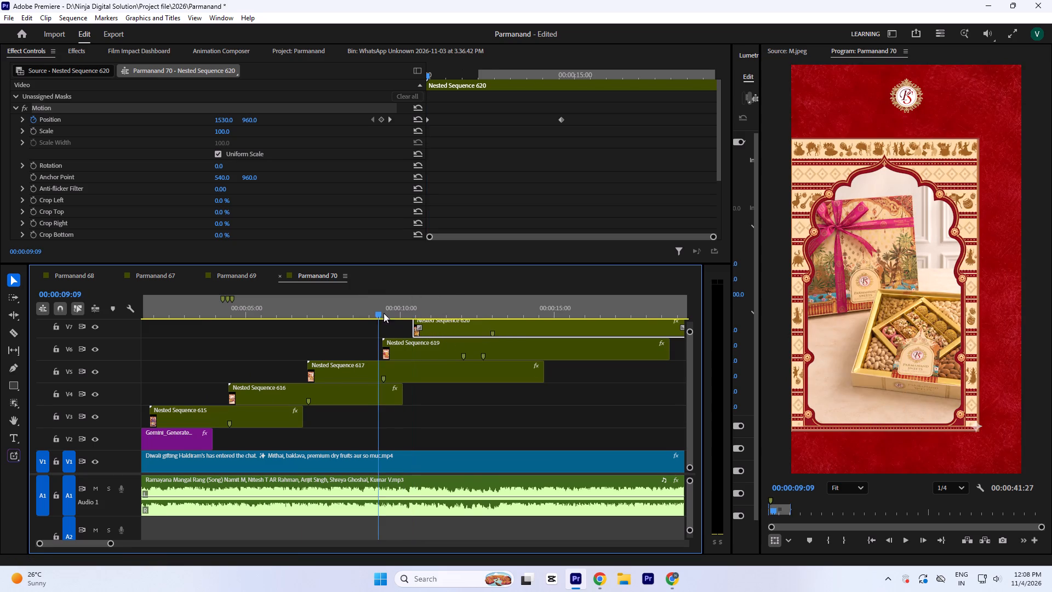
Examine the V6 nested clip's Position and Scale keyframes around 00:00:13:19.
{"action": "left_click", "coordinate": [409, 343]}
{"action": "left_click_drag", "start_coordinate": [559, 70], "coordinate": [558, 90]}
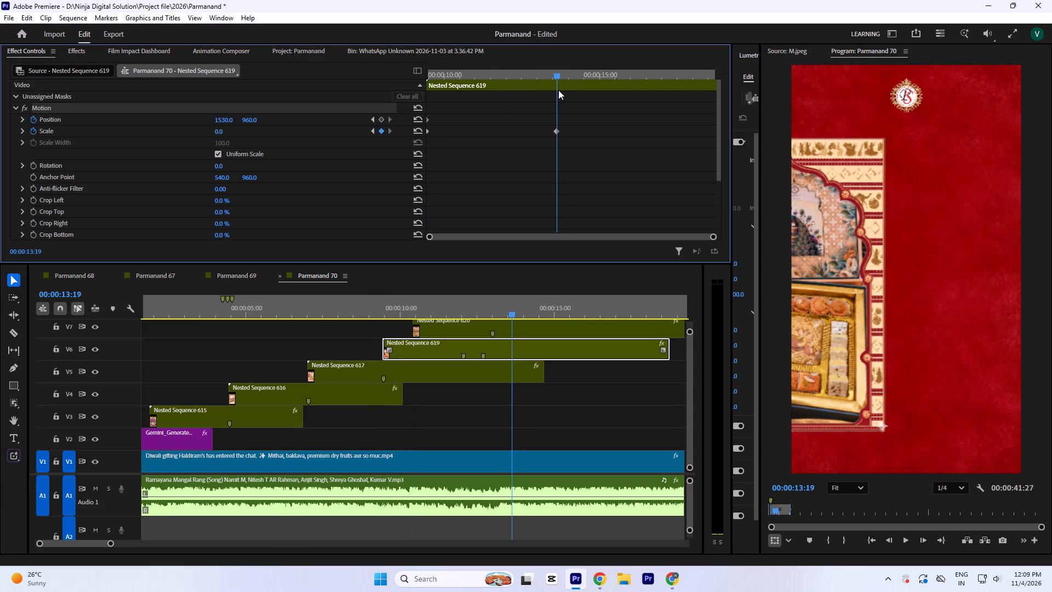
{"action": "left_click_drag", "start_coordinate": [558, 90], "coordinate": [556, 92]}
{"action": "left_click_drag", "start_coordinate": [556, 70], "coordinate": [558, 76]}
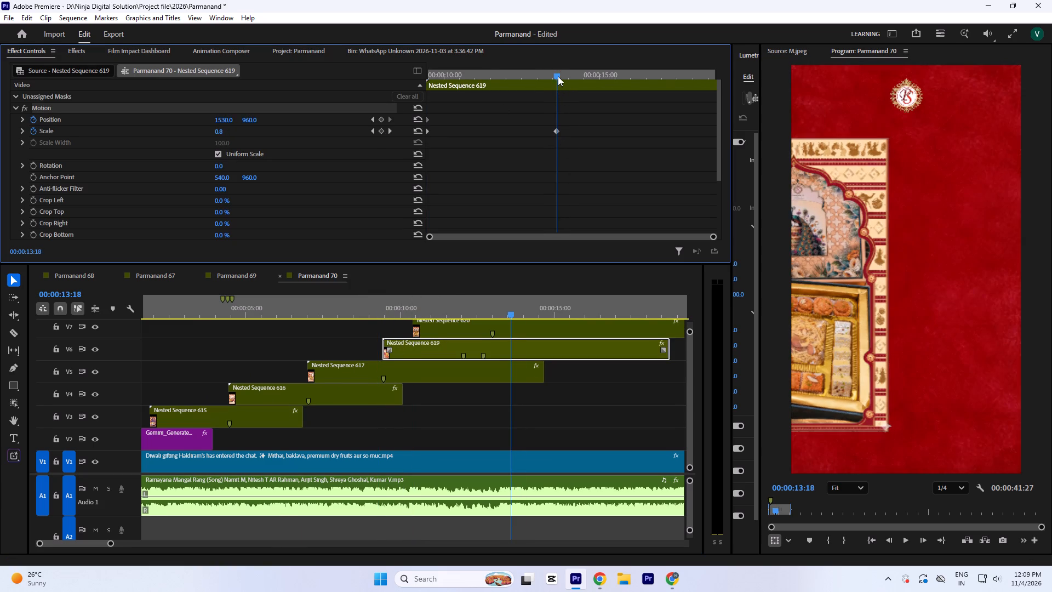
{"action": "left_click_drag", "start_coordinate": [558, 76], "coordinate": [558, 77]}
{"action": "left_click_drag", "start_coordinate": [538, 122], "coordinate": [578, 144]}
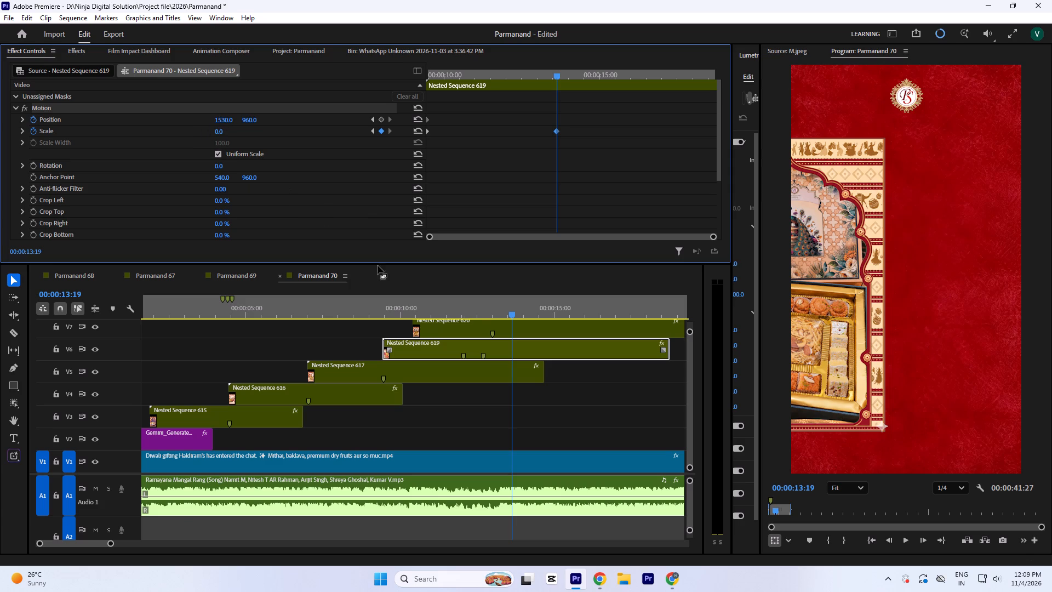
{"action": "left_click", "coordinate": [521, 301]}
Move the V7 and V8 nested clips later together, so they start at about 00:00:18:07 and 00:00:22:12.
{"action": "key", "text": "grave"}
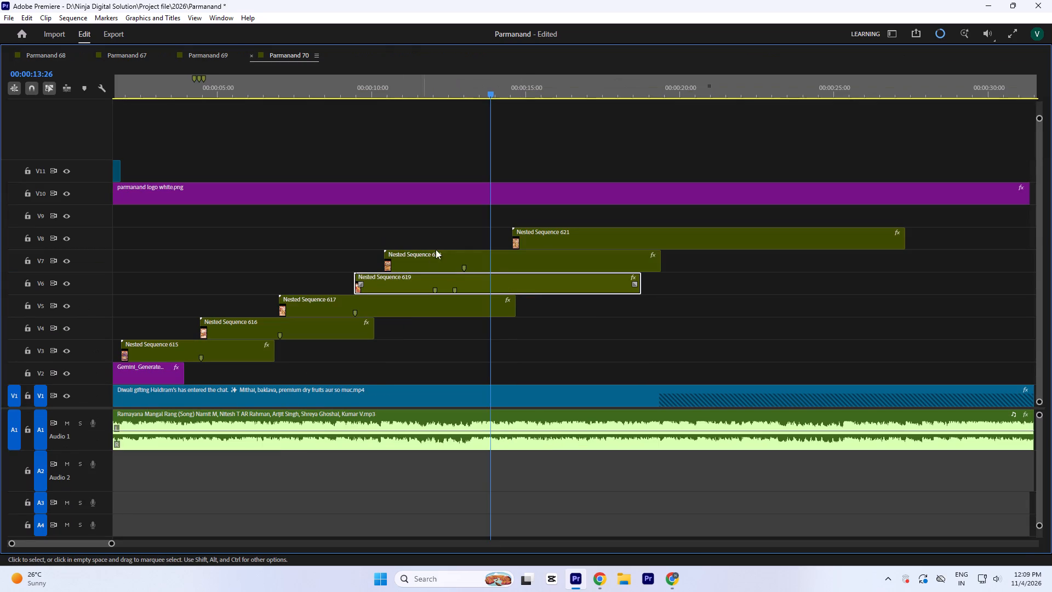
{"action": "left_click_drag", "start_coordinate": [456, 238], "coordinate": [650, 267]}
{"action": "left_click_drag", "start_coordinate": [474, 236], "coordinate": [608, 278]}
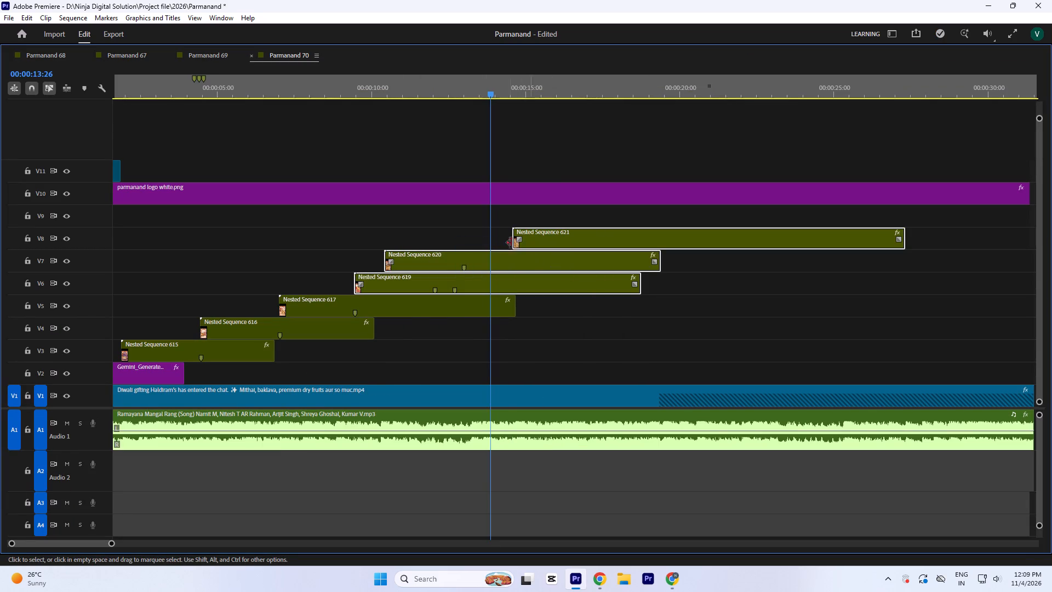
{"action": "left_click_drag", "start_coordinate": [471, 223], "coordinate": [580, 255]}
{"action": "left_click_drag", "start_coordinate": [522, 257], "coordinate": [764, 257]}
Turn off Scale animation on the V6 nested clip, deleting its Scale keyframes.
{"action": "left_click", "coordinate": [499, 281]}
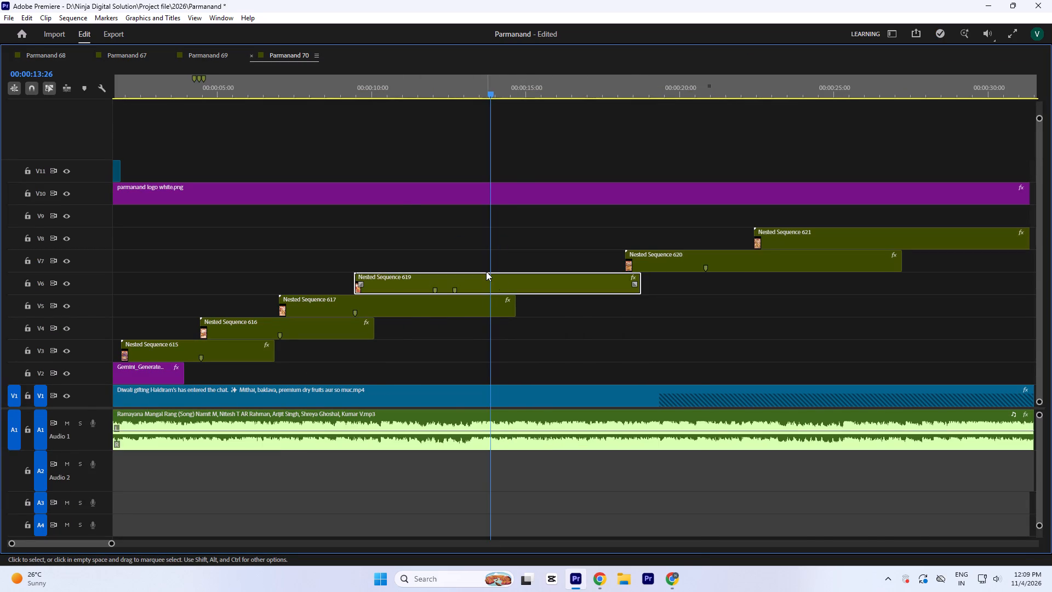
{"action": "key", "text": "grave"}
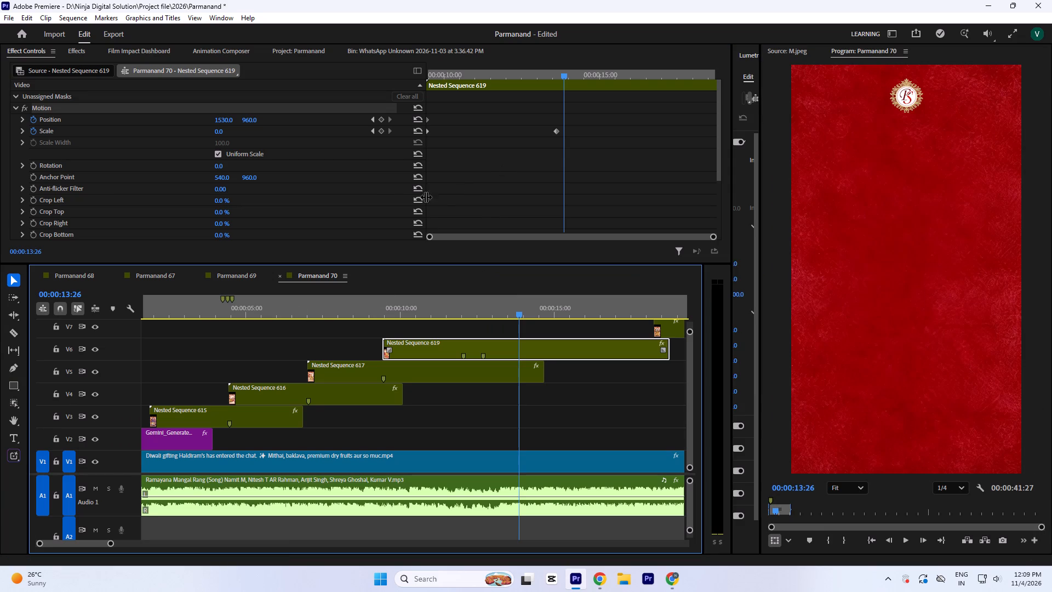
{"action": "left_click", "coordinate": [556, 70]}
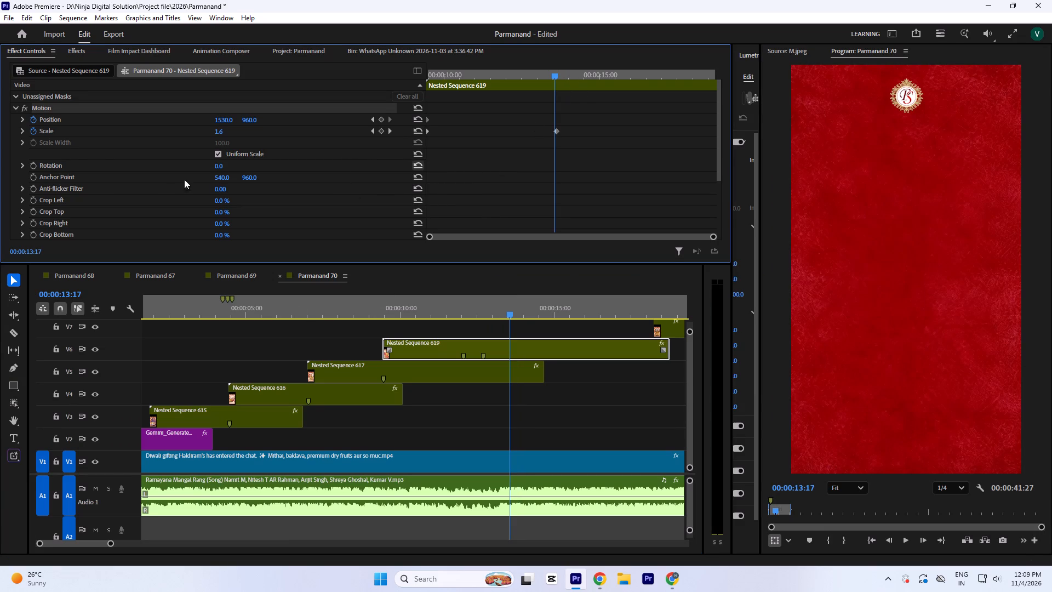
{"action": "left_click", "coordinate": [33, 134]}
{"action": "key", "text": "0"}
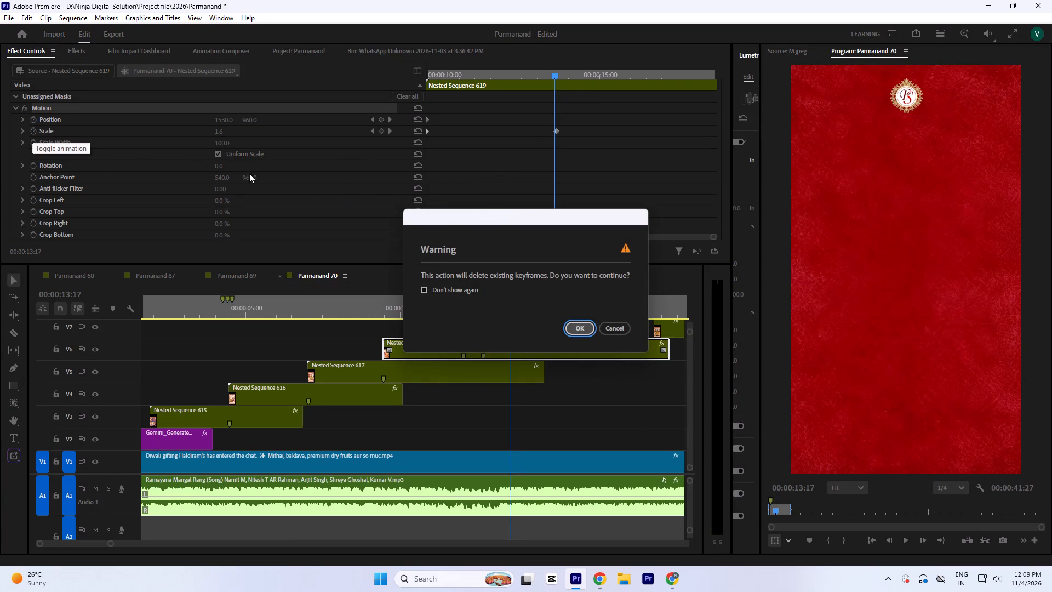
{"action": "left_click", "coordinate": [576, 332]}
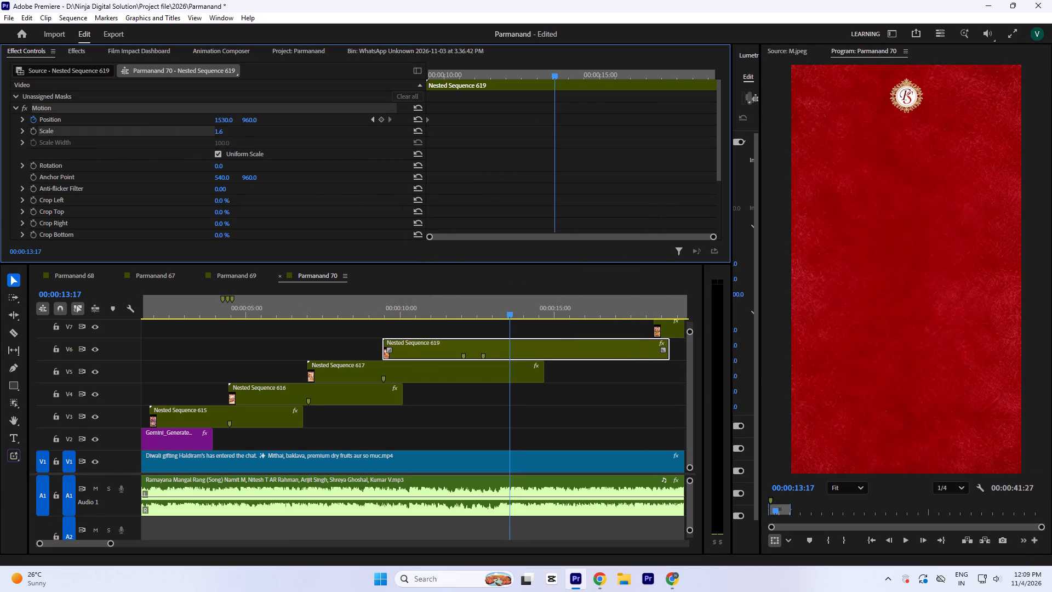
Set the V6 nested clip's Scale to 100.
{"action": "left_click", "coordinate": [223, 134]}
{"action": "key", "text": "0"}
{"action": "left_click", "coordinate": [591, 93]}
{"action": "left_click", "coordinate": [218, 132]}
{"action": "key", "text": "1"}
{"action": "key", "text": "1"}
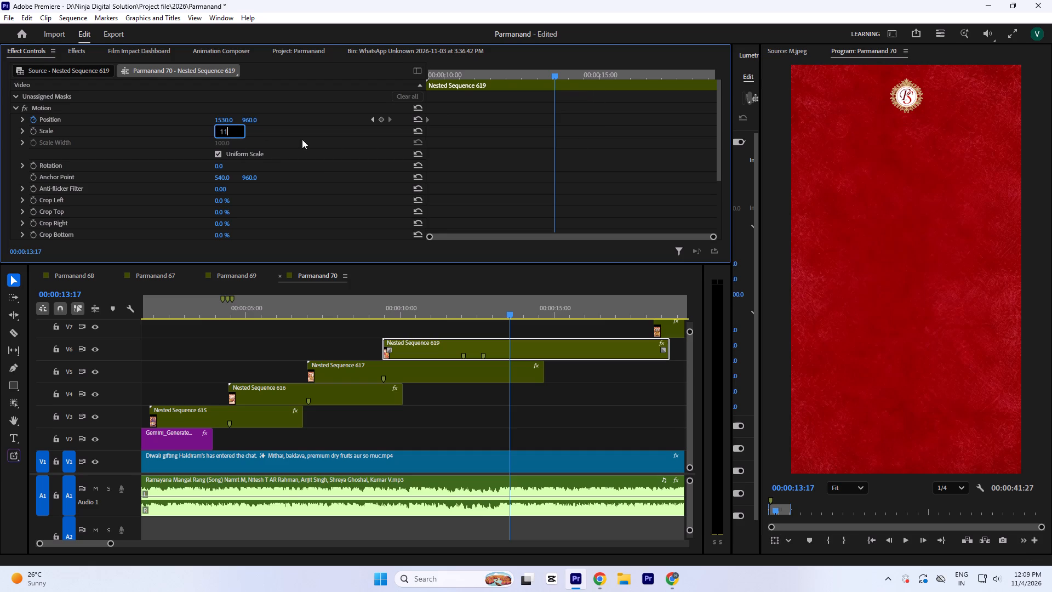
{"action": "key", "text": "equal"}
{"action": "key", "text": "BackSpace"}
{"action": "key", "text": "0"}
{"action": "key", "text": "0"}
{"action": "left_click", "coordinate": [655, 156]}
Replay the section from about 00:00:09:19 to 00:00:11:17 to check the V6 frame's slide-in.
{"action": "left_click_drag", "start_coordinate": [448, 308], "coordinate": [399, 340]}
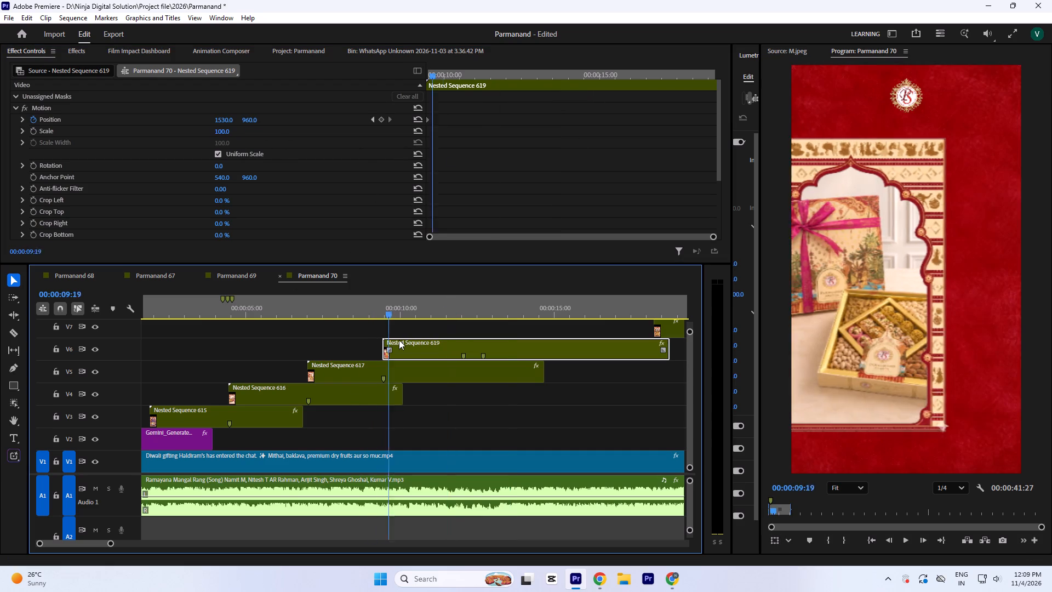
{"action": "left_click_drag", "start_coordinate": [399, 340], "coordinate": [427, 361]}
{"action": "key", "text": "space"}
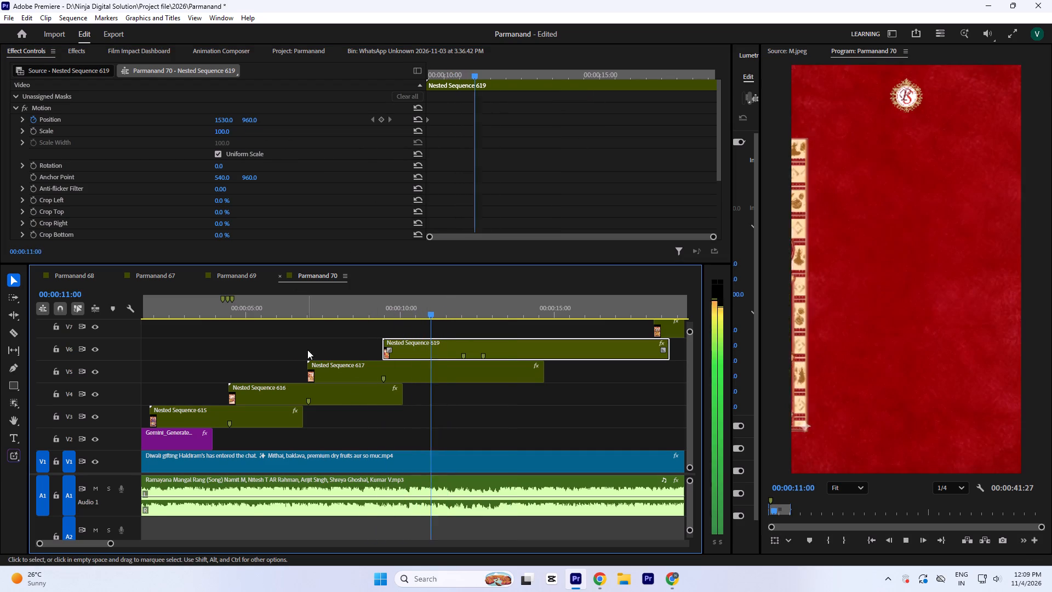
{"action": "key", "text": "space"}
{"action": "key", "text": "space"}
{"action": "key", "text": "space"}
Keyframe the V6 nested clip's Position X to -458 at 00:00:11:06, the time of the V5 clip's last Position keyframe.
{"action": "left_click", "coordinate": [358, 389]}
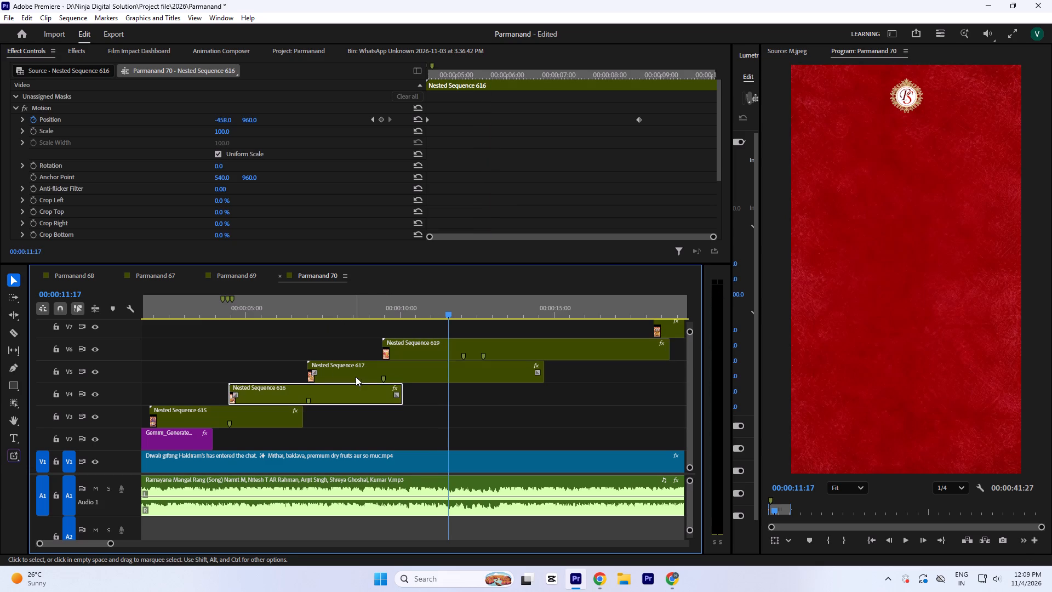
{"action": "left_click", "coordinate": [356, 377]}
{"action": "left_click_drag", "start_coordinate": [585, 75], "coordinate": [586, 88]}
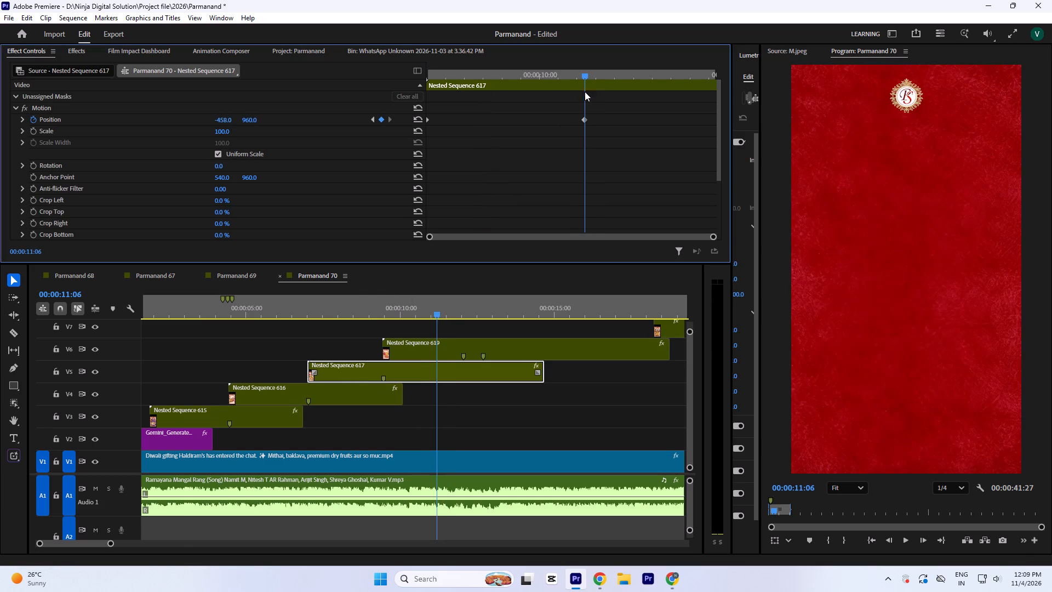
{"action": "left_click_drag", "start_coordinate": [575, 116], "coordinate": [620, 133]}
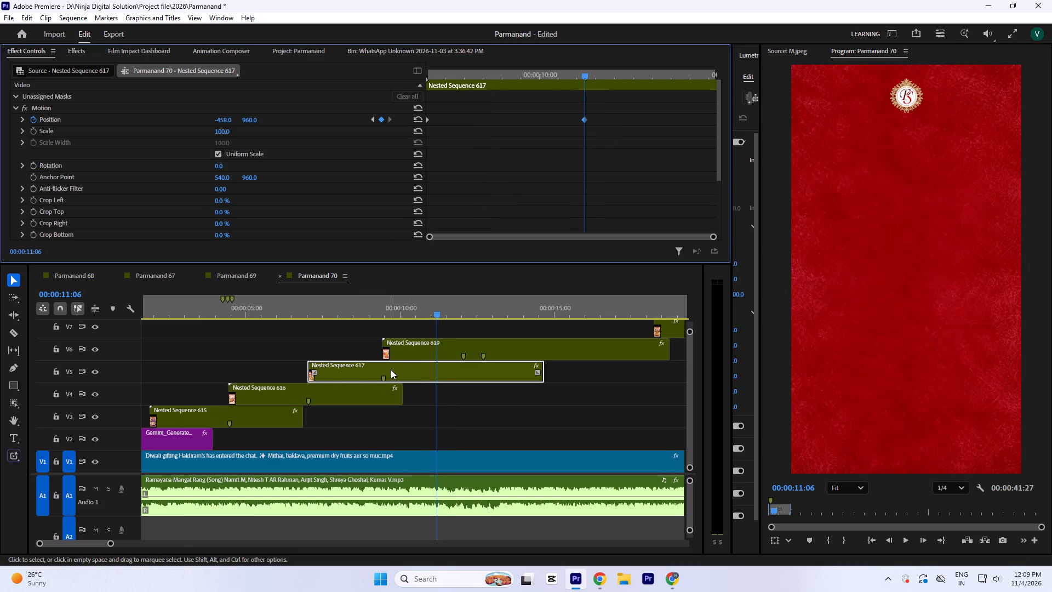
{"action": "left_click", "coordinate": [445, 351]}
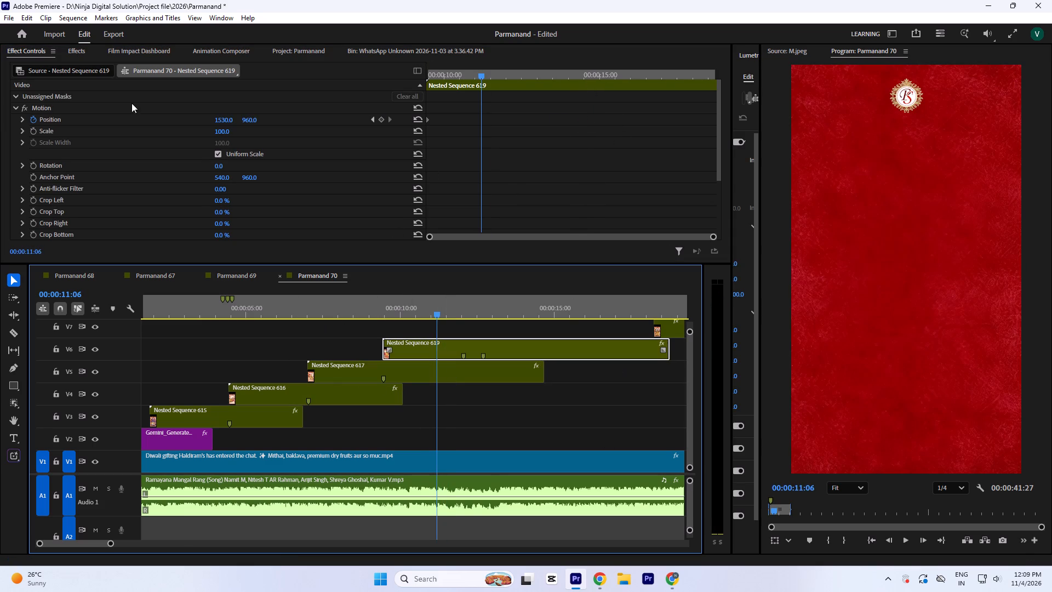
{"action": "left_click", "coordinate": [221, 116]}
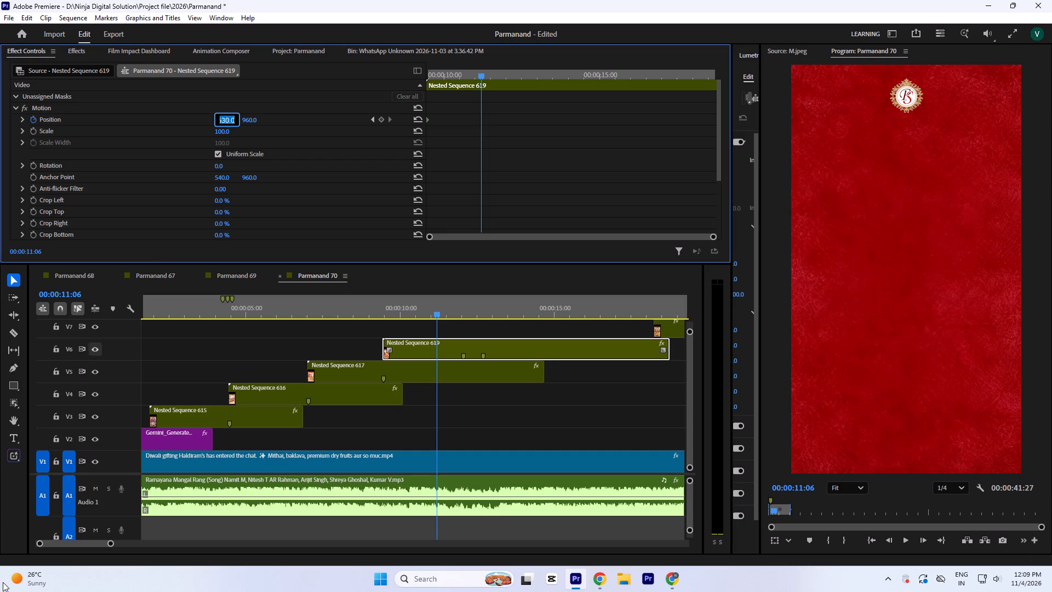
{"action": "key", "text": "minus"}
{"action": "type", "text": "45"}
{"action": "key", "text": "8"}
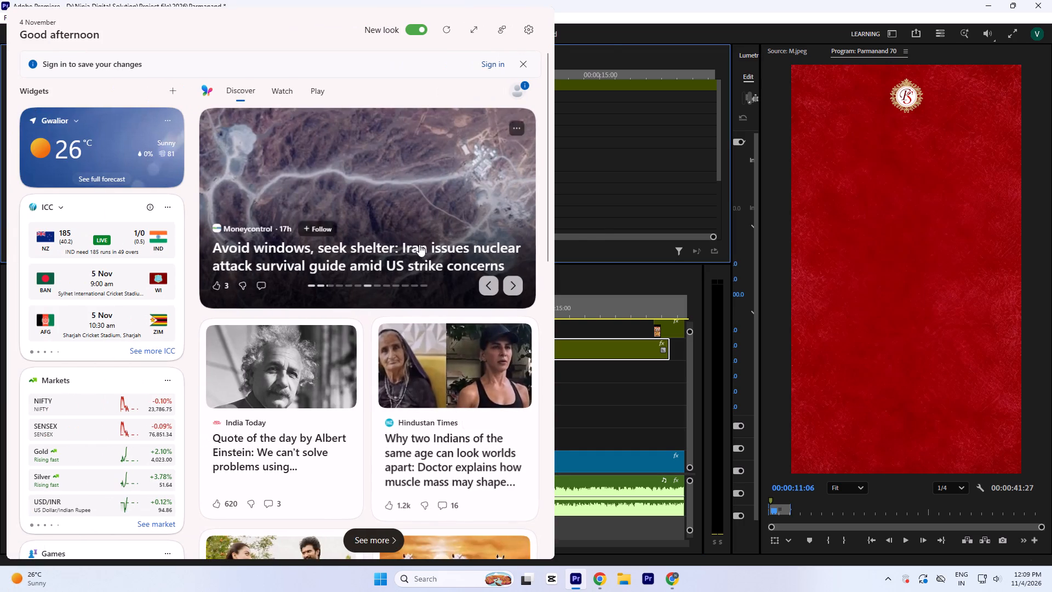
{"action": "left_click", "coordinate": [666, 147]}
{"action": "left_click", "coordinate": [485, 428]}
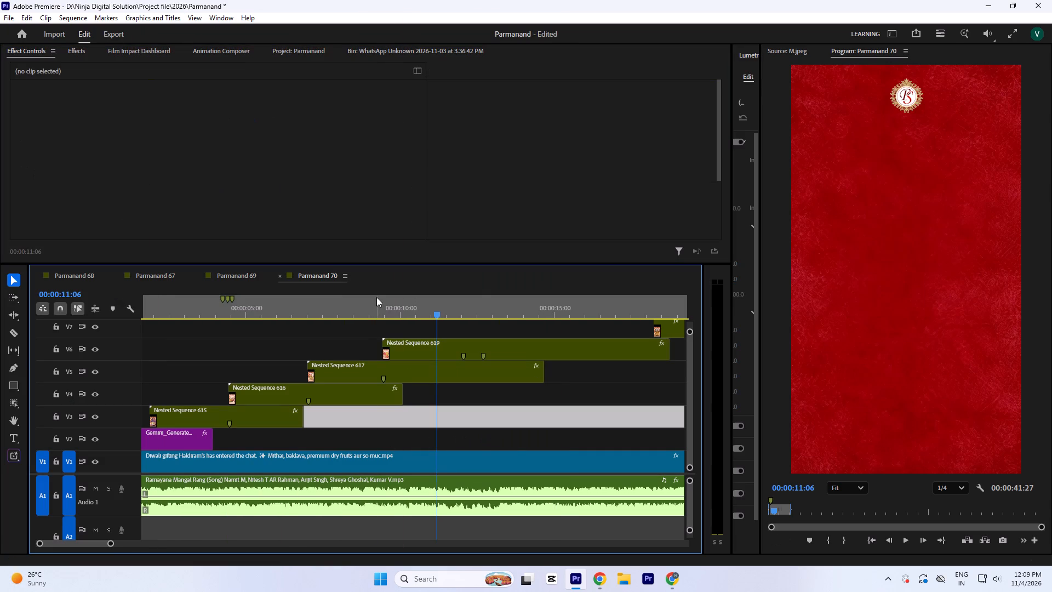
Replay the sequence from about 00:00:02:00 to 00:00:10:04 to check the spacing of the arch frames' slide-ins.
{"action": "left_click_drag", "start_coordinate": [376, 297], "coordinate": [197, 436]}
{"action": "key", "text": "minus"}
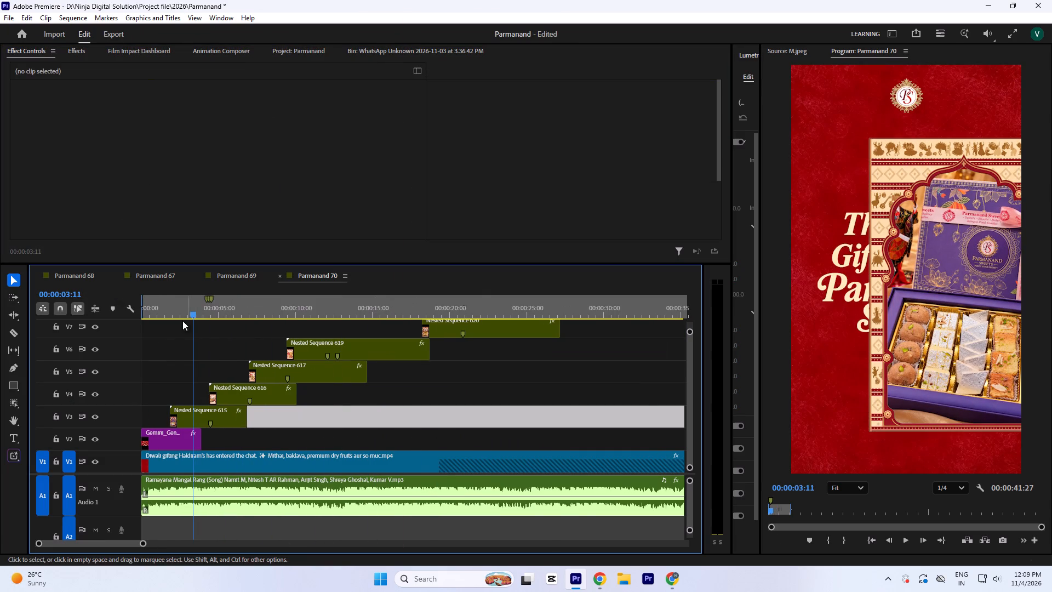
{"action": "left_click", "coordinate": [173, 311]}
{"action": "key", "text": "space"}
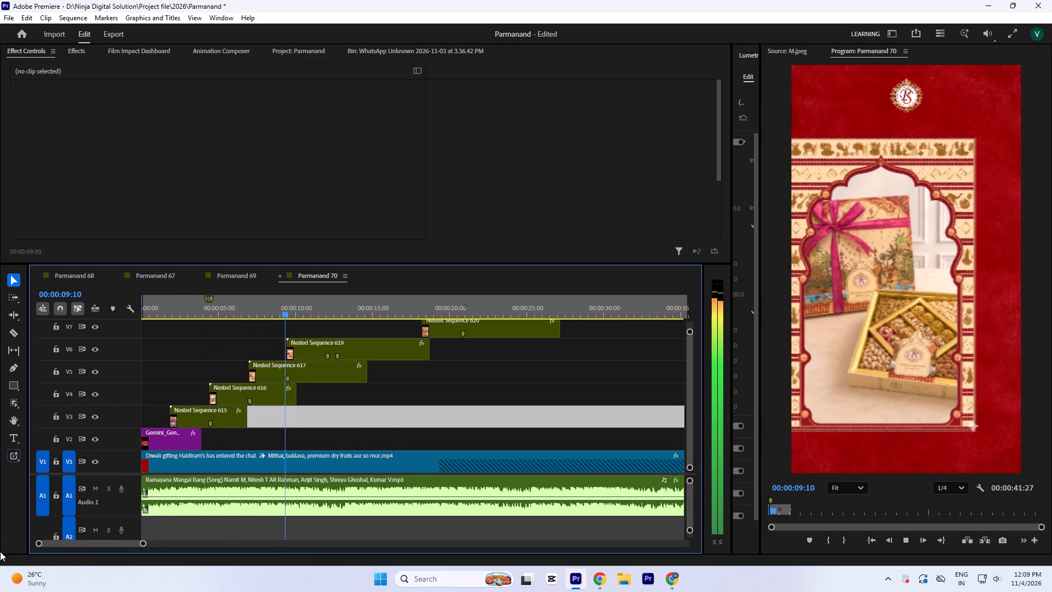
{"action": "key", "text": "space"}
Move the V6 nested clip 00:00:02:13 earlier so it starts together with the V5 nested clip at about 00:00:07:00.
{"action": "left_click", "coordinate": [342, 344]}
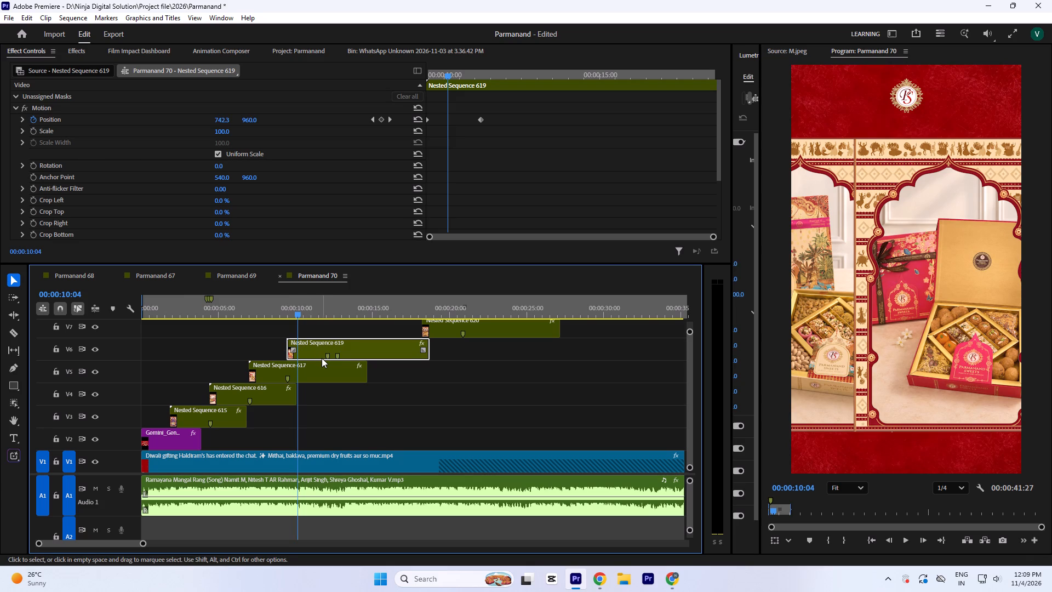
{"action": "type", "text": "`="}
{"action": "key", "text": "equal"}
{"action": "left_click_drag", "start_coordinate": [605, 282], "coordinate": [458, 277]}
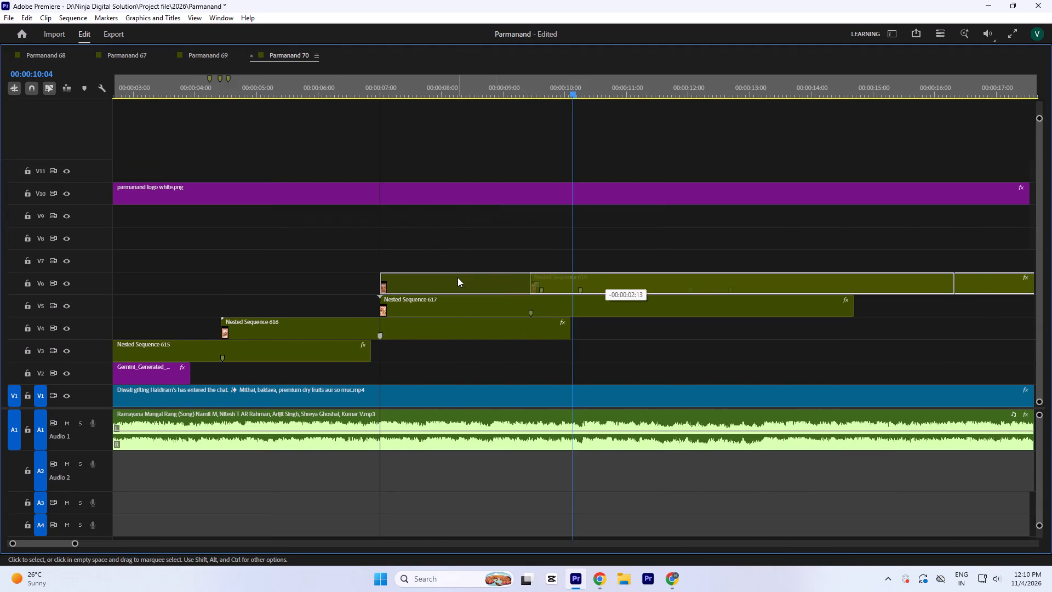
{"action": "key", "text": "grave"}
Retime the V6 clip's ending Position keyframe to 00:00:11:06, matching the V5 clip's last Position keyframe.
{"action": "left_click", "coordinate": [588, 373]}
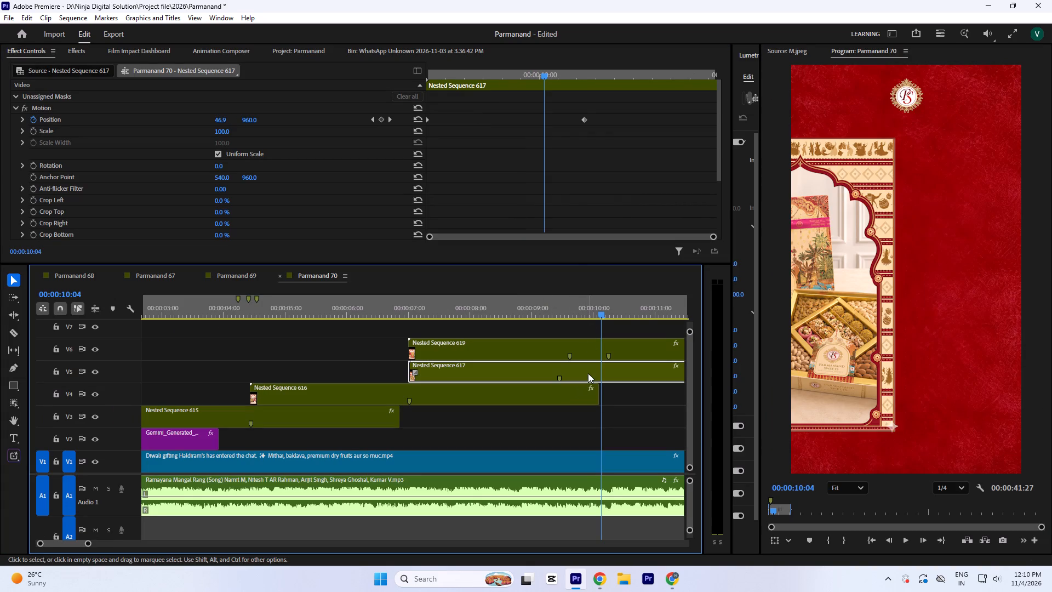
{"action": "left_click", "coordinate": [591, 78]}
{"action": "key", "text": "equal"}
{"action": "key", "text": "equal"}
{"action": "left_click", "coordinate": [559, 72]}
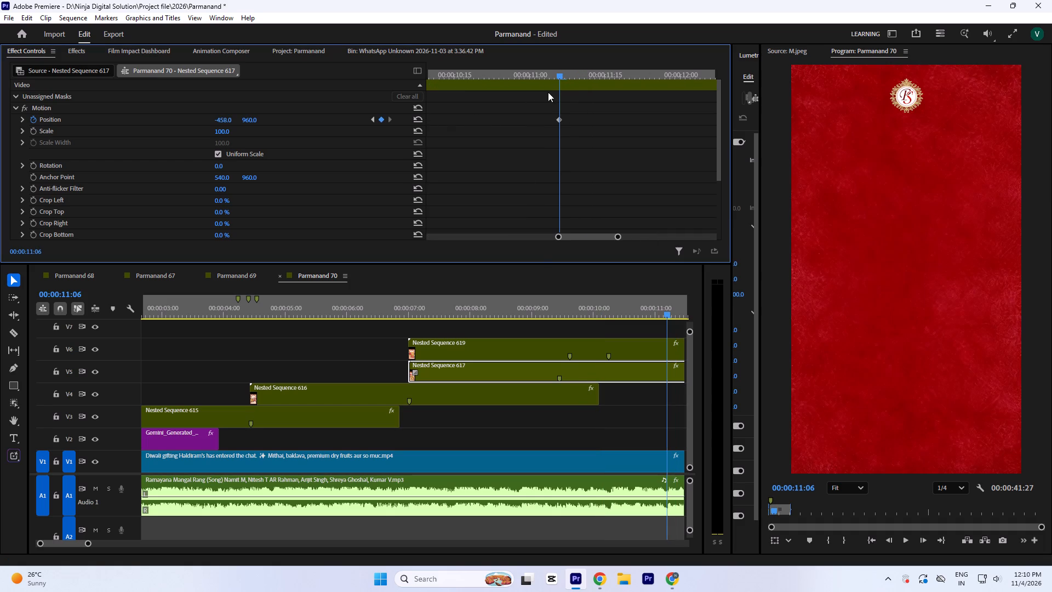
{"action": "left_click", "coordinate": [595, 345]}
{"action": "left_click", "coordinate": [577, 124]}
{"action": "left_click_drag", "start_coordinate": [482, 118], "coordinate": [560, 130]}
Move the V6 nested clip later to the marker on the V5 clip, starting at about 00:00:09:13.
{"action": "left_click", "coordinate": [557, 325]}
{"action": "left_click_drag", "start_coordinate": [492, 347], "coordinate": [614, 350]}
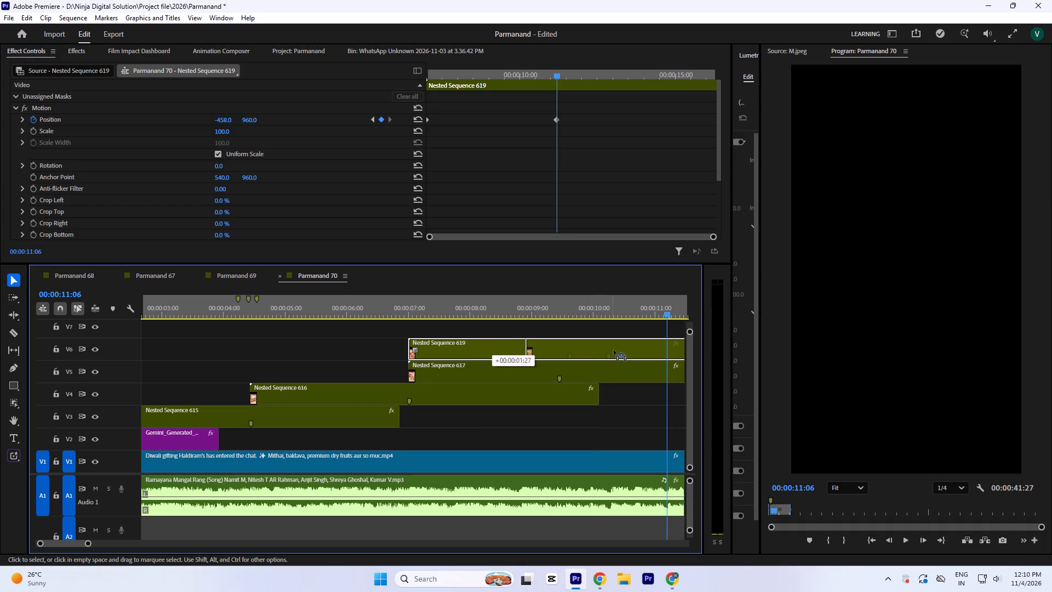
{"action": "left_click_drag", "start_coordinate": [614, 350], "coordinate": [639, 350]}
Replay from about 00:00:06:20 to 00:00:11:24 to check the V6 frame's speed and spacing against the V5 frame.
{"action": "left_click", "coordinate": [541, 304]}
{"action": "key", "text": "minus"}
{"action": "left_click", "coordinate": [346, 304]}
{"action": "key", "text": "space"}
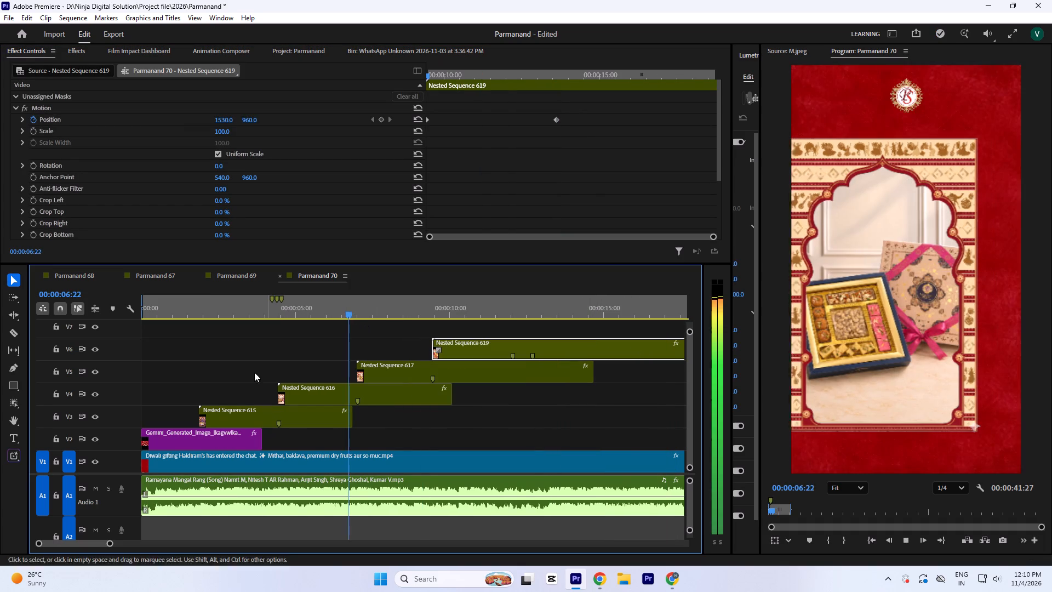
{"action": "key", "text": "minus"}
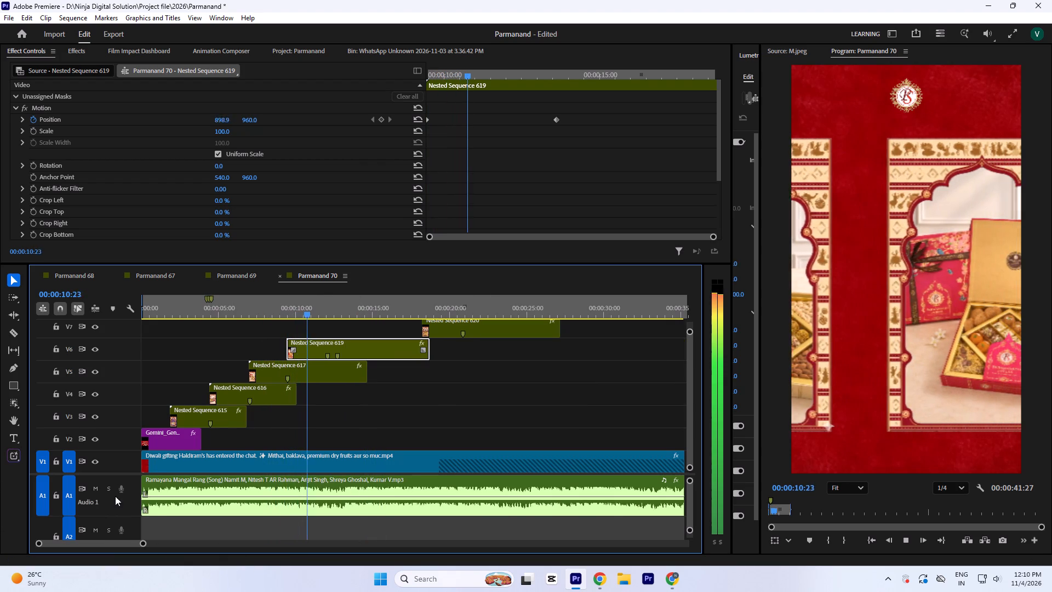
{"action": "key", "text": "space"}
Move the V7 nested clip earlier to the first marker on the V6 clip, starting at about 00:00:12:01.
{"action": "type", "text": "`"}
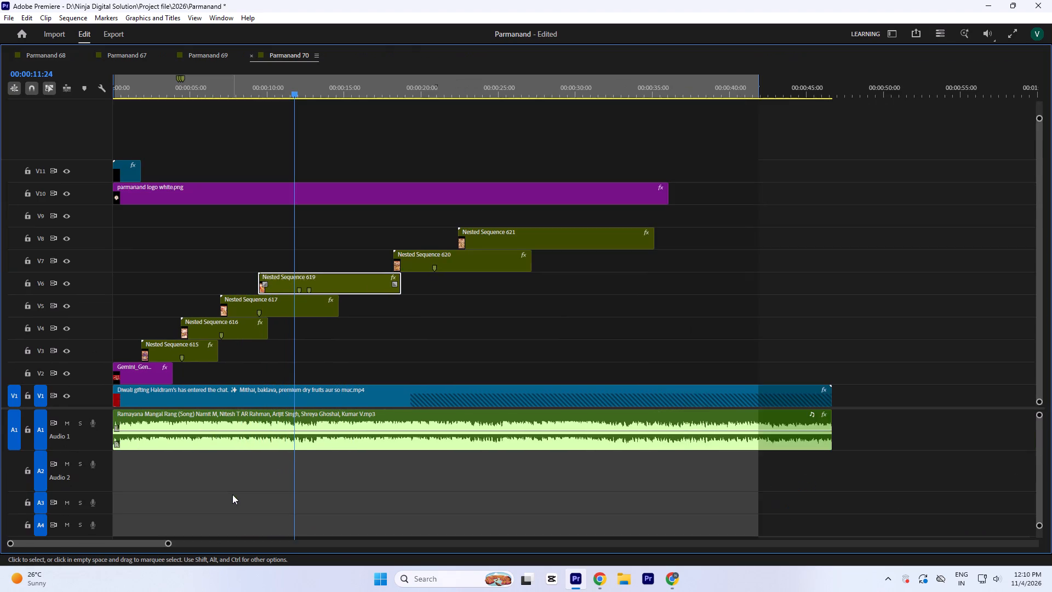
{"action": "key", "text": "equal"}
{"action": "left_click", "coordinate": [748, 269]}
{"action": "left_click_drag", "start_coordinate": [738, 265], "coordinate": [568, 254]}
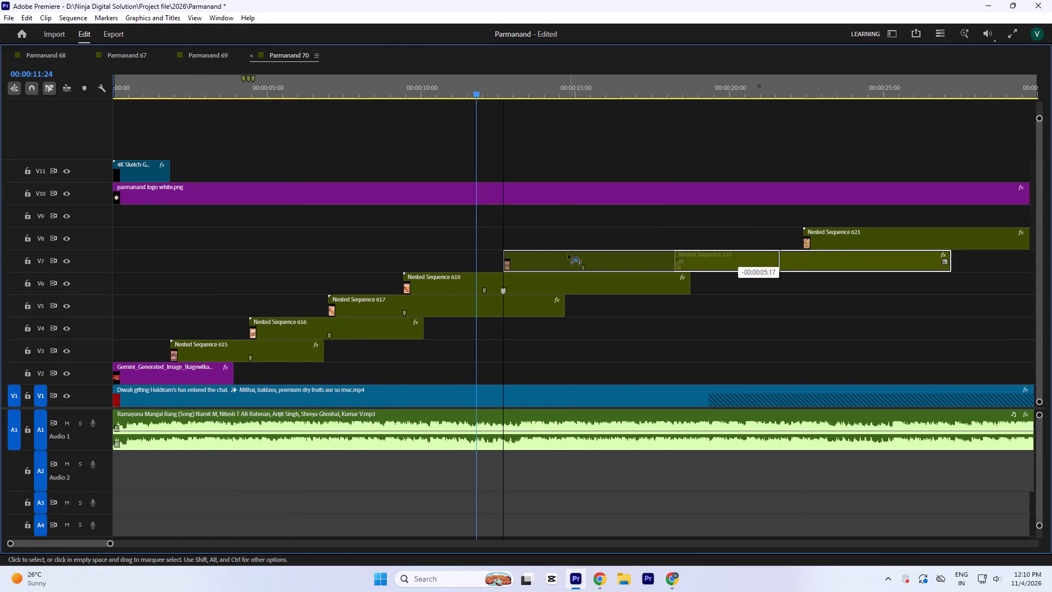
{"action": "left_click_drag", "start_coordinate": [568, 254], "coordinate": [547, 256]}
{"action": "key", "text": "equal"}
{"action": "key", "text": "equal"}
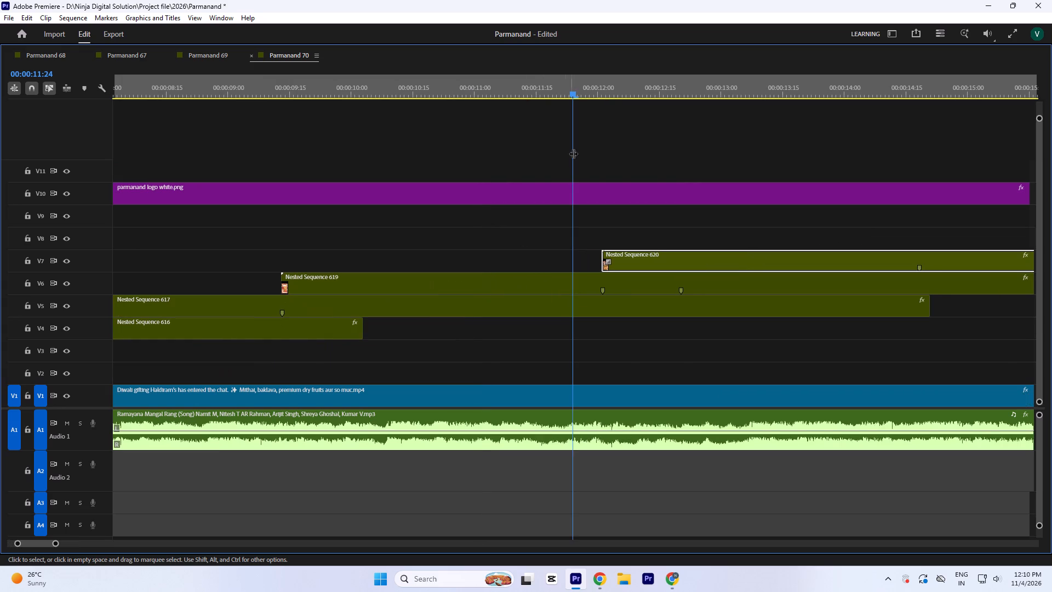
Replay from about 00:00:10:22 to 00:00:14:25 to check how the V7 frame follows the V6 frame.
{"action": "left_click", "coordinate": [605, 79]}
{"action": "type", "text": "`-"}
{"action": "key", "text": "minus"}
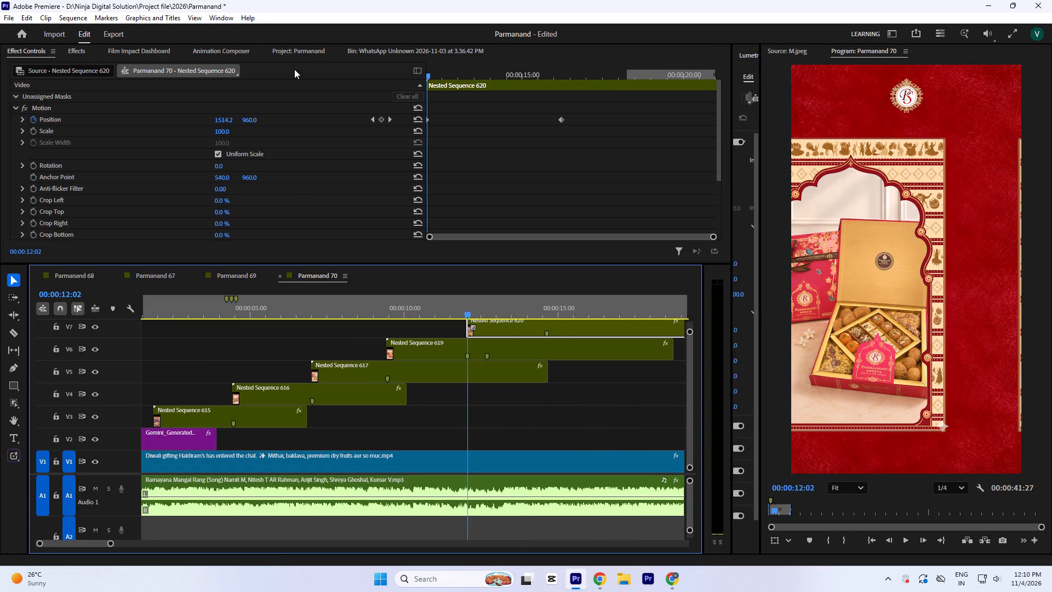
{"action": "left_click", "coordinate": [427, 301]}
{"action": "key", "text": "space"}
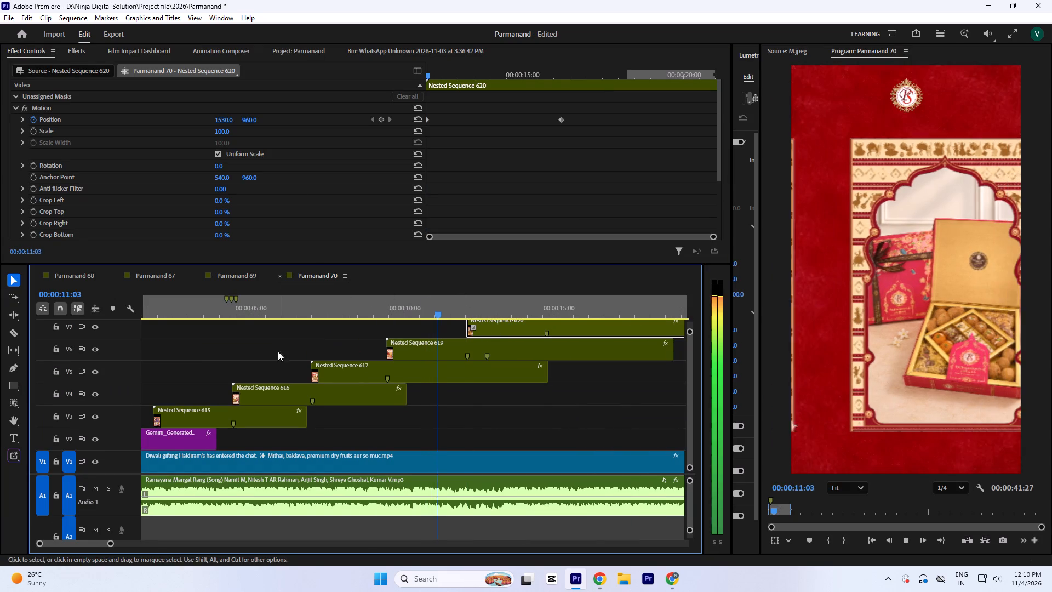
{"action": "key", "text": "space"}
{"action": "key", "text": "space"}
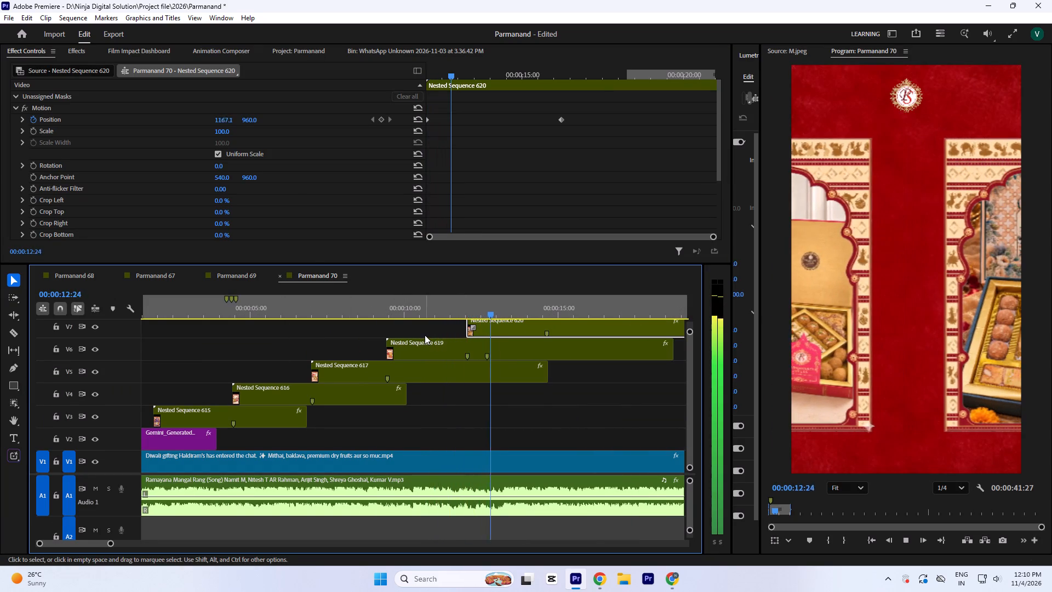
{"action": "key", "text": "space"}
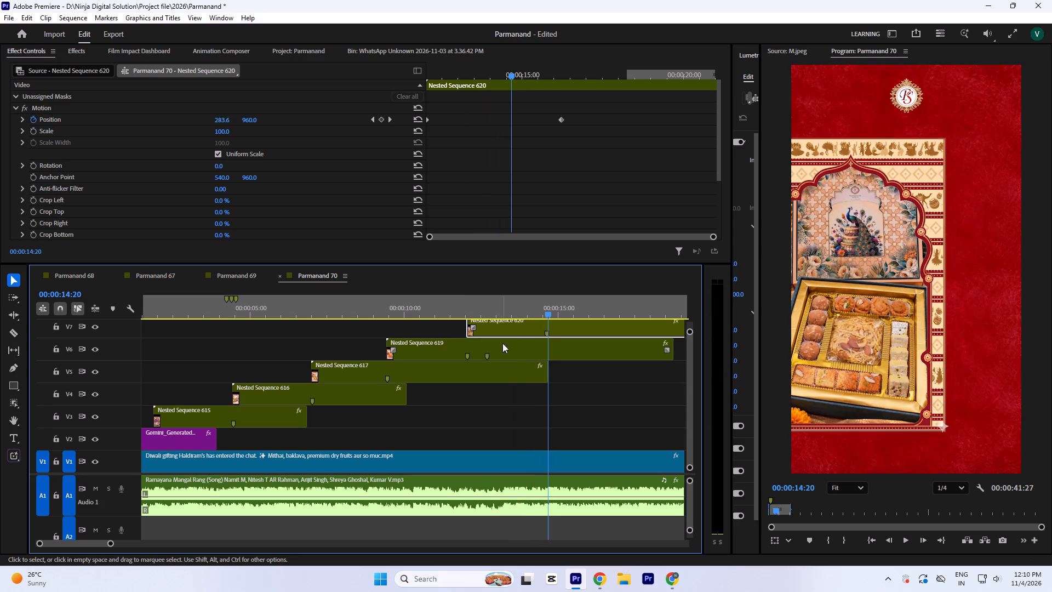
{"action": "key", "text": "space"}
{"action": "key", "text": "space"}
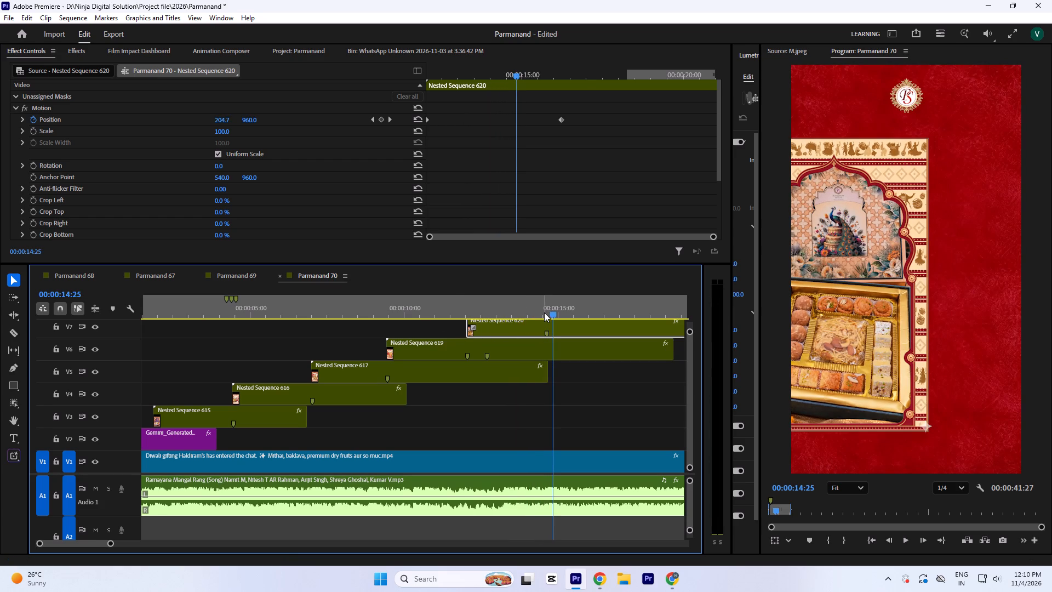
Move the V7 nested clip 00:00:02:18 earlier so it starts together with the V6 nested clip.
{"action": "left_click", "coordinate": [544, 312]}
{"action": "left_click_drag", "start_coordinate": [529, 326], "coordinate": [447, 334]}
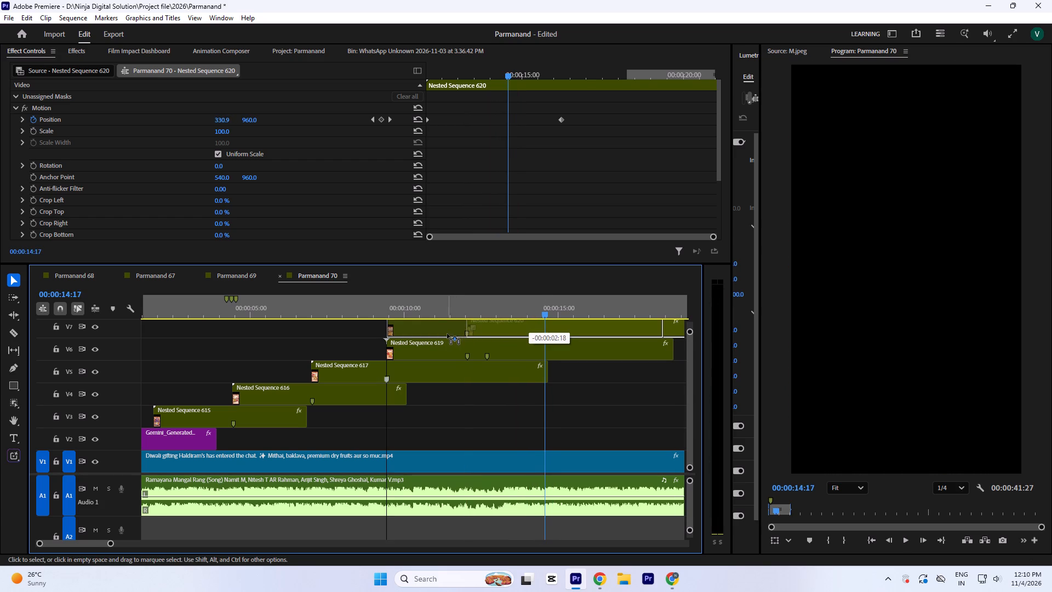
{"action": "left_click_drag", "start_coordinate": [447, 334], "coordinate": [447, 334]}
Compare the timing of the ending Position keyframes on the V6 and V7 nested clips at 00:00:13:19.
{"action": "left_click", "coordinate": [543, 361]}
{"action": "left_click", "coordinate": [529, 350]}
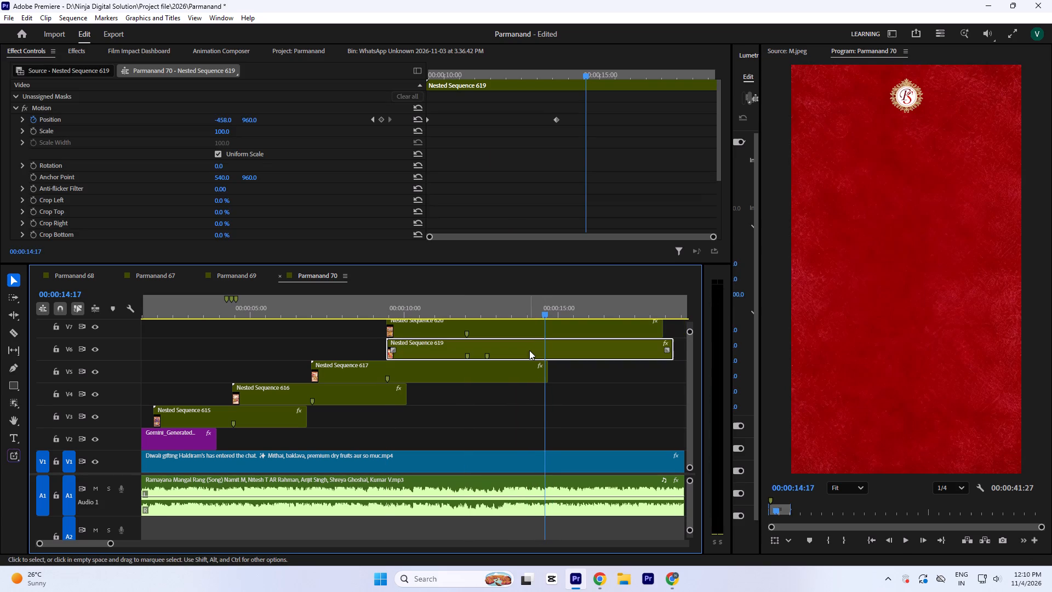
{"action": "left_click", "coordinate": [566, 73]}
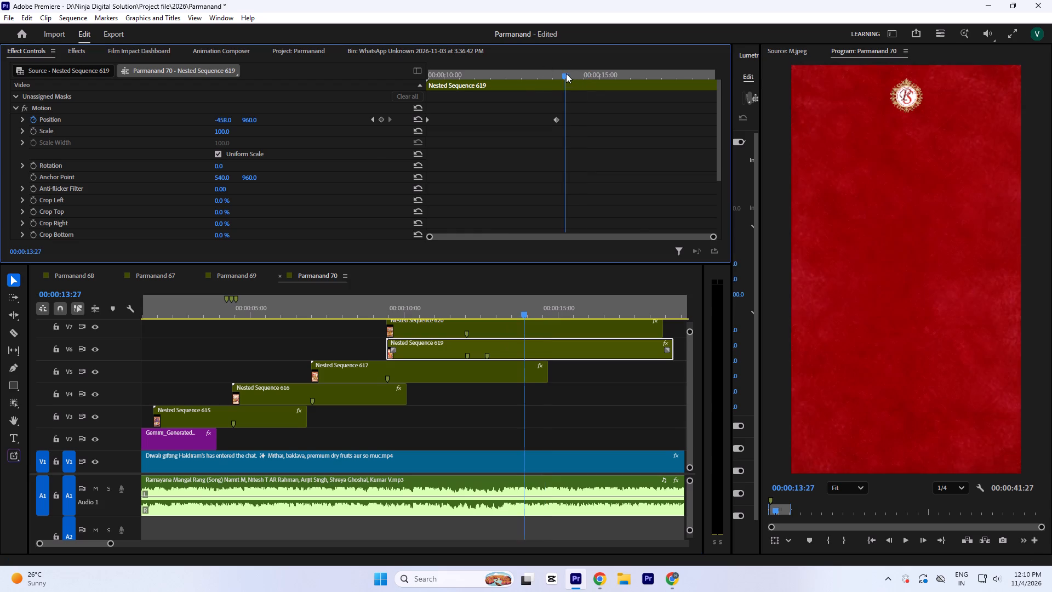
{"action": "key", "text": "equal"}
{"action": "key", "text": "equal"}
{"action": "left_click", "coordinate": [535, 67]}
{"action": "key", "text": "minus"}
{"action": "left_click", "coordinate": [519, 327]}
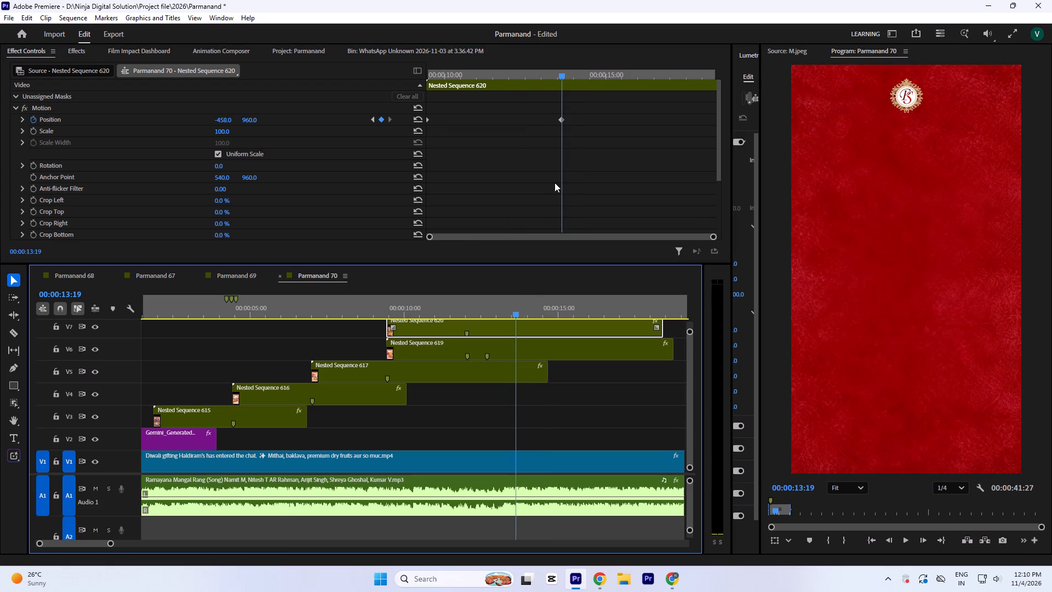
{"action": "left_click", "coordinate": [554, 183]}
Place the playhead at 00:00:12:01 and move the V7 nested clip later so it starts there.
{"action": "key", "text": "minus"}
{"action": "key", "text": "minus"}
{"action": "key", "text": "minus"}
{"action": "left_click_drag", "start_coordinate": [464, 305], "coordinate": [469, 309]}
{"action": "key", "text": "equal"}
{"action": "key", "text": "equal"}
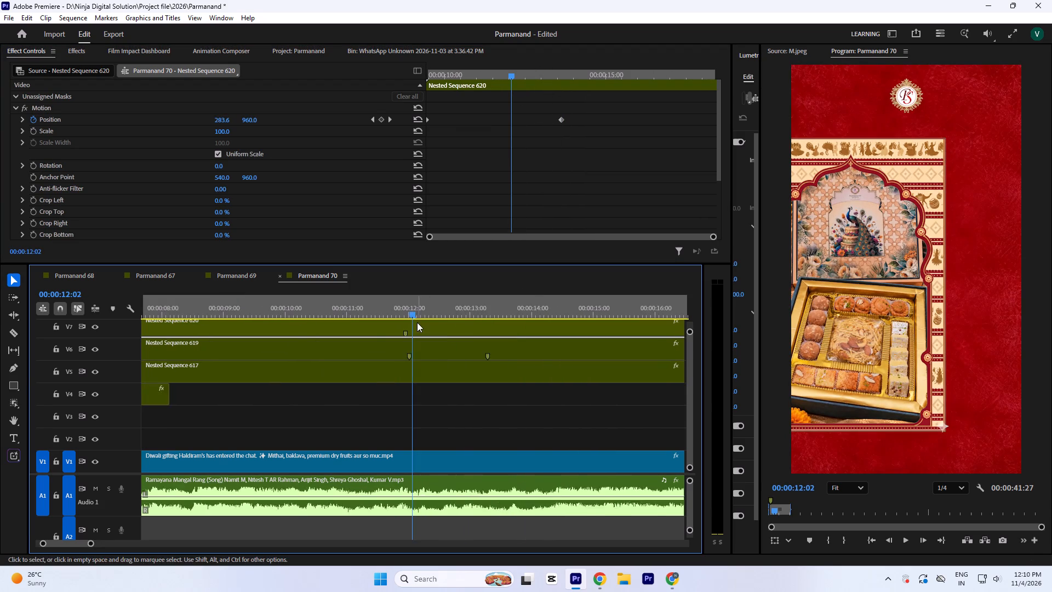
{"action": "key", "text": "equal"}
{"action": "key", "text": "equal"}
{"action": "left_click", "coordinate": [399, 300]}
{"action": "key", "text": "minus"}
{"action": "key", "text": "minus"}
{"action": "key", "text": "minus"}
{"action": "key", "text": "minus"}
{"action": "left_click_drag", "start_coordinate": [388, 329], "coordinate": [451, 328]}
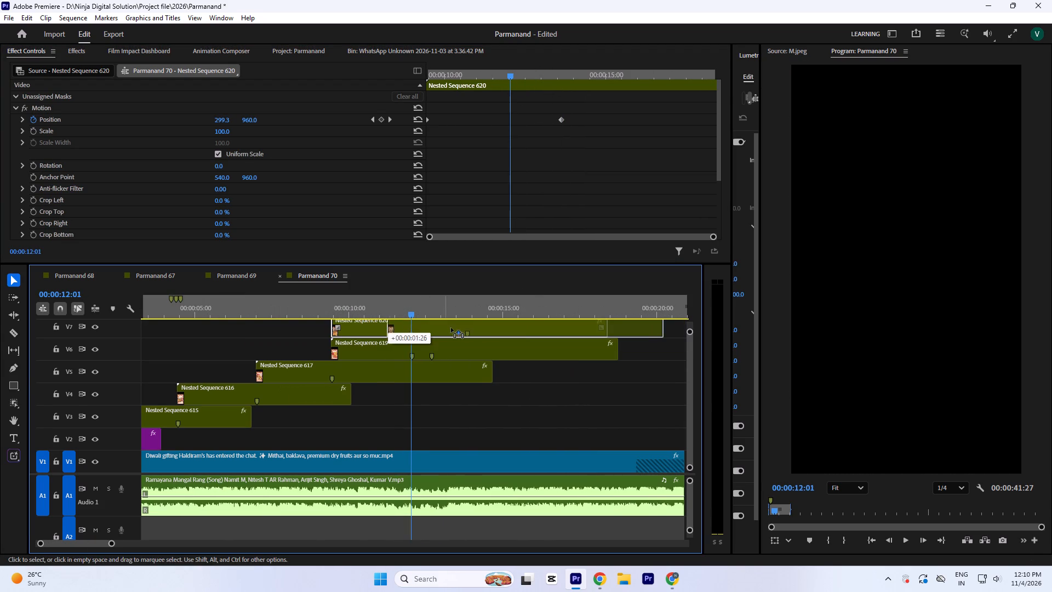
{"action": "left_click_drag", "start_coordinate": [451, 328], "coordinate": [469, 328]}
Check the V7 clip's start at 00:00:12:01 and replay the V6-to-V7 slide transition up to 00:00:14:20.
{"action": "key", "text": "Tab"}
{"action": "type", "text": "`=="}
{"action": "key", "text": "equal"}
{"action": "key", "text": "equal"}
{"action": "type", "text": "`--"}
{"action": "key", "text": "space"}
{"action": "key", "text": "minus"}
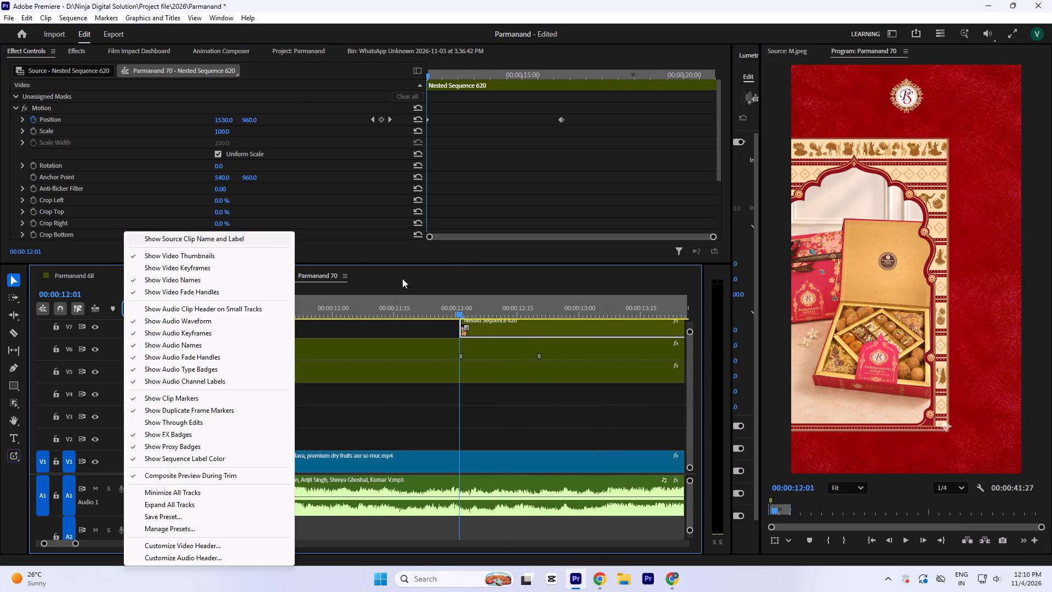
{"action": "left_click", "coordinate": [402, 310]}
{"action": "key", "text": "minus"}
{"action": "key", "text": "space"}
{"action": "key", "text": "minus"}
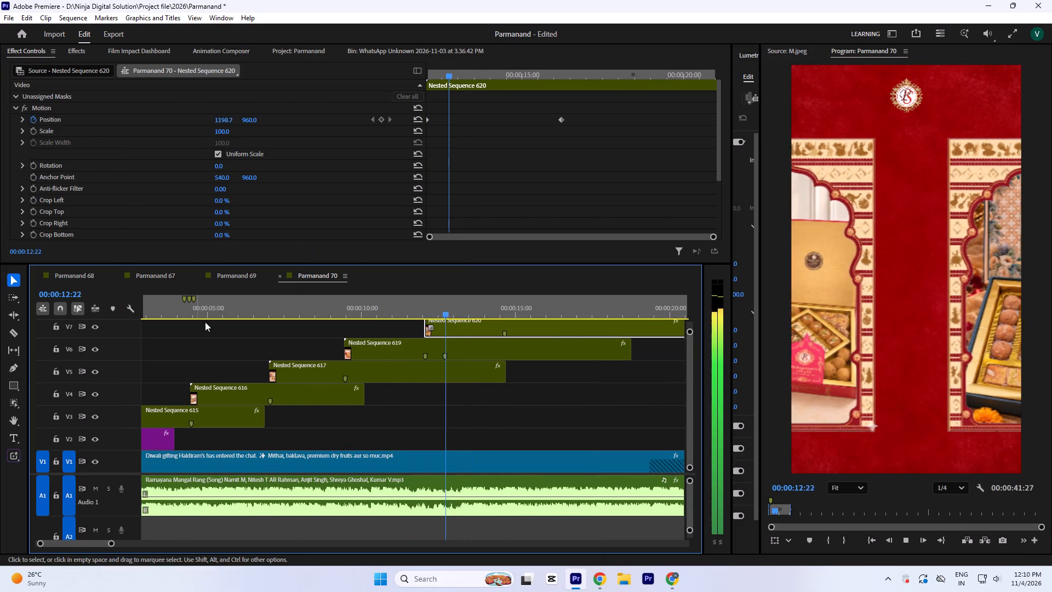
{"action": "key", "text": "space"}
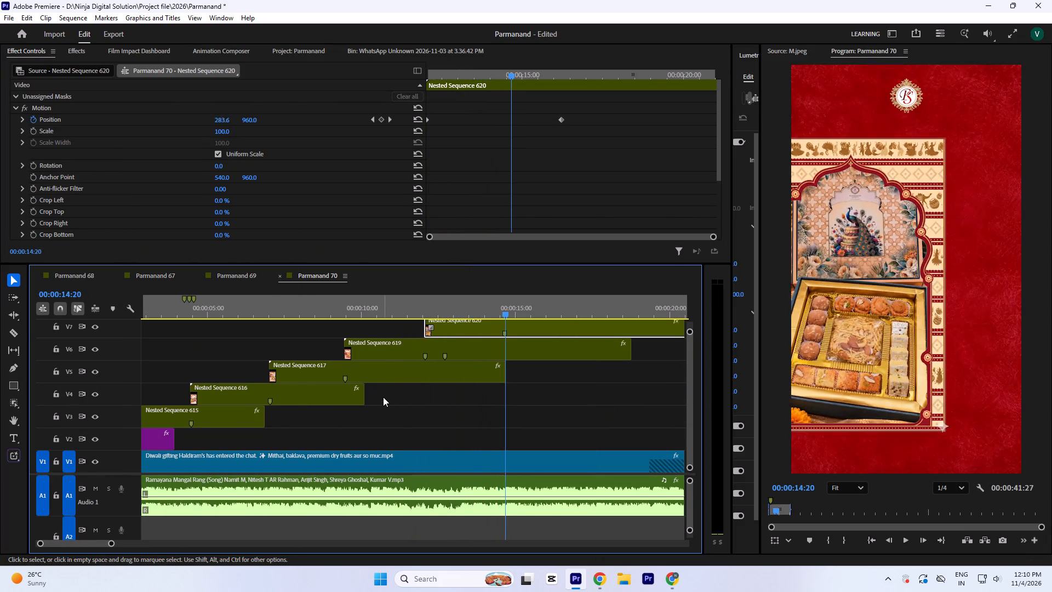
Place the playhead at 00:00:14:18 and move the V8 nested clip earlier so it starts there.
{"action": "type", "text": "`"}
{"action": "key", "text": "minus"}
{"action": "left_click", "coordinate": [486, 233]}
{"action": "key", "text": "grave"}
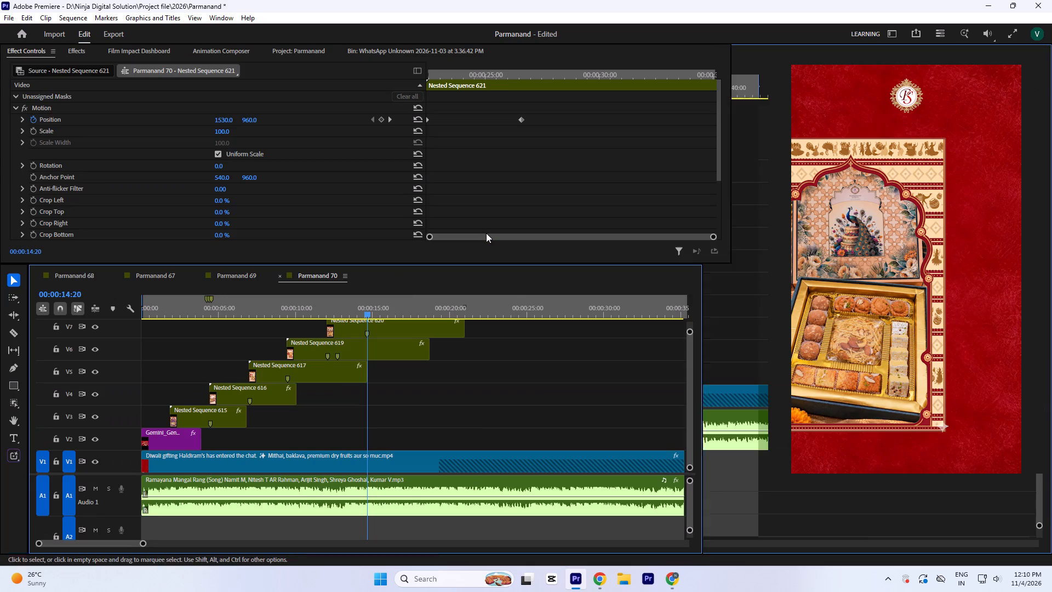
{"action": "left_click_drag", "start_coordinate": [336, 305], "coordinate": [362, 325]}
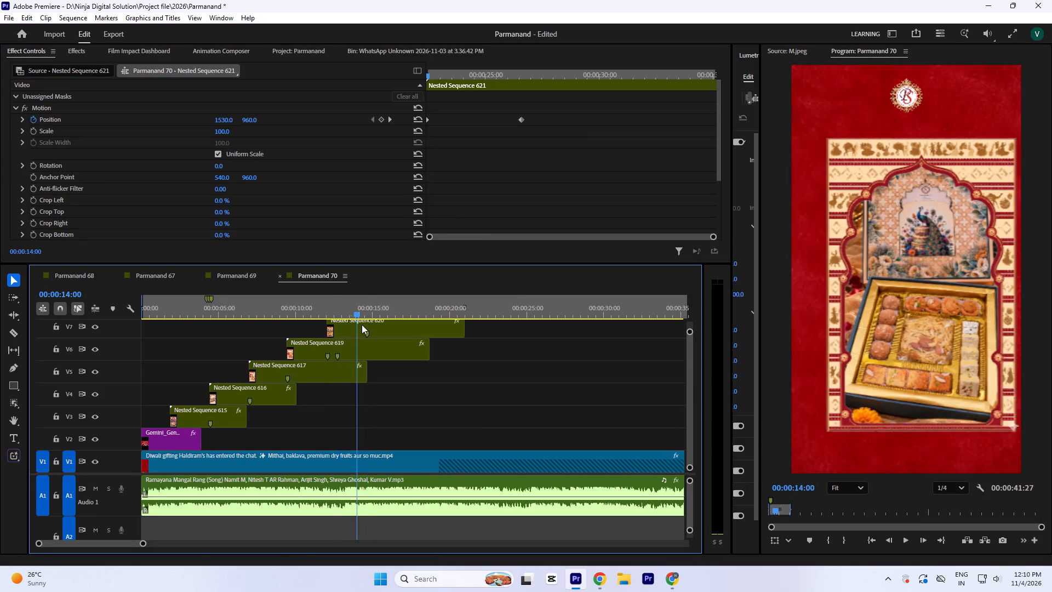
{"action": "left_click_drag", "start_coordinate": [362, 325], "coordinate": [363, 325]}
{"action": "type", "text": "`=="}
{"action": "key", "text": "equal"}
{"action": "key", "text": "equal"}
{"action": "left_click_drag", "start_coordinate": [606, 93], "coordinate": [654, 139]}
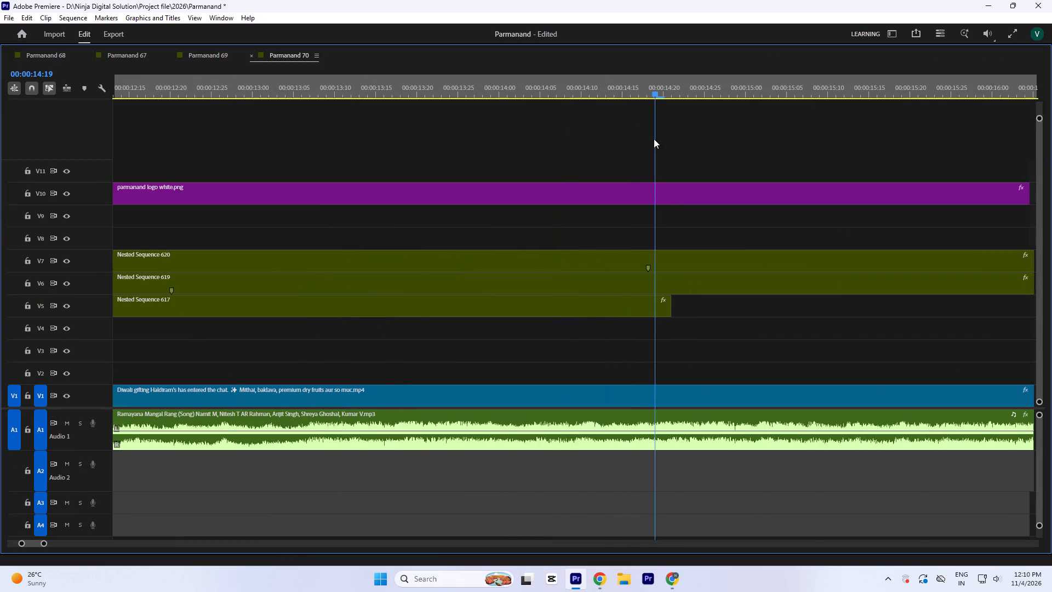
{"action": "left_click_drag", "start_coordinate": [654, 139], "coordinate": [646, 143]}
{"action": "key", "text": "minus"}
{"action": "key", "text": "minus"}
{"action": "key", "text": "minus"}
{"action": "left_click_drag", "start_coordinate": [857, 246], "coordinate": [620, 232]}
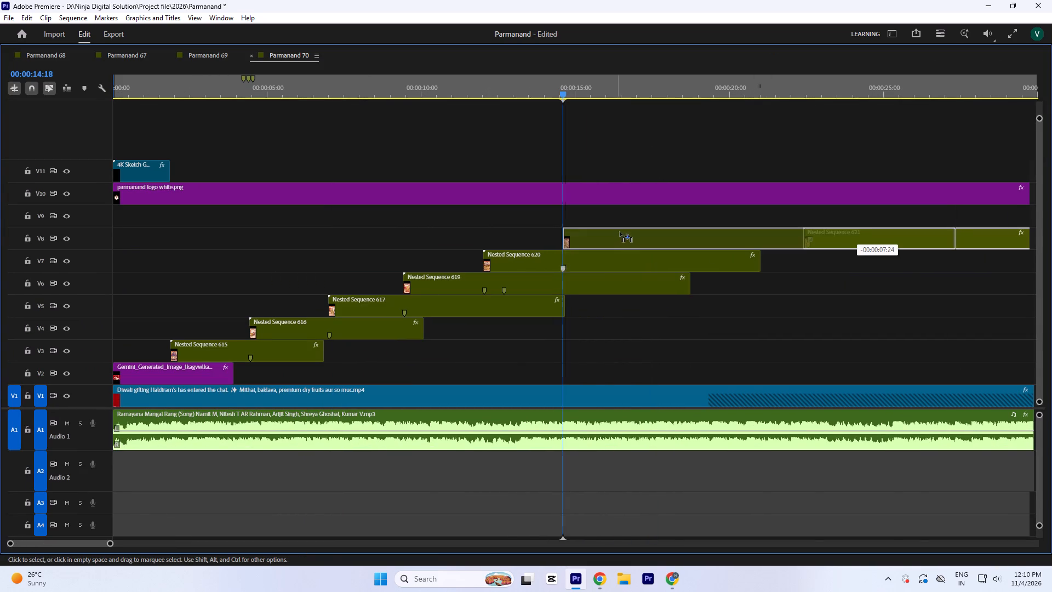
{"action": "left_click_drag", "start_coordinate": [620, 232], "coordinate": [615, 240]}
Play back the V7-to-V8 slide transition from 00:00:14:18 up to 00:00:18:22 and save the project.
{"action": "type", "text": "===`--"}
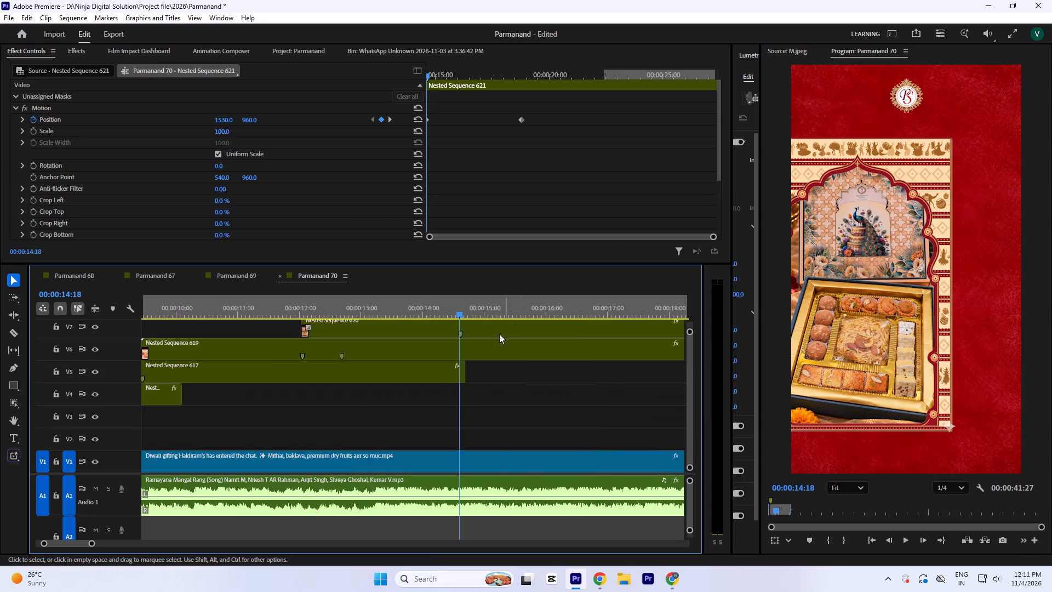
{"action": "key", "text": "space"}
{"action": "key", "text": "minus"}
{"action": "key", "text": "minus"}
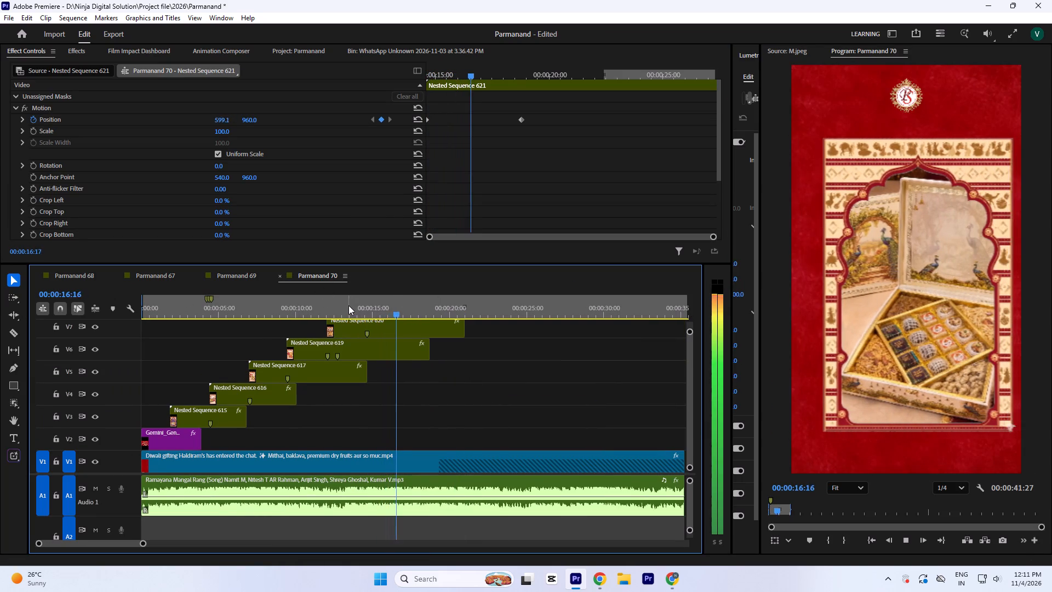
{"action": "key", "text": "space"}
{"action": "type", "text": "`"}
{"action": "key", "text": "ctrl+s"}
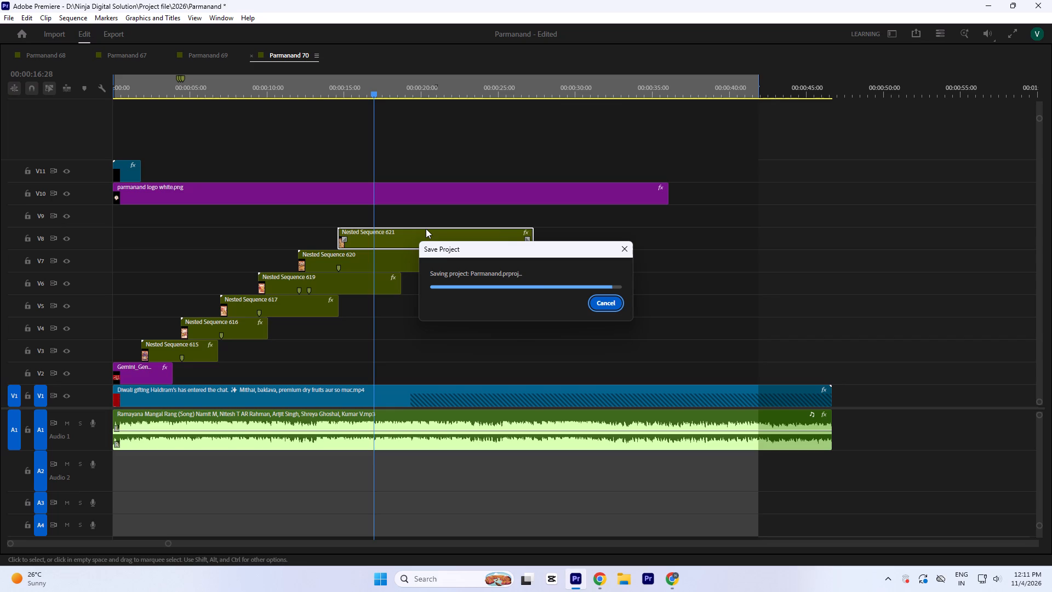
{"action": "type", "text": "`"}
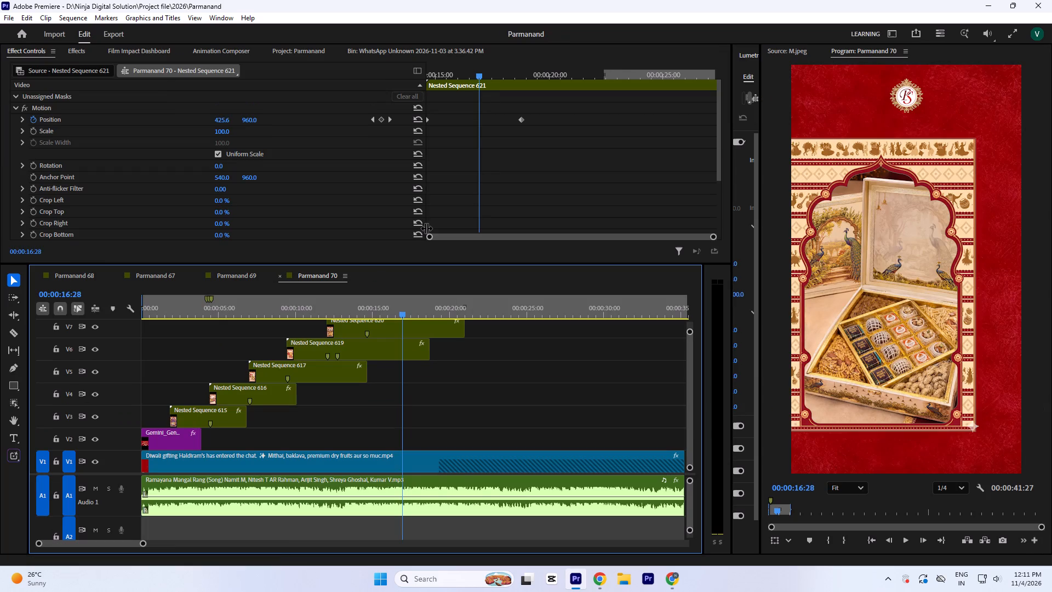
{"action": "key", "text": "space"}
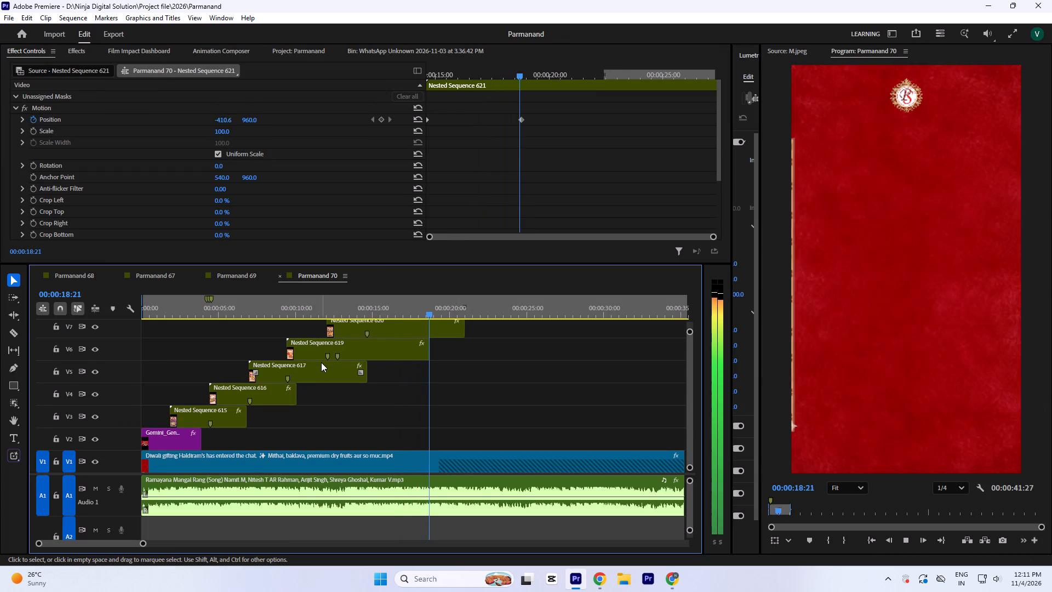
{"action": "key", "text": "space"}
Move the V8 nested clip up to track V9, keeping its start at 00:00:14:18, and save the project.
{"action": "key", "text": "grave"}
{"action": "left_click_drag", "start_coordinate": [426, 242], "coordinate": [426, 218]}
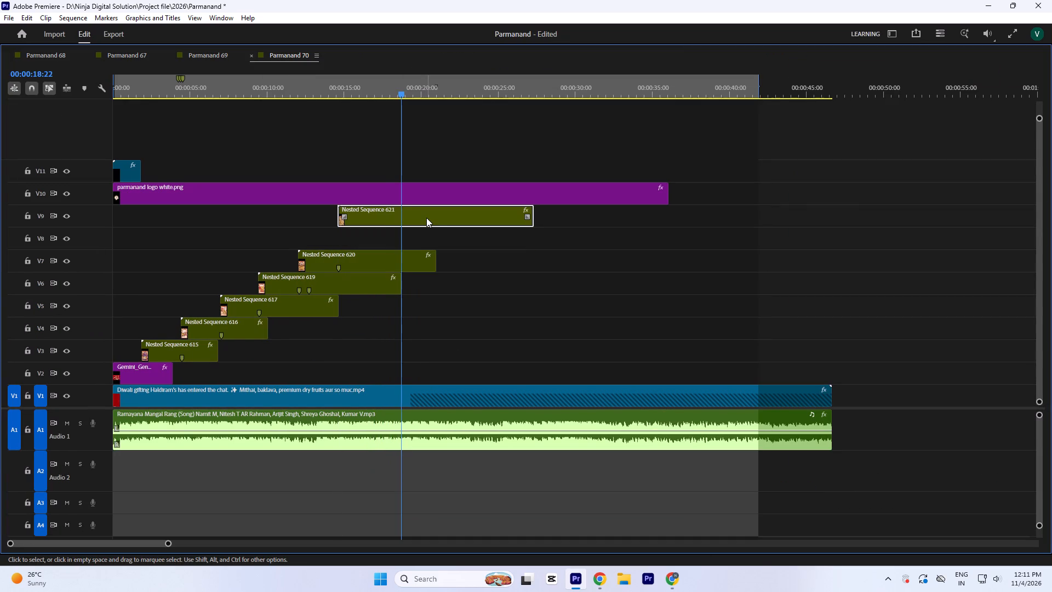
{"action": "key", "text": "space"}
{"action": "key", "text": "ctrl+s"}
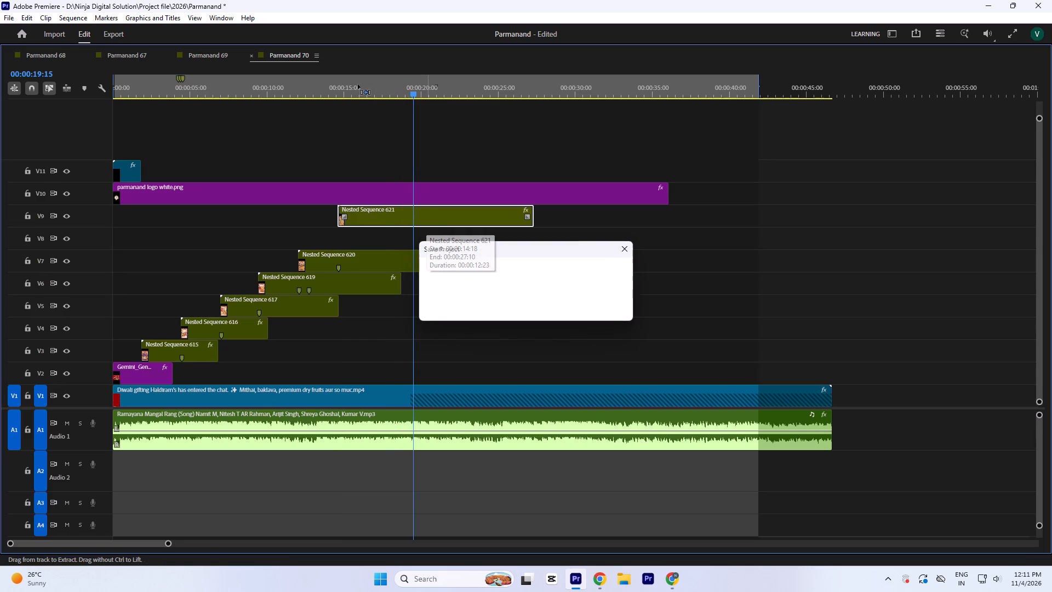
Play the sequence on to 00:00:24:04 to review the section after the last arch frame slides out.
{"action": "left_click", "coordinate": [413, 92]}
{"action": "key", "text": "space"}
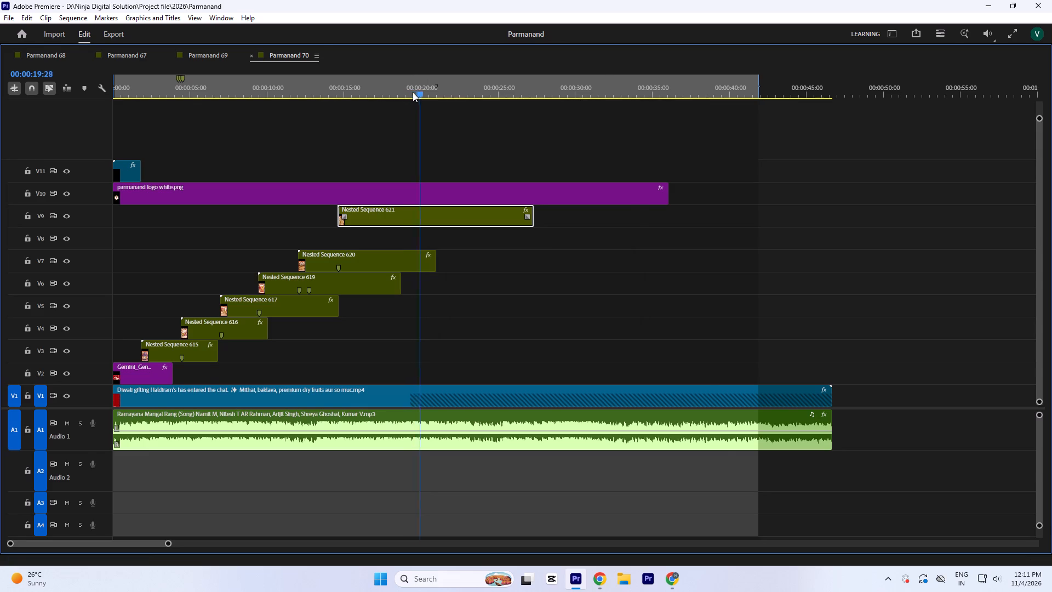
{"action": "type", "text": "`"}
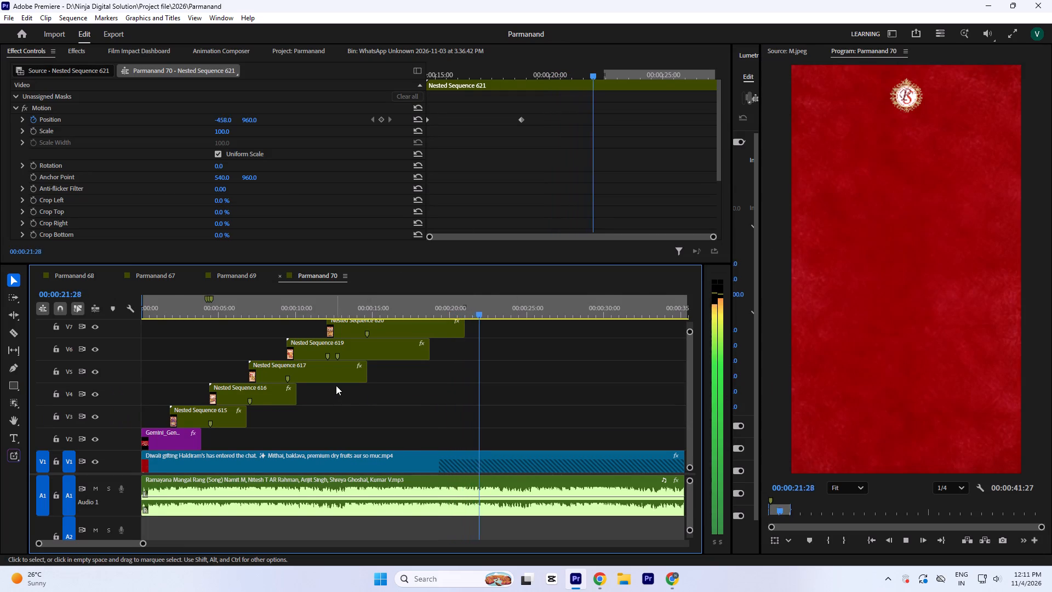
{"action": "key", "text": "minus"}
{"action": "key", "text": "equal"}
{"action": "key", "text": "space"}
{"action": "type", "text": "`=`-"}
{"action": "key", "text": "space"}
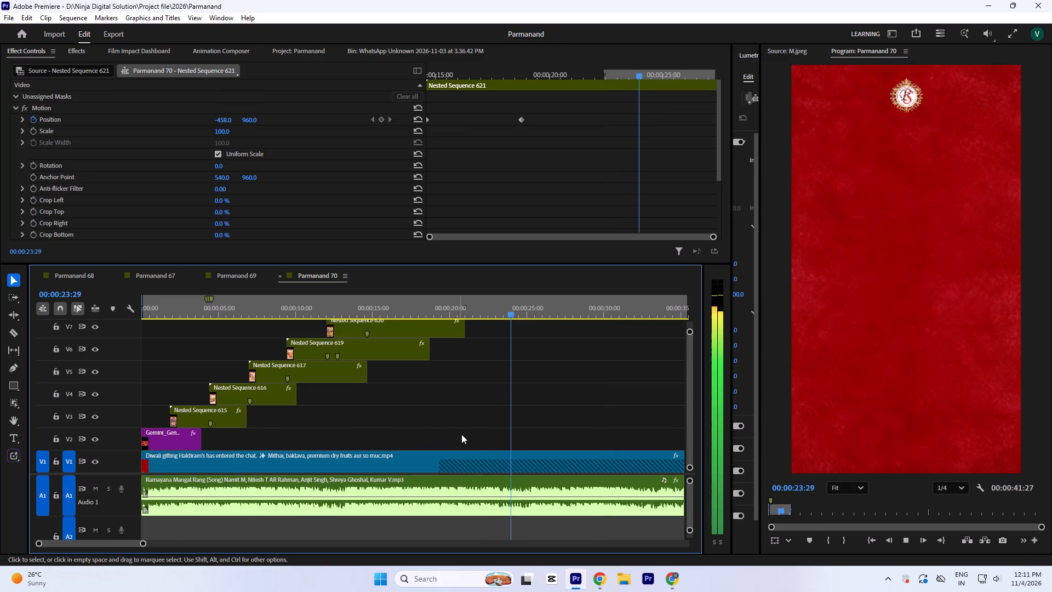
{"action": "key", "text": "space"}
Trim the ends of the V1 reference video and the A1 song together to about 00:00:25:00.
{"action": "type", "text": "`-"}
{"action": "left_click_drag", "start_coordinate": [443, 338], "coordinate": [482, 434]}
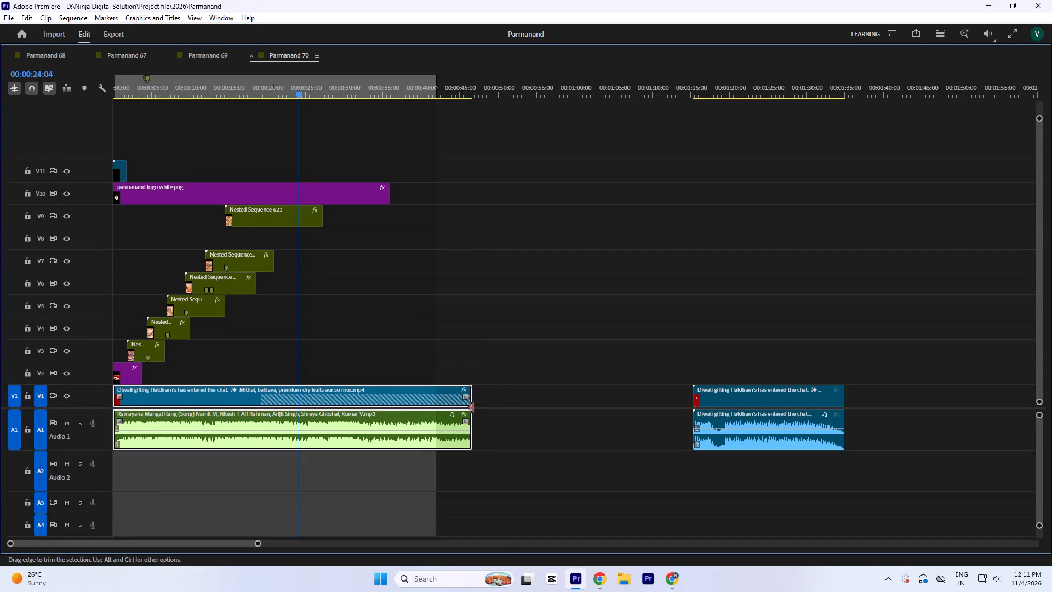
{"action": "left_click_drag", "start_coordinate": [472, 408], "coordinate": [302, 417]}
{"action": "left_click_drag", "start_coordinate": [473, 398], "coordinate": [390, 402]}
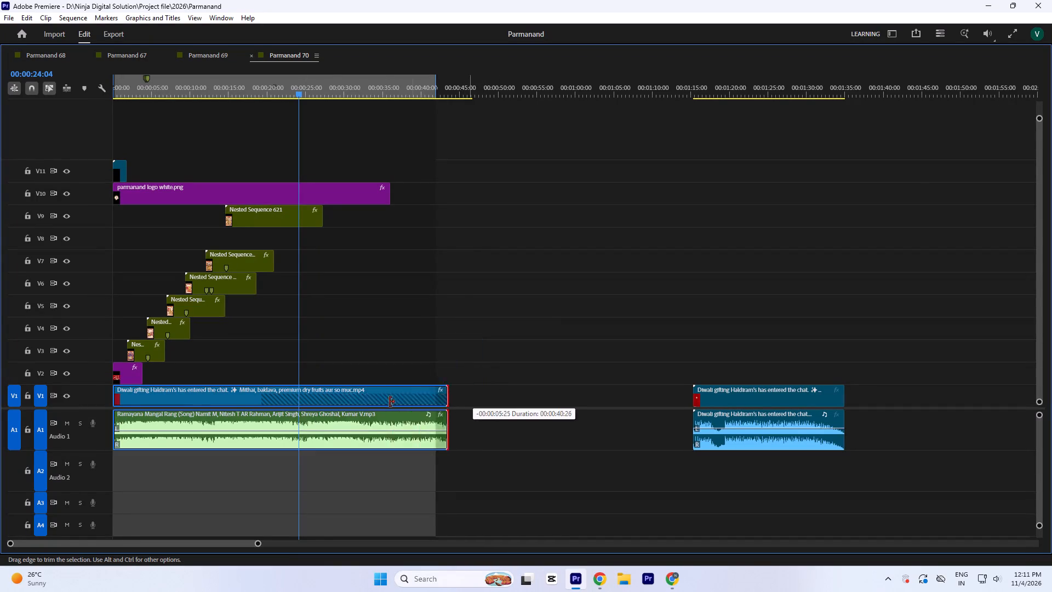
{"action": "left_click_drag", "start_coordinate": [390, 402], "coordinate": [306, 409]}
Apply default transitions to the V1 and A1 clips, delete all except the song's ending fade, and save the project.
{"action": "key", "text": "equal"}
{"action": "key", "text": "shift+d"}
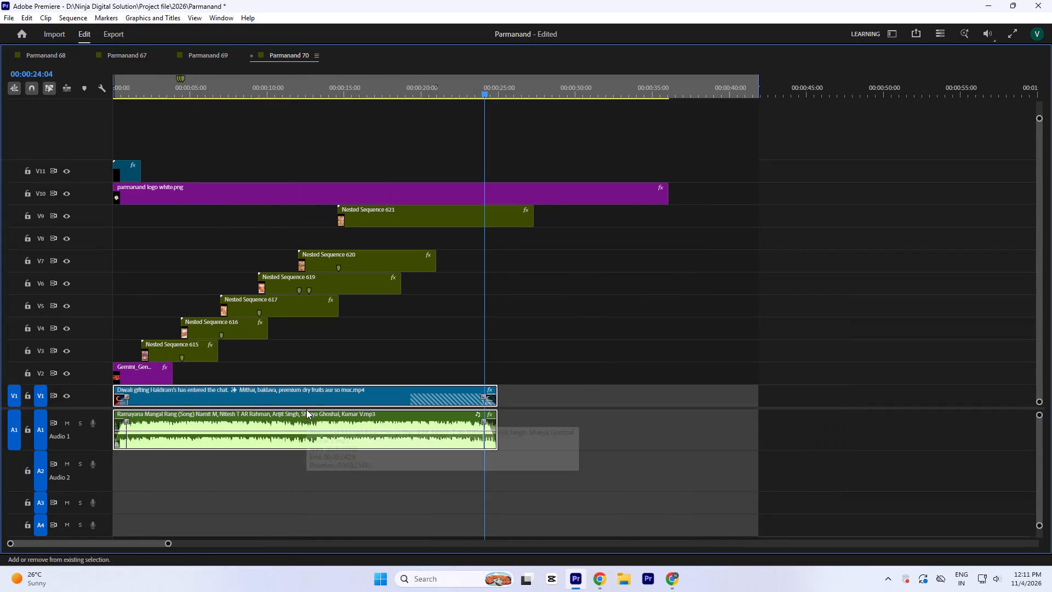
{"action": "left_click", "coordinate": [122, 418]}
{"action": "left_click", "coordinate": [121, 422]}
{"action": "key", "text": "Delete"}
{"action": "left_click", "coordinate": [120, 399]}
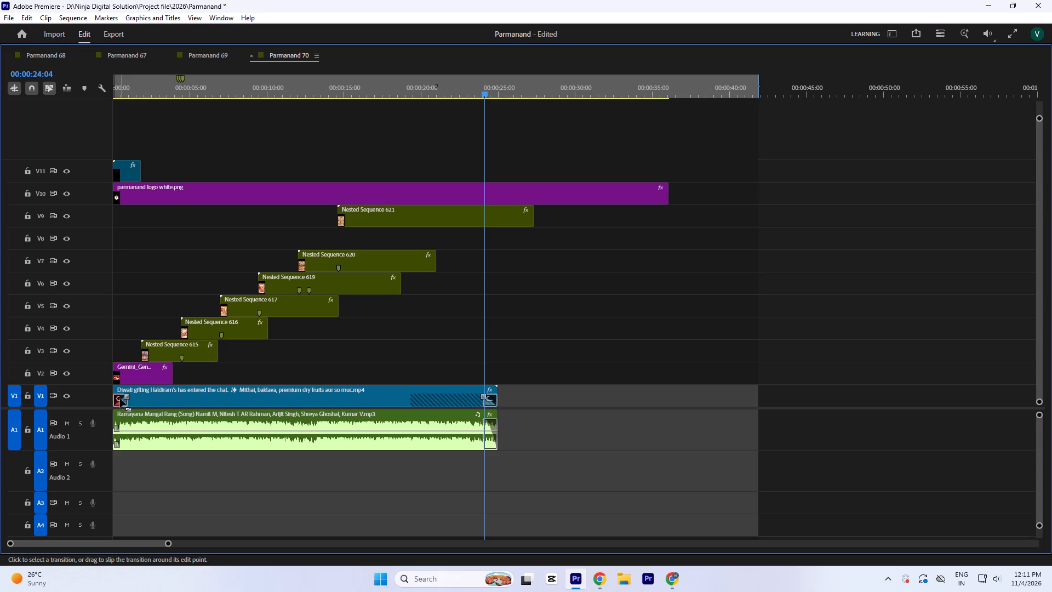
{"action": "key", "text": "Delete"}
{"action": "left_click", "coordinate": [492, 401]}
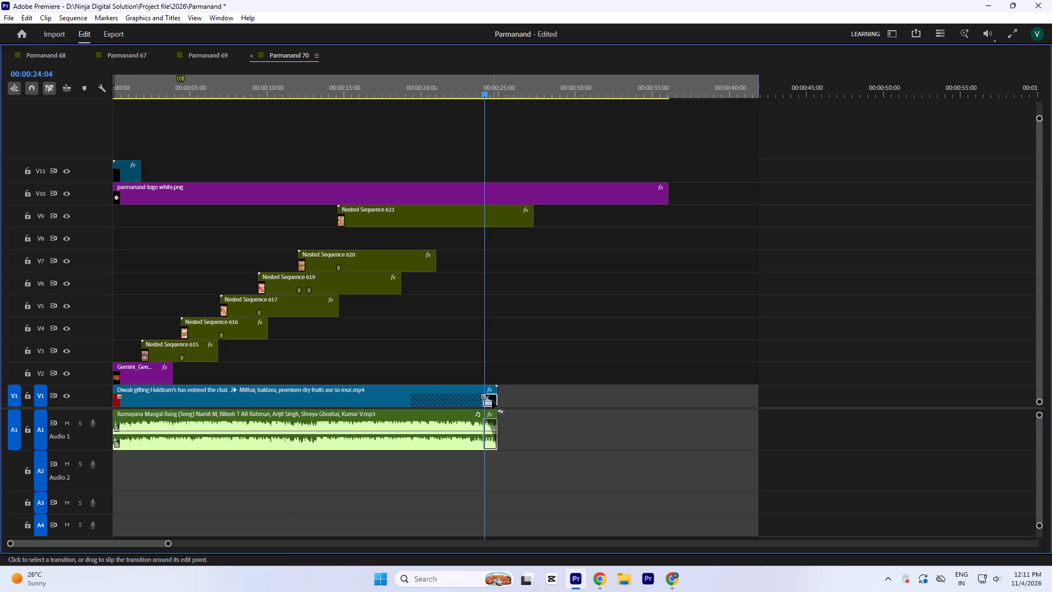
{"action": "key", "text": "Delete"}
{"action": "key", "text": "ctrl+s"}
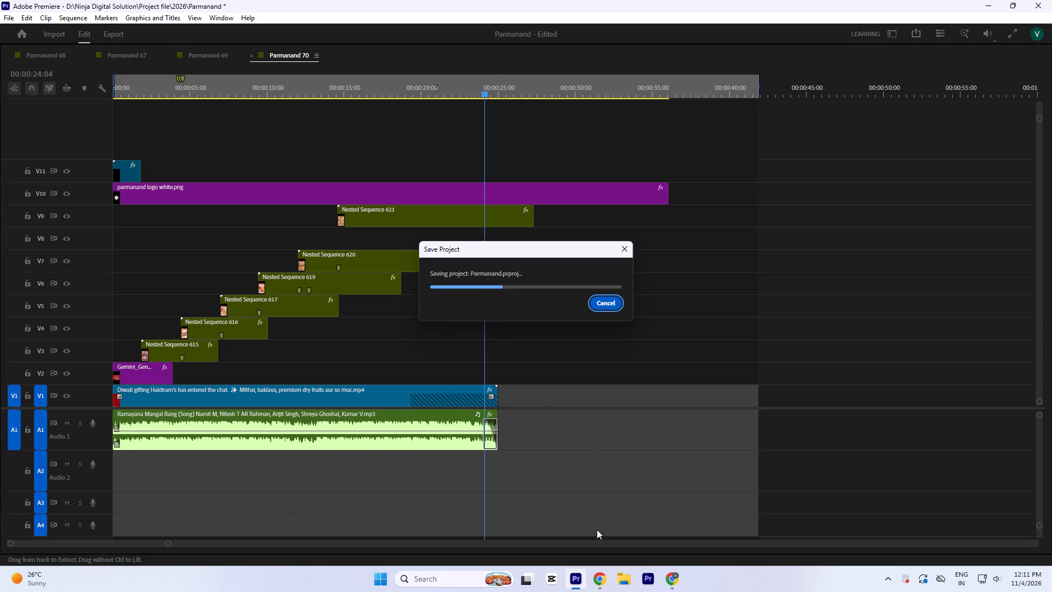
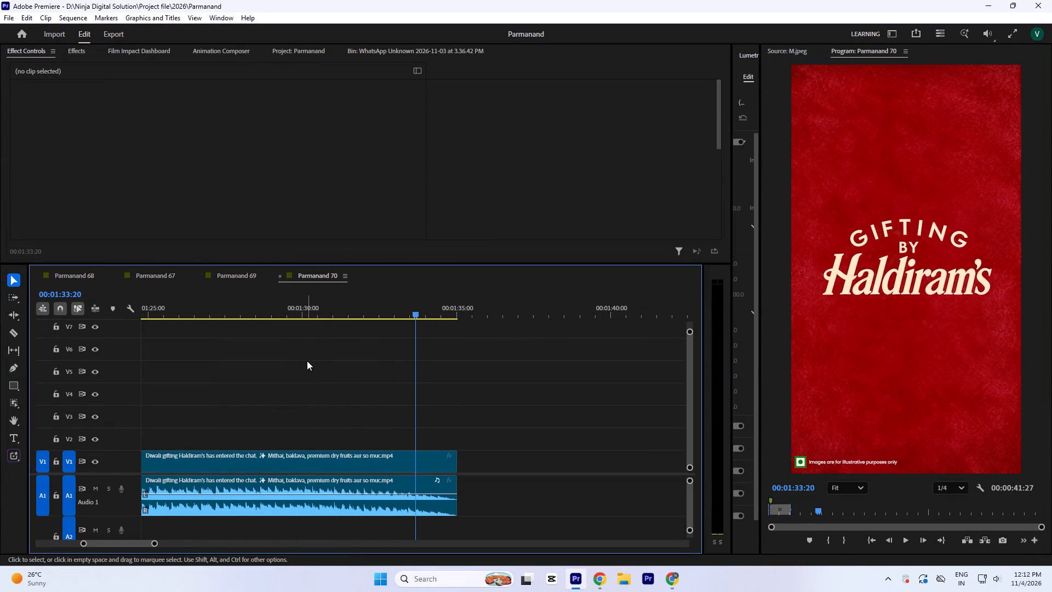
Park the playhead at 00:01:33:22 on the Gifting by Haldiram's end frame and start a screen snip.
{"action": "key", "text": "space"}
{"action": "key", "text": "space"}
{"action": "left_click_drag", "start_coordinate": [395, 308], "coordinate": [418, 358]}
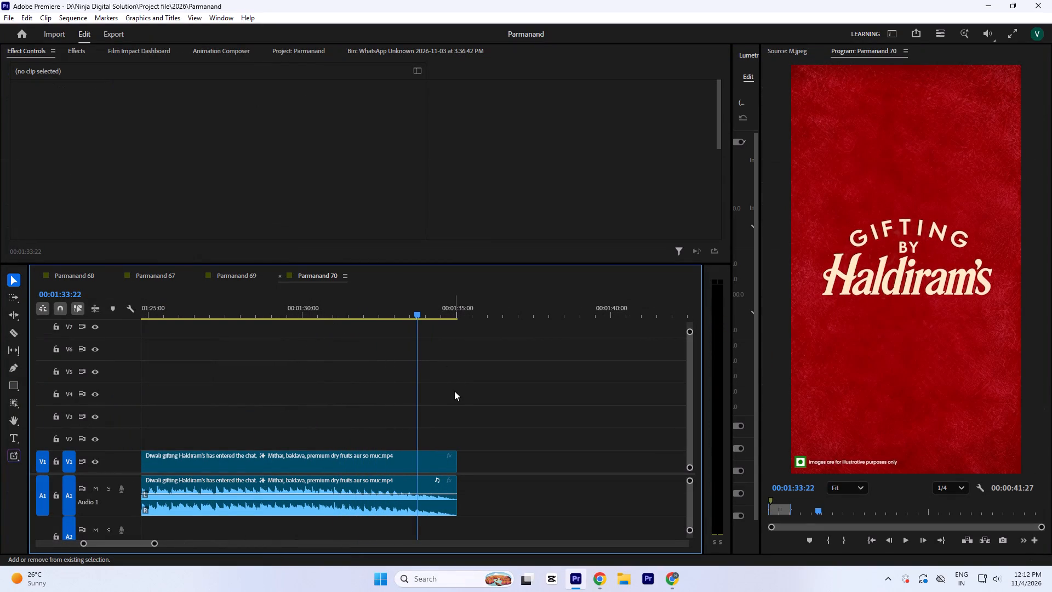
{"action": "key", "text": "shift+super+d"}
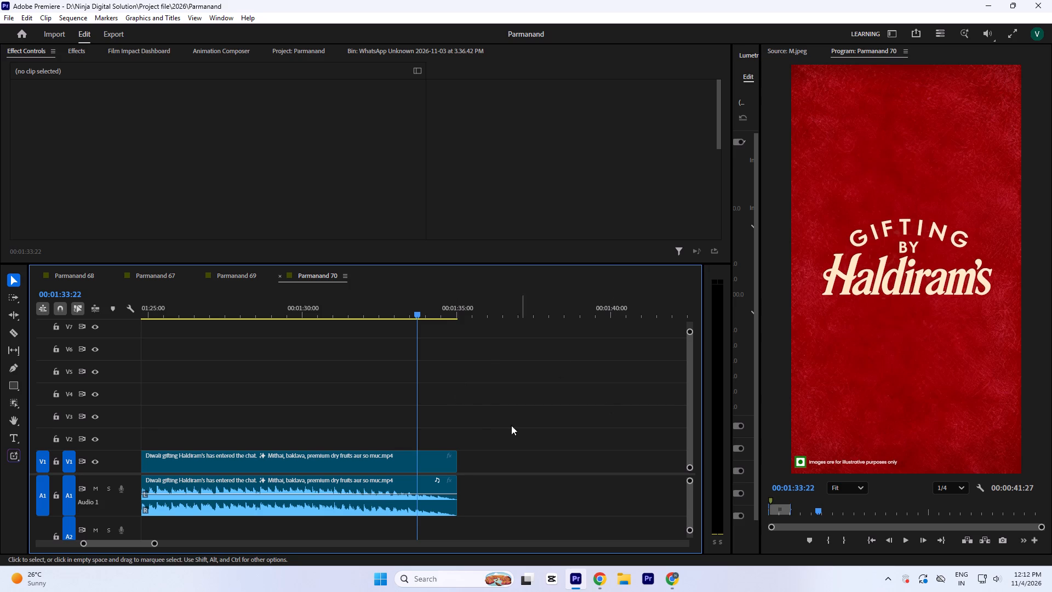
{"action": "key", "text": "shift+super+s"}
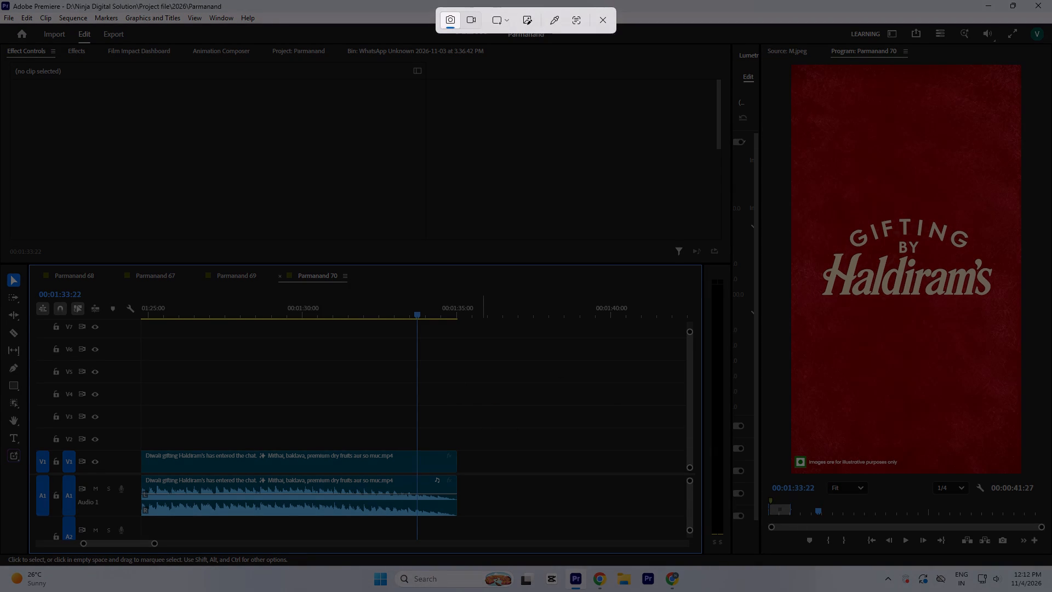
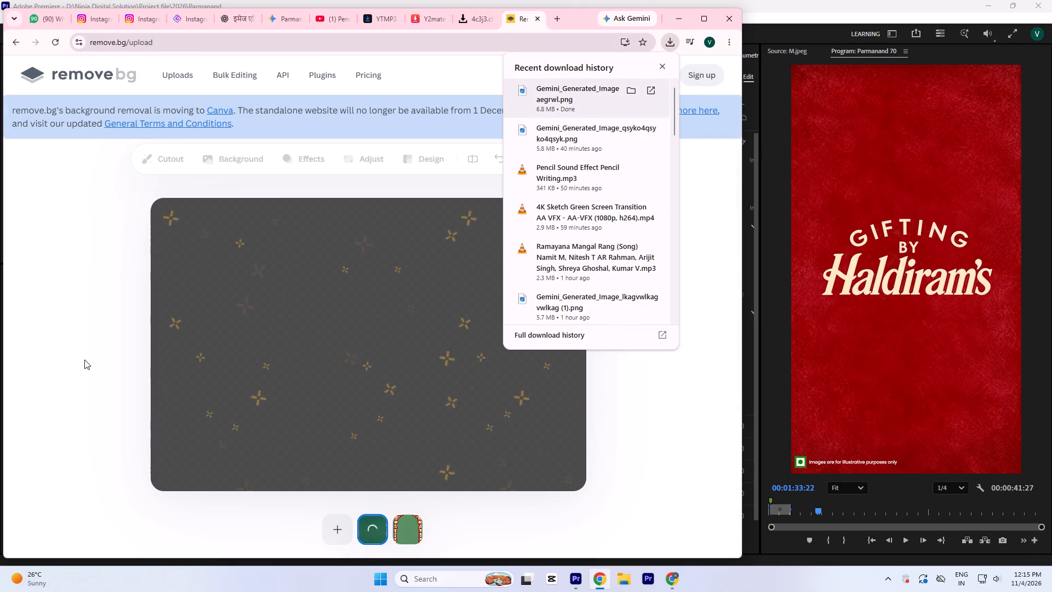
{"action": "left_click", "coordinate": [84, 360]}
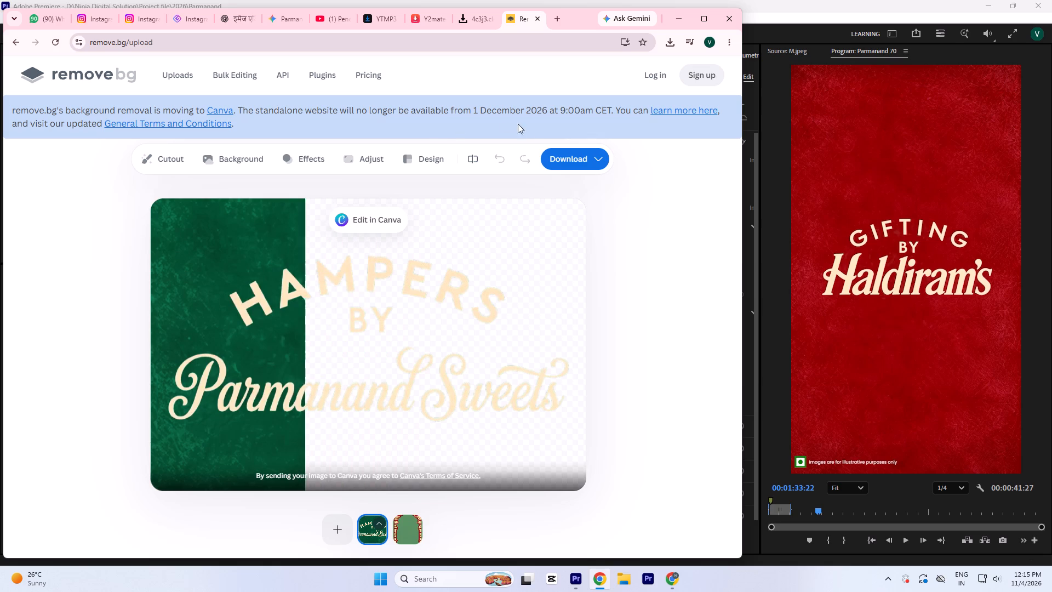
Download the free 610 x 409 preview of the background-free "HAMPERS BY Parmanand Sweets" lettering.
{"action": "left_click", "coordinate": [574, 158]}
{"action": "left_click", "coordinate": [542, 187]}
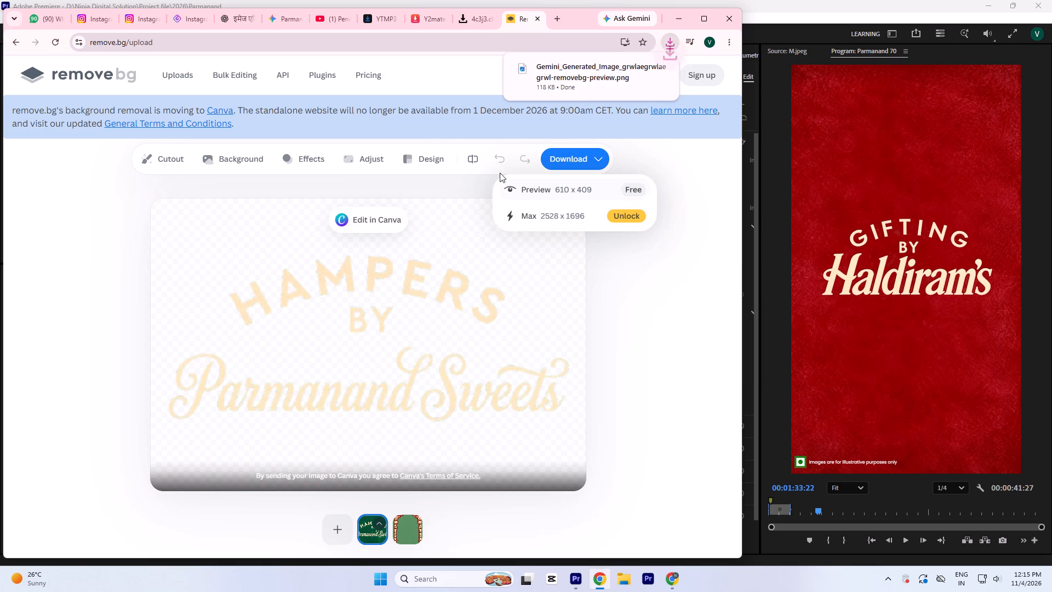
Bring the background-free PNG into Premiere's Parmanand 70 timeline and move it to V5, just after the edited section.
{"action": "left_click_drag", "start_coordinate": [535, 72], "coordinate": [371, 412]}
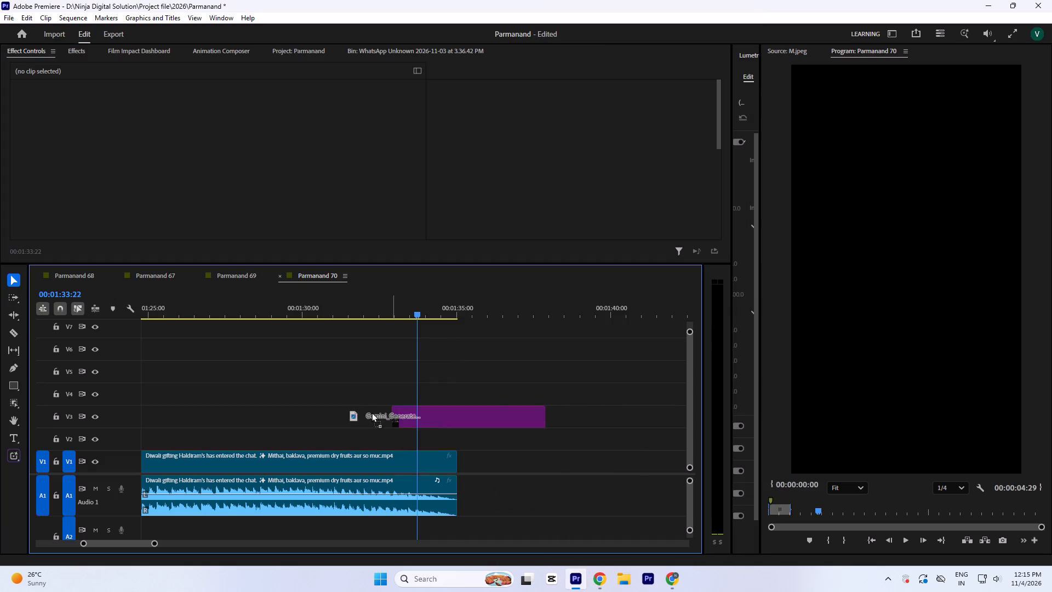
{"action": "left_click_drag", "start_coordinate": [371, 412], "coordinate": [357, 409]}
{"action": "key", "text": "minus"}
{"action": "left_click_drag", "start_coordinate": [411, 415], "coordinate": [200, 398]}
{"action": "key", "text": "minus"}
{"action": "key", "text": "minus"}
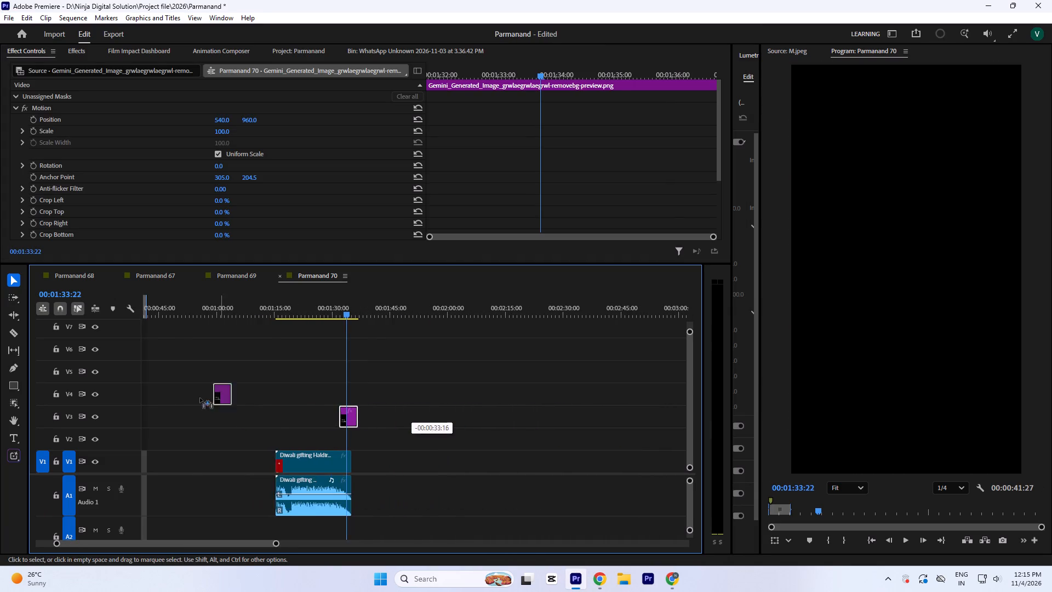
{"action": "left_click_drag", "start_coordinate": [200, 398], "coordinate": [191, 378]}
{"action": "key", "text": "minus"}
Find the frame-exit point at 00:00:16:20 and move the lettering PNG clip to V8 so it starts there.
{"action": "left_click", "coordinate": [171, 301]}
{"action": "type", "text": "==`="}
{"action": "type", "text": "`"}
{"action": "key", "text": "space"}
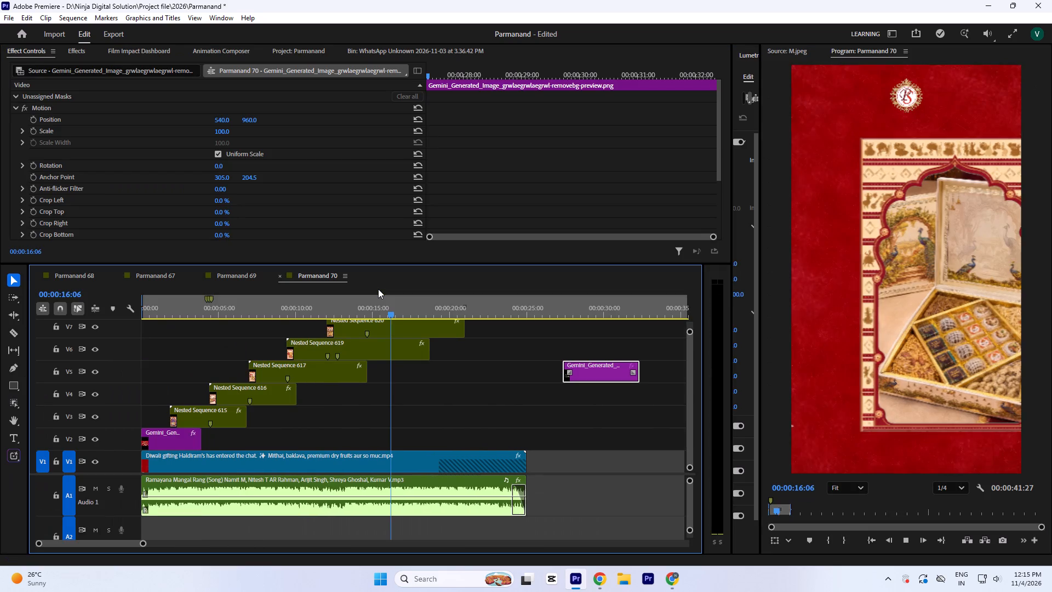
{"action": "key", "text": "space"}
{"action": "key", "text": "grave"}
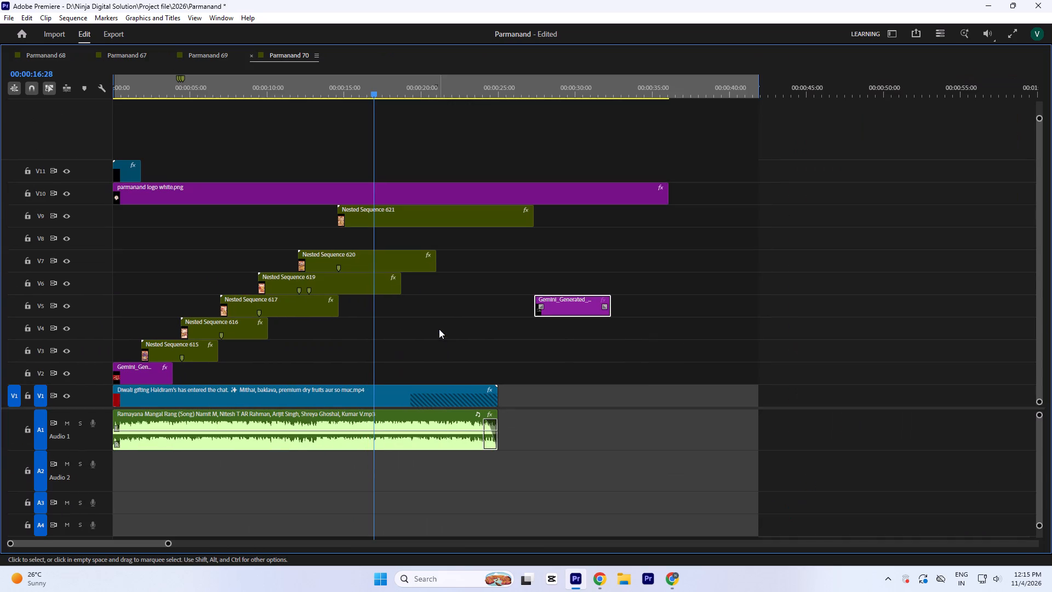
{"action": "left_click_drag", "start_coordinate": [387, 90], "coordinate": [373, 102]}
{"action": "key", "text": "grave"}
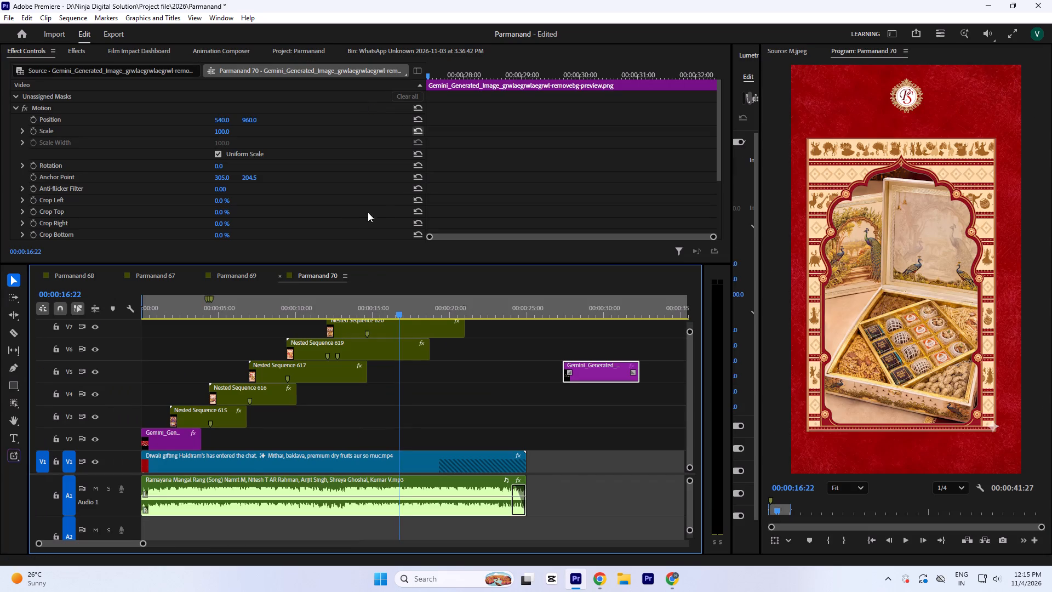
{"action": "key", "text": "Left"}
{"action": "key", "text": "Left"}
{"action": "key", "text": "grave"}
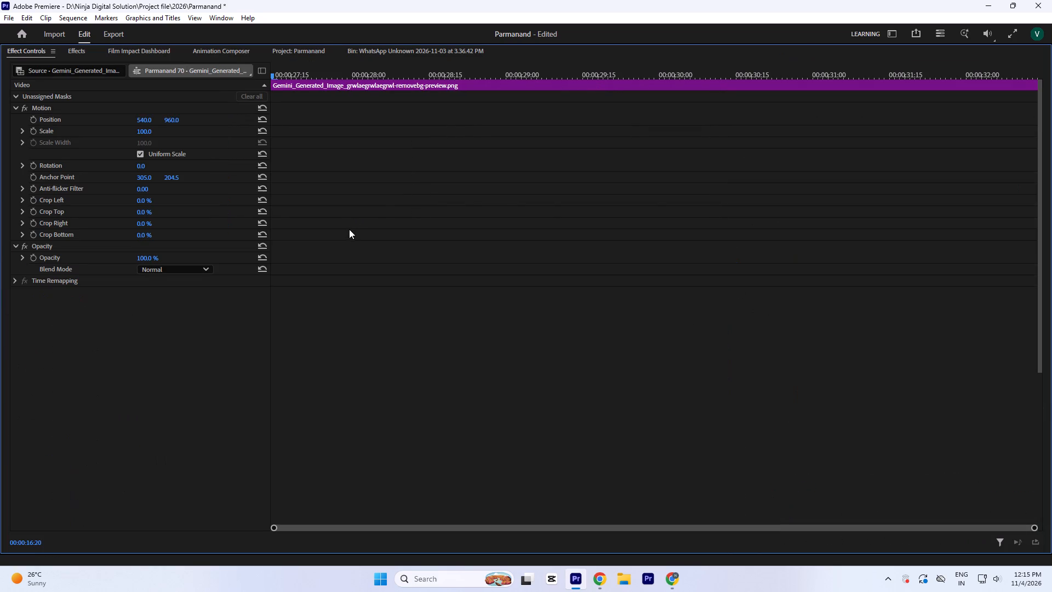
{"action": "key", "text": "grave"}
{"action": "left_click", "coordinate": [470, 387]}
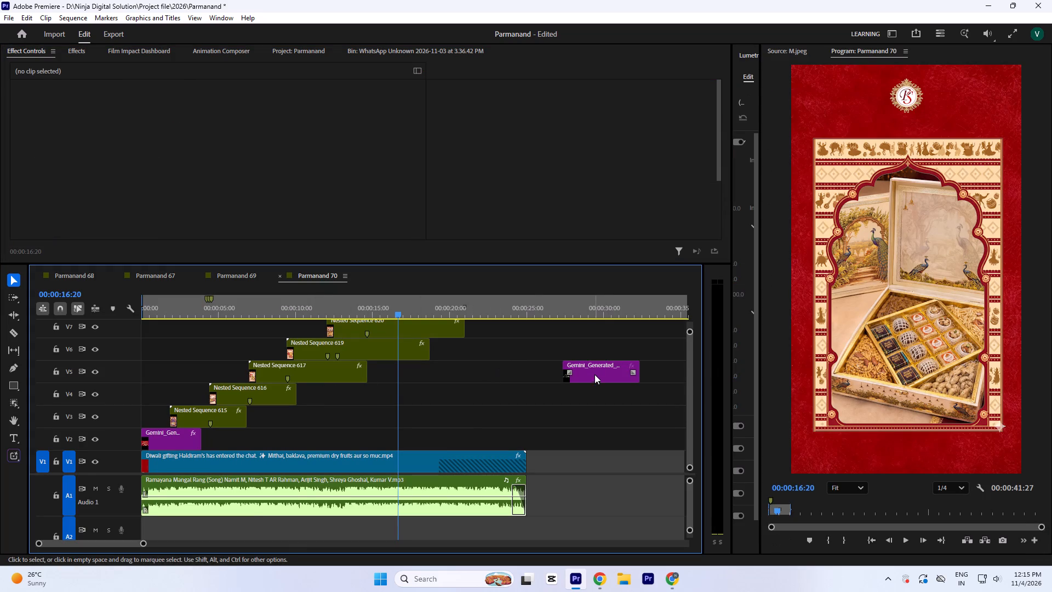
{"action": "key", "text": "grave"}
{"action": "left_click_drag", "start_coordinate": [563, 311], "coordinate": [415, 245]}
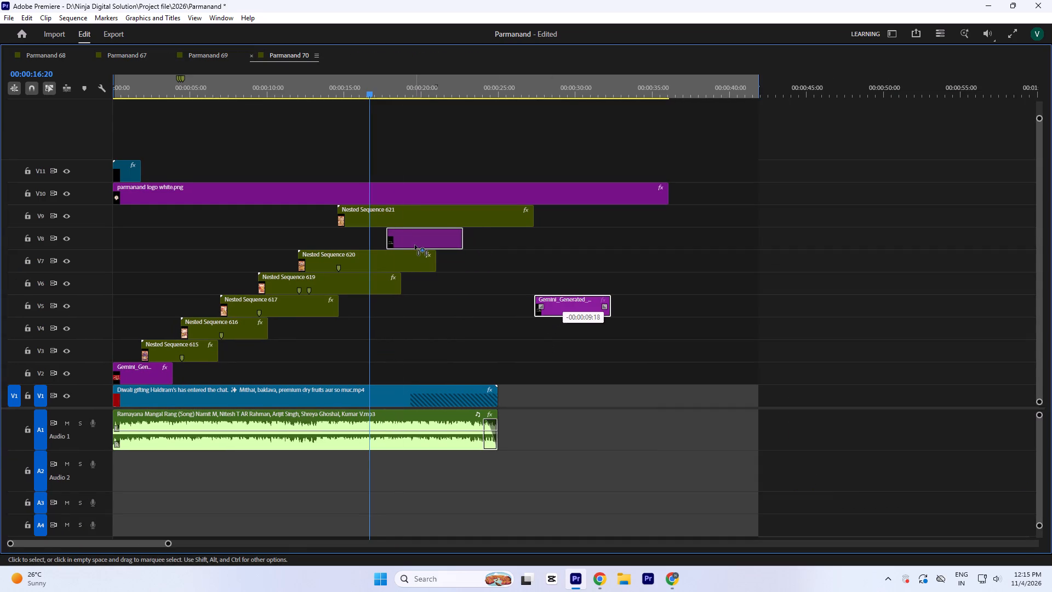
{"action": "left_click_drag", "start_coordinate": [415, 245], "coordinate": [400, 244]}
{"action": "key", "text": "grave"}
Play the sequence from 00:00:16:20 to check the lettering against the hamper frame sliding out.
{"action": "key", "text": "space"}
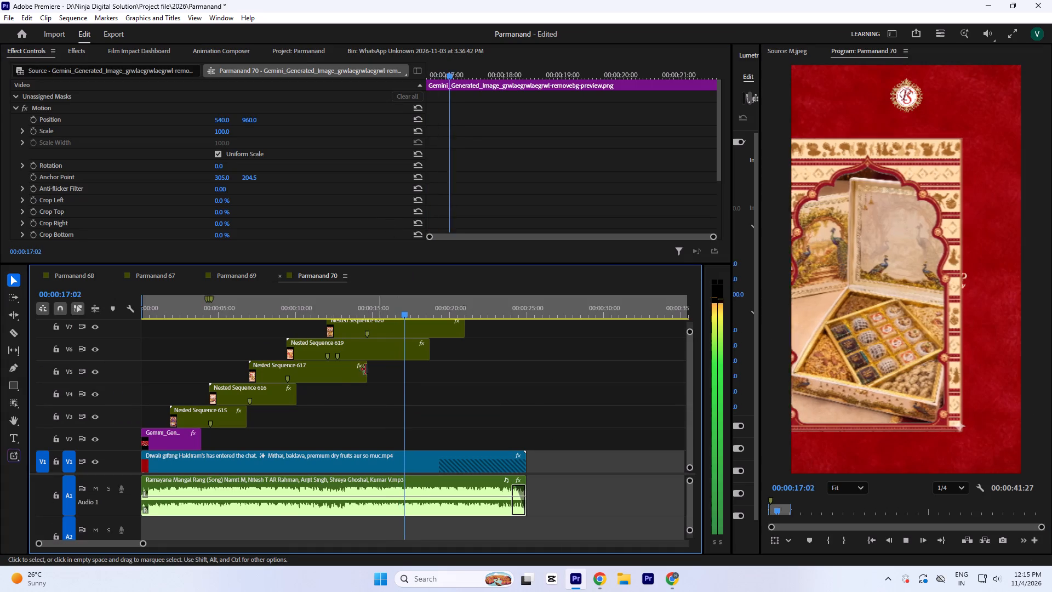
{"action": "key", "text": "space"}
{"action": "key", "text": "space"}
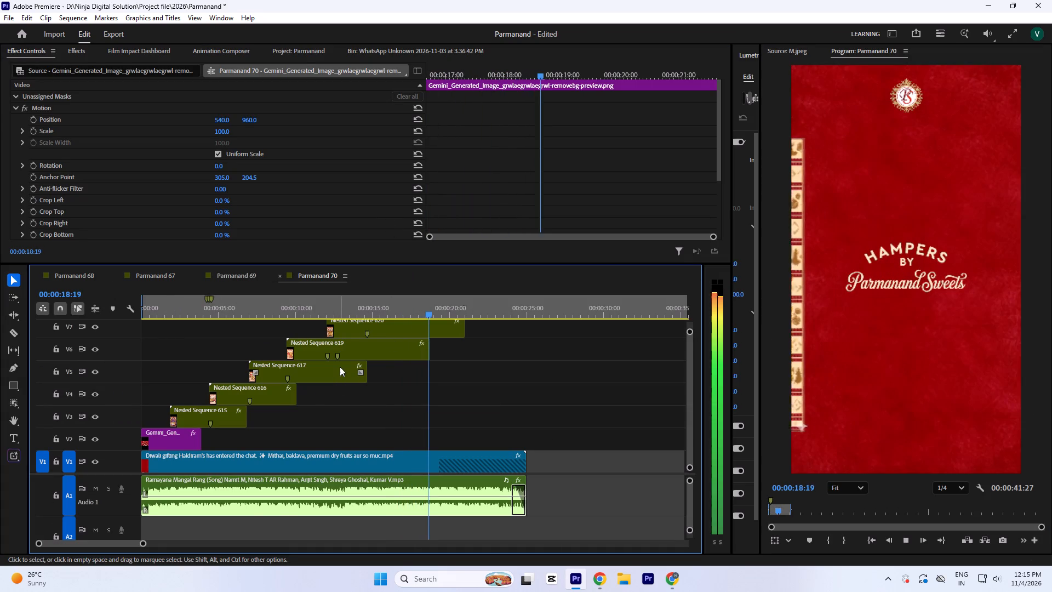
{"action": "key", "text": "space"}
{"action": "key", "text": "space"}
{"action": "key", "text": "space"}
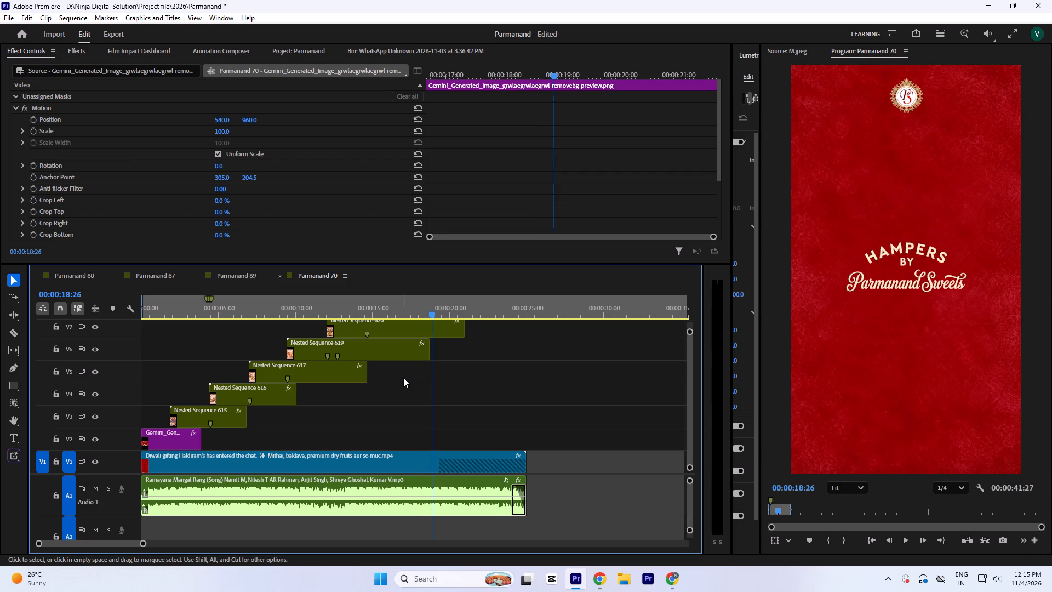
Extend the lettering PNG clip on V8 until it ends level with Nested Sequence 621.
{"action": "key", "text": "grave"}
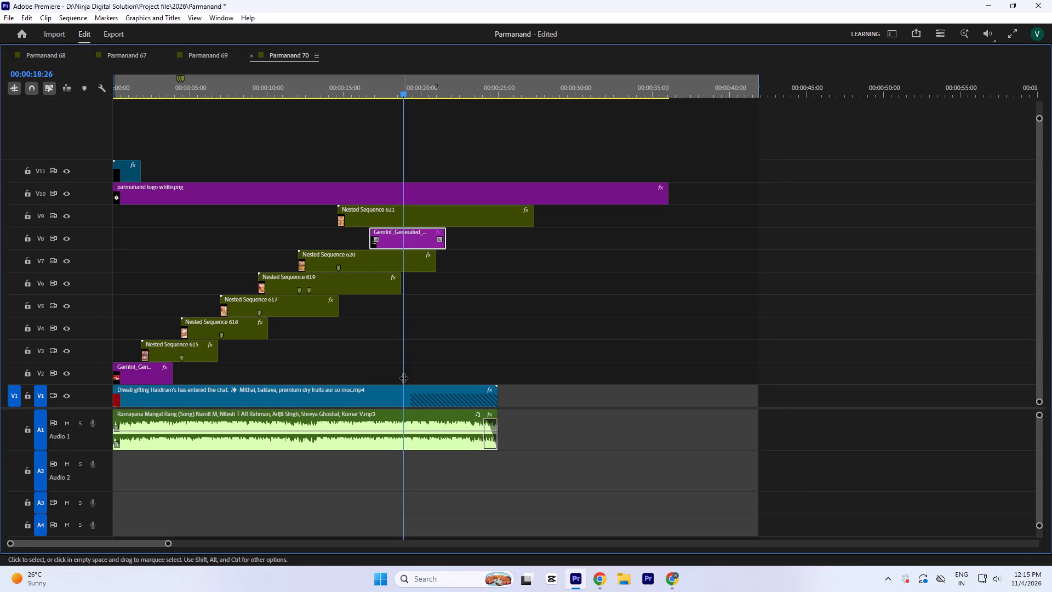
{"action": "left_click_drag", "start_coordinate": [452, 238], "coordinate": [536, 247]}
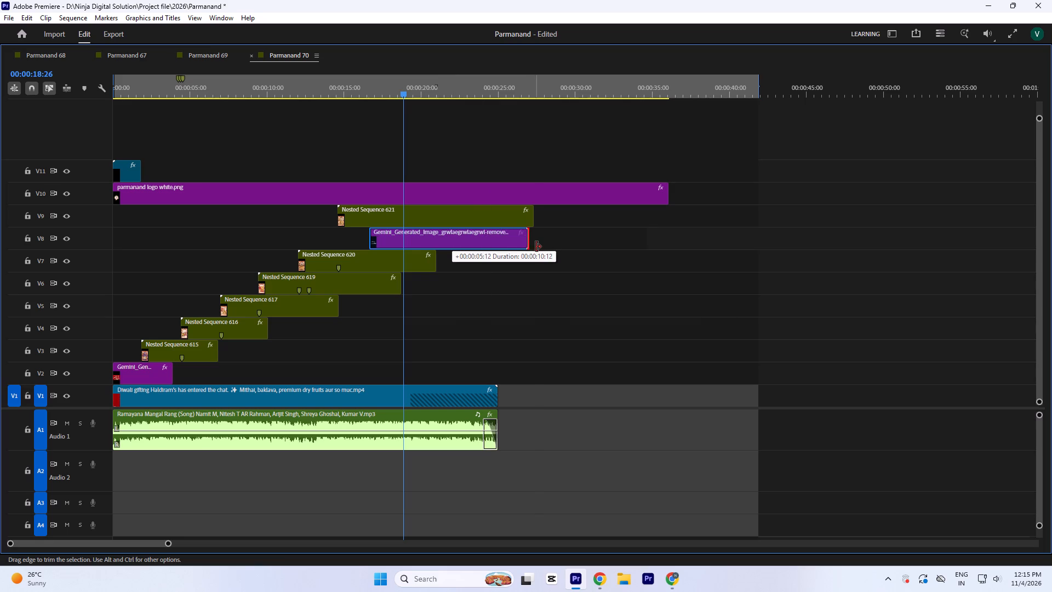
{"action": "left_click_drag", "start_coordinate": [536, 247], "coordinate": [537, 248]}
{"action": "left_click_drag", "start_coordinate": [551, 242], "coordinate": [528, 225]}
{"action": "left_click", "coordinate": [530, 303]}
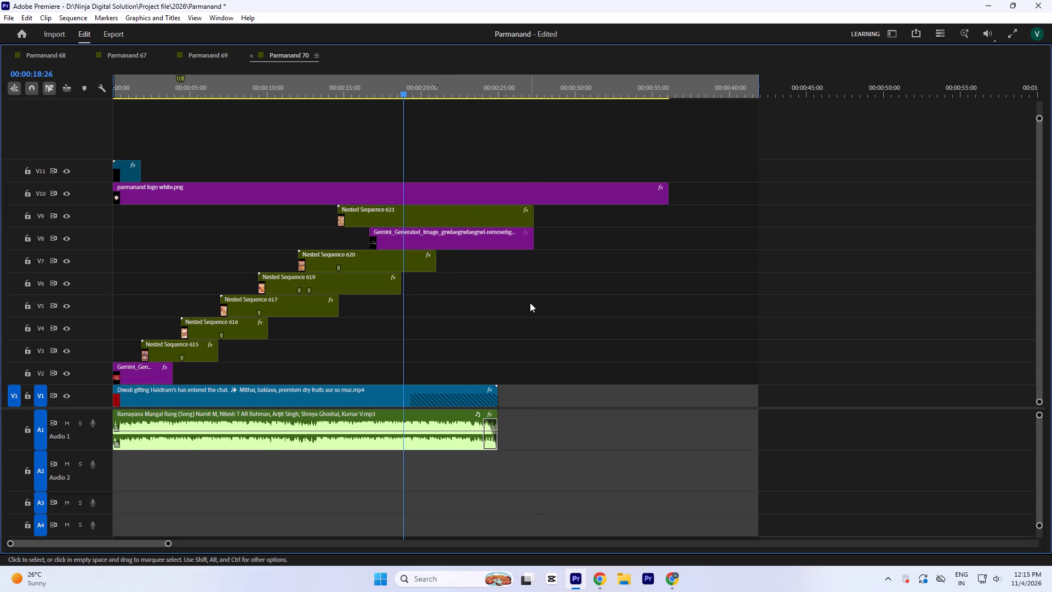
Play the Haldiram's reference clip up to its Gifting by Haldiram's end frame to check the lettering size.
{"action": "key", "text": "minus"}
{"action": "key", "text": "minus"}
{"action": "left_click_drag", "start_coordinate": [454, 91], "coordinate": [468, 107]}
{"action": "key", "text": "grave"}
{"action": "key", "text": "space"}
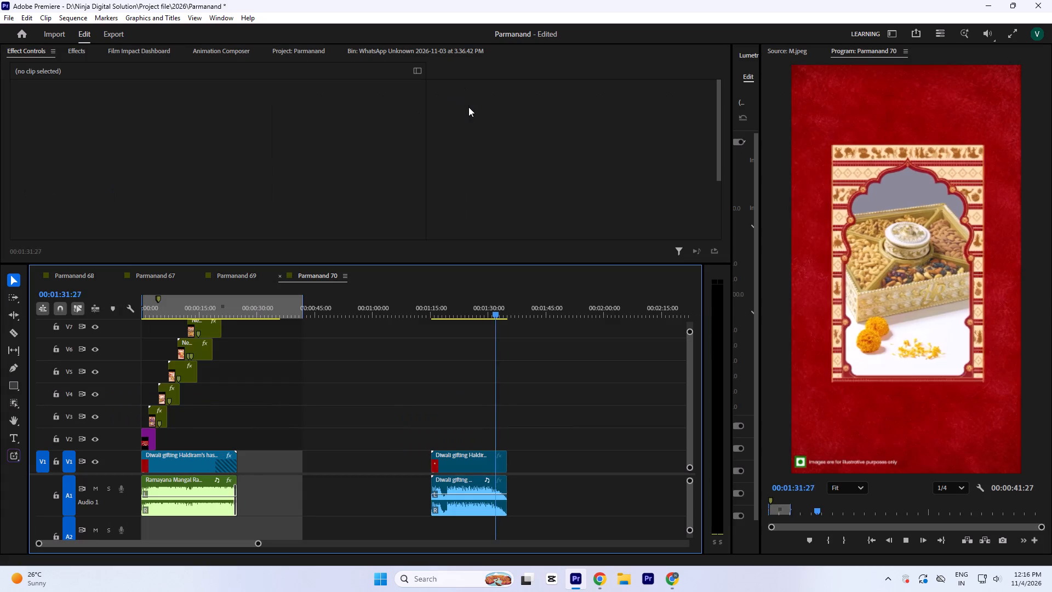
{"action": "key", "text": "equal"}
{"action": "key", "text": "space"}
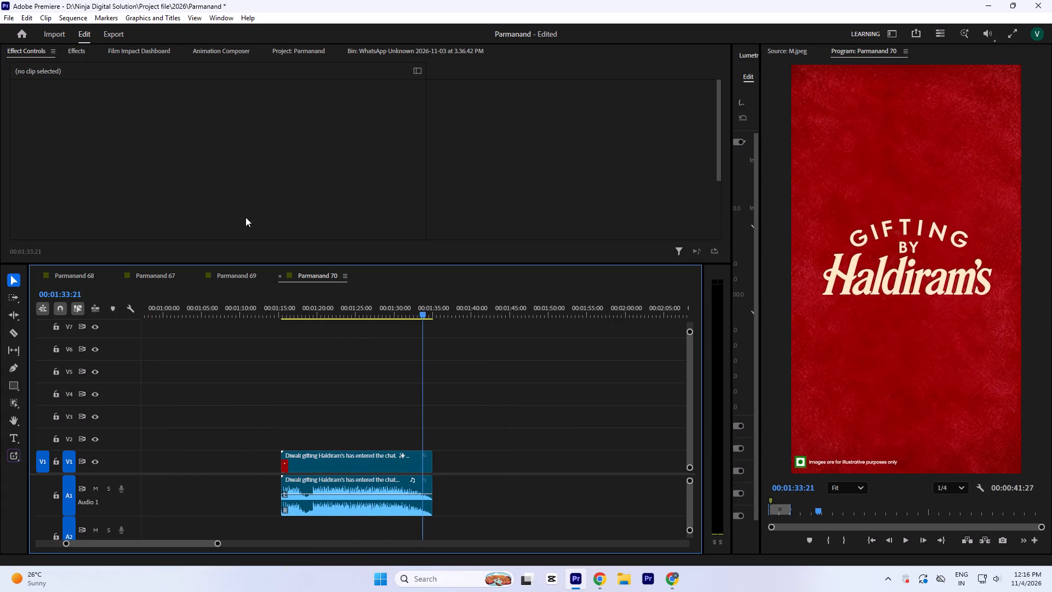
Select the HAMPERS BY Parmanand Sweets lettering clip on V8 and set its Scale to 123.
{"action": "key", "text": "minus"}
{"action": "key", "text": "minus"}
{"action": "left_click", "coordinate": [179, 308]}
{"action": "type", "text": "`=="}
{"action": "key", "text": "equal"}
{"action": "left_click", "coordinate": [455, 234]}
{"action": "type", "text": "`"}
{"action": "key", "text": "space"}
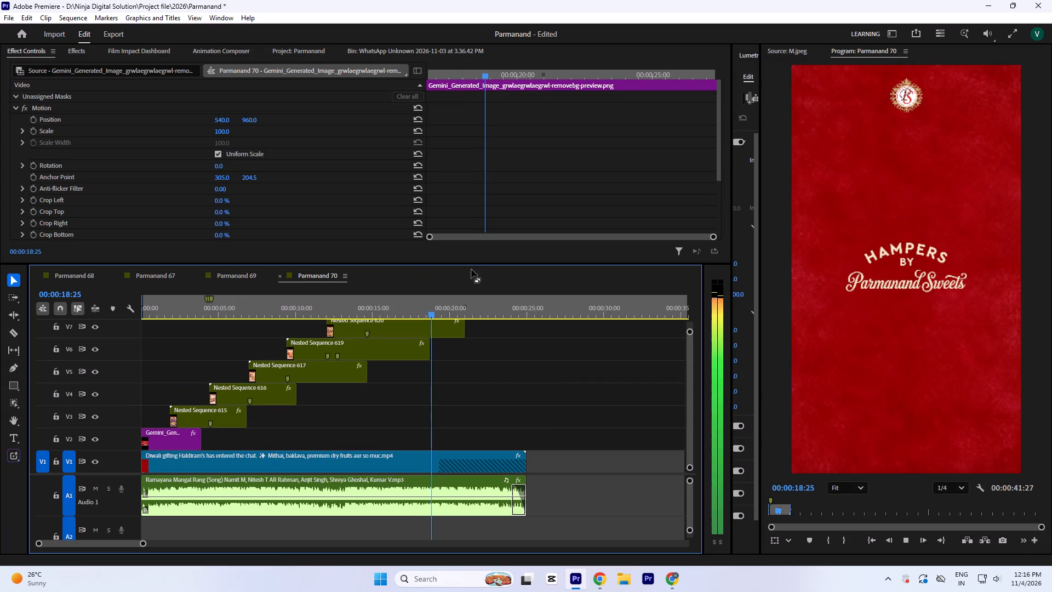
{"action": "key", "text": "space"}
{"action": "left_click_drag", "start_coordinate": [219, 128], "coordinate": [221, 119]}
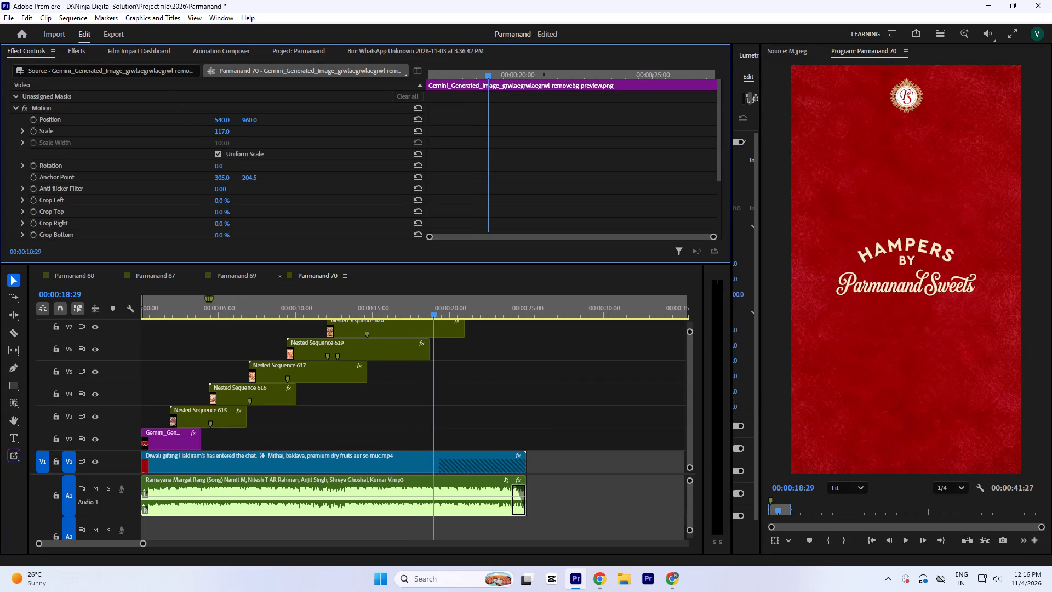
{"action": "left_click_drag", "start_coordinate": [221, 119], "coordinate": [221, 116]}
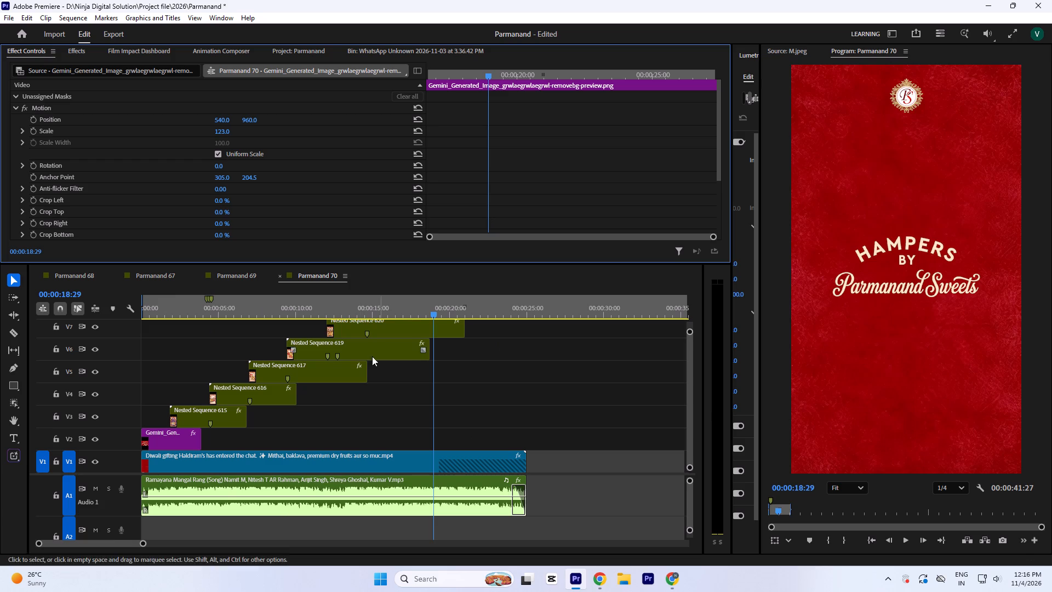
Play the end section around 00:00:16:20 to check the enlarged lettering as the hamper frame slides out.
{"action": "left_click", "coordinate": [413, 304]}
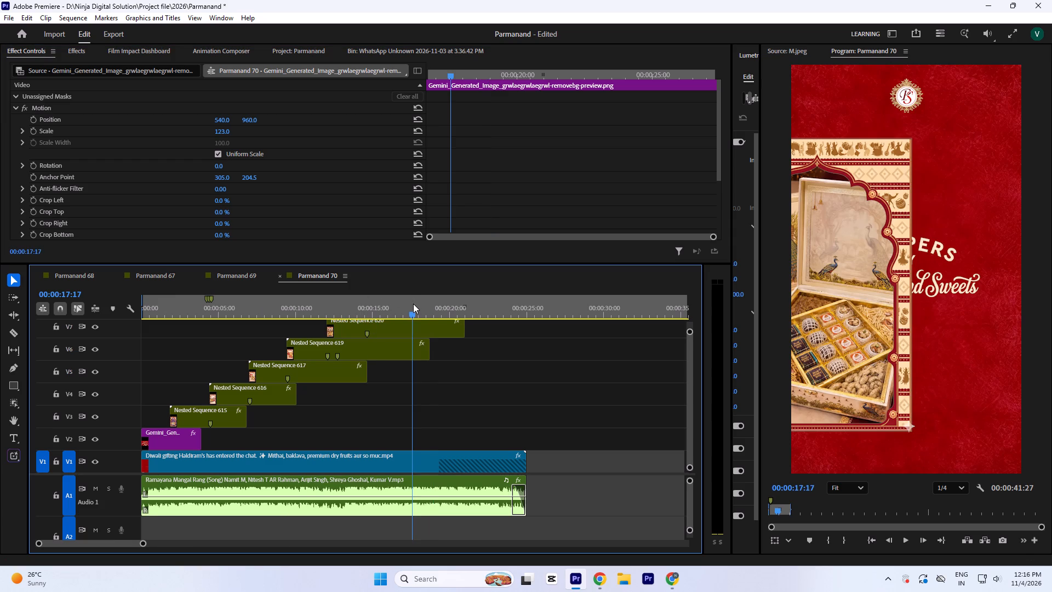
{"action": "left_click_drag", "start_coordinate": [436, 306], "coordinate": [331, 355]}
{"action": "key", "text": "space"}
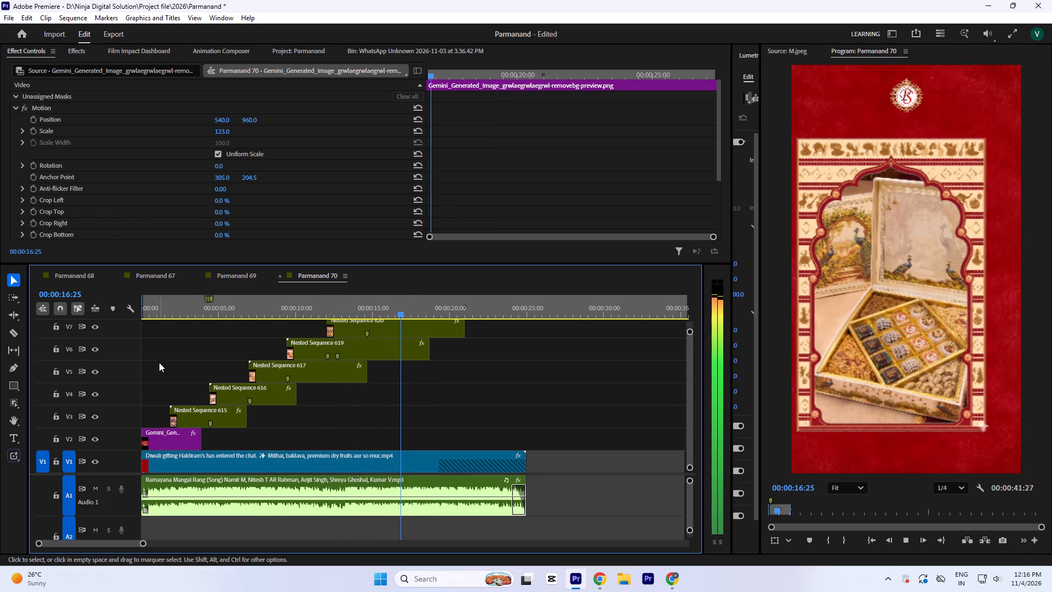
{"action": "key", "text": "space"}
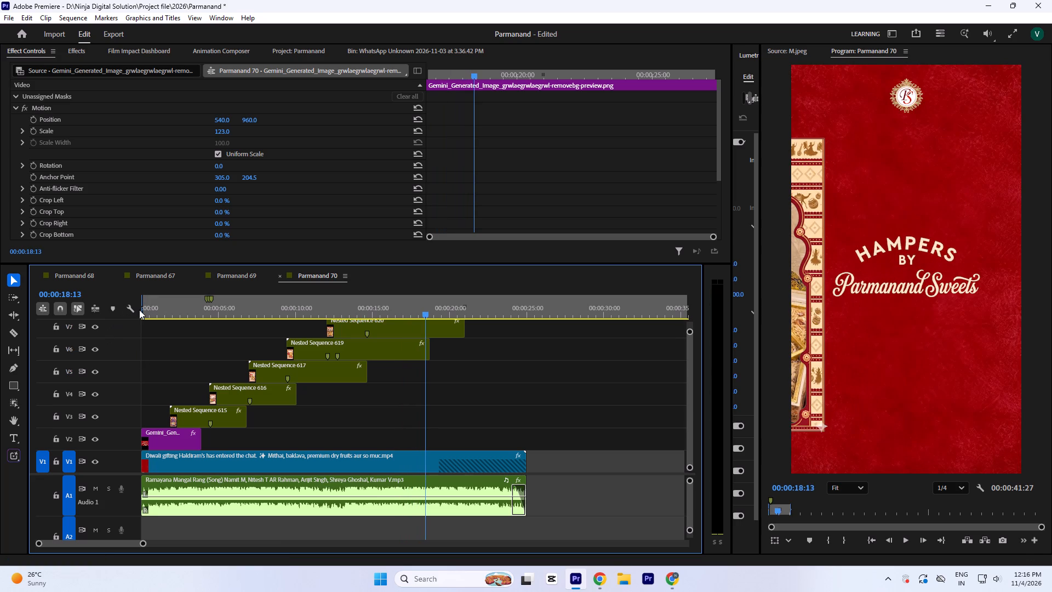
{"action": "left_click", "coordinate": [395, 306]}
{"action": "key", "text": "space"}
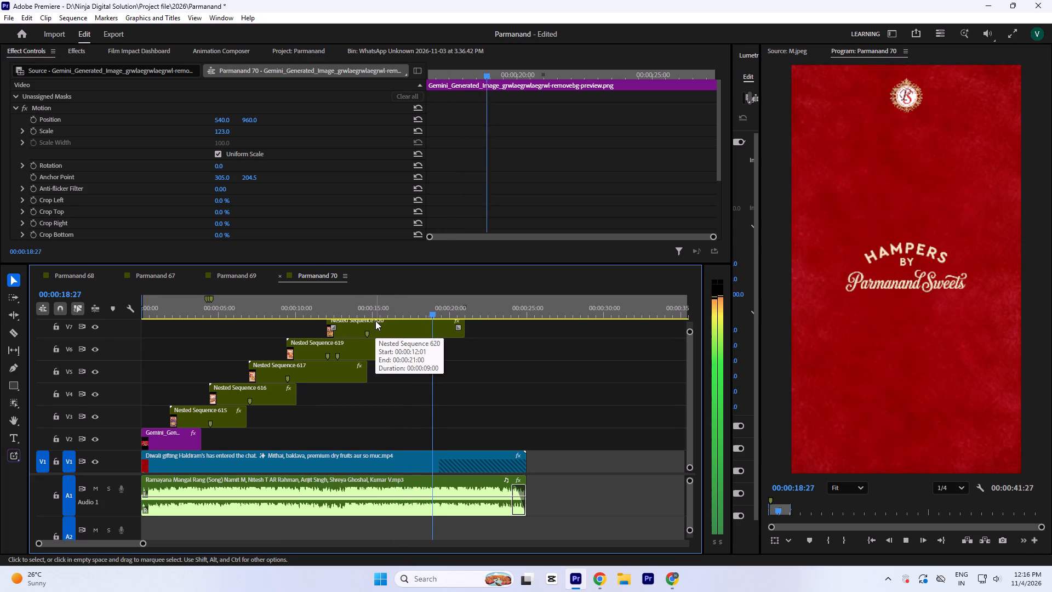
{"action": "key", "text": "space"}
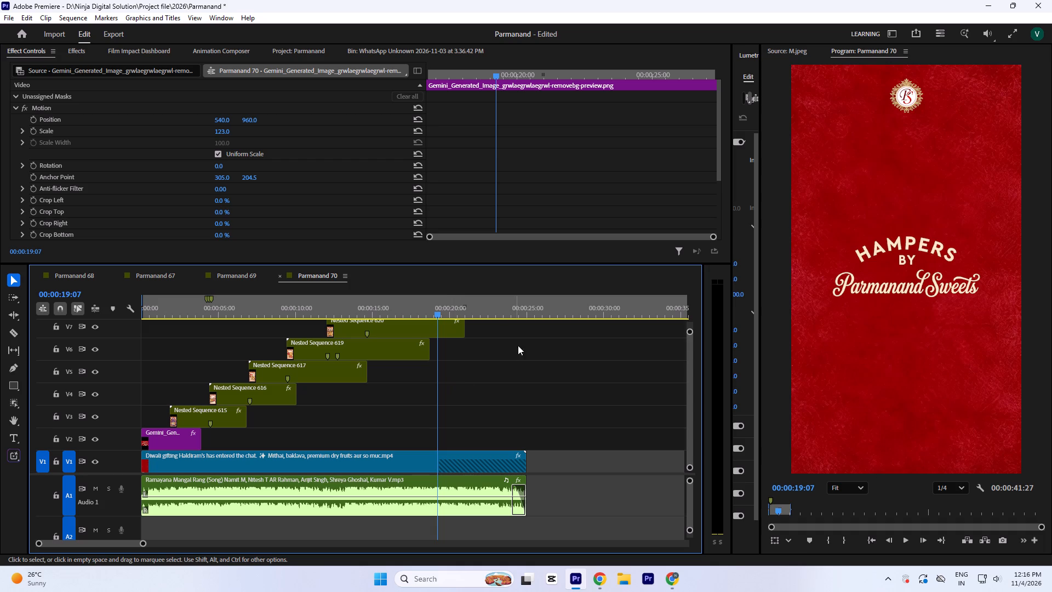
Play the sequence opening to compare its title lettering with the end lettering at 00:00:19:26.
{"action": "left_click", "coordinate": [436, 306]}
{"action": "key", "text": "Return"}
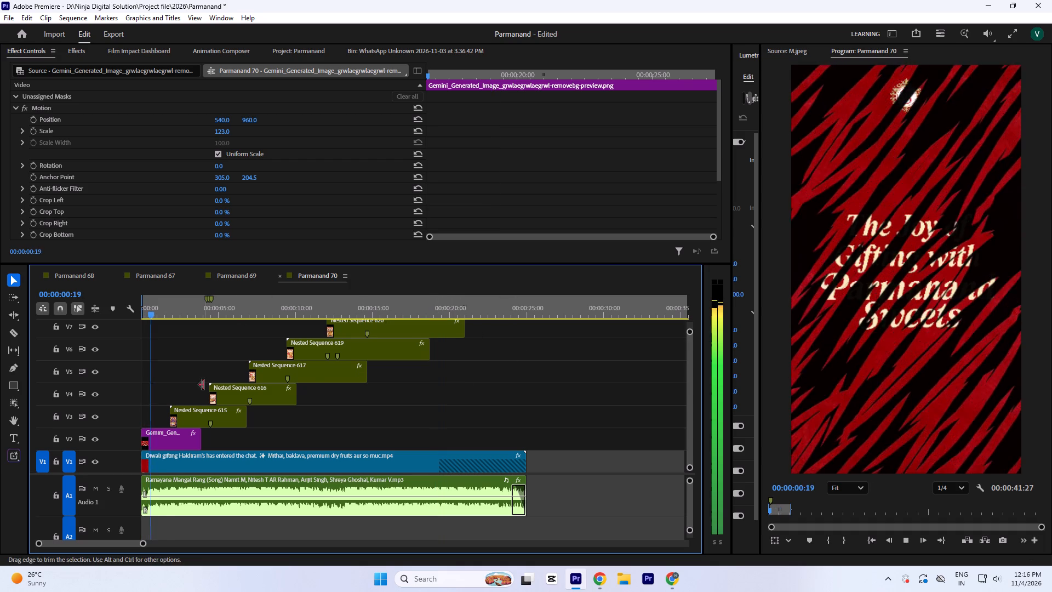
{"action": "key", "text": "space"}
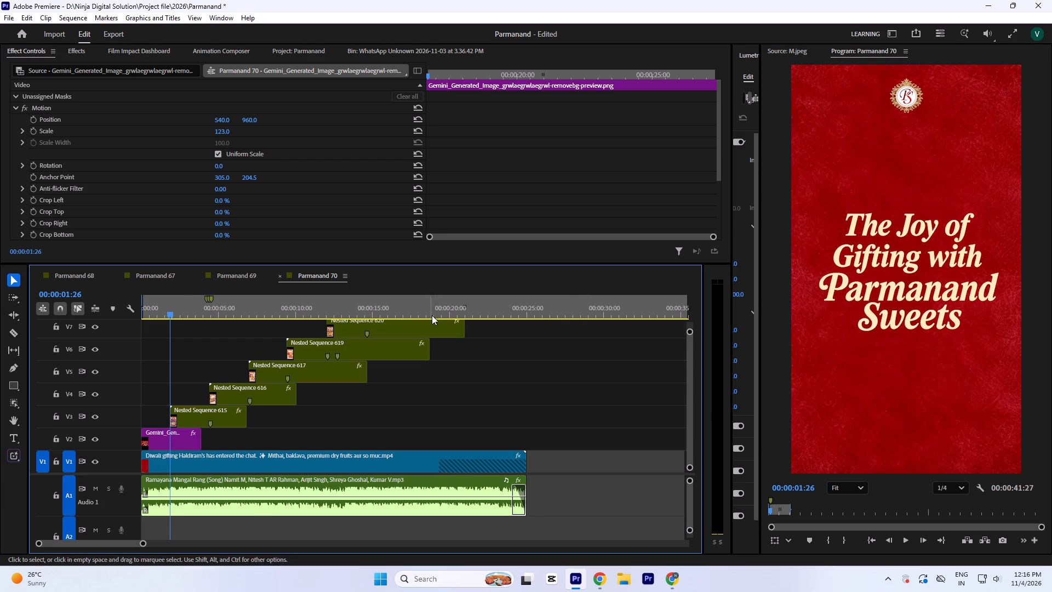
{"action": "left_click", "coordinate": [449, 310]}
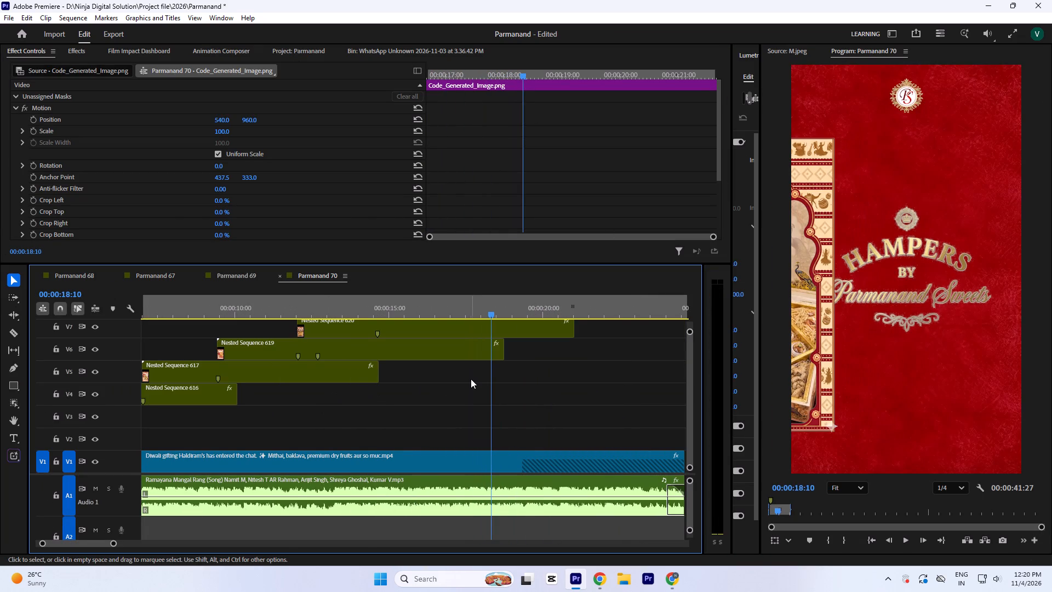
Enlarge the gold lettering clip to fit the frame width and check it on the plain red end frame.
{"action": "key", "text": "a"}
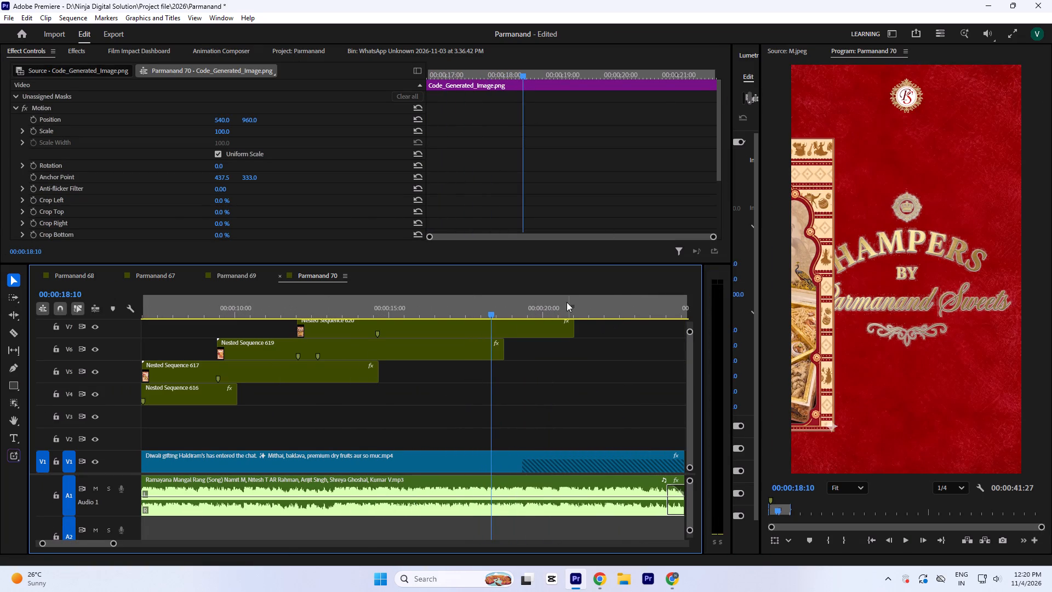
{"action": "left_click", "coordinate": [567, 301]}
Brighten and warm the gold lettering in Lumetri Color with Highlights 40.7, Whites 60.5 and Temperature 35.8.
{"action": "left_click_drag", "start_coordinate": [731, 277], "coordinate": [649, 280]}
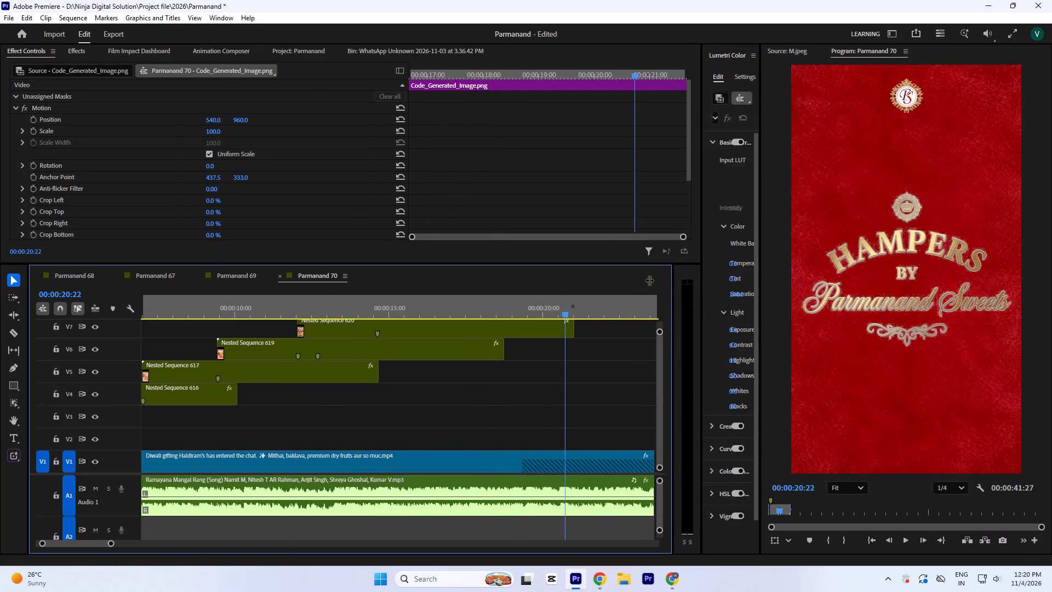
{"action": "left_click_drag", "start_coordinate": [649, 280], "coordinate": [611, 283]}
{"action": "left_click_drag", "start_coordinate": [708, 360], "coordinate": [726, 363]}
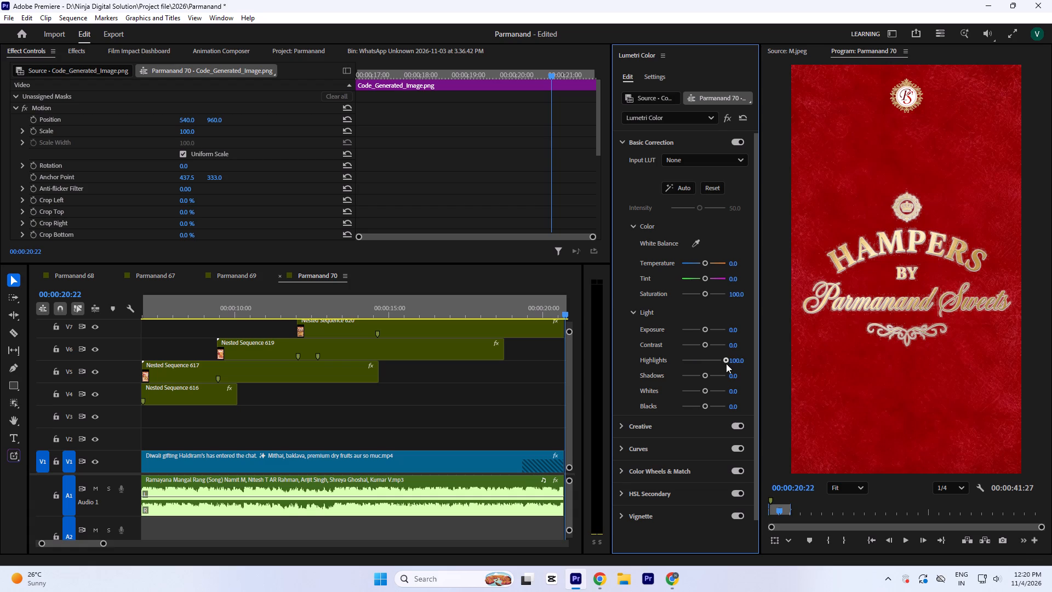
{"action": "left_click_drag", "start_coordinate": [726, 363], "coordinate": [730, 365]}
{"action": "left_click_drag", "start_coordinate": [711, 390], "coordinate": [716, 393]}
{"action": "left_click_drag", "start_coordinate": [714, 359], "coordinate": [713, 360]}
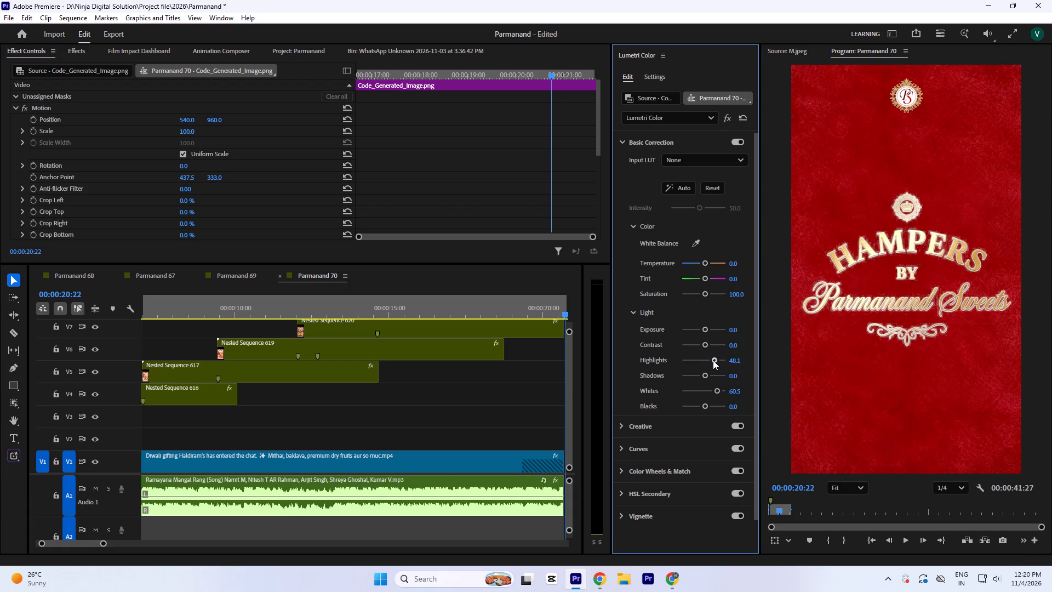
{"action": "left_click_drag", "start_coordinate": [713, 360], "coordinate": [712, 364]}
{"action": "left_click_drag", "start_coordinate": [706, 264], "coordinate": [713, 266]}
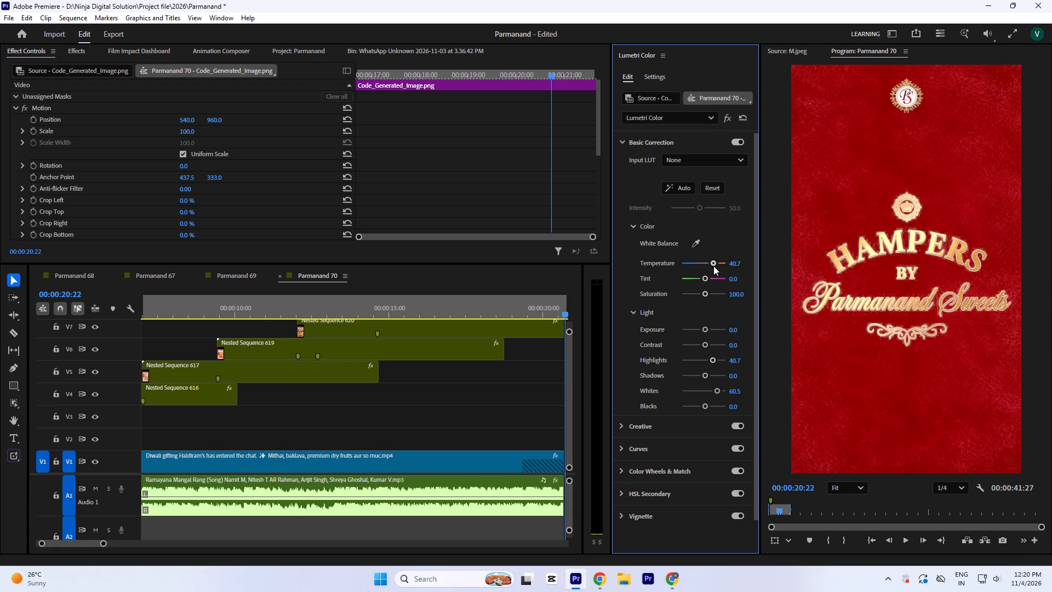
{"action": "left_click_drag", "start_coordinate": [713, 266], "coordinate": [711, 270]}
Crop the top of the gold lettering image by 24% to remove the crown emblem.
{"action": "left_click", "coordinate": [524, 308]}
{"action": "key", "text": "grave"}
{"action": "key", "text": "grave"}
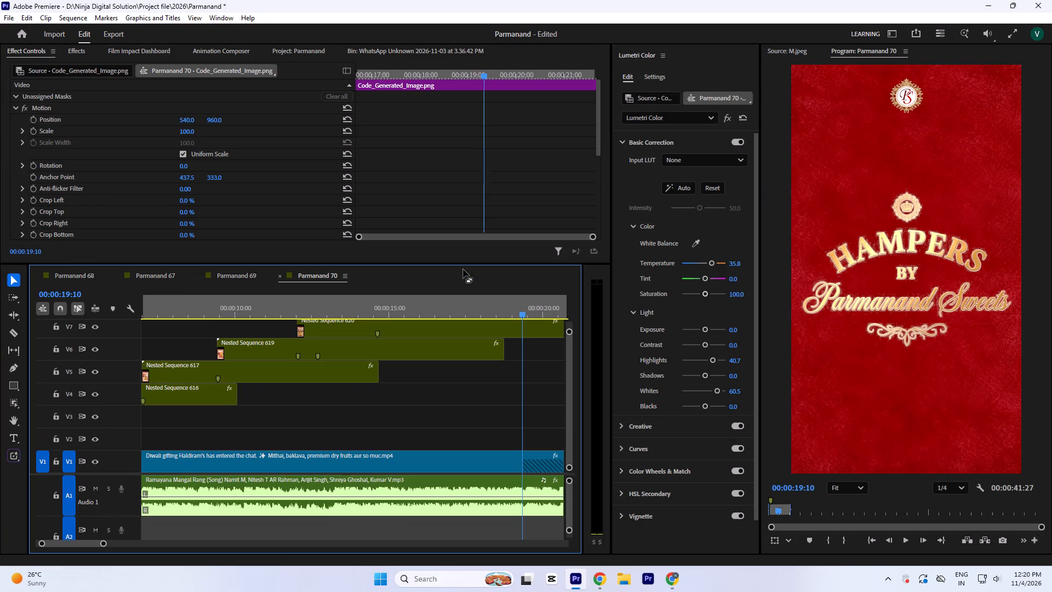
{"action": "left_click", "coordinate": [187, 209]}
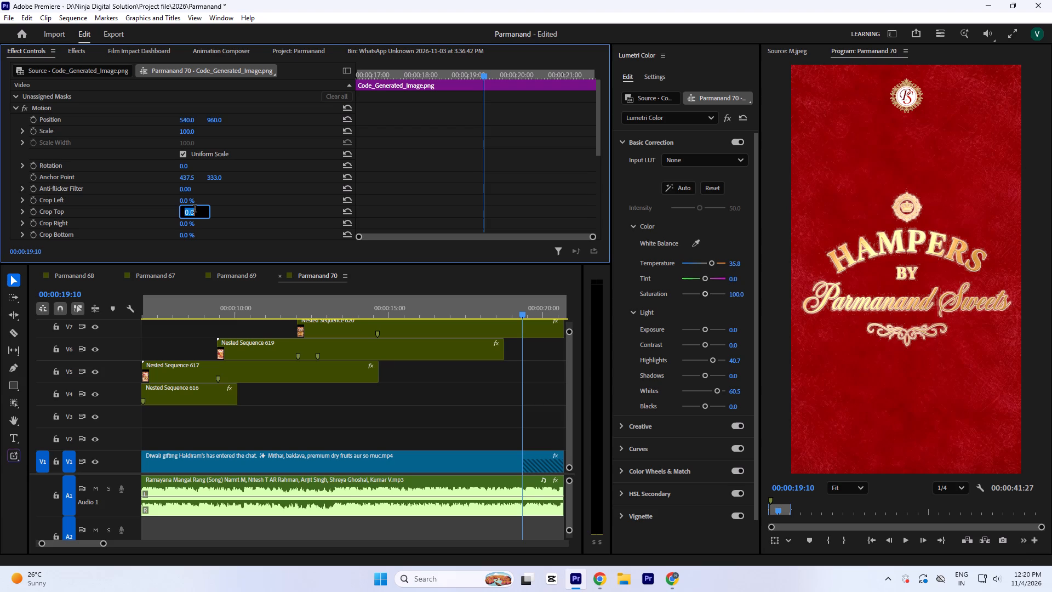
{"action": "key", "text": "Up"}
{"action": "key", "text": "Up"}
{"action": "key", "text": "Up"}
{"action": "key", "text": "Up"}
{"action": "key", "text": "Up"}
{"action": "key", "text": "Up"}
{"action": "key", "text": "Up"}
{"action": "key", "text": "Up"}
{"action": "key", "text": "Up"}
{"action": "key", "text": "Up"}
{"action": "key", "text": "Up"}
{"action": "key", "text": "Up"}
{"action": "key", "text": "Up"}
{"action": "key", "text": "Up"}
{"action": "key", "text": "Up"}
{"action": "key", "text": "Up"}
{"action": "key", "text": "Up"}
{"action": "key", "text": "Up"}
{"action": "key", "text": "Up"}
{"action": "key", "text": "Up"}
{"action": "key", "text": "Up"}
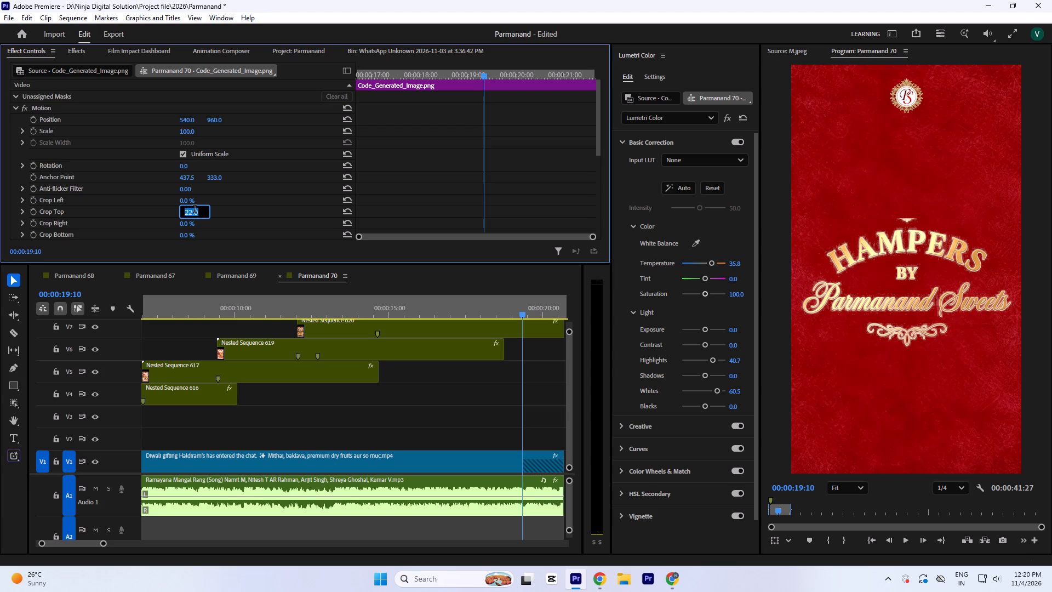
{"action": "key", "text": "Up"}
{"action": "key", "text": "Up"}
{"action": "left_click", "coordinate": [476, 179]}
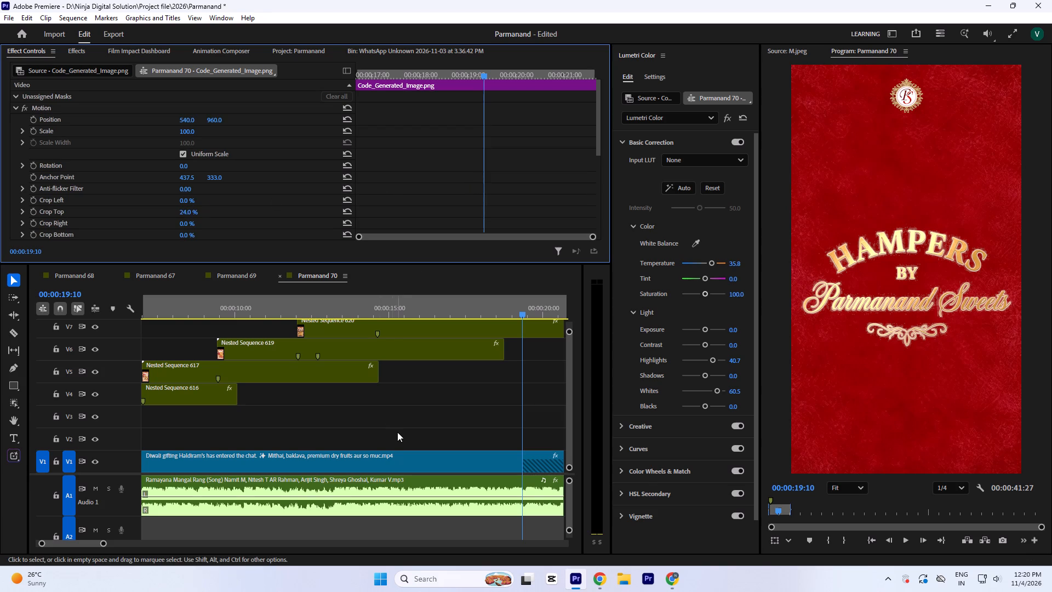
Reduce the scale of the gold lettering clip to 78.
{"action": "left_click", "coordinate": [401, 436]}
{"action": "key", "text": "grave"}
{"action": "left_click", "coordinate": [475, 238]}
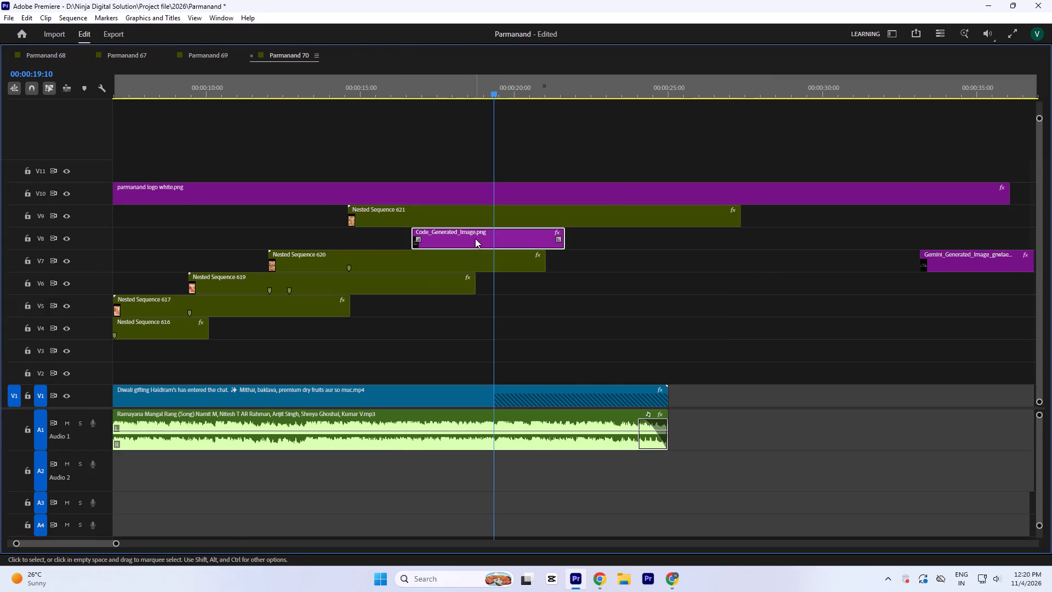
{"action": "key", "text": "grave"}
{"action": "left_click_drag", "start_coordinate": [189, 131], "coordinate": [189, 137]}
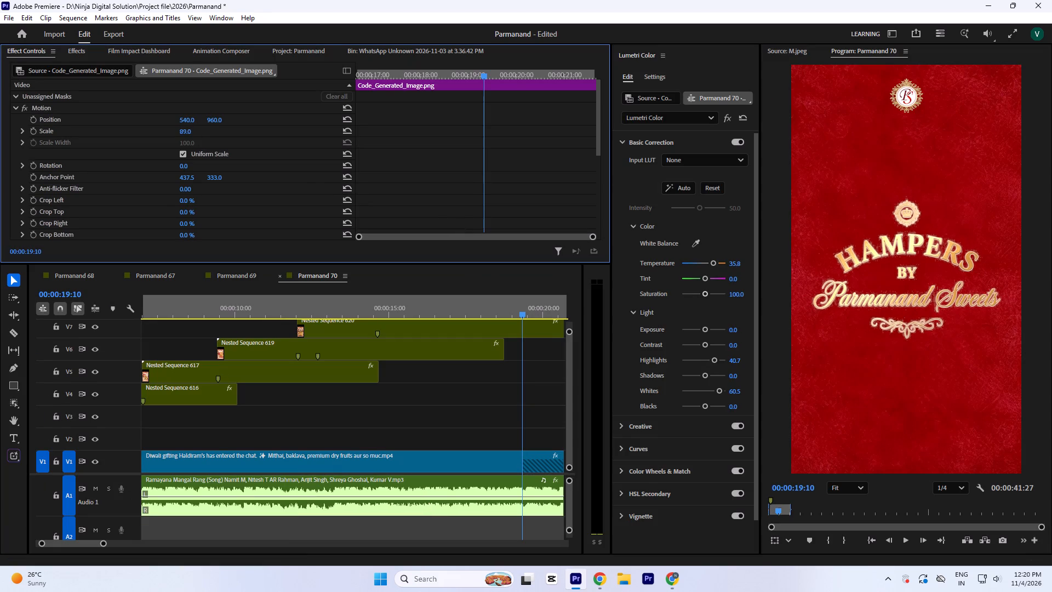
{"action": "left_click_drag", "start_coordinate": [189, 137], "coordinate": [189, 143]}
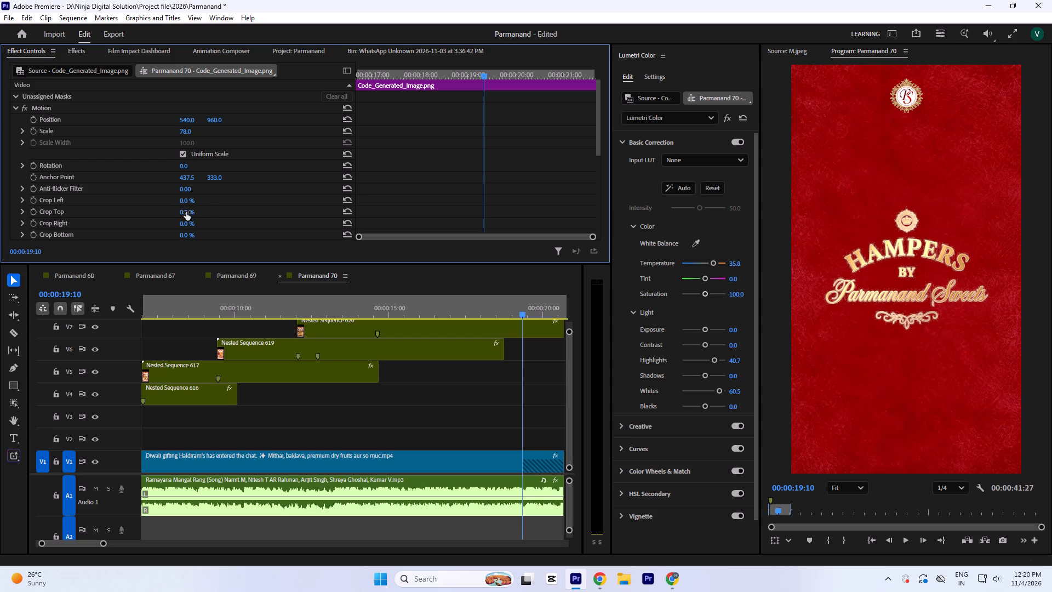
Crop the top of the gold lettering image by 24% to hide the emblem above HAMPERS.
{"action": "left_click", "coordinate": [186, 212]}
{"action": "key", "text": "Up"}
{"action": "key", "text": "Up"}
{"action": "key", "text": "Up"}
{"action": "key", "text": "Up"}
{"action": "key", "text": "Up"}
{"action": "key", "text": "Up"}
{"action": "key", "text": "Up"}
{"action": "key", "text": "Up"}
{"action": "key", "text": "Up"}
{"action": "key", "text": "Up"}
{"action": "key", "text": "Up"}
{"action": "key", "text": "Up"}
{"action": "key", "text": "Up"}
{"action": "key", "text": "Up"}
{"action": "key", "text": "Up"}
{"action": "key", "text": "Up"}
{"action": "key", "text": "Up"}
{"action": "key", "text": "Up"}
{"action": "key", "text": "Up"}
{"action": "key", "text": "Up"}
{"action": "key", "text": "Up"}
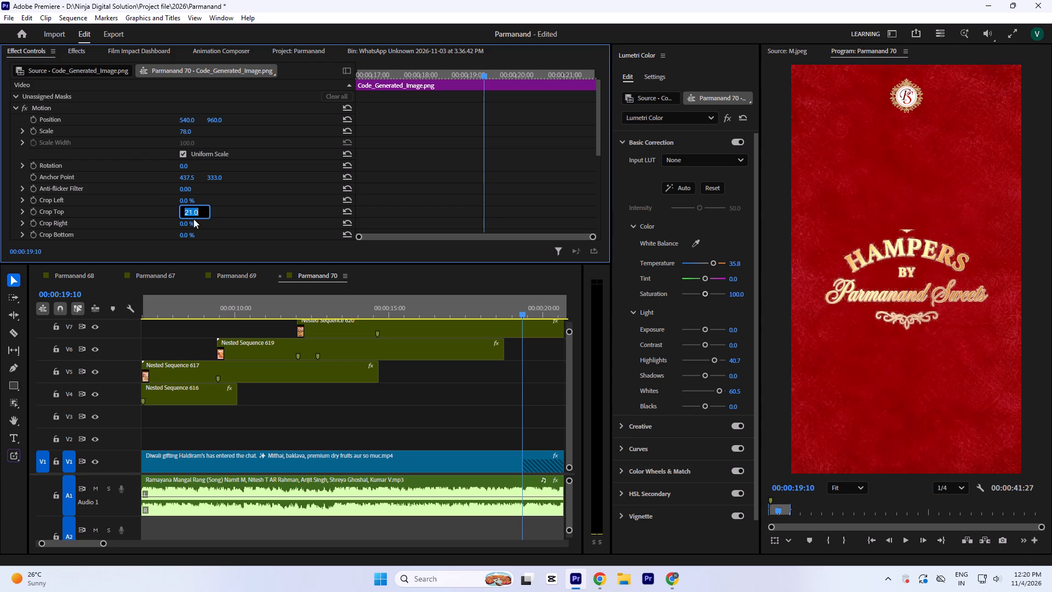
{"action": "key", "text": "Up"}
{"action": "key", "text": "Up"}
{"action": "key", "text": "Up"}
{"action": "left_click", "coordinate": [265, 205]}
{"action": "left_click", "coordinate": [445, 400]}
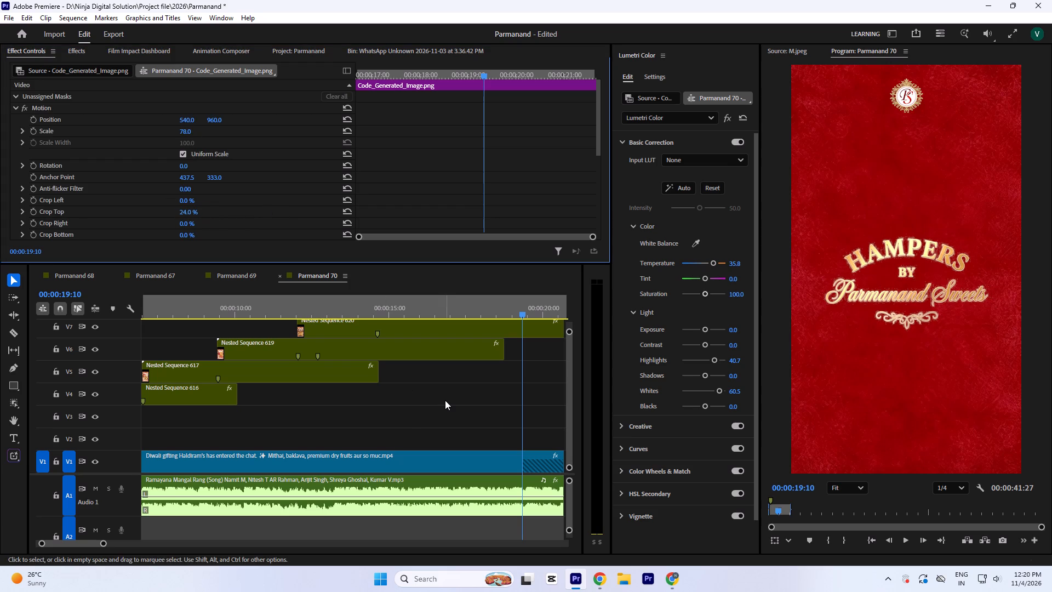
Save the project.
{"action": "key", "text": "grave"}
{"action": "key", "text": "ctrl+s"}
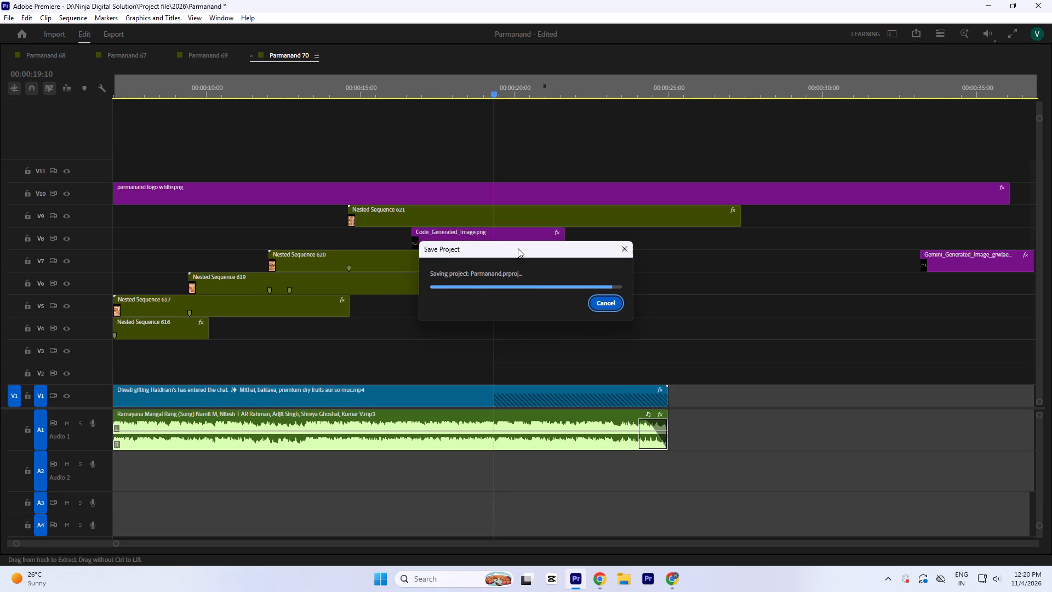
Trim the end of Nested Sequence 621 back to match the end of the gold lettering clip.
{"action": "left_click_drag", "start_coordinate": [747, 223], "coordinate": [719, 225]}
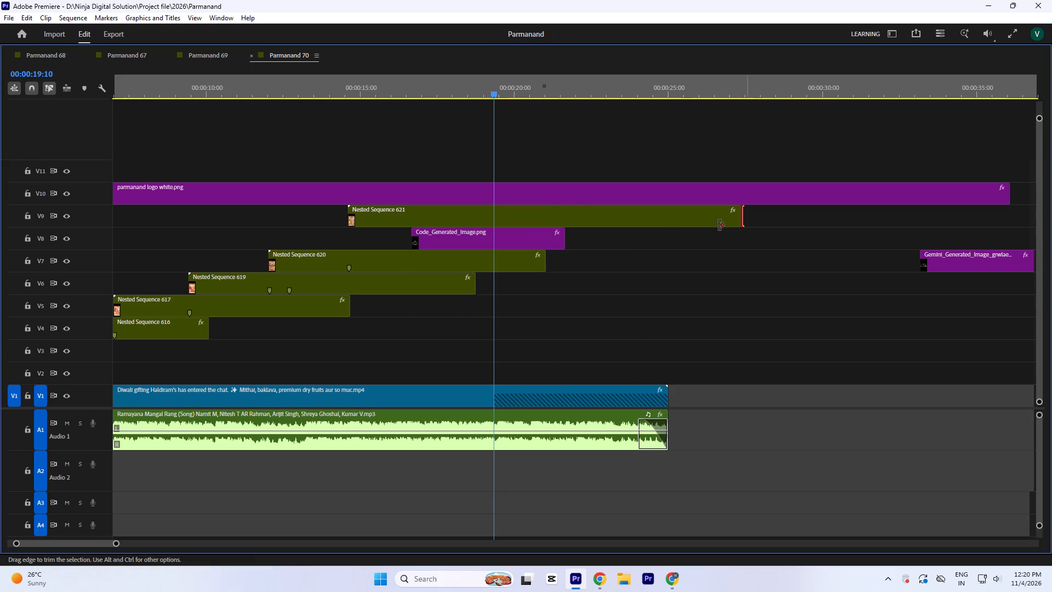
{"action": "left_click_drag", "start_coordinate": [719, 225], "coordinate": [569, 229]}
Play the closing section from 00:00:16:01 to check the resized gold lettering and where the end frame finishes.
{"action": "left_click", "coordinate": [393, 83]}
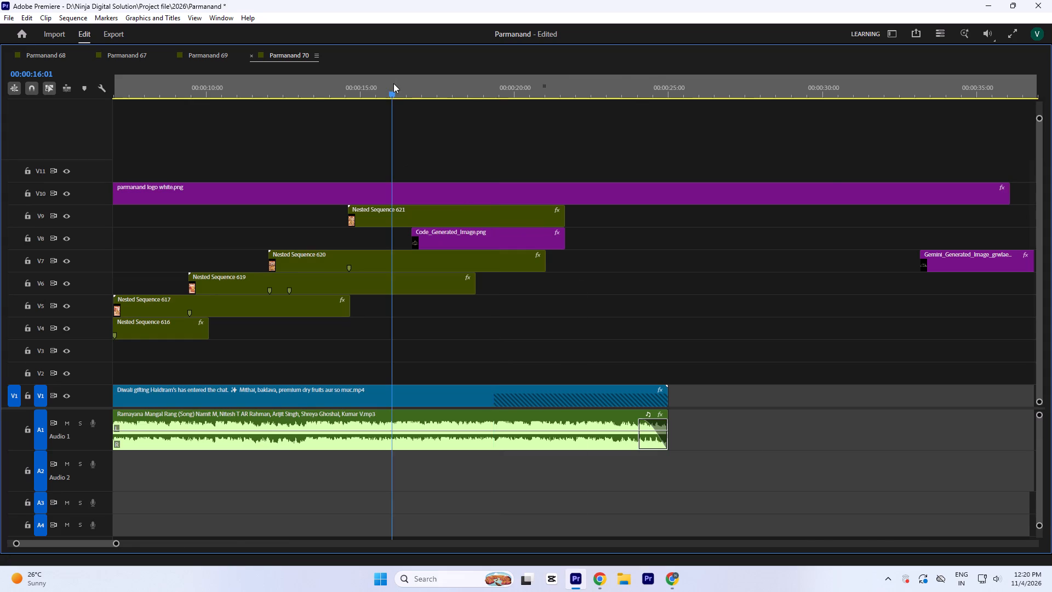
{"action": "key", "text": "grave"}
{"action": "key", "text": "Tab"}
{"action": "key", "text": "space"}
{"action": "left_click", "coordinate": [421, 307]}
{"action": "key", "text": "space"}
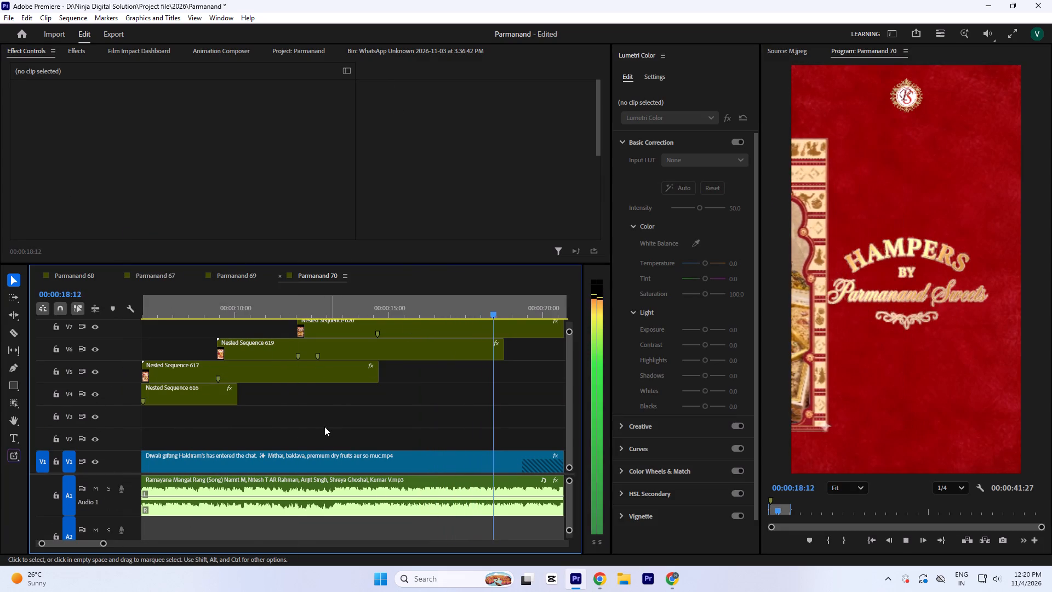
{"action": "key", "text": "space"}
{"action": "key", "text": "space"}
{"action": "key", "text": "space"}
{"action": "key", "text": "grave"}
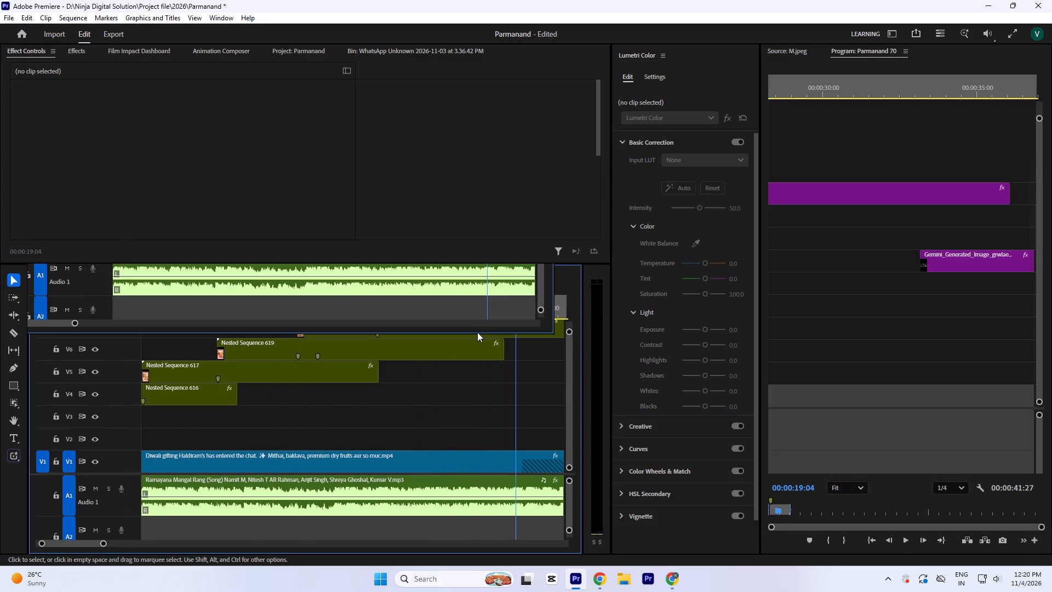
{"action": "key", "text": "equal"}
{"action": "left_click", "coordinate": [547, 226]}
{"action": "left_click", "coordinate": [559, 237]}
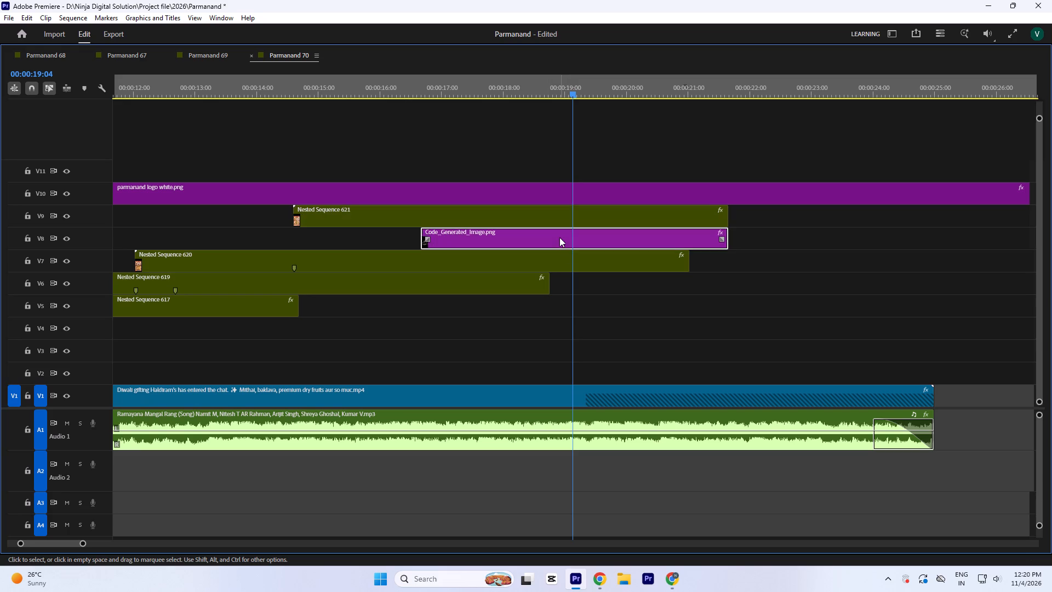
{"action": "type", "text": "`-"}
{"action": "key", "text": "space"}
{"action": "type", "text": "- ="}
{"action": "key", "text": "space"}
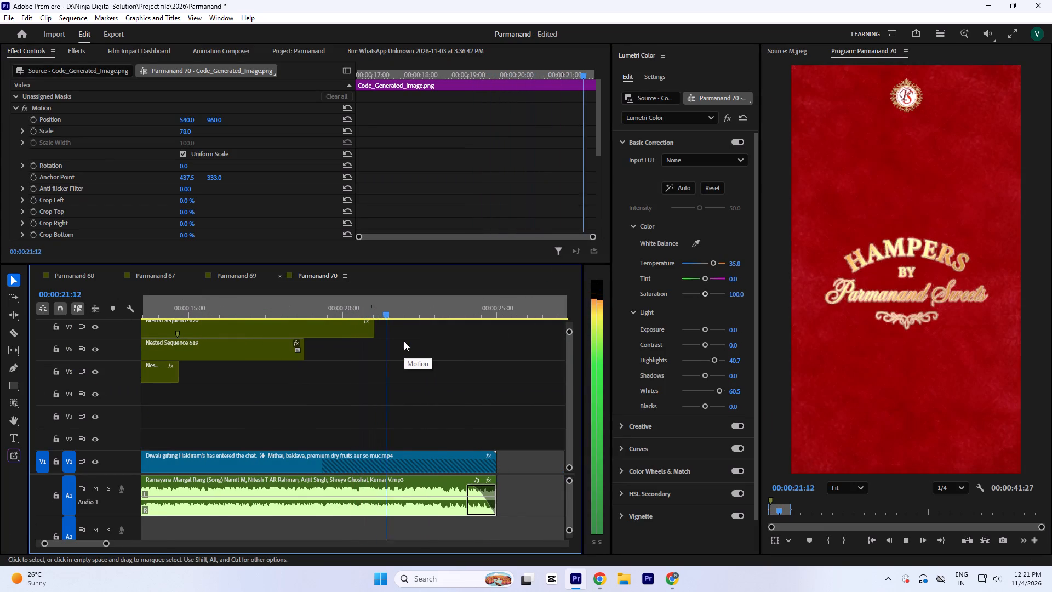
{"action": "key", "text": "space"}
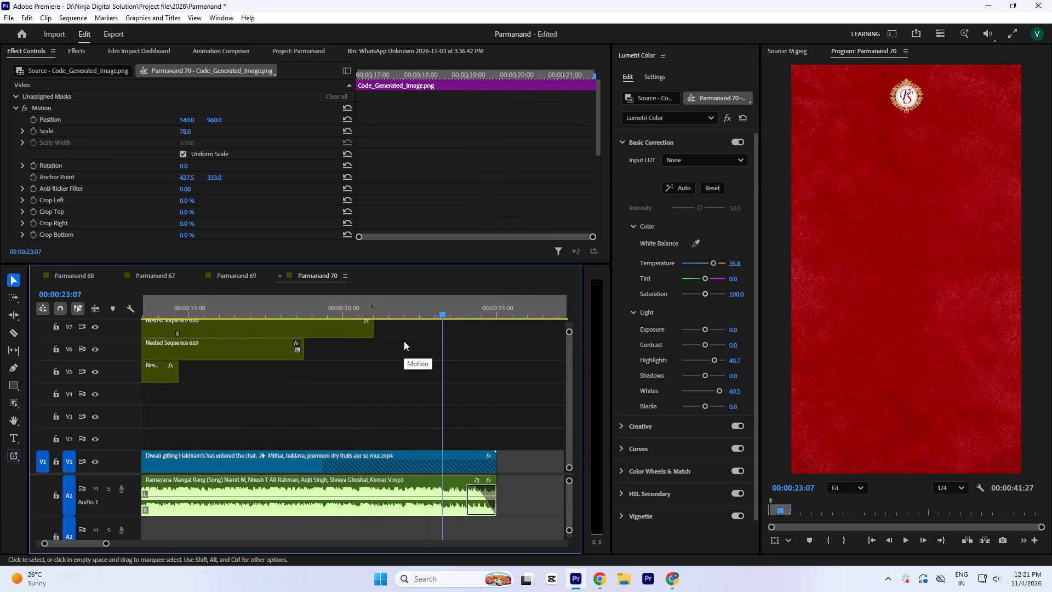
{"action": "key", "text": "space"}
{"action": "key", "text": "space"}
{"action": "key", "text": "space"}
{"action": "key", "text": "space"}
Copy the two closing adjustment layers and the reel cover image from Parmanand 69 and paste them into Parmanand 70 at 00:00:26:19.
{"action": "type", "text": "`"}
{"action": "key", "text": "minus"}
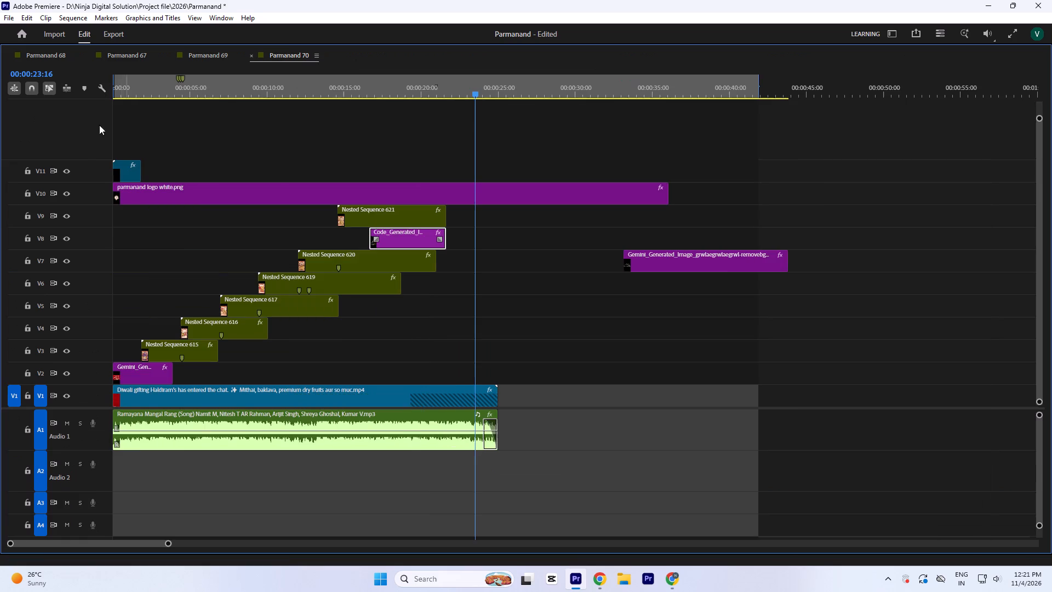
{"action": "left_click", "coordinate": [211, 52]}
{"action": "key", "text": "equal"}
{"action": "left_click_drag", "start_coordinate": [660, 117], "coordinate": [746, 150]}
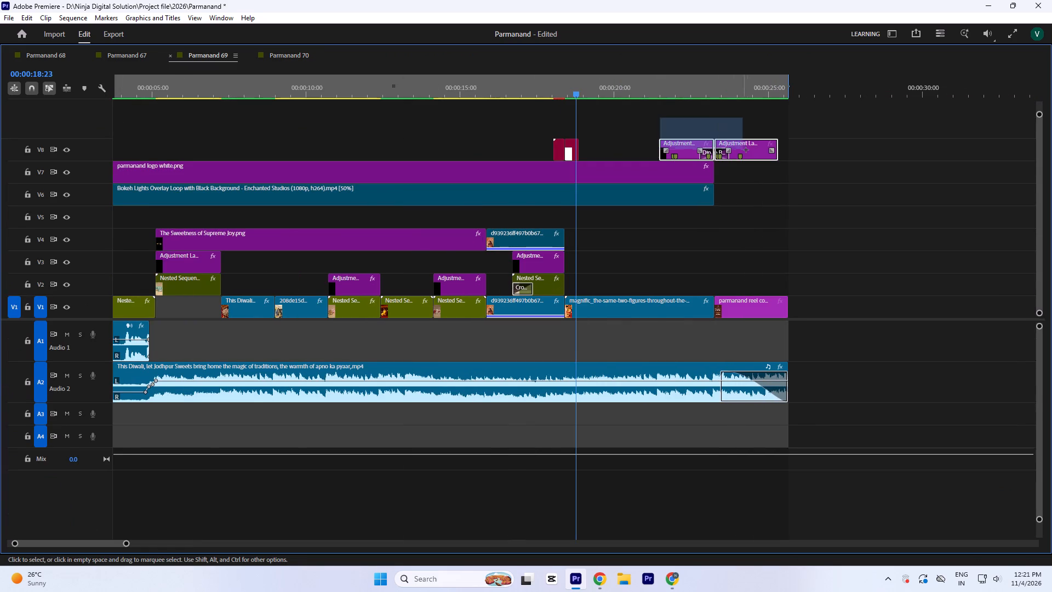
{"action": "left_click_drag", "start_coordinate": [746, 150], "coordinate": [746, 150]}
{"action": "left_click", "coordinate": [736, 310], "text": "shift"}
{"action": "key", "text": "ctrl+c"}
{"action": "key", "text": "ctrl+c"}
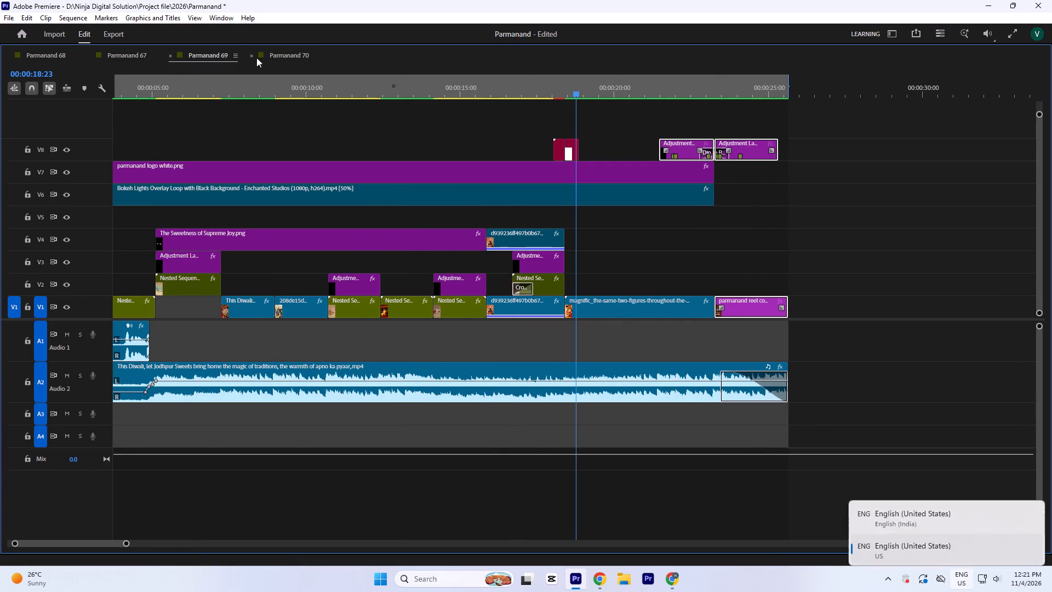
{"action": "left_click", "coordinate": [294, 55]}
{"action": "left_click", "coordinate": [524, 81]}
{"action": "key", "text": "ctrl+v"}
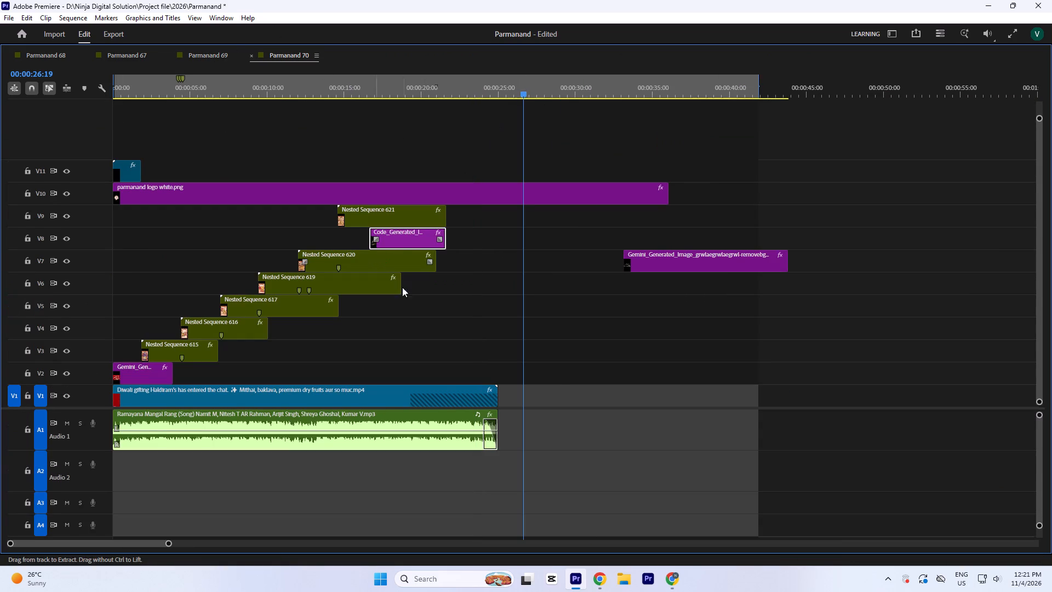
Move the pasted clips earlier, placing the adjustment layers on V11 and the reel cover on V2 so the cover ends at 00:00:23:14.
{"action": "left_click_drag", "start_coordinate": [559, 396], "coordinate": [507, 339]}
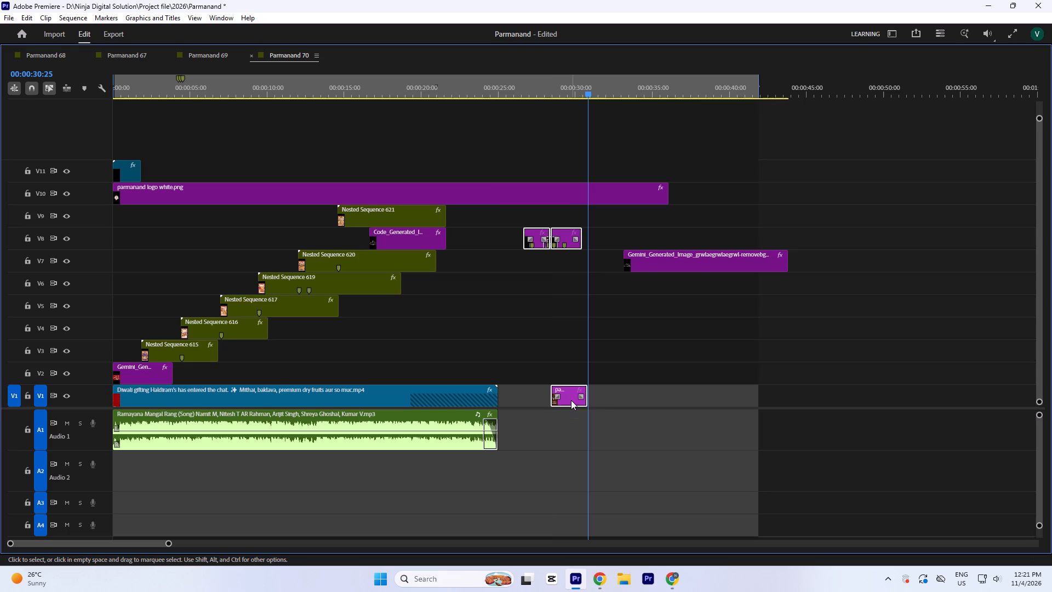
{"action": "left_click_drag", "start_coordinate": [571, 400], "coordinate": [484, 313]}
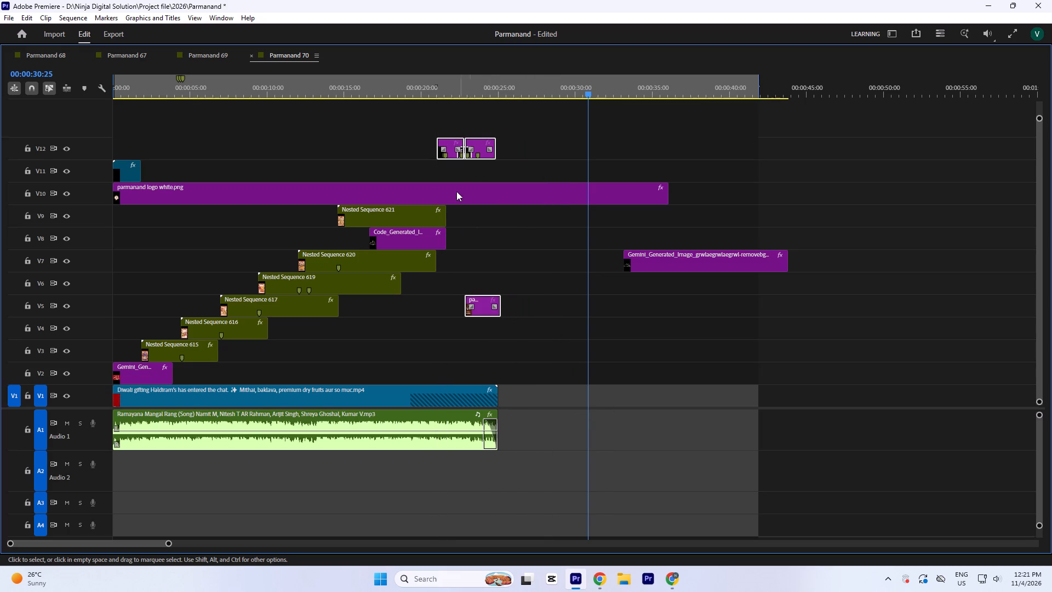
{"action": "left_click", "coordinate": [446, 75]}
{"action": "key", "text": "space"}
{"action": "key", "text": "equal"}
{"action": "key", "text": "equal"}
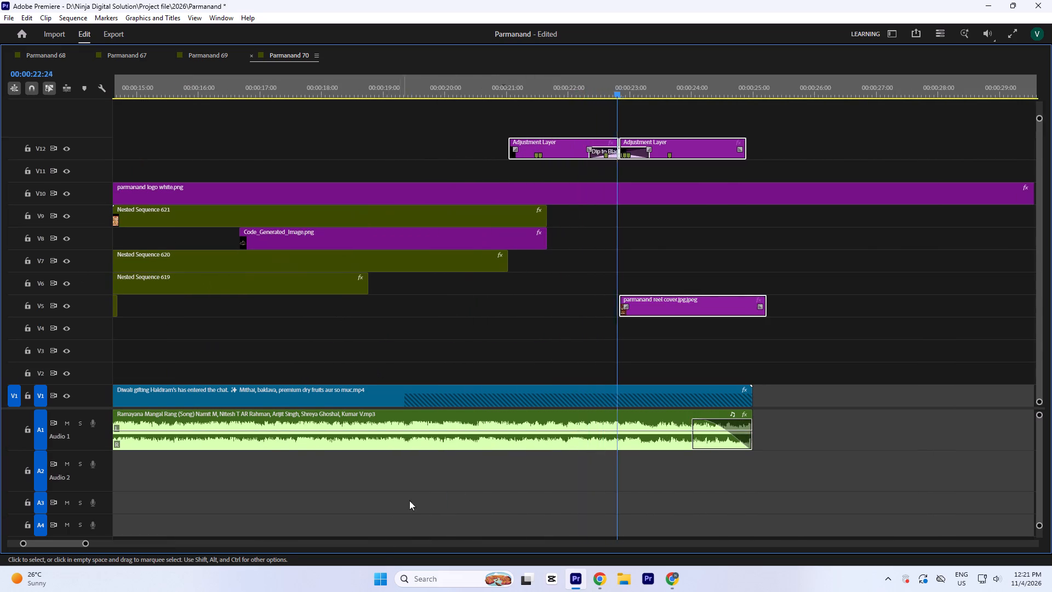
{"action": "key", "text": "space"}
{"action": "key", "text": "space"}
{"action": "key", "text": "space"}
{"action": "key", "text": "space"}
{"action": "key", "text": "space"}
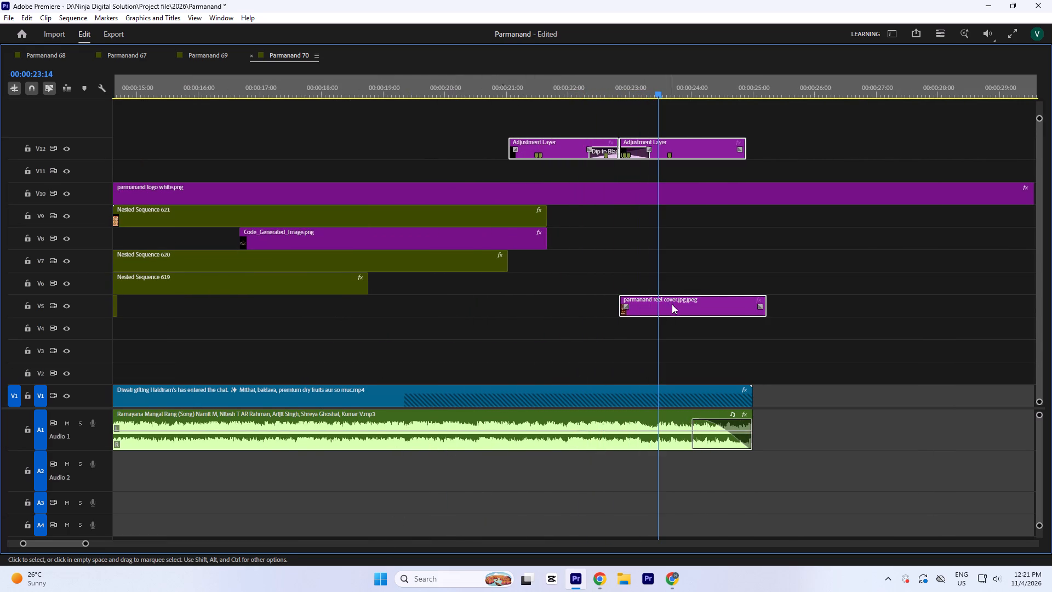
{"action": "left_click_drag", "start_coordinate": [672, 303], "coordinate": [566, 324]}
{"action": "left_click", "coordinate": [518, 393]}
{"action": "left_click_drag", "start_coordinate": [590, 338], "coordinate": [597, 382]}
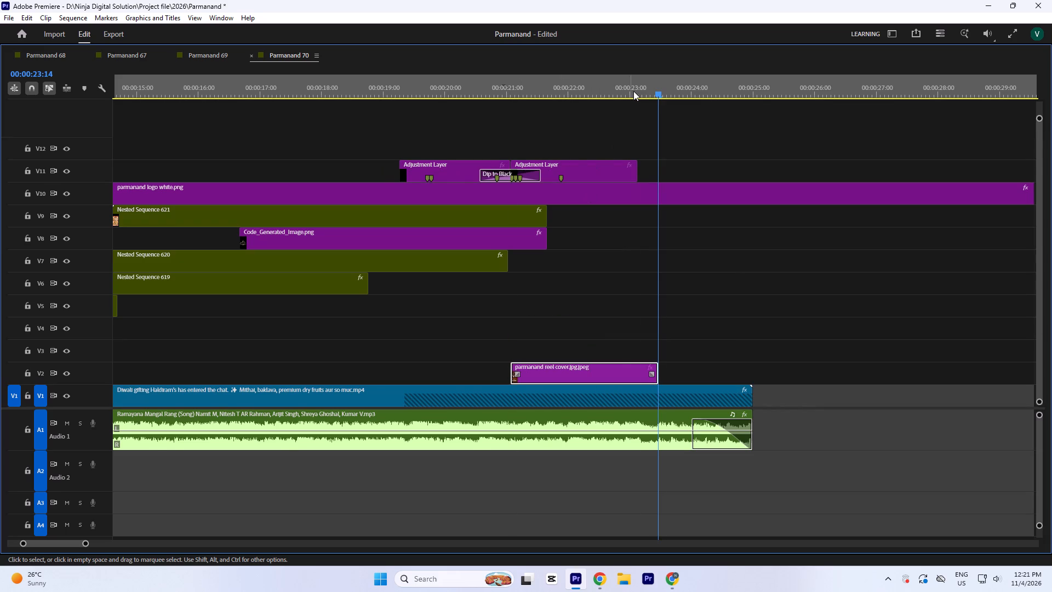
Trim the ends of the Diwali background video and the music track to match the end of the reel cover.
{"action": "left_click", "coordinate": [633, 89]}
{"action": "key", "text": "equal"}
{"action": "key", "text": "space"}
{"action": "key", "text": "space"}
{"action": "key", "text": "space"}
{"action": "key", "text": "space"}
{"action": "left_click_drag", "start_coordinate": [613, 88], "coordinate": [614, 104]}
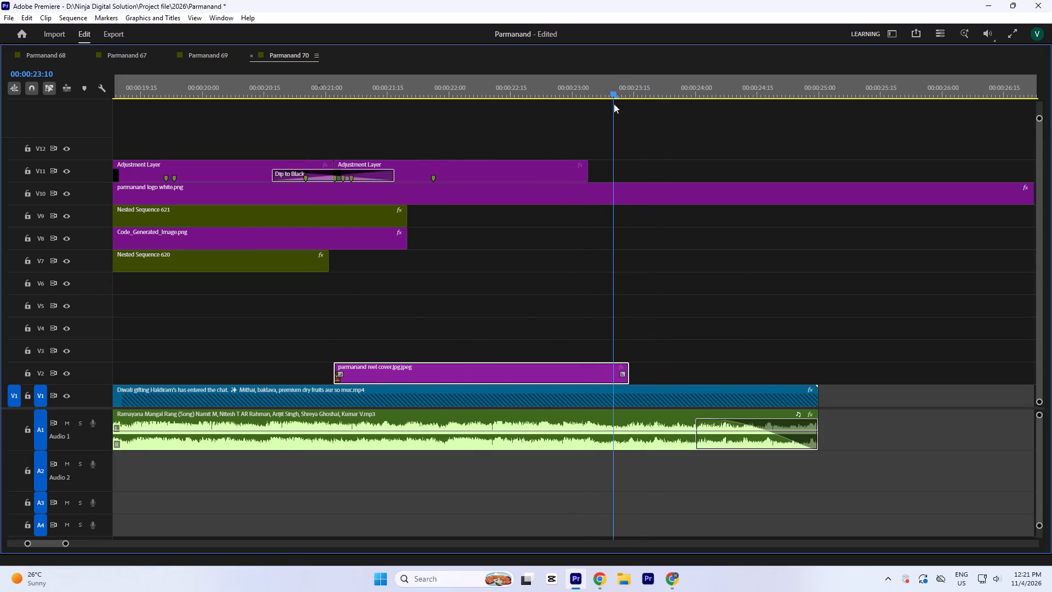
{"action": "left_click_drag", "start_coordinate": [614, 104], "coordinate": [625, 116]}
{"action": "left_click_drag", "start_coordinate": [748, 348], "coordinate": [810, 424]}
{"action": "left_click_drag", "start_coordinate": [781, 366], "coordinate": [807, 395]}
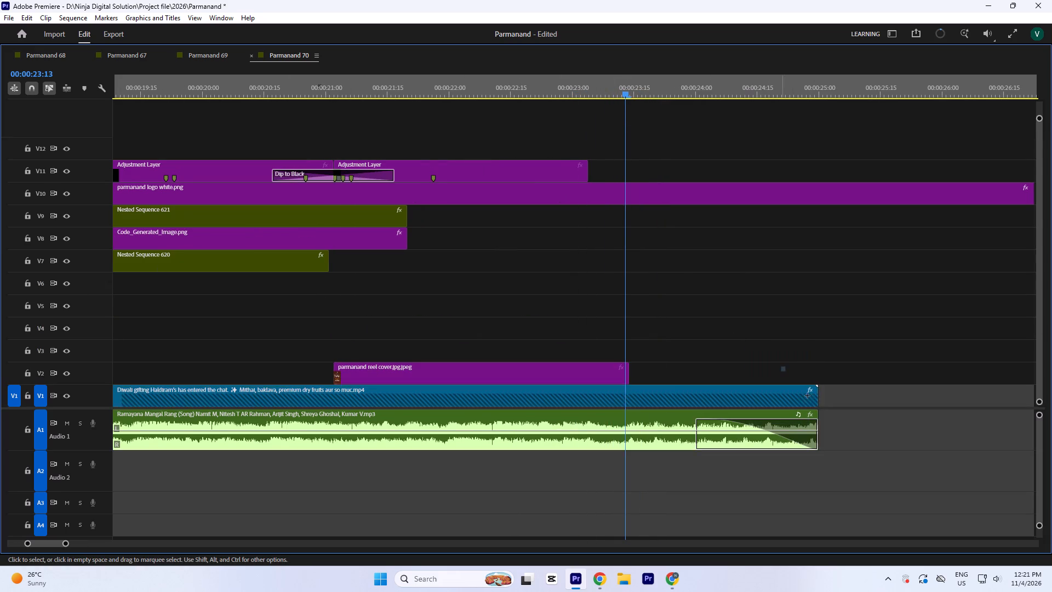
{"action": "left_click_drag", "start_coordinate": [807, 395], "coordinate": [804, 395]}
{"action": "left_click_drag", "start_coordinate": [773, 357], "coordinate": [814, 426]}
{"action": "left_click_drag", "start_coordinate": [822, 403], "coordinate": [636, 405]}
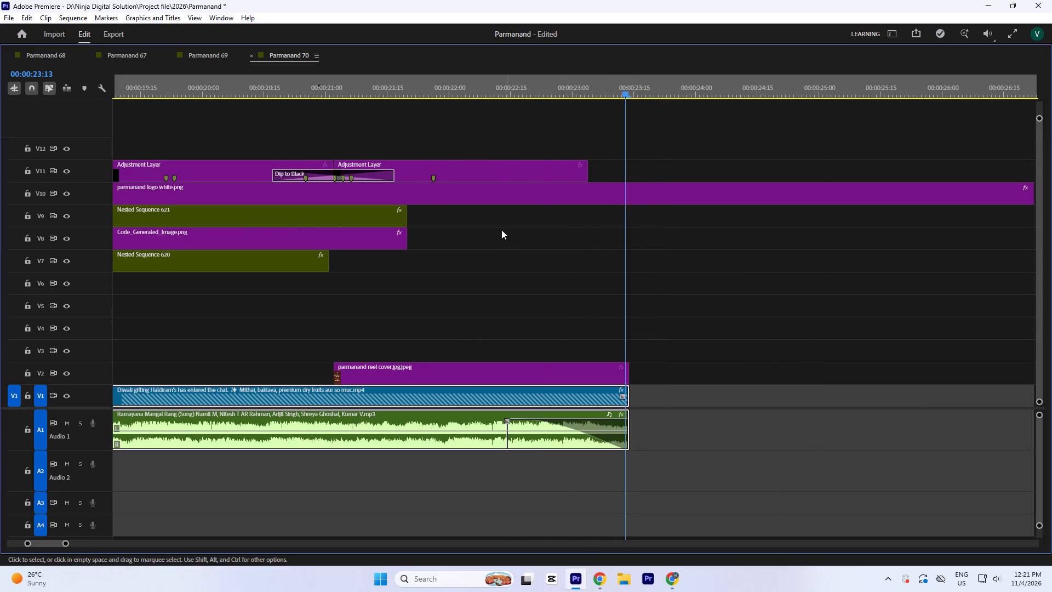
Mark the sequence's Out point on the last frame of the reel cover clip.
{"action": "left_click", "coordinate": [544, 84]}
{"action": "key", "text": "space"}
{"action": "key", "text": "space"}
{"action": "key", "text": "equal"}
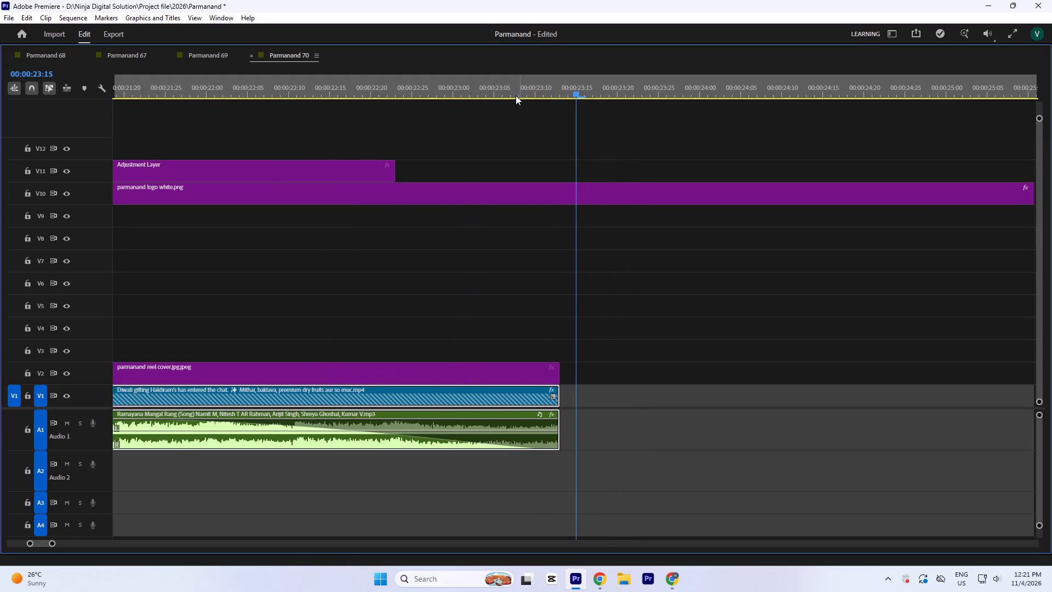
{"action": "key", "text": "equal"}
{"action": "key", "text": "equal"}
{"action": "left_click", "coordinate": [554, 86]}
{"action": "left_click", "coordinate": [532, 81]}
{"action": "key", "text": "o"}
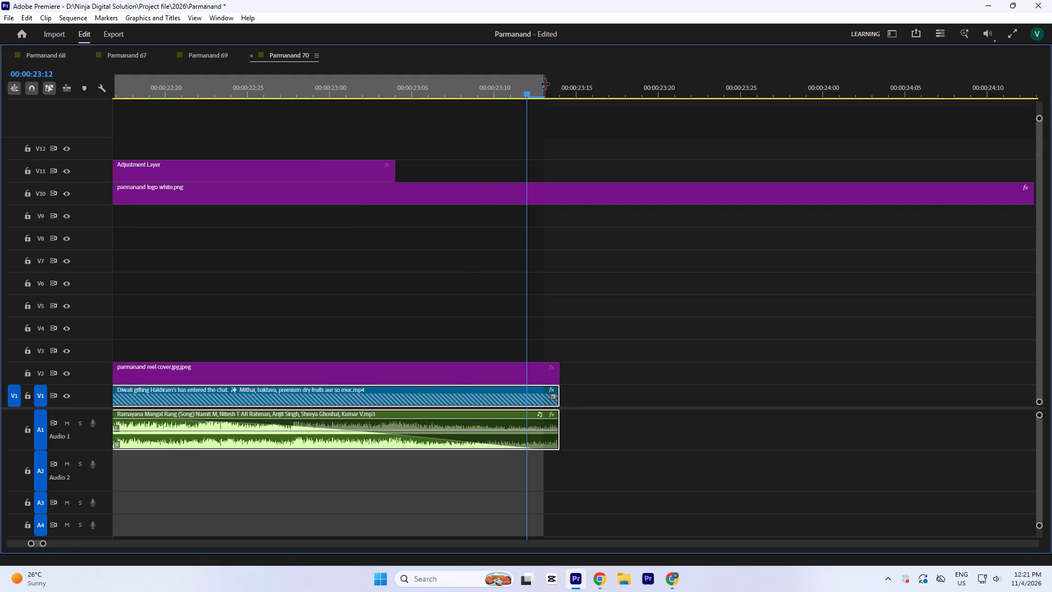
{"action": "left_click", "coordinate": [548, 86]}
{"action": "key", "text": "o"}
Play from 00:00:20:08 and around the Dip to Black to check the transition from the gold lettering to the reel cover.
{"action": "key", "text": "minus"}
{"action": "key", "text": "minus"}
{"action": "key", "text": "minus"}
{"action": "left_click", "coordinate": [378, 80]}
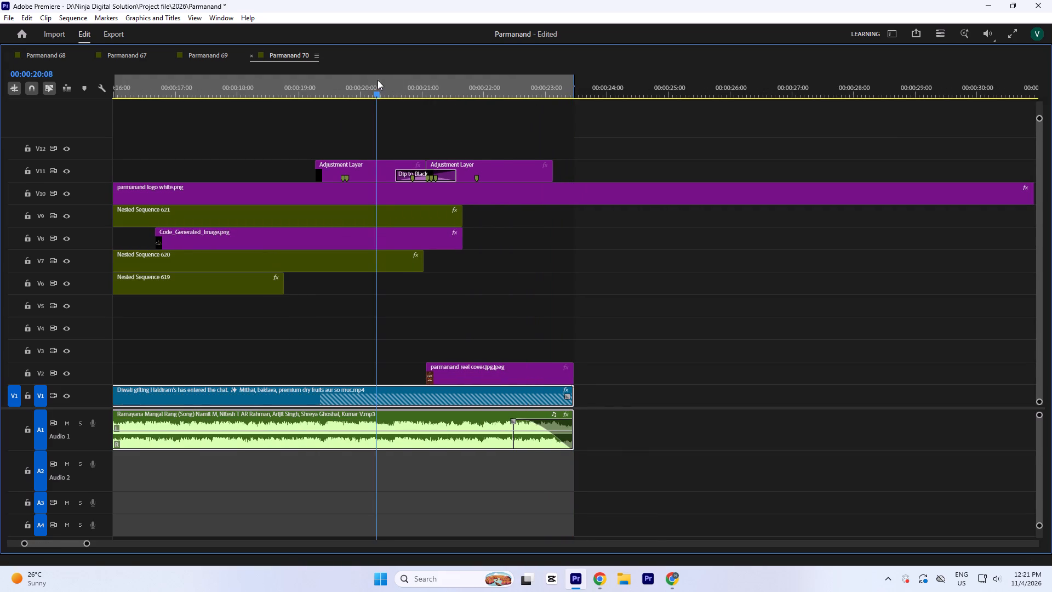
{"action": "key", "text": "space"}
{"action": "key", "text": "space"}
{"action": "left_click_drag", "start_coordinate": [429, 77], "coordinate": [426, 86]}
{"action": "key", "text": "space"}
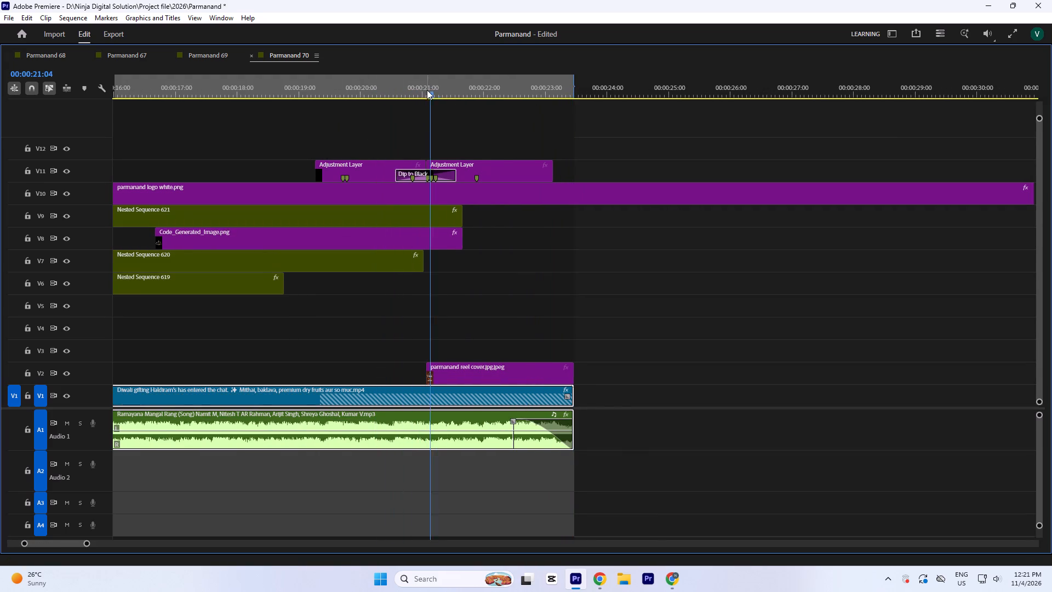
{"action": "key", "text": "space"}
{"action": "left_click_drag", "start_coordinate": [426, 84], "coordinate": [415, 116]}
{"action": "key", "text": "equal"}
{"action": "key", "text": "space"}
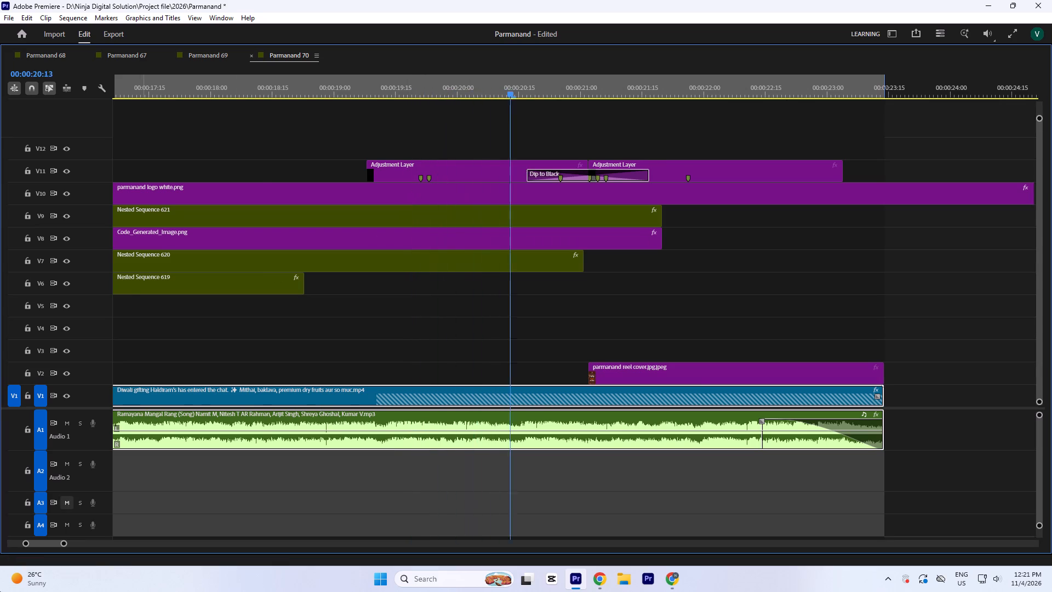
{"action": "key", "text": "equal"}
{"action": "key", "text": "space"}
Trim the ends of Nested Sequence 621 and the gold lettering and the start of the reel cover to meet at 00:00:21:03.
{"action": "key", "text": "equal"}
{"action": "key", "text": "equal"}
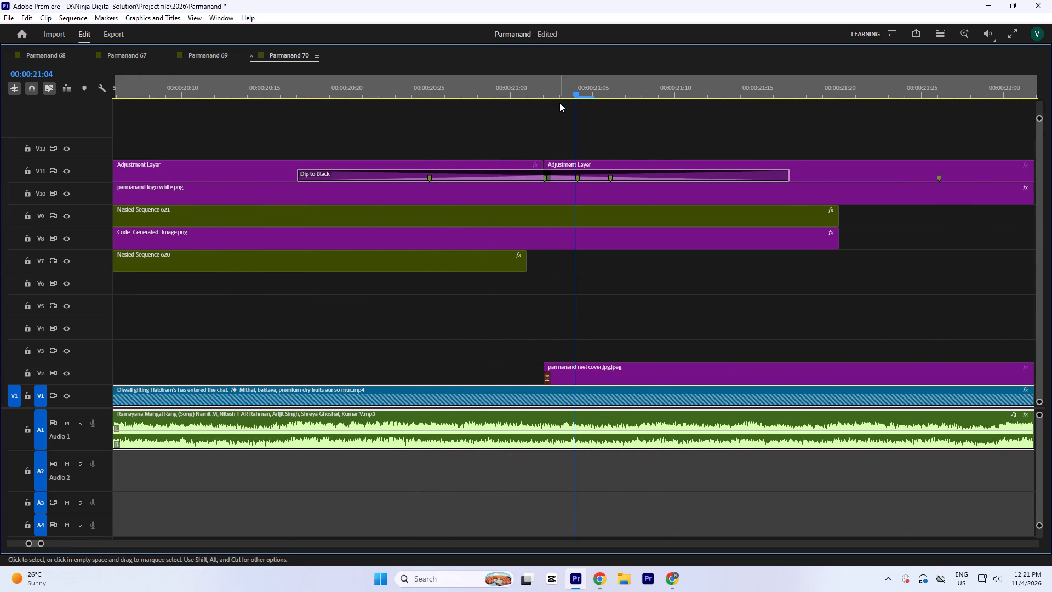
{"action": "left_click_drag", "start_coordinate": [561, 89], "coordinate": [558, 94]}
{"action": "key", "text": "minus"}
{"action": "left_click_drag", "start_coordinate": [746, 248], "coordinate": [709, 221]}
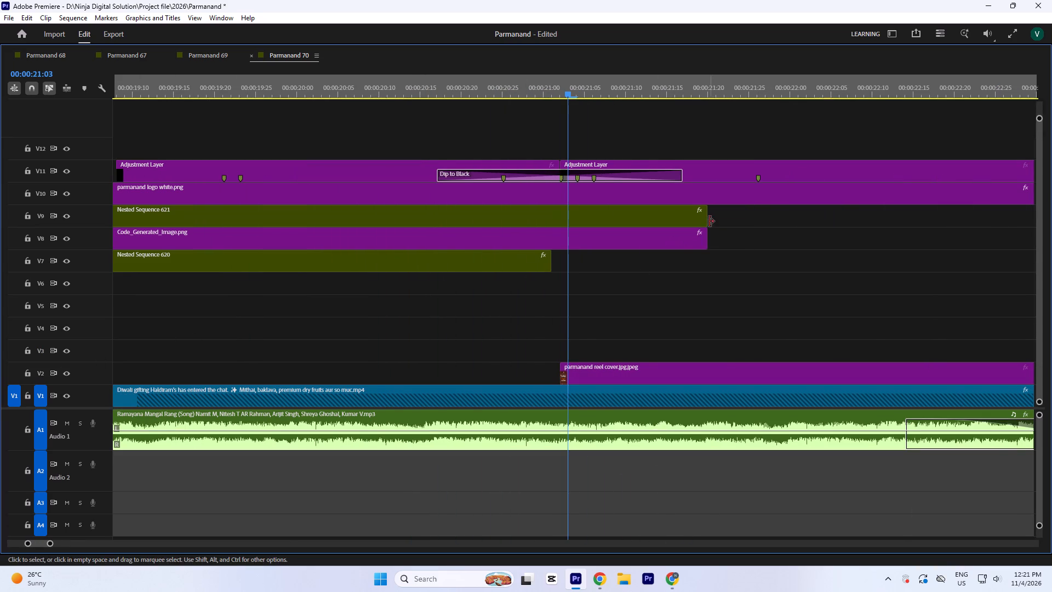
{"action": "left_click_drag", "start_coordinate": [722, 226], "coordinate": [685, 216]}
{"action": "left_click_drag", "start_coordinate": [730, 243], "coordinate": [691, 220]}
{"action": "left_click_drag", "start_coordinate": [704, 226], "coordinate": [554, 227]}
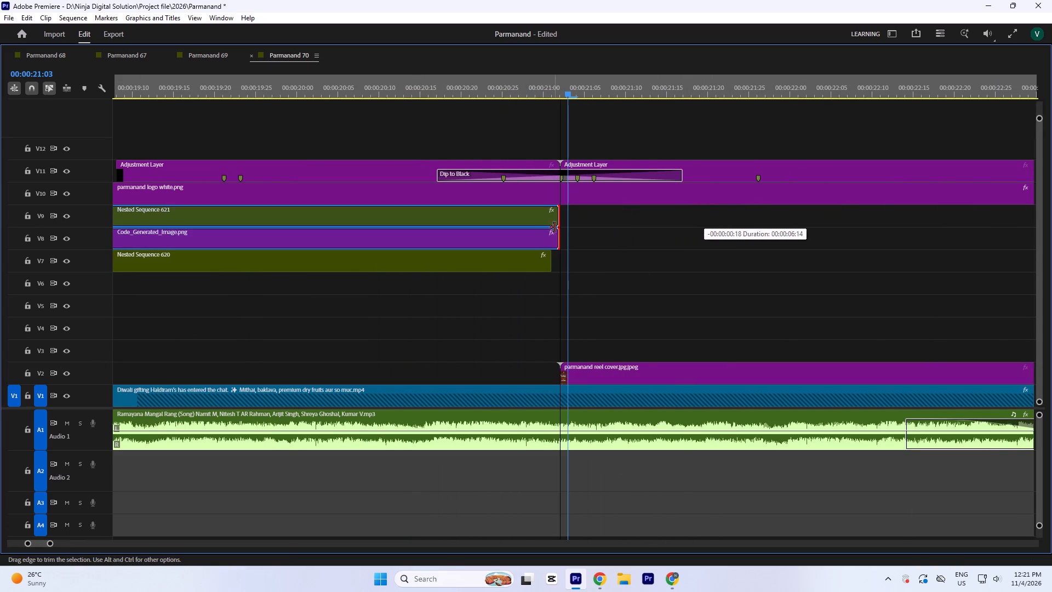
{"action": "left_click_drag", "start_coordinate": [554, 227], "coordinate": [563, 231]}
{"action": "left_click_drag", "start_coordinate": [560, 379], "coordinate": [568, 379]}
Shift both adjustment layers and their Dip to Black one frame later so their cut lines up at 00:00:21:03.
{"action": "key", "text": "equal"}
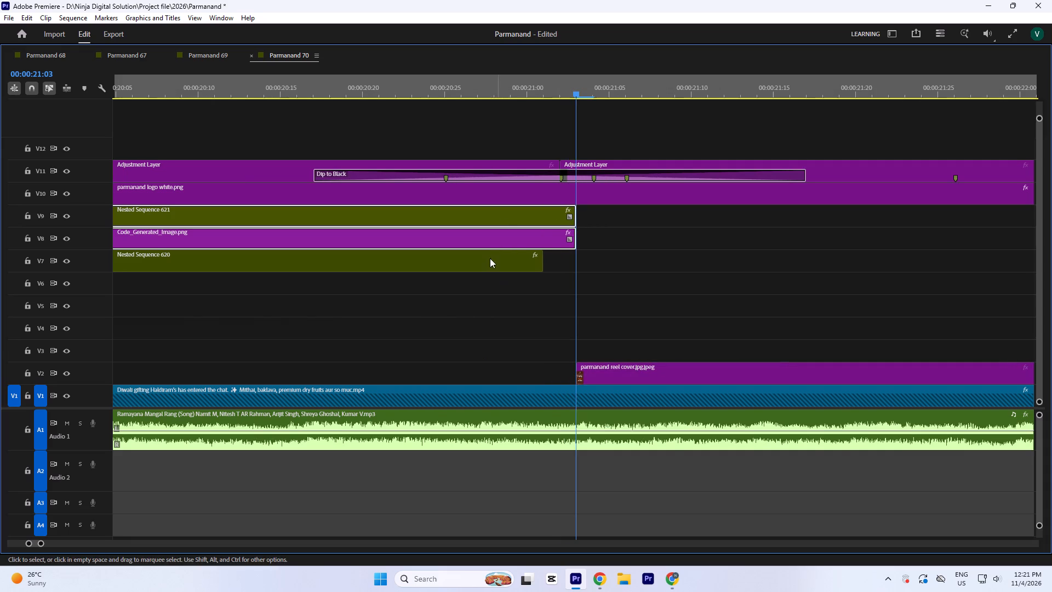
{"action": "key", "text": "equal"}
{"action": "key", "text": "equal"}
{"action": "left_click_drag", "start_coordinate": [530, 138], "coordinate": [579, 170]}
{"action": "key", "text": "minus"}
{"action": "left_click_drag", "start_coordinate": [731, 174], "coordinate": [737, 174]}
{"action": "key", "text": "equal"}
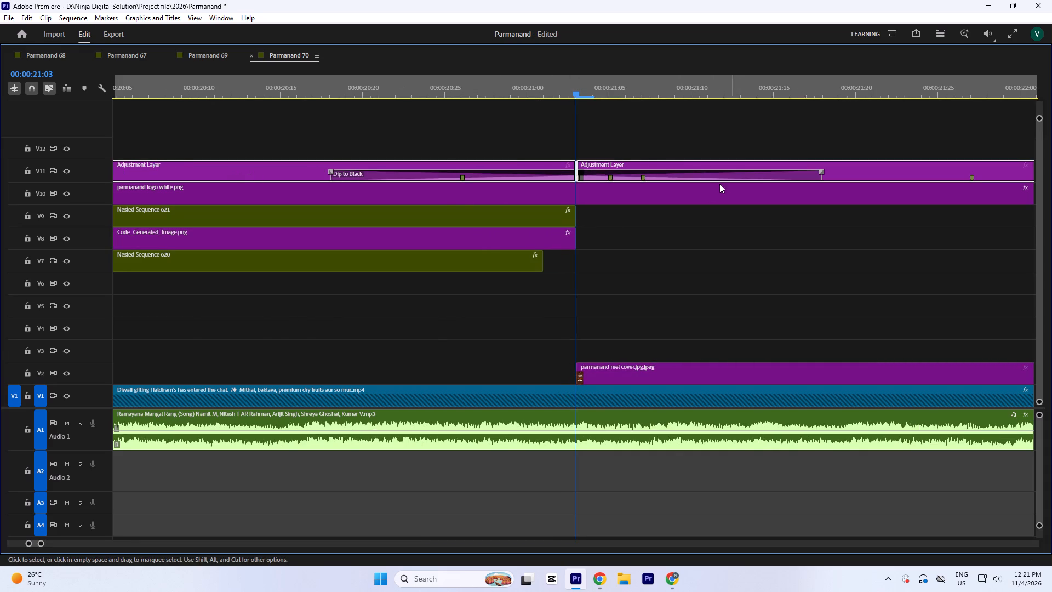
Extend the end of Nested Sequence 620 on V7 to the cut at 00:00:21:03.
{"action": "key", "text": "equal"}
{"action": "key", "text": "equal"}
{"action": "left_click_drag", "start_coordinate": [543, 269], "coordinate": [572, 272]}
{"action": "key", "text": "minus"}
{"action": "key", "text": "minus"}
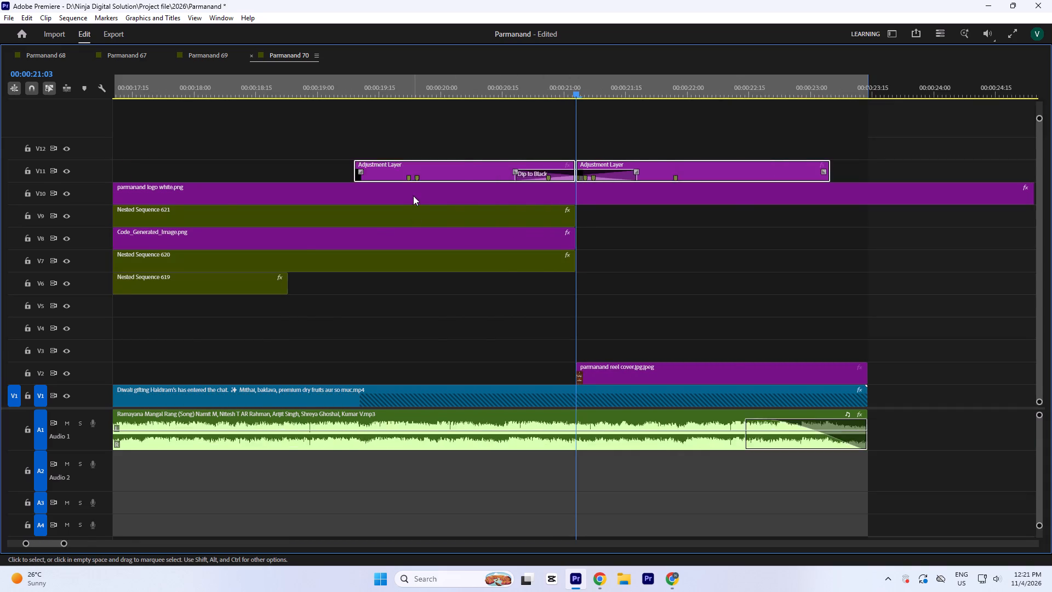
Play the change from the gold lettering to the reel cover and delete the Dip to Black between the V11 adjustment layers.
{"action": "key", "text": "minus"}
{"action": "left_click", "coordinate": [364, 84]}
{"action": "type", "text": "`-"}
{"action": "key", "text": "space"}
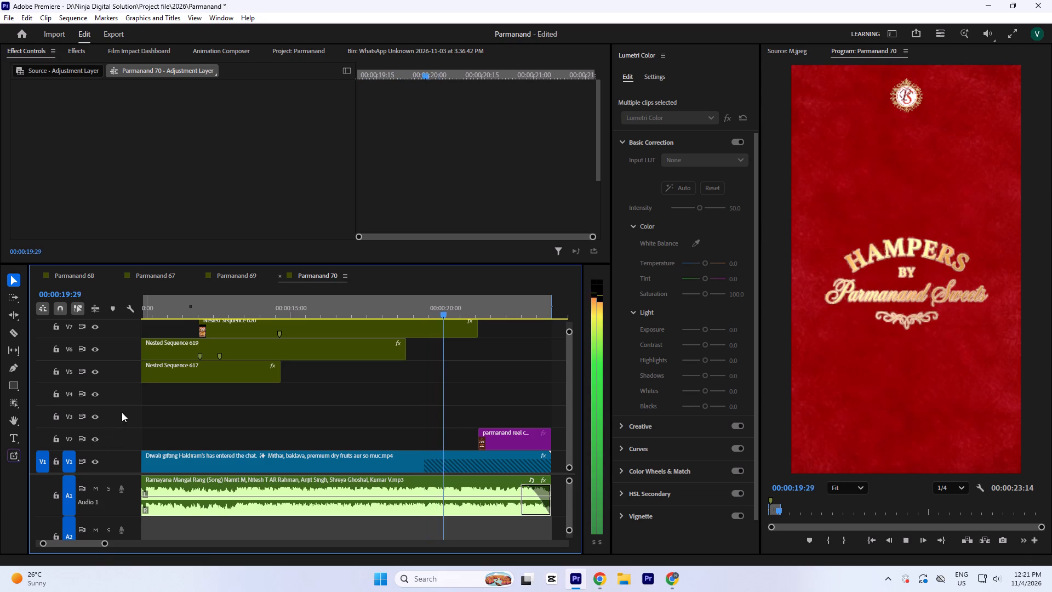
{"action": "key", "text": "space"}
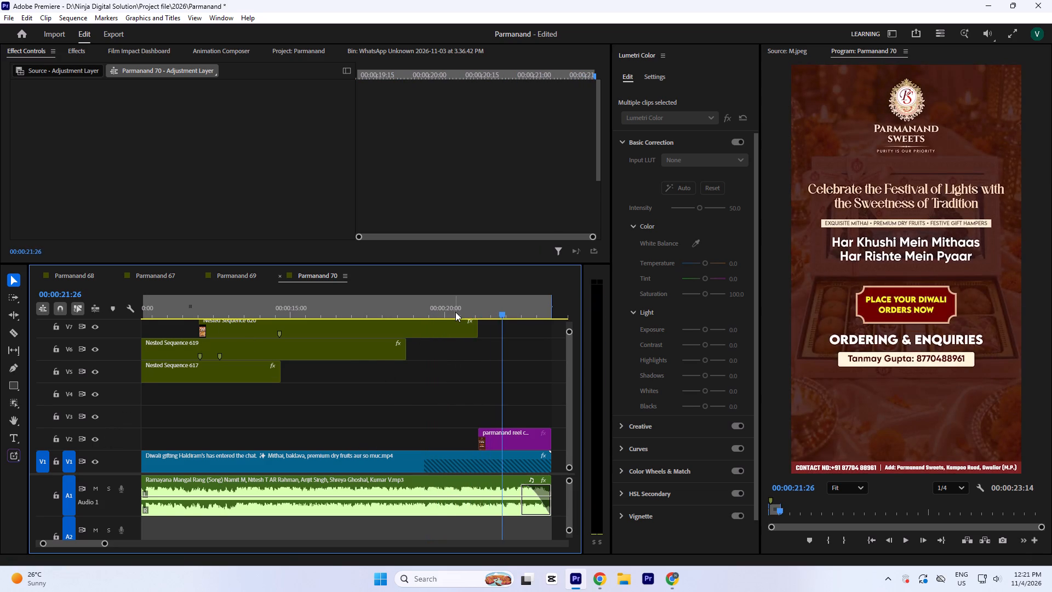
{"action": "type", "text": "`="}
{"action": "key", "text": "equal"}
{"action": "left_click", "coordinate": [468, 174]}
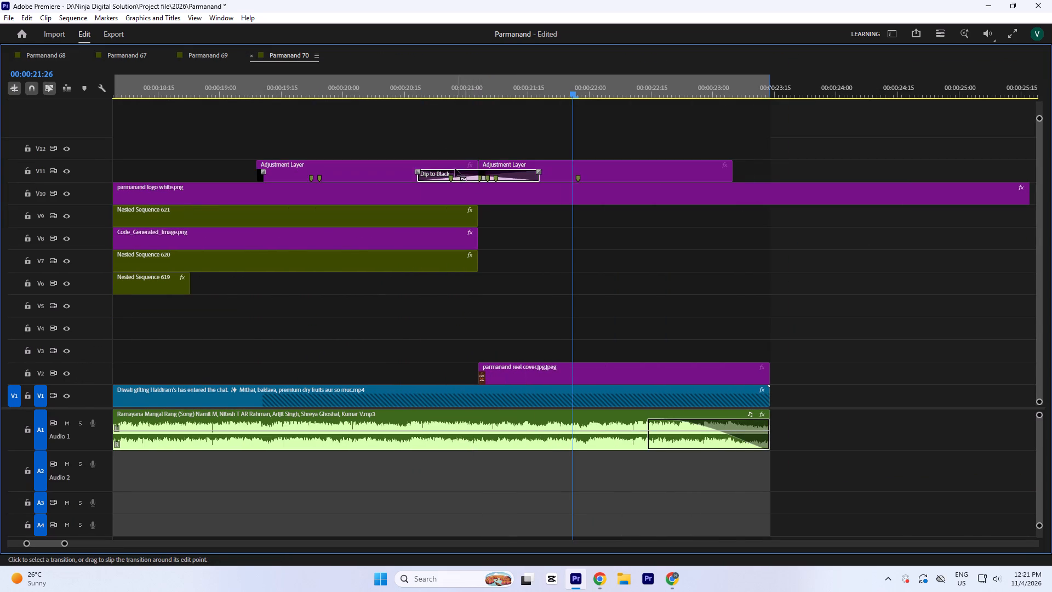
{"action": "key", "text": "Delete"}
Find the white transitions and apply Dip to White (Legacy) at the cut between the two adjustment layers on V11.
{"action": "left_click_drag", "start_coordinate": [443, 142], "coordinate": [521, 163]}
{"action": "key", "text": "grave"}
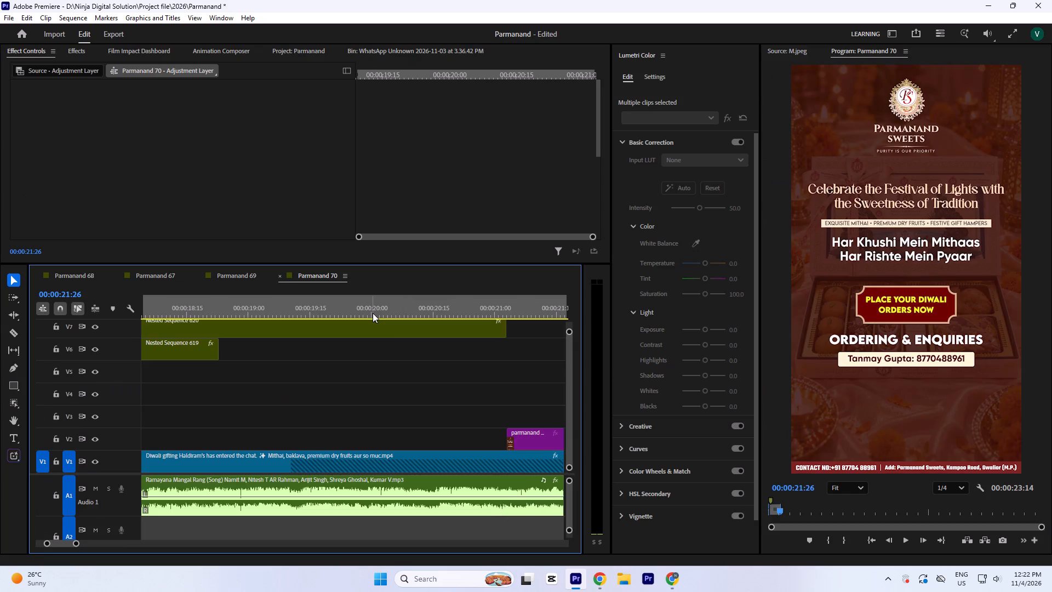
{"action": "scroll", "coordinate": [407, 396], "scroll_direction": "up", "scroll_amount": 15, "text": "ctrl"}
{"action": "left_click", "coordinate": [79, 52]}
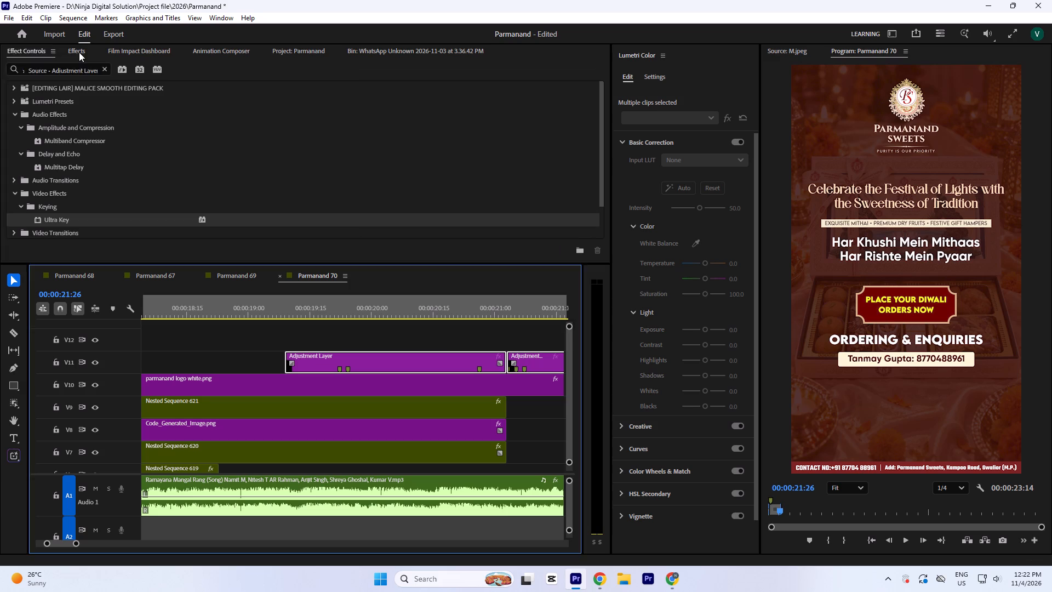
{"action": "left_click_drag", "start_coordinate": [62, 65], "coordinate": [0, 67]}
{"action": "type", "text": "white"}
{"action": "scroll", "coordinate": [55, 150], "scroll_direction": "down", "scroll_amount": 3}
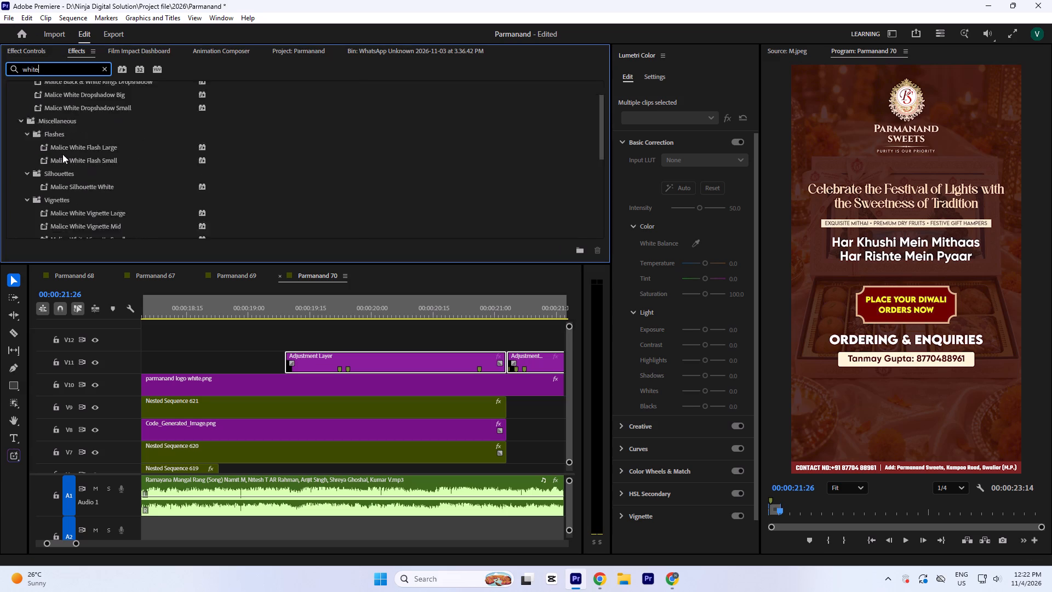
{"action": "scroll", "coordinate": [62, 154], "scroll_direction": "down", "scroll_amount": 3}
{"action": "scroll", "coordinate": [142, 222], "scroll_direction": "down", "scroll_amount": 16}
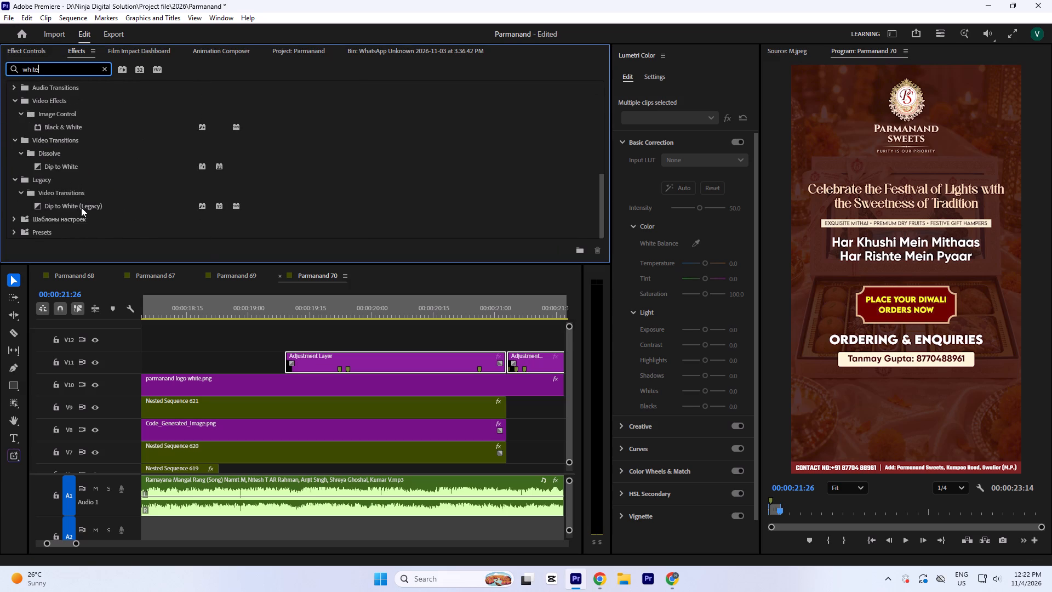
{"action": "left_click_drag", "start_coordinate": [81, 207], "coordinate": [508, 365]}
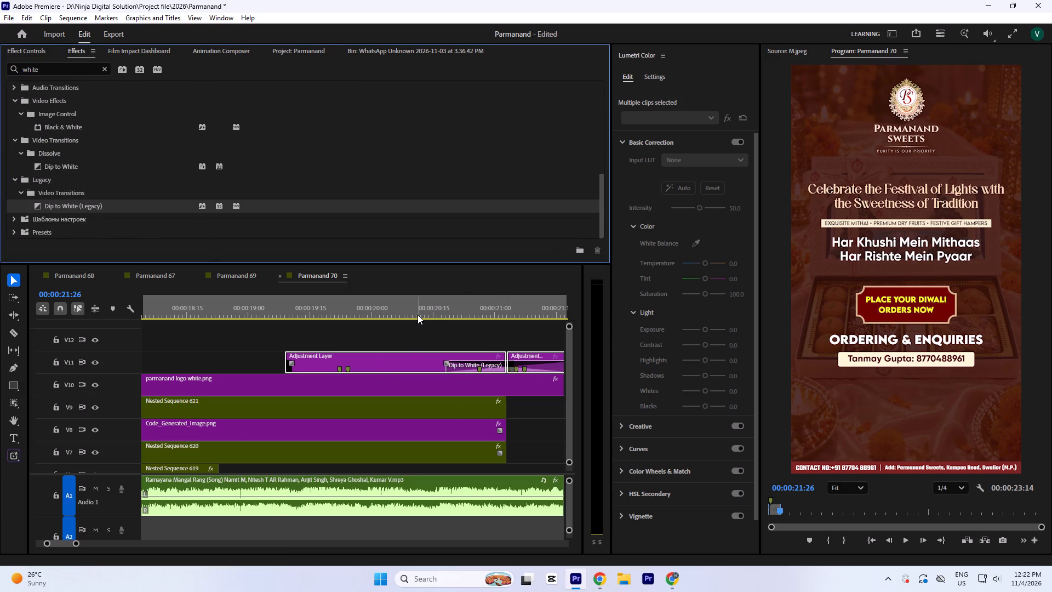
Play and scrub around the Dip to White (Legacy) to check the change from the gold lettering to the reel cover.
{"action": "left_click", "coordinate": [418, 315]}
{"action": "key", "text": "minus"}
{"action": "key", "text": "space"}
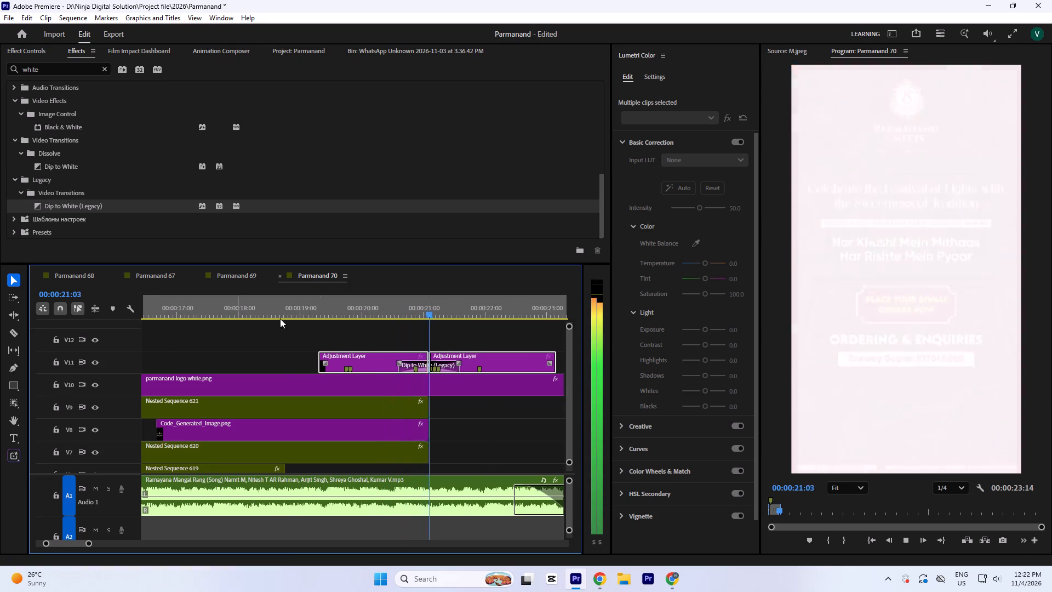
{"action": "key", "text": "space"}
{"action": "left_click_drag", "start_coordinate": [408, 312], "coordinate": [439, 334]}
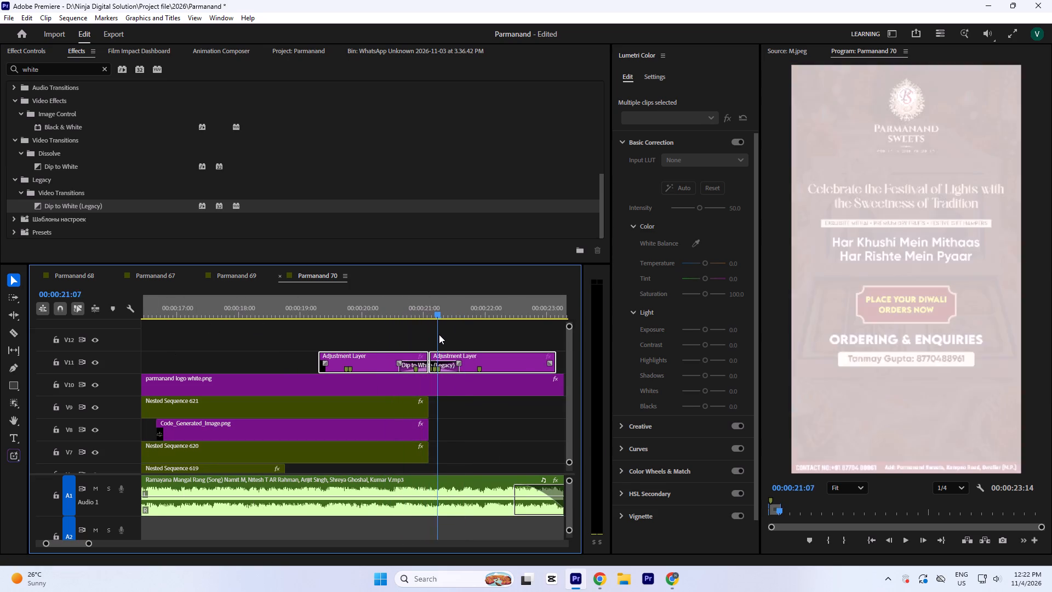
{"action": "left_click_drag", "start_coordinate": [439, 334], "coordinate": [348, 371]}
{"action": "key", "text": "space"}
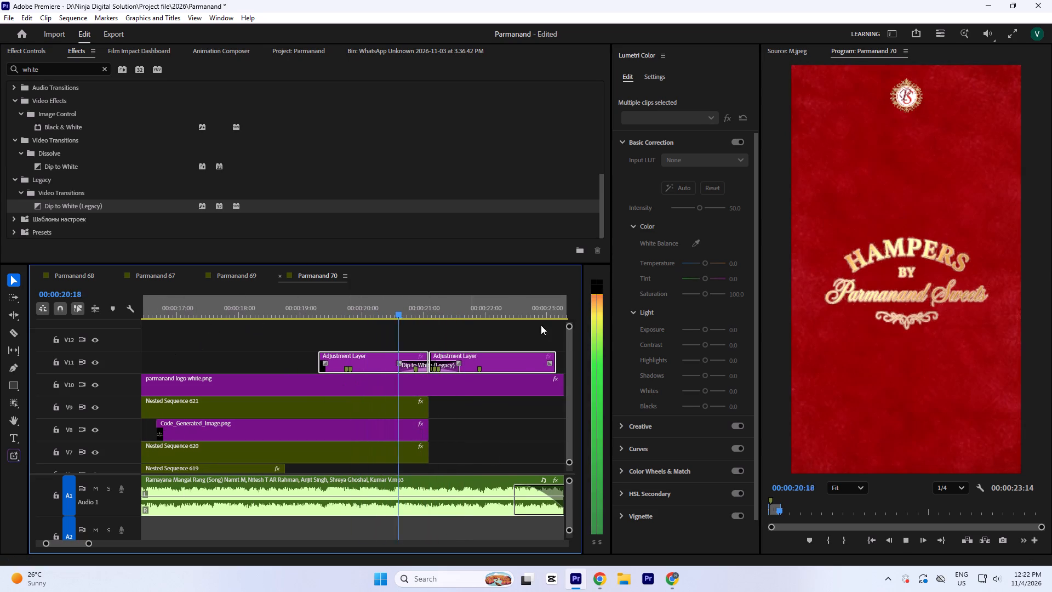
{"action": "key", "text": "space"}
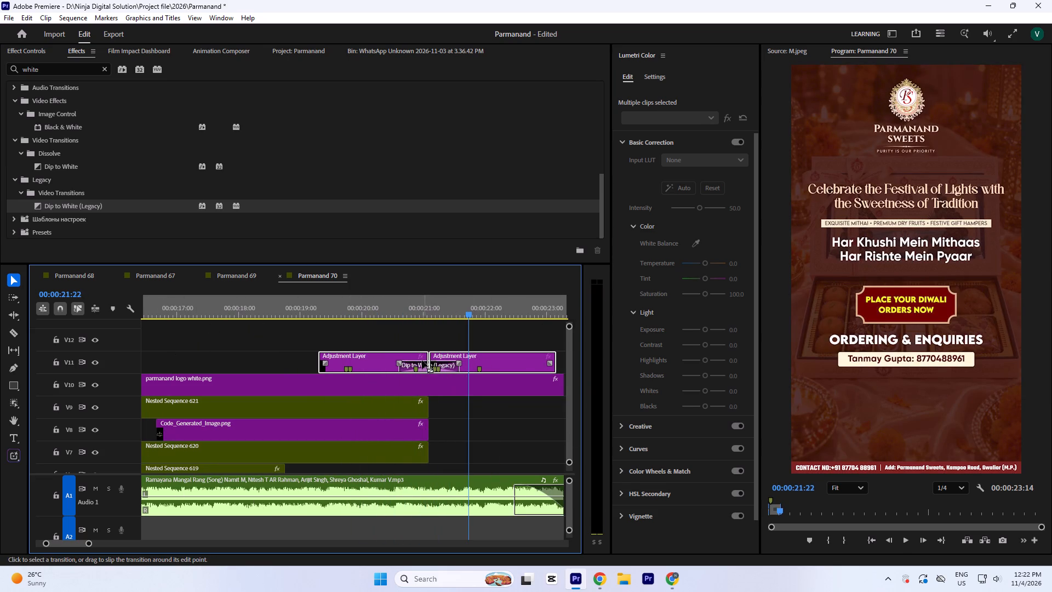
Delete the Dip to White (Legacy) and both adjustment layers from V11.
{"action": "left_click", "coordinate": [421, 360]}
{"action": "left_click", "coordinate": [421, 368]}
{"action": "key", "text": "Delete"}
{"action": "left_click_drag", "start_coordinate": [397, 337], "coordinate": [439, 357]}
{"action": "key", "text": "Delete"}
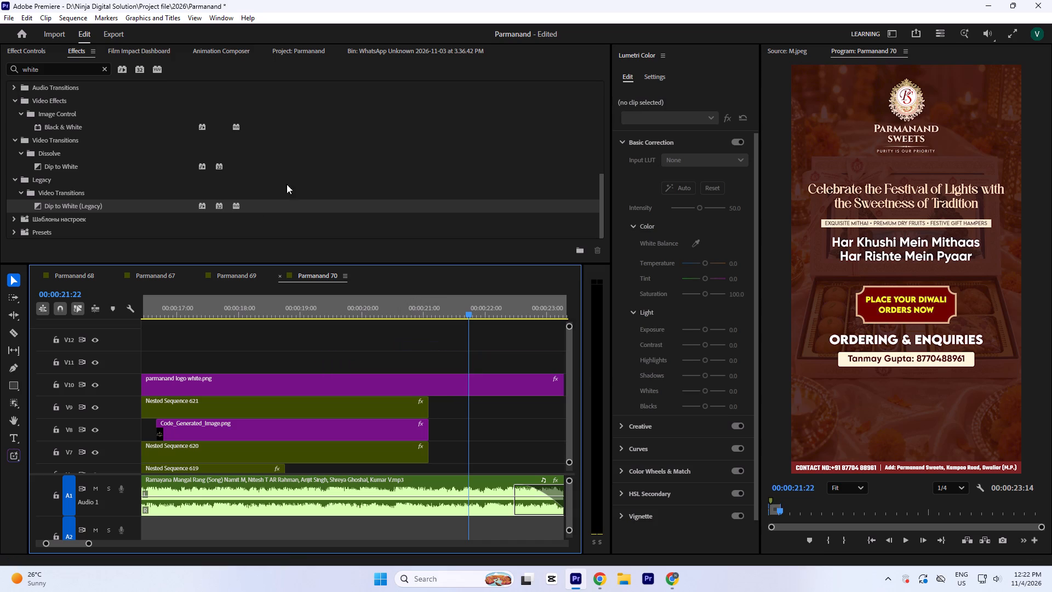
Add the Fade to Black transition from Animation Composer's Transitions at the 00:00:21:03 cut.
{"action": "left_click", "coordinate": [433, 298]}
{"action": "key", "text": "equal"}
{"action": "key", "text": "equal"}
{"action": "key", "text": "equal"}
{"action": "left_click", "coordinate": [339, 304]}
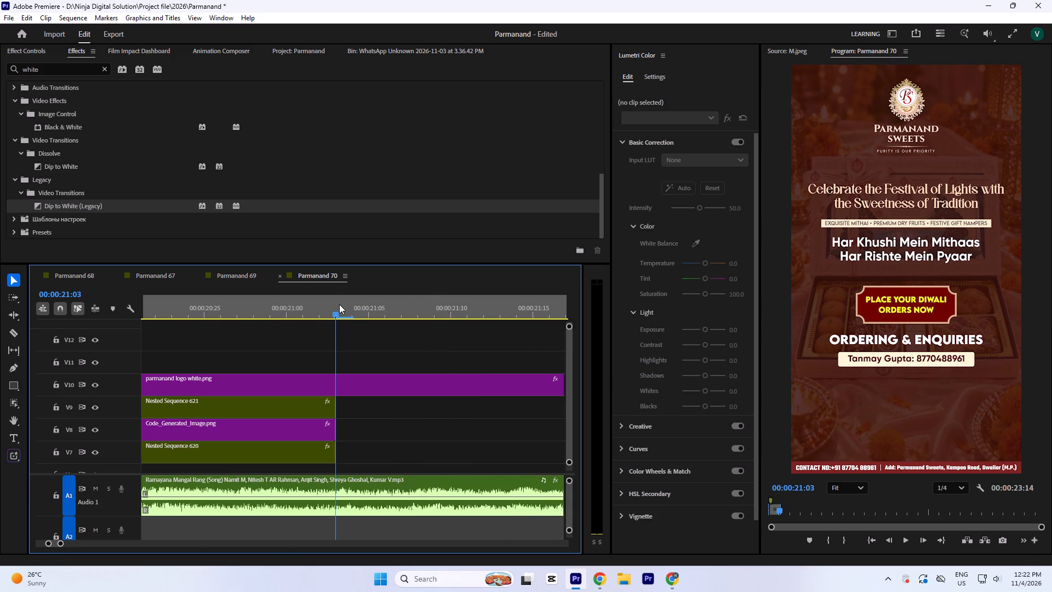
{"action": "left_click", "coordinate": [124, 52]}
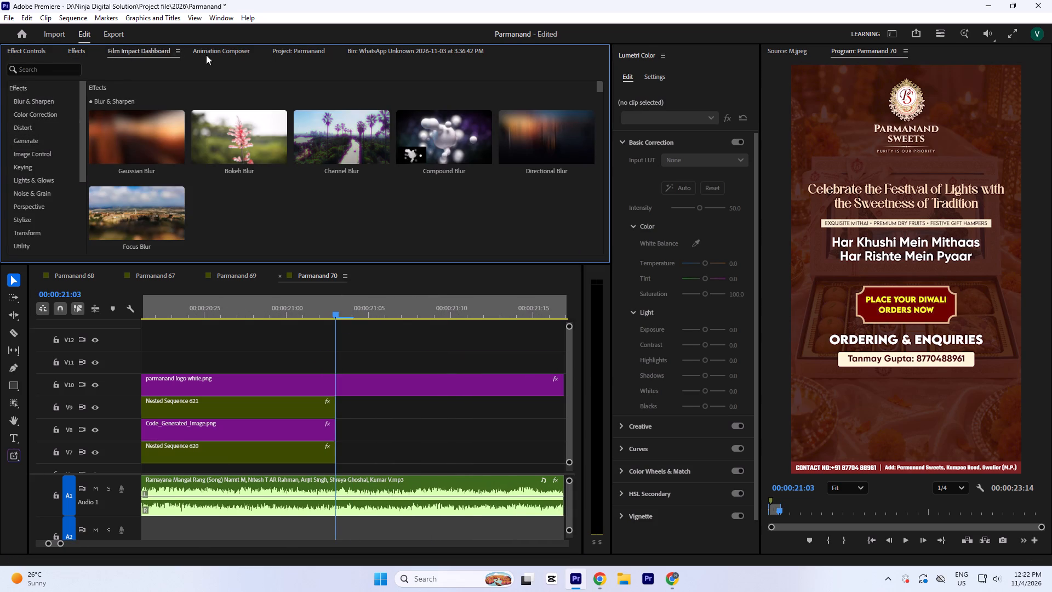
{"action": "left_click", "coordinate": [216, 52]}
{"action": "left_click", "coordinate": [70, 218]}
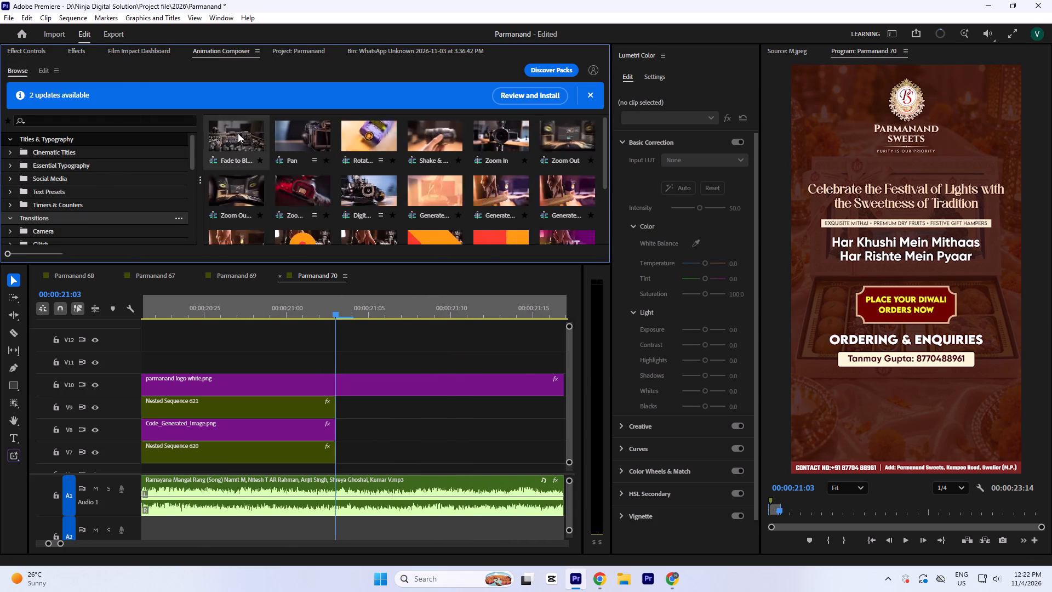
{"action": "double_click", "coordinate": [238, 133]}
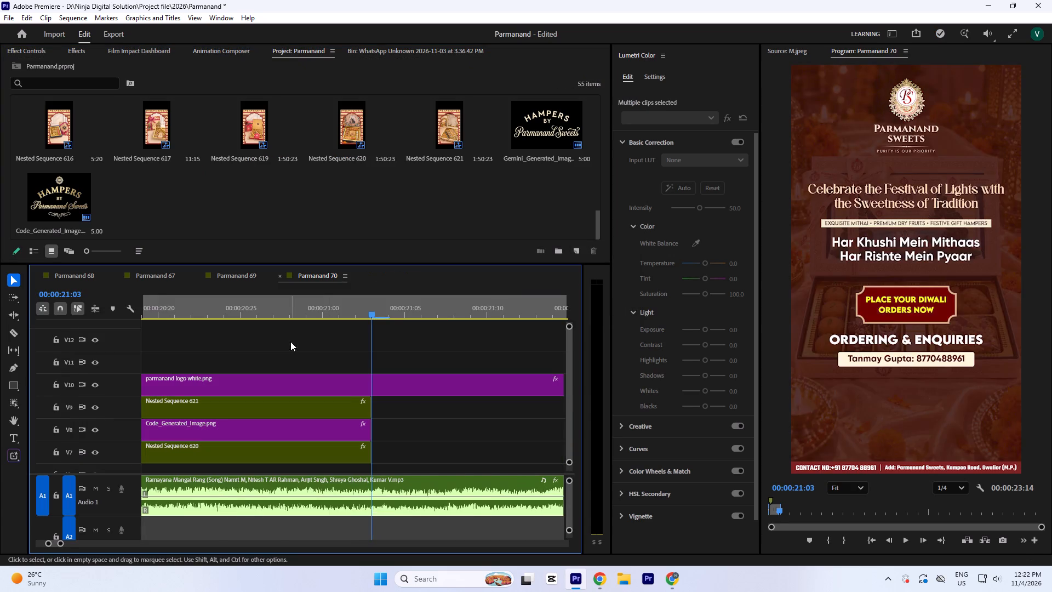
Move both Fade to Black transition clips from V3 up to V11, above the logo, keeping them around the 00:00:21:03 cut.
{"action": "key", "text": "minus"}
{"action": "key", "text": "minus"}
{"action": "key", "text": "minus"}
{"action": "key", "text": "minus"}
{"action": "key", "text": "grave"}
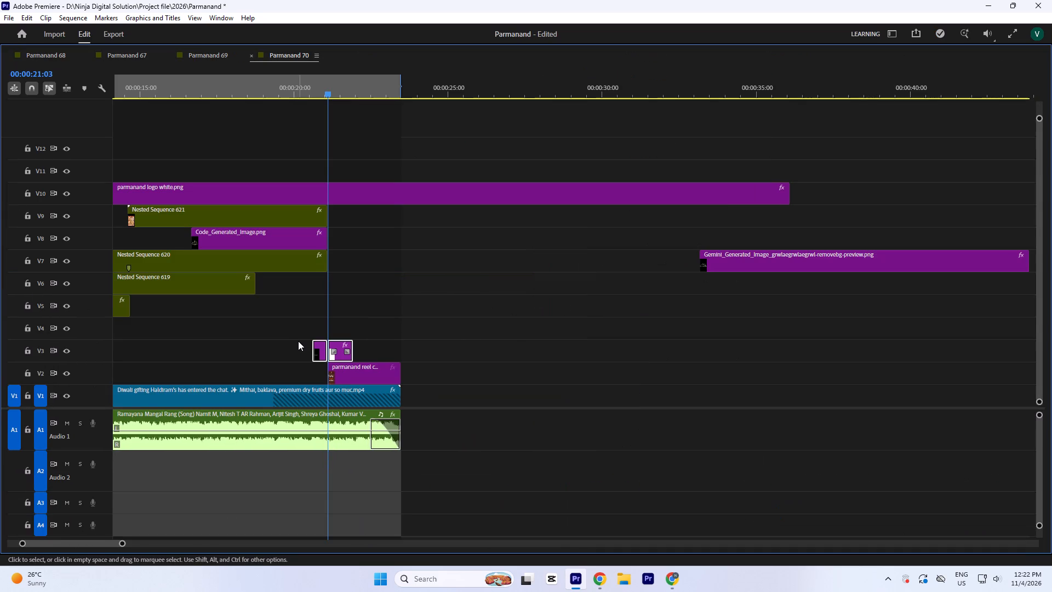
{"action": "key", "text": "equal"}
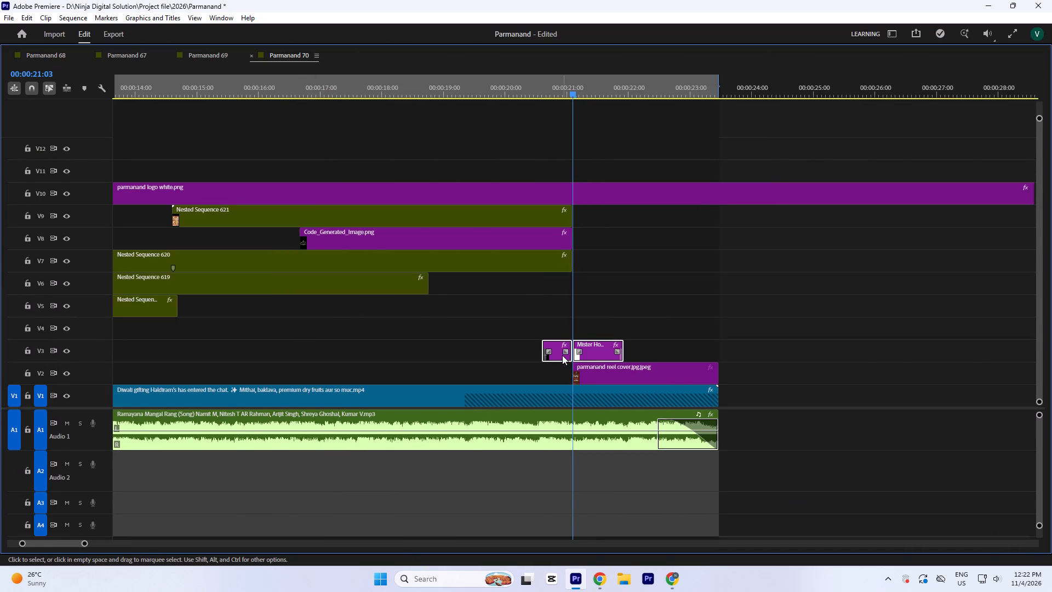
{"action": "left_click_drag", "start_coordinate": [562, 355], "coordinate": [553, 163]}
Play through the new fade into the reel cover and save the project.
{"action": "left_click", "coordinate": [522, 77]}
{"action": "type", "text": "`-"}
{"action": "key", "text": "space"}
{"action": "key", "text": "minus"}
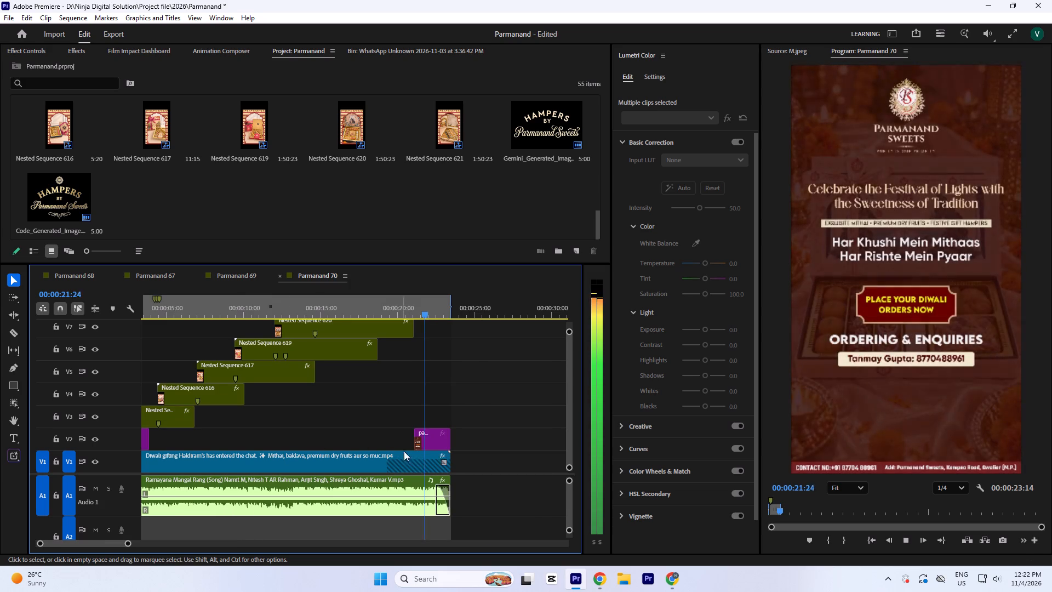
{"action": "key", "text": "space"}
{"action": "key", "text": "ctrl+s"}
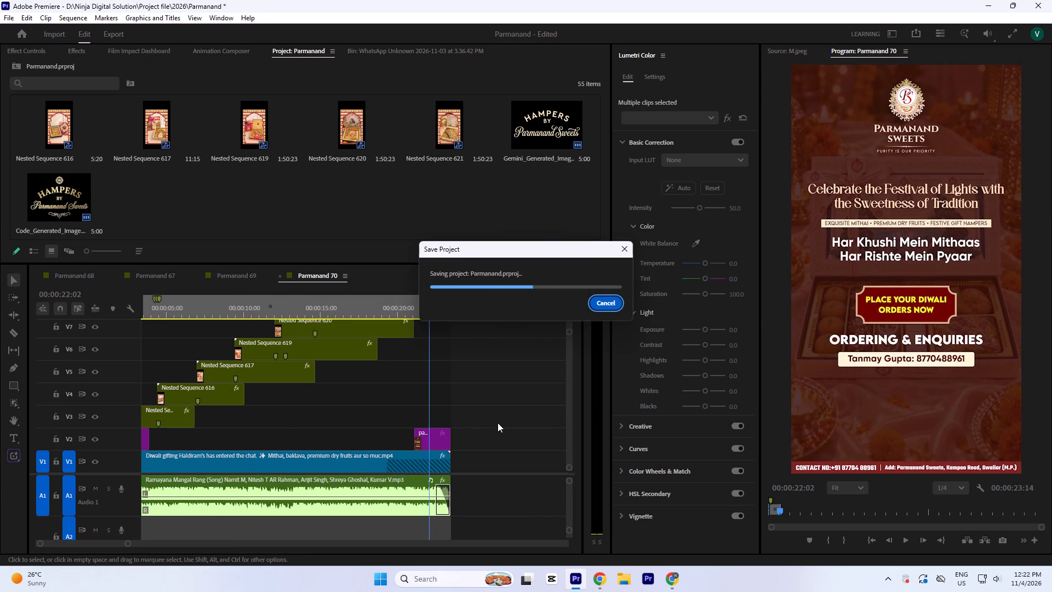
{"action": "left_click", "coordinate": [504, 417]}
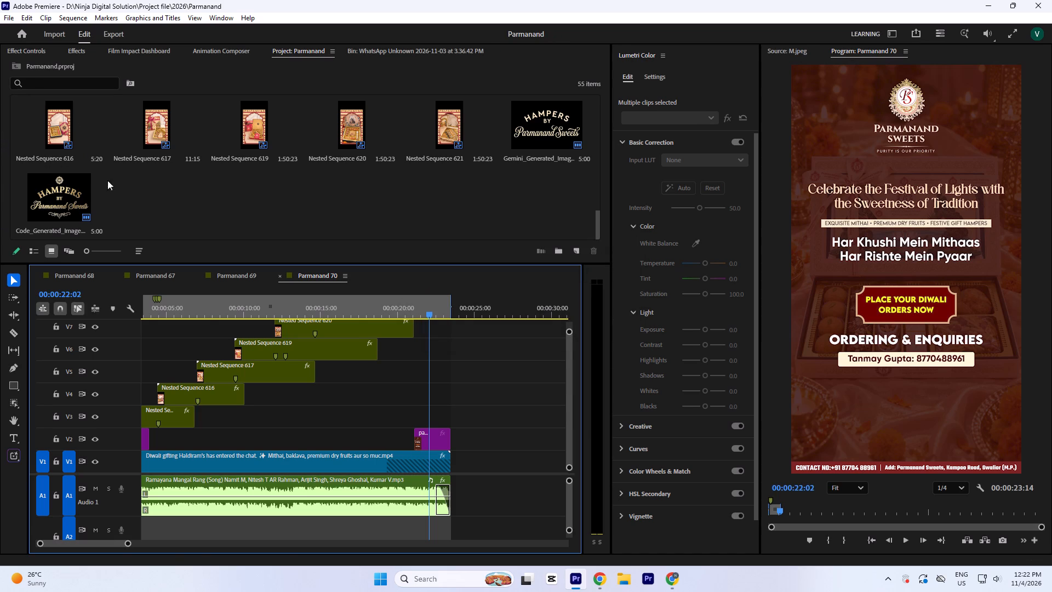
Play the gold lettering reveal from 00:00:18:01 and save the project again.
{"action": "left_click", "coordinate": [382, 313]}
{"action": "left_click", "coordinate": [368, 315]}
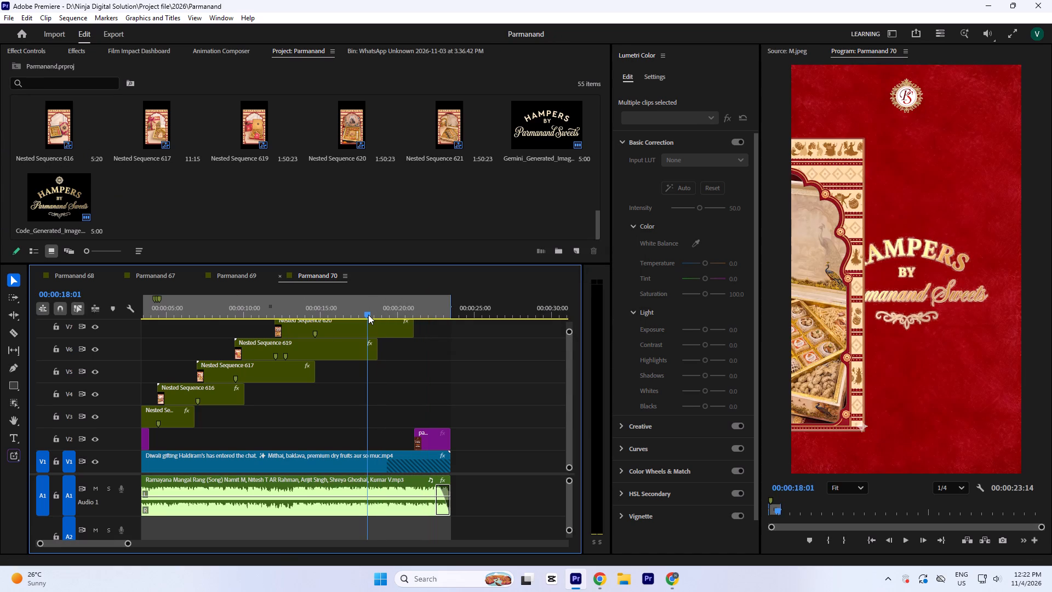
{"action": "key", "text": "space"}
{"action": "key", "text": "space"}
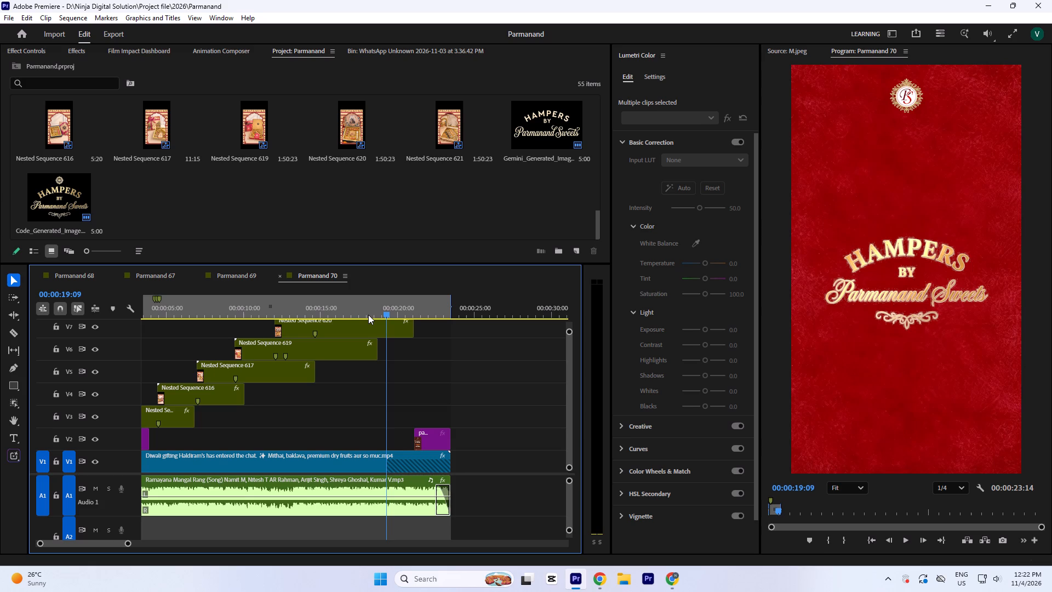
{"action": "key", "text": "ctrl+s"}
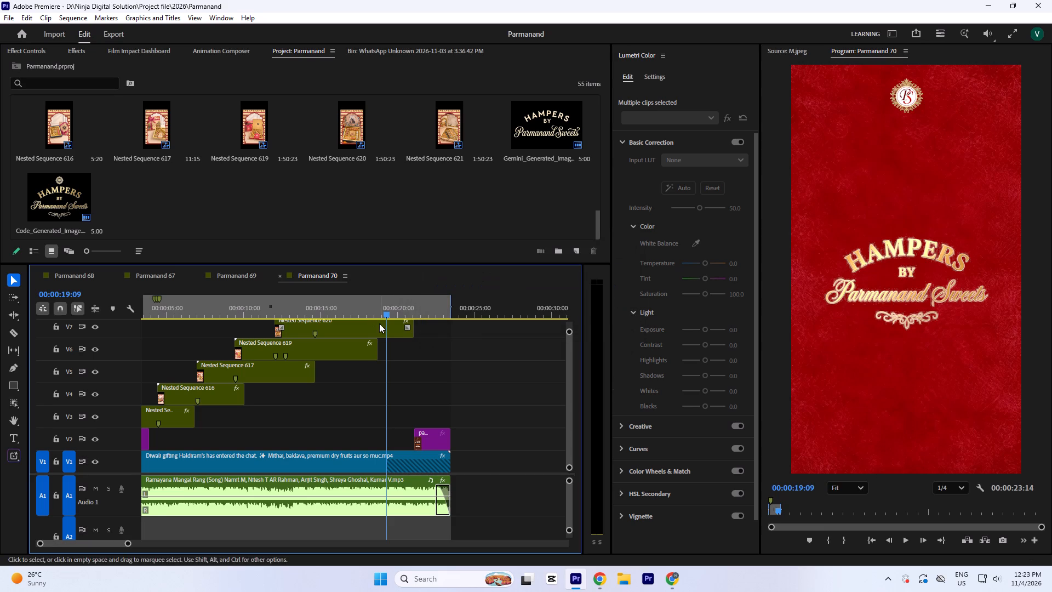
Lengthen the closing fade-out of the A1 music so it starts at about 00:00:20:16, and play the ending.
{"action": "left_click", "coordinate": [374, 306]}
{"action": "key", "text": "space"}
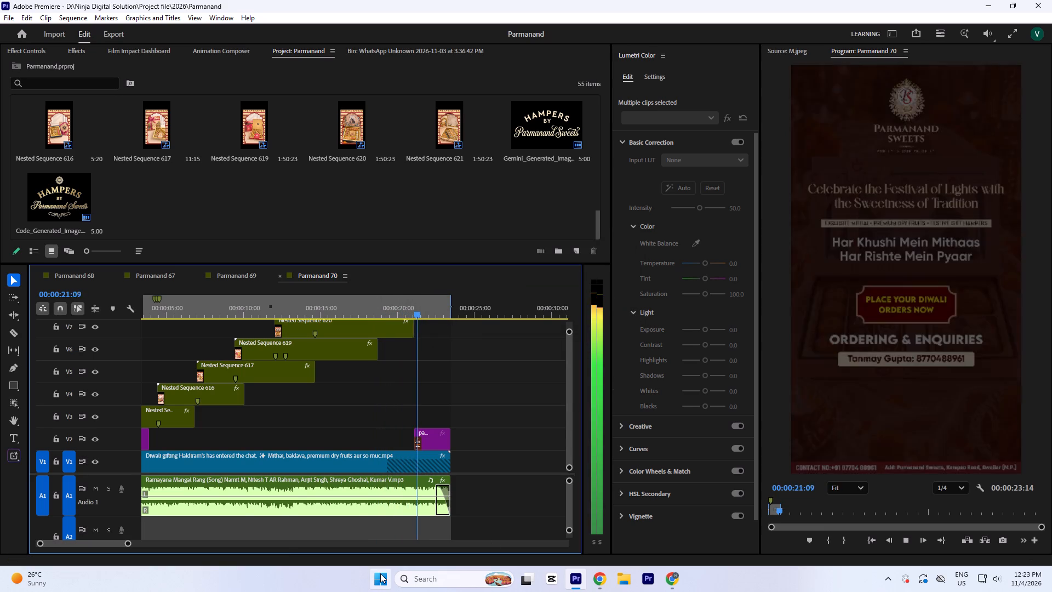
{"action": "type", "text": "`="}
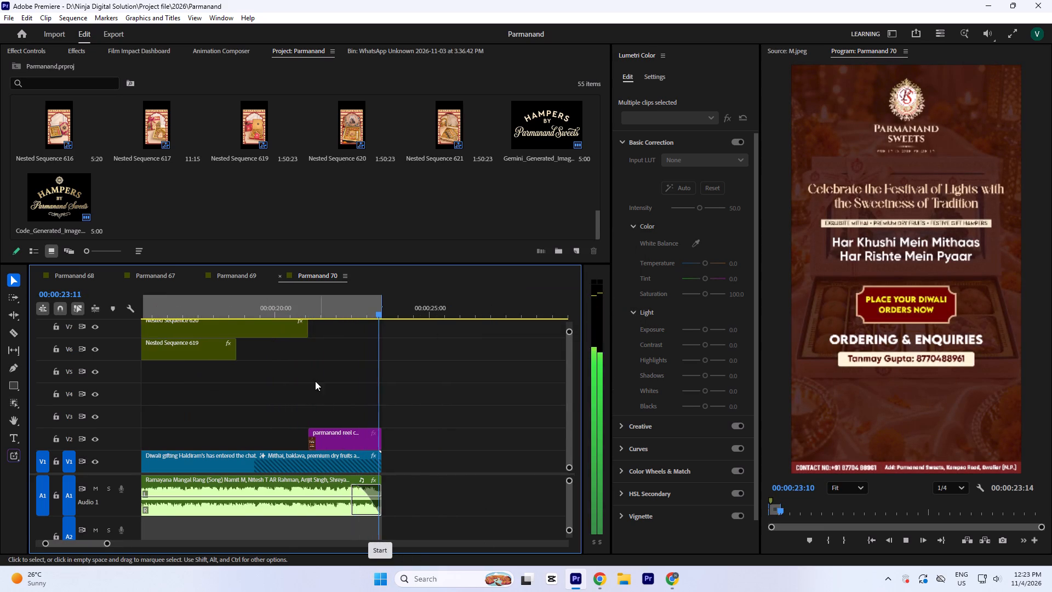
{"action": "key", "text": "space"}
{"action": "left_click_drag", "start_coordinate": [350, 487], "coordinate": [291, 488]}
{"action": "left_click", "coordinate": [322, 317]}
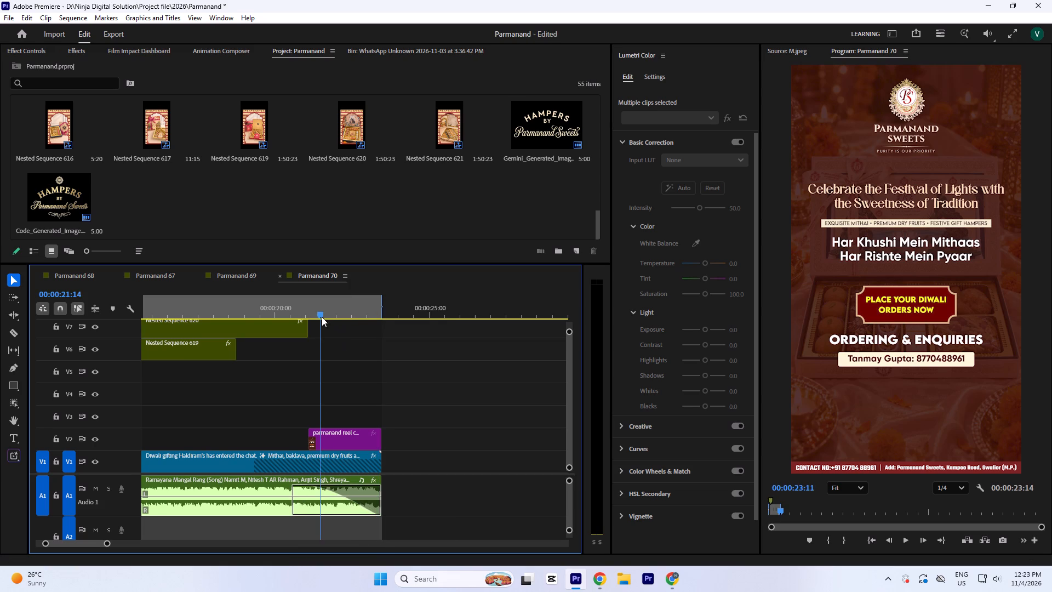
{"action": "key", "text": "space"}
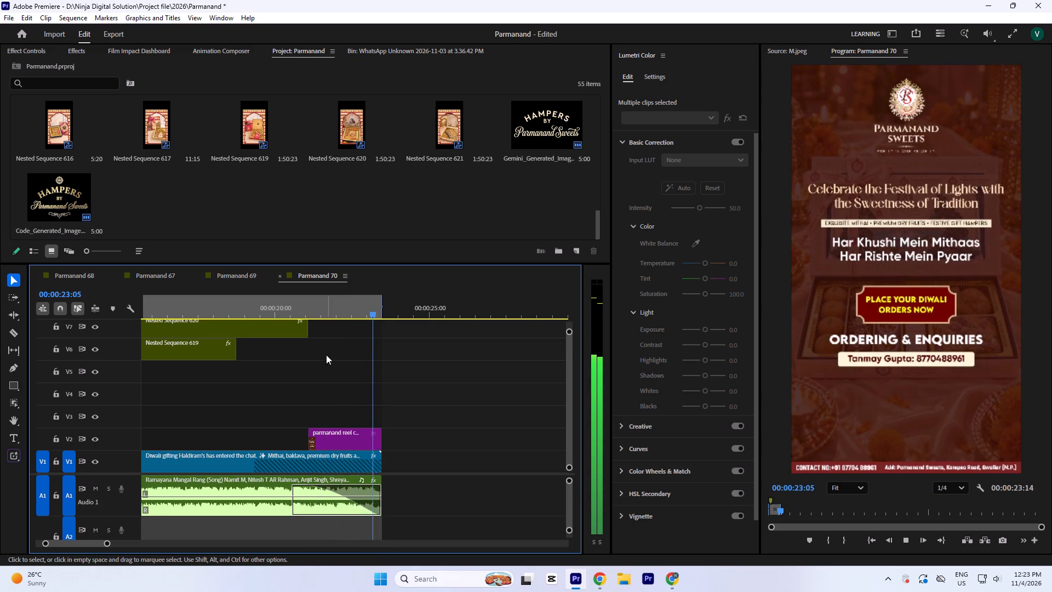
{"action": "key", "text": "space"}
Play from about 00:00:16:23 to examine how the gold lettering is revealed as the last hamper frame slides away.
{"action": "left_click", "coordinate": [330, 309]}
{"action": "type", "text": "`="}
{"action": "left_click", "coordinate": [365, 246]}
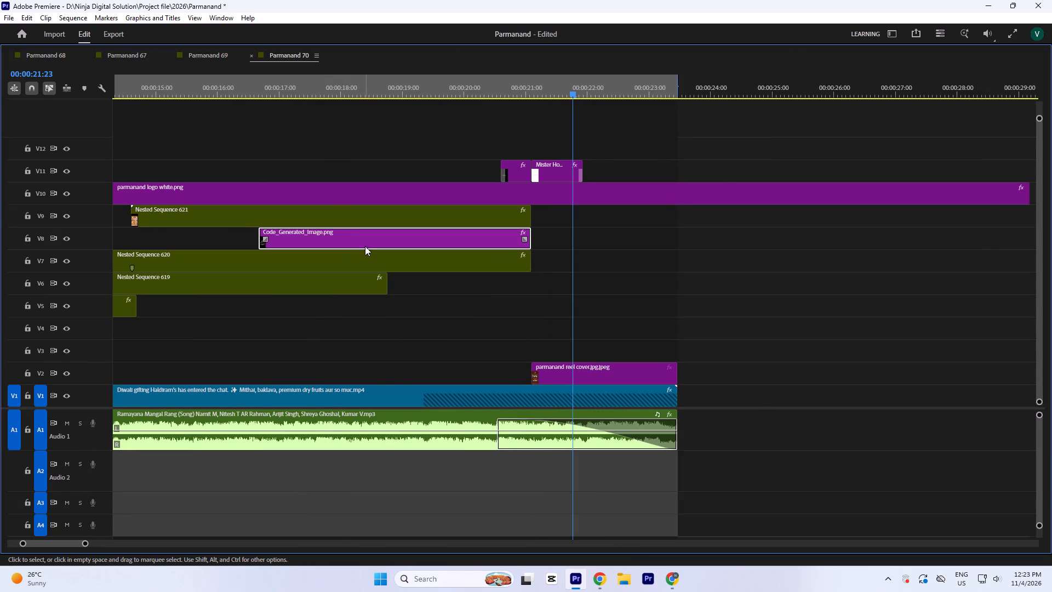
{"action": "left_click", "coordinate": [266, 88]}
{"action": "type", "text": "`"}
{"action": "key", "text": "space"}
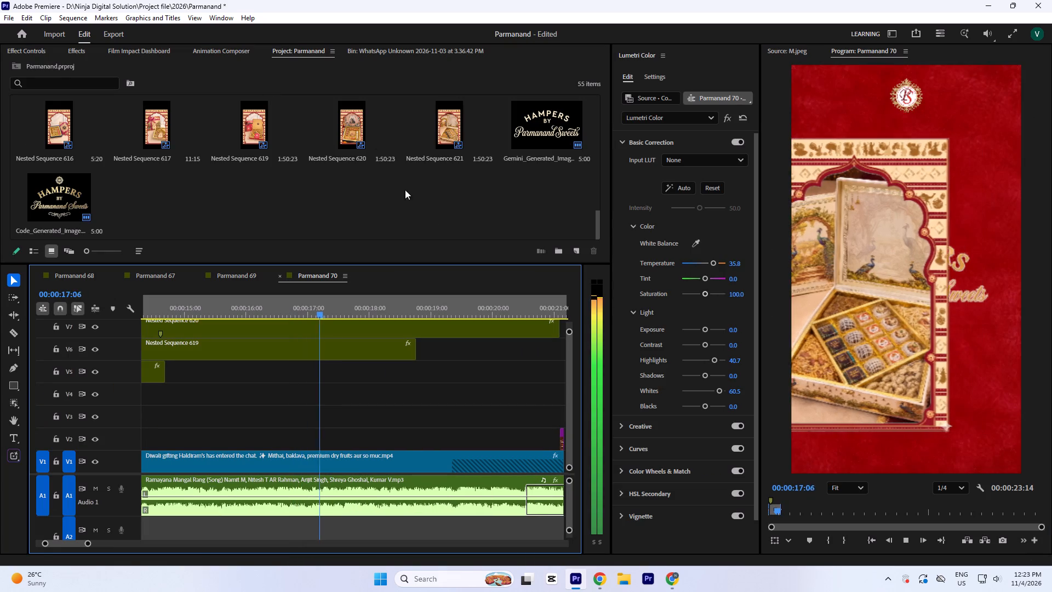
{"action": "key", "text": "space"}
{"action": "key", "text": "space"}
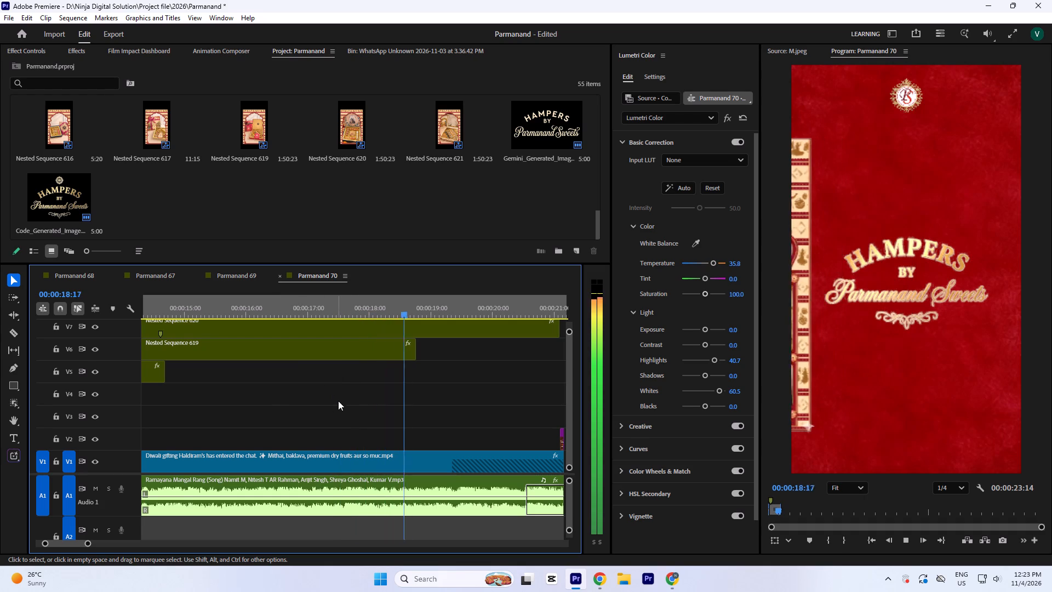
{"action": "key", "text": "space"}
Start a Scale keyframe on the Code_Generated_Image.png lettering on V8 at 00:00:18:23, where the last frame finishes sliding out.
{"action": "type", "text": "`==="}
{"action": "key", "text": "equal"}
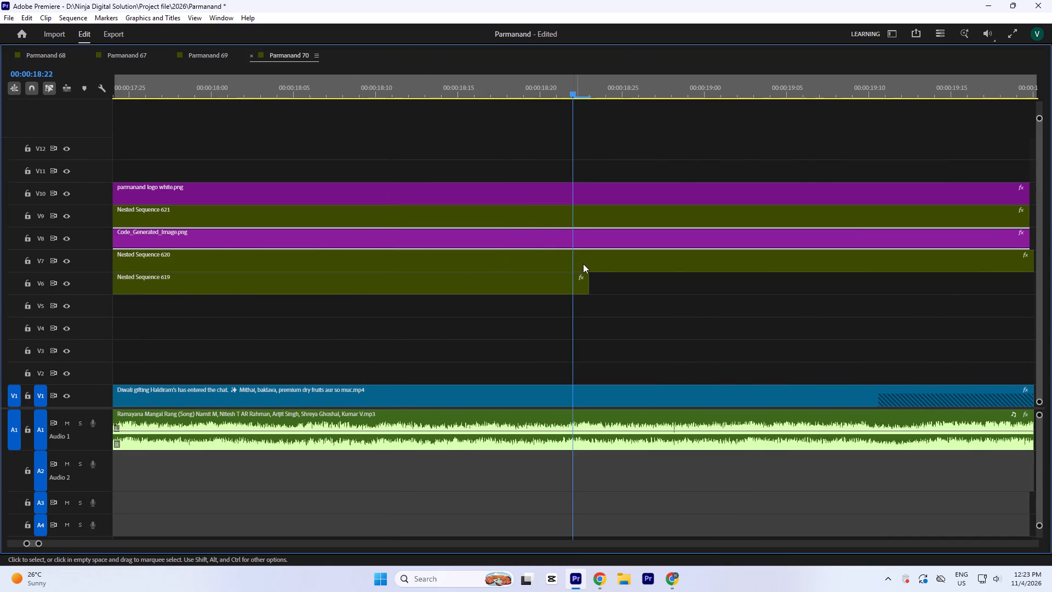
{"action": "type", "text": "=="}
{"action": "left_click", "coordinate": [588, 91]}
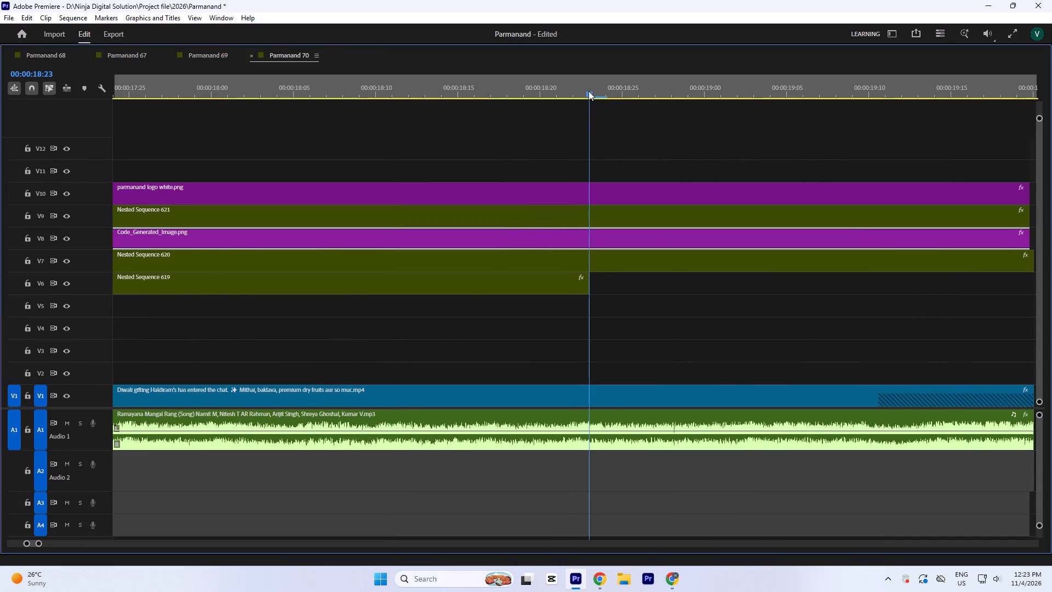
{"action": "key", "text": "grave"}
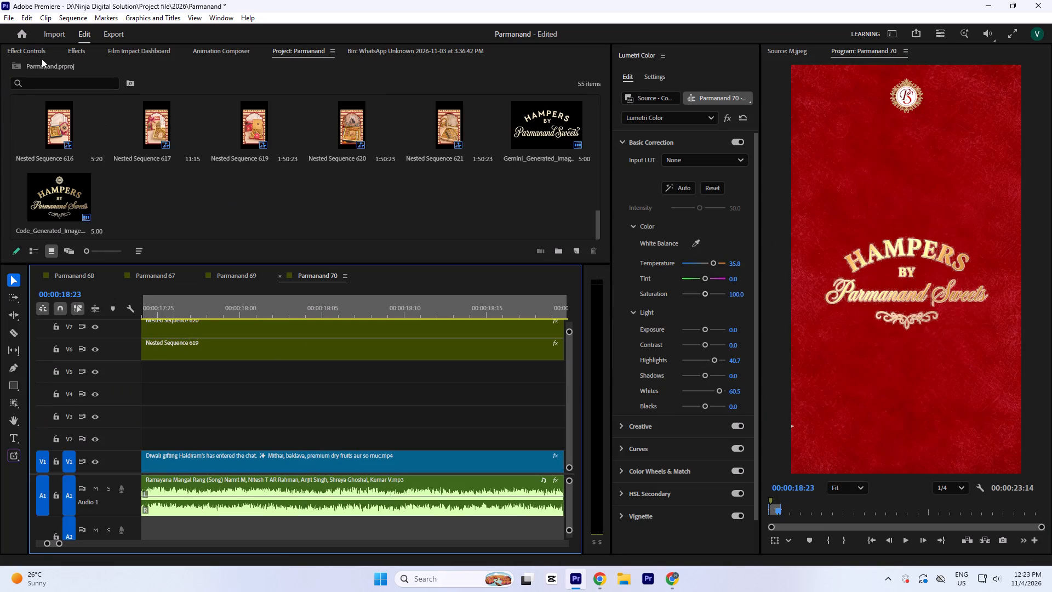
{"action": "left_click", "coordinate": [40, 52]}
{"action": "left_click", "coordinate": [34, 130]}
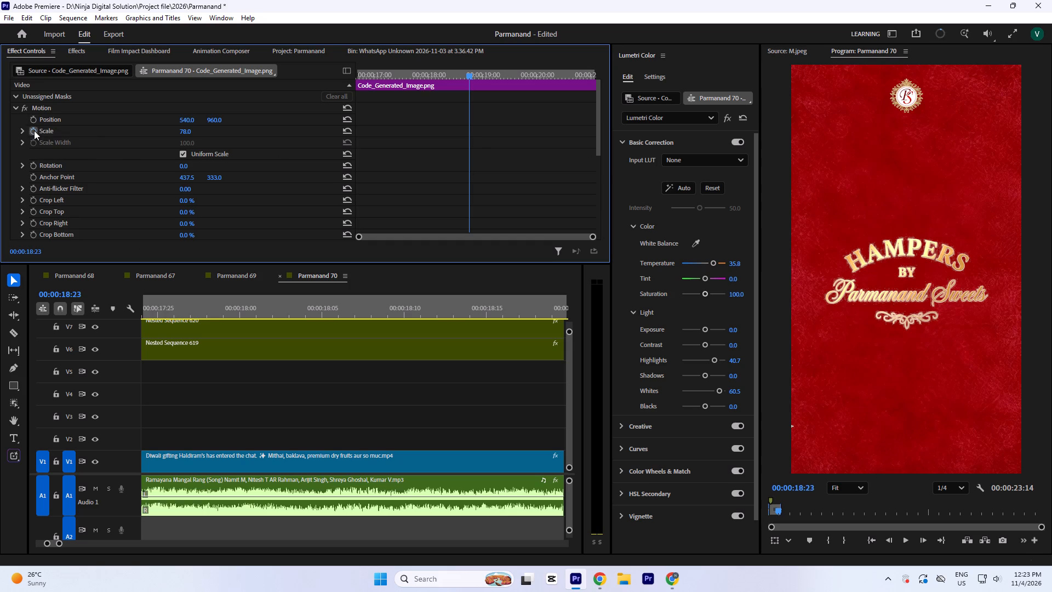
Nest the Code_Generated_Image.png clip on V8 into its own sequence, keeping the suggested name.
{"action": "left_click", "coordinate": [472, 392]}
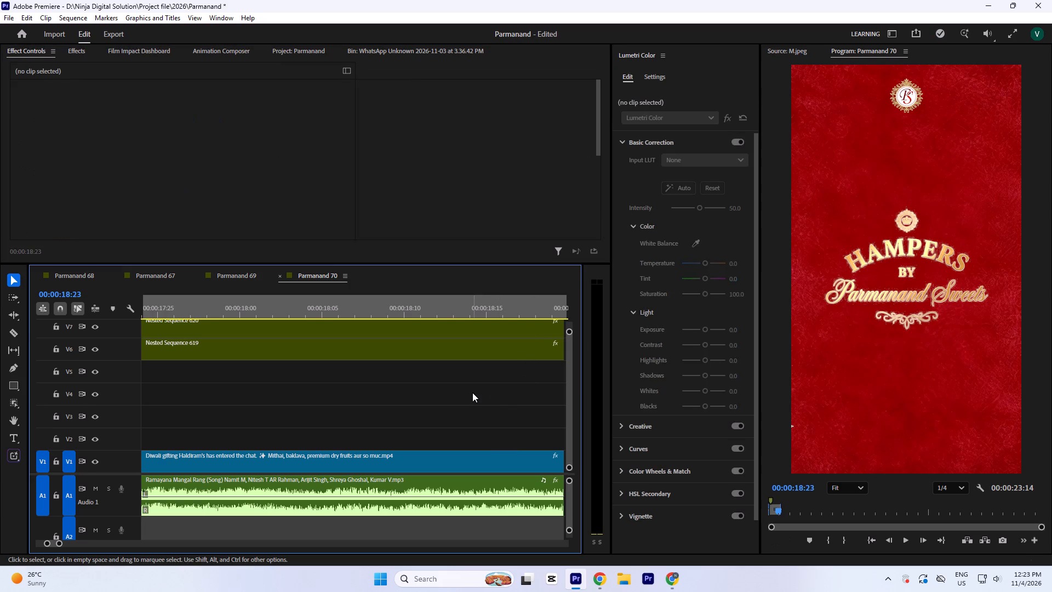
{"action": "type", "text": "`-"}
{"action": "key", "text": "minus"}
{"action": "left_click", "coordinate": [644, 243]}
{"action": "key", "text": "grave"}
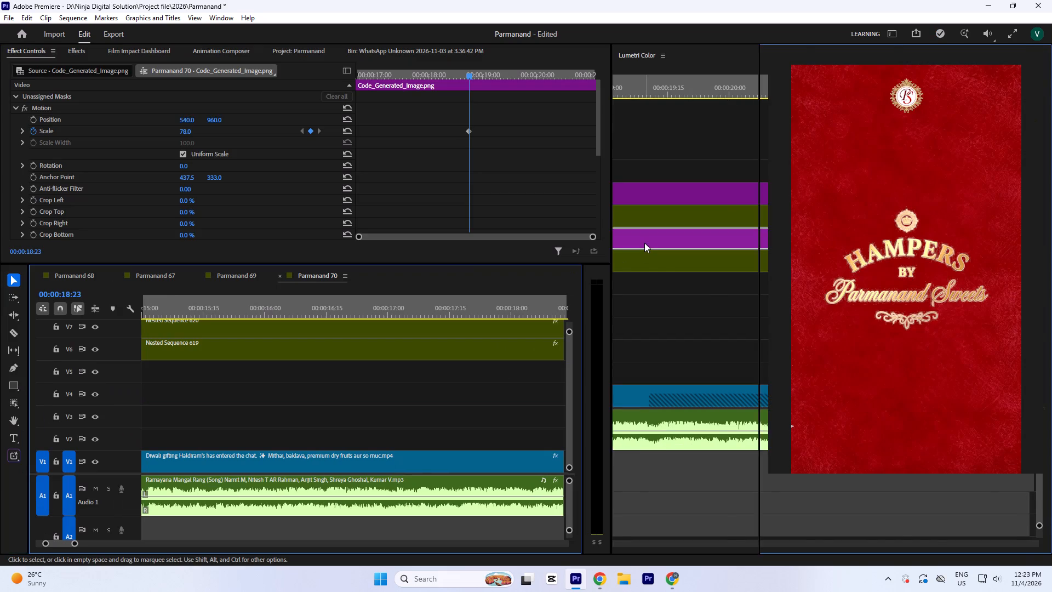
{"action": "left_click", "coordinate": [489, 387]}
{"action": "key", "text": "minus"}
{"action": "key", "text": "minus"}
{"action": "left_click_drag", "start_coordinate": [446, 306], "coordinate": [467, 317]}
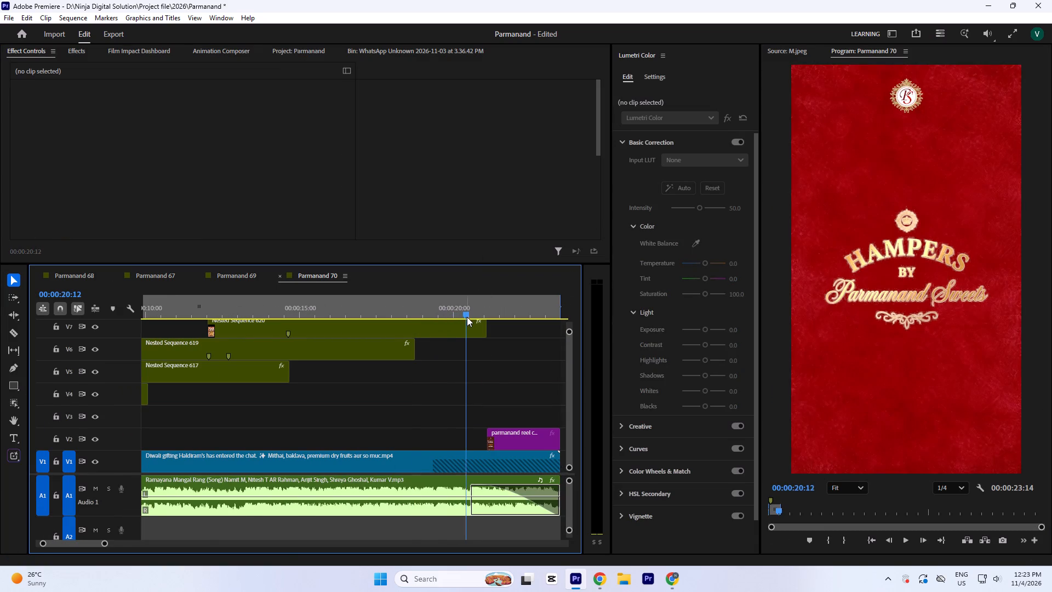
{"action": "type", "text": "`="}
{"action": "left_click", "coordinate": [554, 234]}
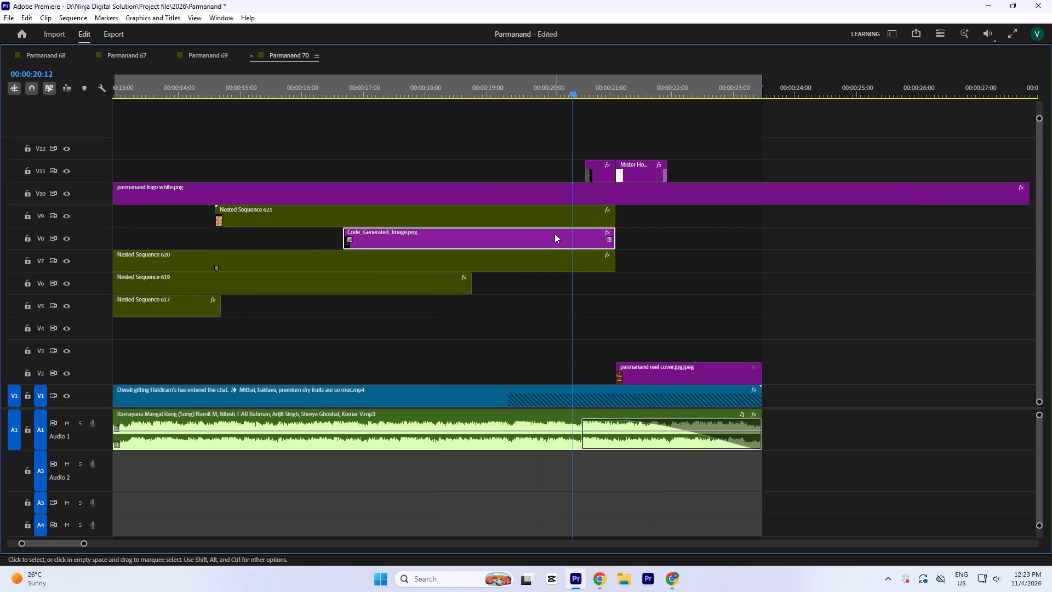
{"action": "type", "text": "`n"}
{"action": "key", "text": "Return"}
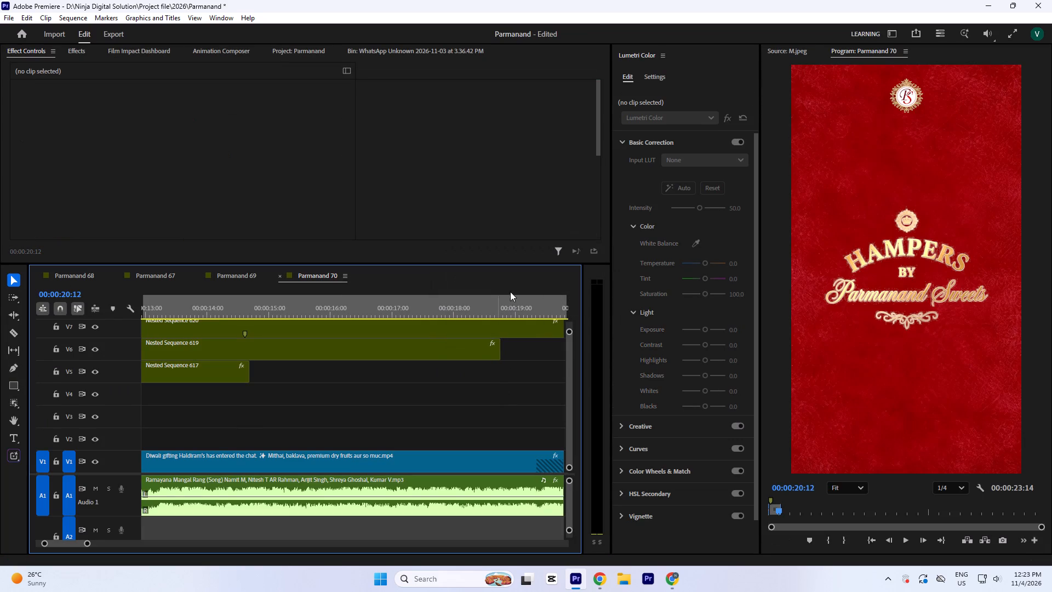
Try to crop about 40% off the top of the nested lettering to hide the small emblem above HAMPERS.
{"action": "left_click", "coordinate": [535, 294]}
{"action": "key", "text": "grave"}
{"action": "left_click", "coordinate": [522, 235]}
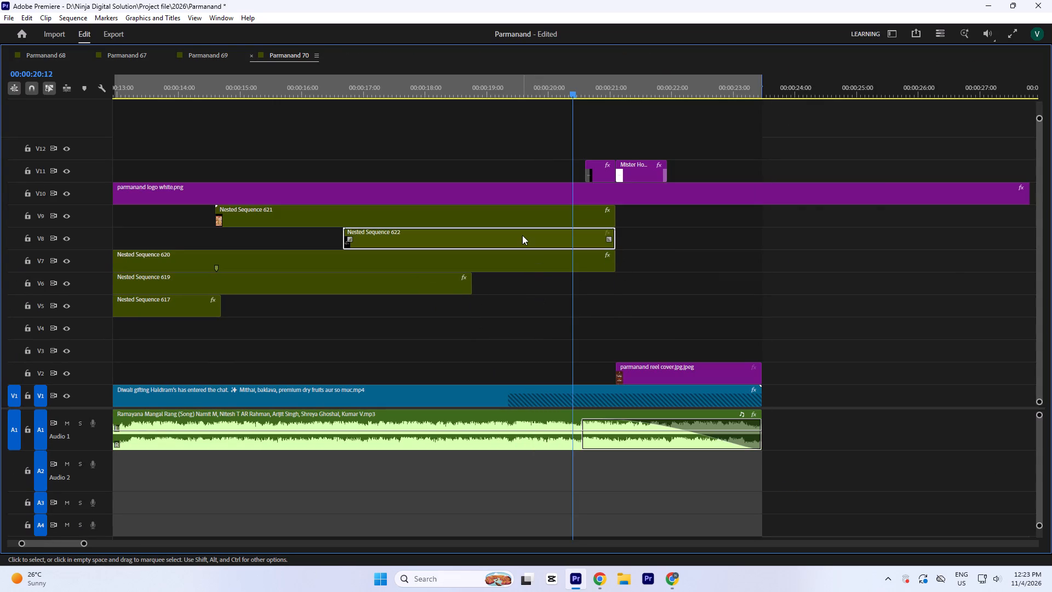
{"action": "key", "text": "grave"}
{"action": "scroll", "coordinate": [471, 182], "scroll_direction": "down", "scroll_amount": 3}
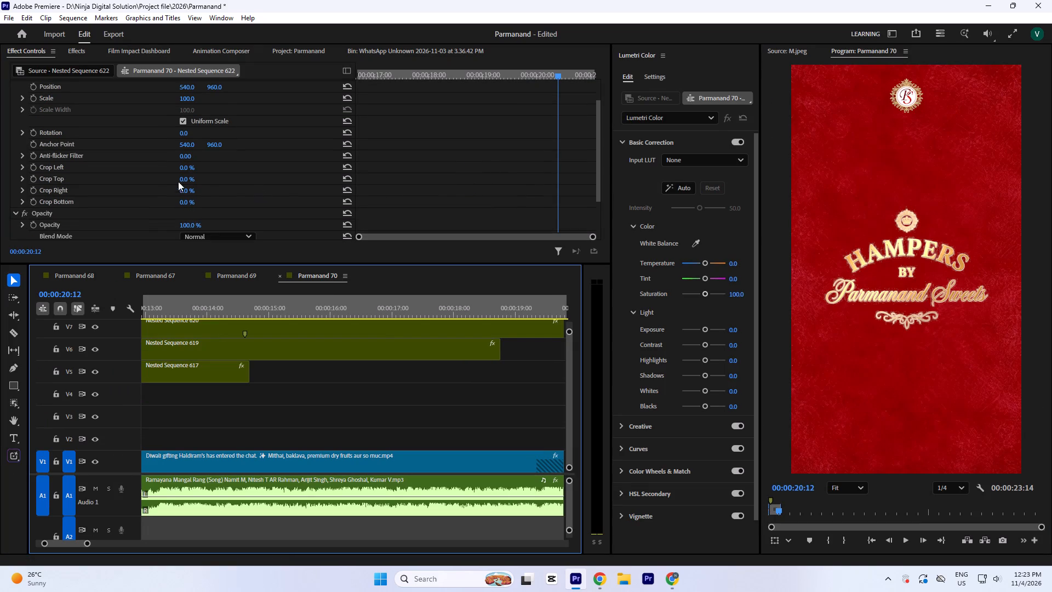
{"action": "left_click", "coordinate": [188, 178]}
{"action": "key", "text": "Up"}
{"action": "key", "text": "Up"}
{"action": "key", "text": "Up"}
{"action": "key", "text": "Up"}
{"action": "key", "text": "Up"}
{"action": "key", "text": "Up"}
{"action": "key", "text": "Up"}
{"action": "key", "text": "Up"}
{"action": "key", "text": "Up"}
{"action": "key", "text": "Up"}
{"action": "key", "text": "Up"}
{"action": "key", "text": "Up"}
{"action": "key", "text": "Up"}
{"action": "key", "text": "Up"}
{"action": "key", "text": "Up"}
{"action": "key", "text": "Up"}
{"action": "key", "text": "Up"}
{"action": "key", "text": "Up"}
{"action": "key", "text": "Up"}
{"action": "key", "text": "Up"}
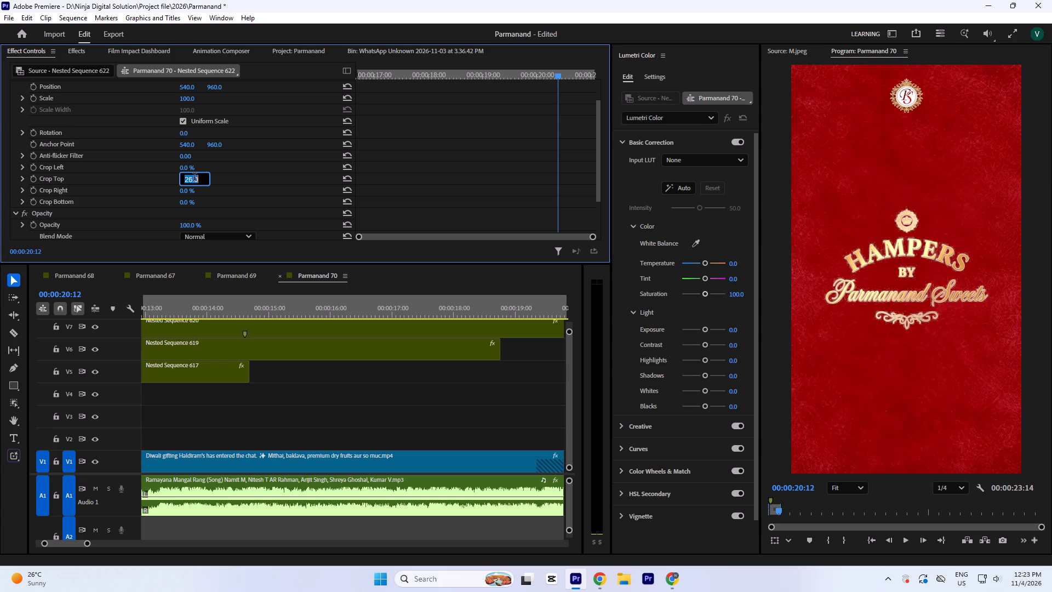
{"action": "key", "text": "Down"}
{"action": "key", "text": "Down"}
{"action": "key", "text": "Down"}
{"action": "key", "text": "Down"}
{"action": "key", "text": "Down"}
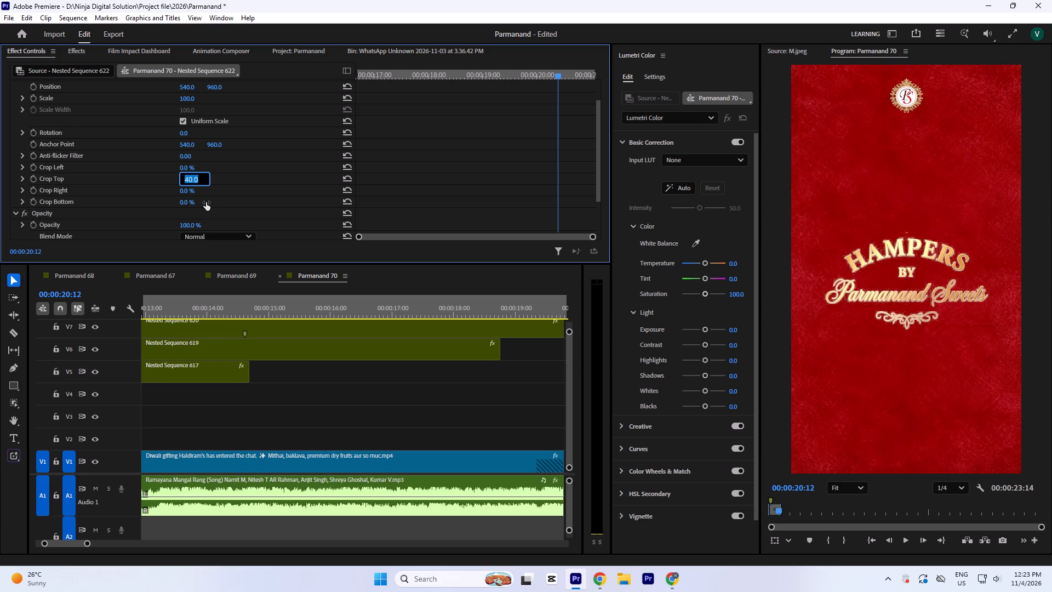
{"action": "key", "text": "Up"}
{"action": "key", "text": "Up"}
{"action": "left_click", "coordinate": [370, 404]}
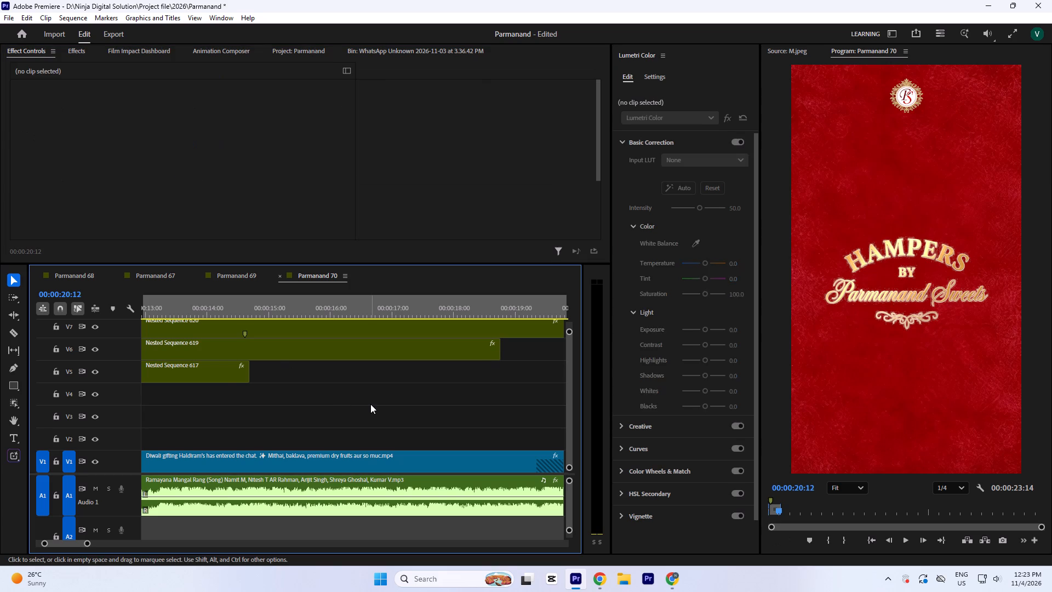
Start a Scale keyframe at 100 on the nested V8 lettering at 00:00:18:23.
{"action": "key", "text": "grave"}
{"action": "left_click", "coordinate": [467, 86]}
{"action": "key", "text": "equal"}
{"action": "key", "text": "equal"}
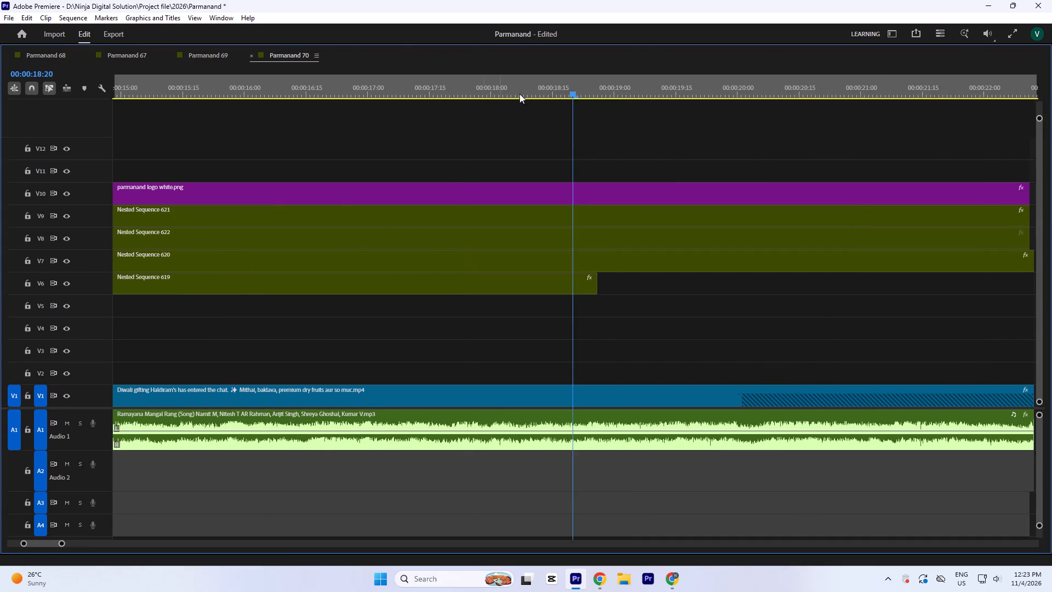
{"action": "left_click_drag", "start_coordinate": [591, 78], "coordinate": [603, 92]}
{"action": "left_click", "coordinate": [589, 237]}
{"action": "type", "text": "`-"}
{"action": "left_click", "coordinate": [30, 130]}
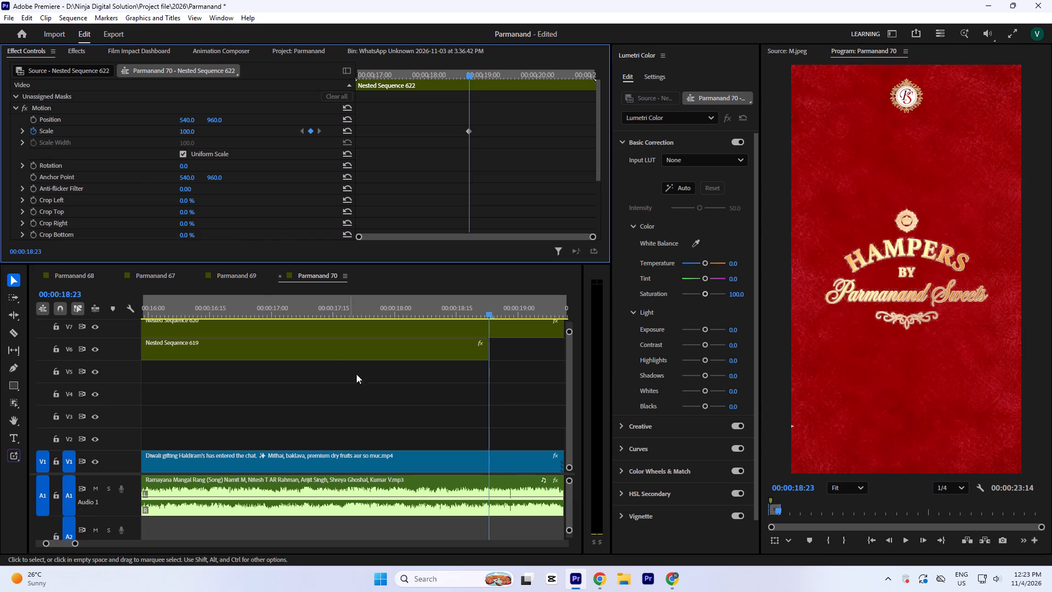
Crop about 40% off the top of the nested lettering to remove the emblem above HAMPERS.
{"action": "left_click_drag", "start_coordinate": [185, 212], "coordinate": [184, 210]}
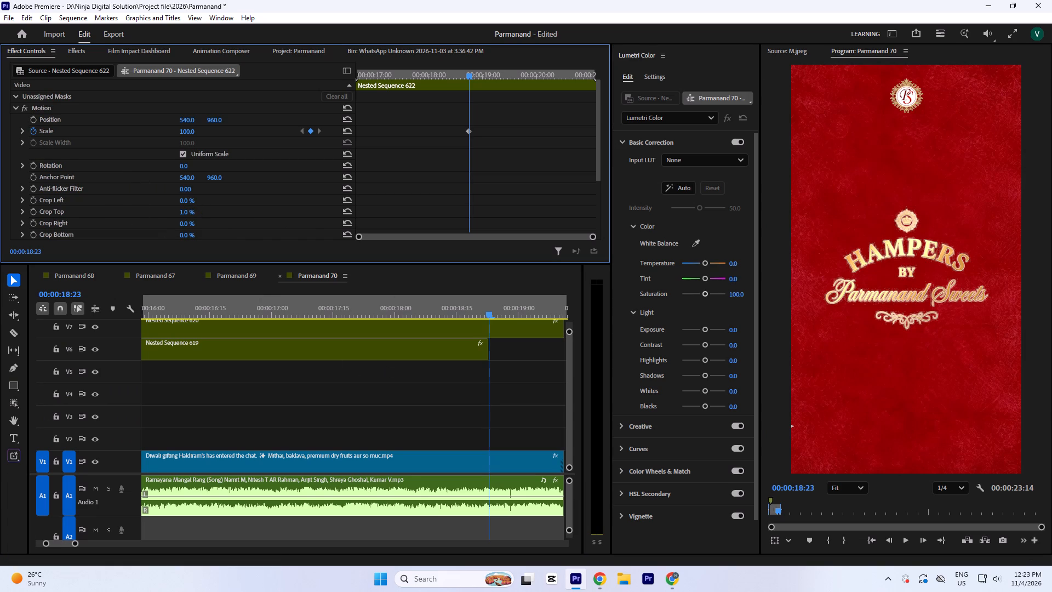
{"action": "left_click_drag", "start_coordinate": [184, 210], "coordinate": [179, 187]}
{"action": "left_click", "coordinate": [187, 213]}
{"action": "key", "text": "Up"}
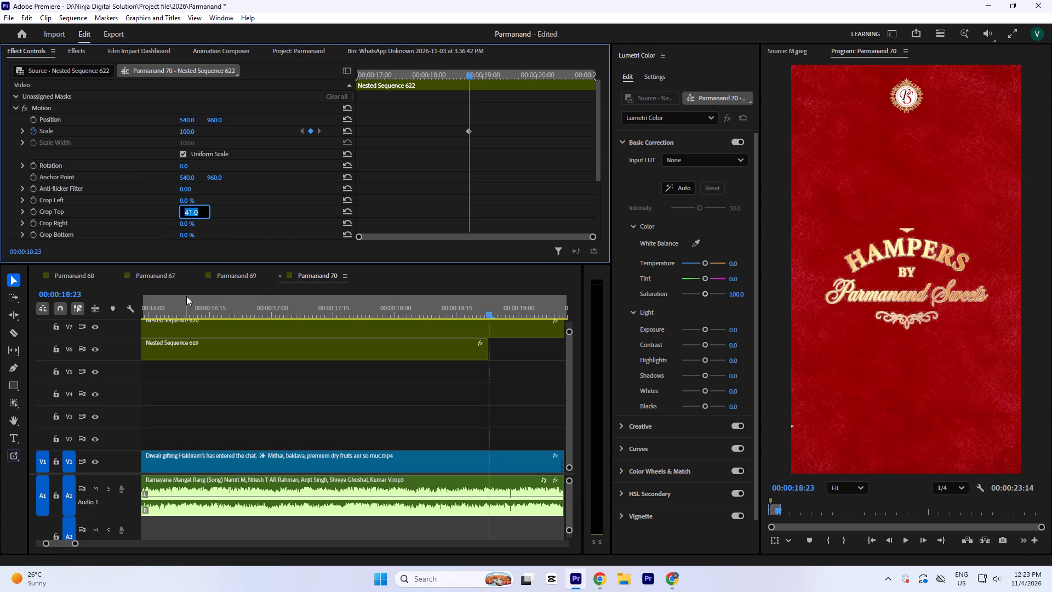
{"action": "key", "text": "Up"}
{"action": "left_click", "coordinate": [402, 436]}
Add a second Scale keyframe of 110 to the nested V8 lettering at 00:00:20:24.
{"action": "key", "text": "grave"}
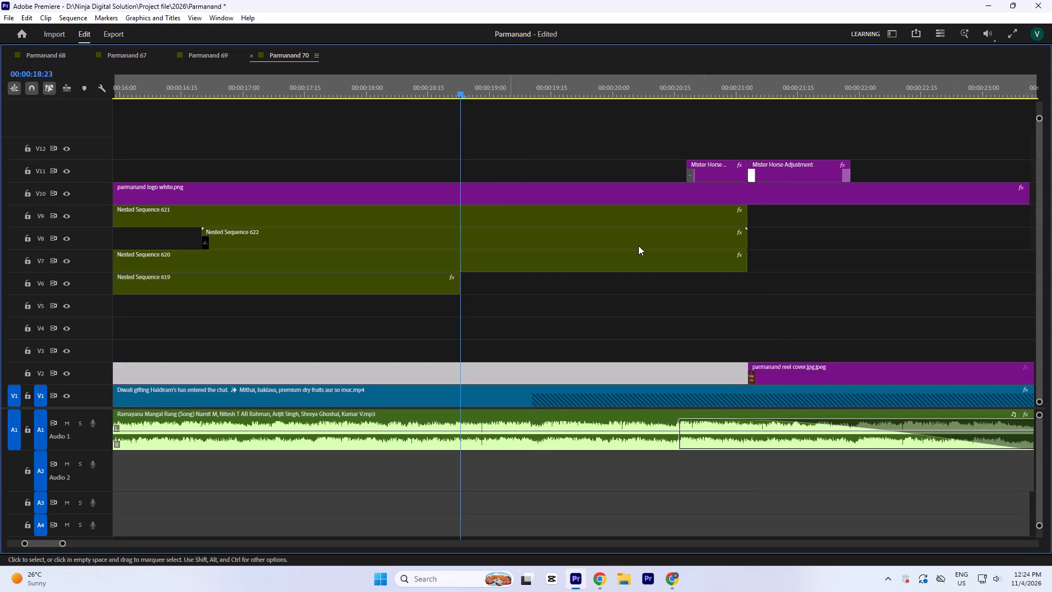
{"action": "left_click", "coordinate": [716, 238]}
{"action": "left_click", "coordinate": [711, 89]}
{"action": "key", "text": "grave"}
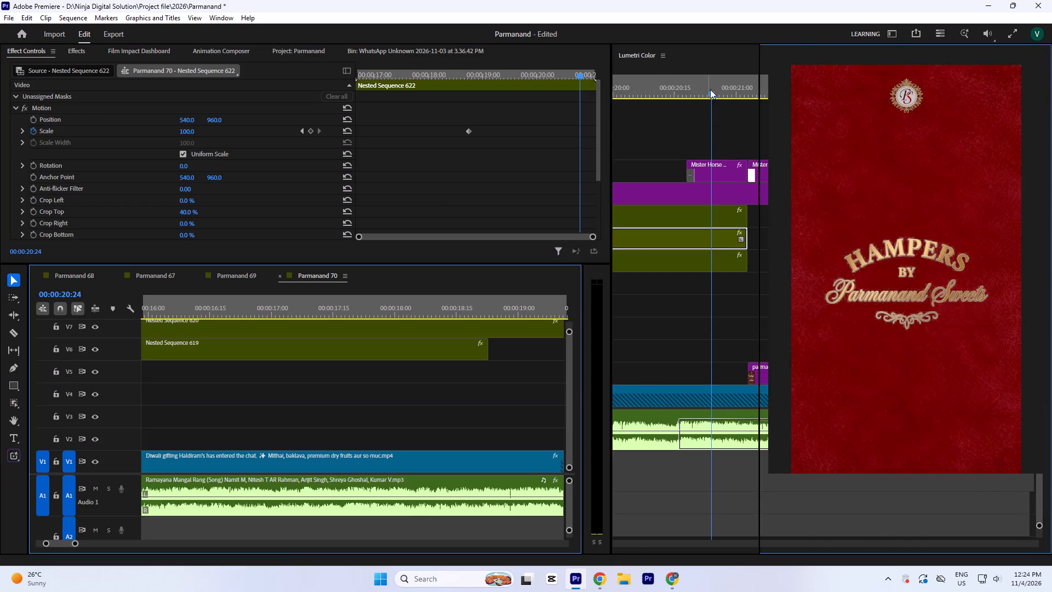
{"action": "left_click", "coordinate": [186, 130]}
{"action": "type", "text": "11"}
{"action": "key", "text": "0"}
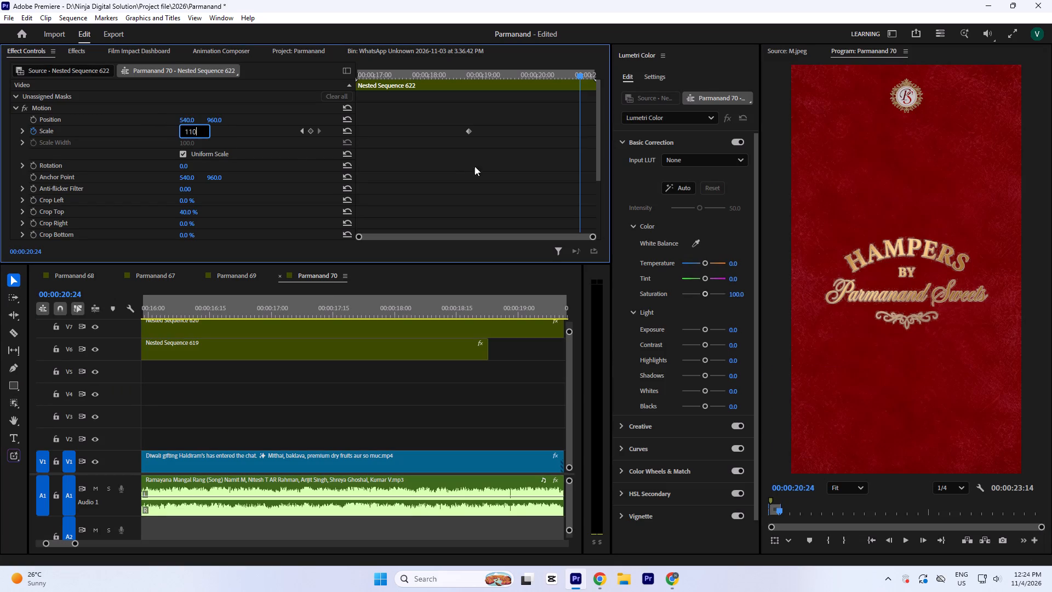
{"action": "left_click", "coordinate": [487, 163]}
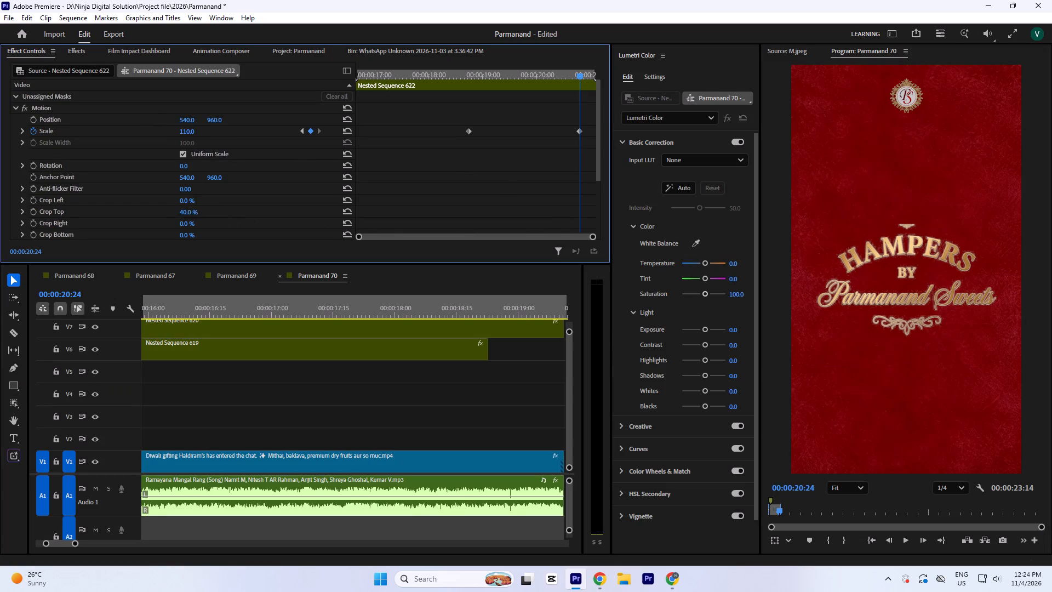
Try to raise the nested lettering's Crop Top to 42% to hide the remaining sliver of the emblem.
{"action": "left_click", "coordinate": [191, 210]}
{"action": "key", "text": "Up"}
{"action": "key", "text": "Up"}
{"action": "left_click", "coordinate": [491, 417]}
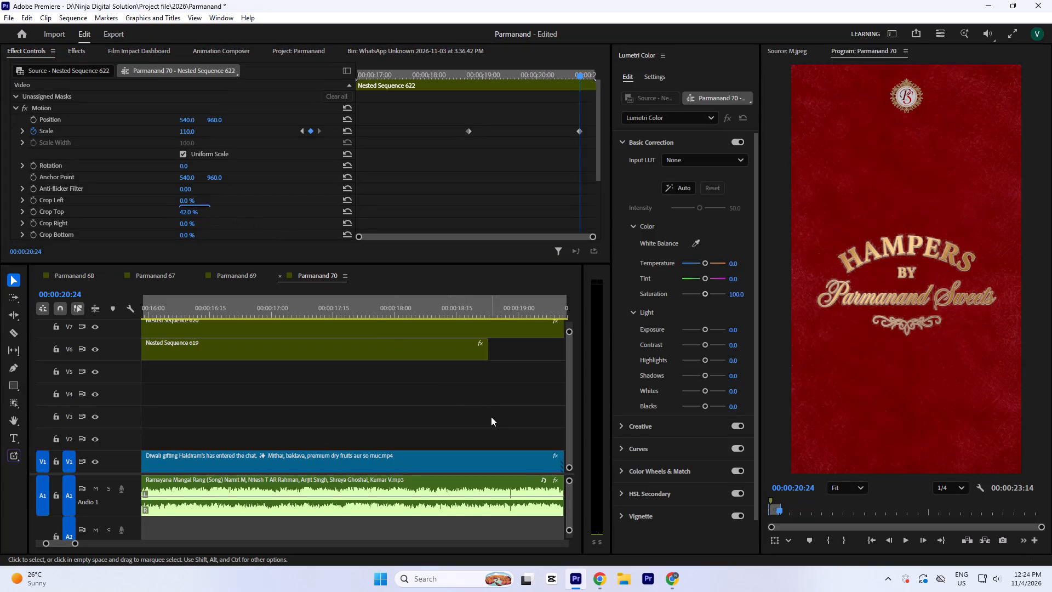
Move the nested lettering's second Scale keyframe out to the end of the clip to slow the growth.
{"action": "left_click", "coordinate": [540, 310]}
{"action": "key", "text": "grave"}
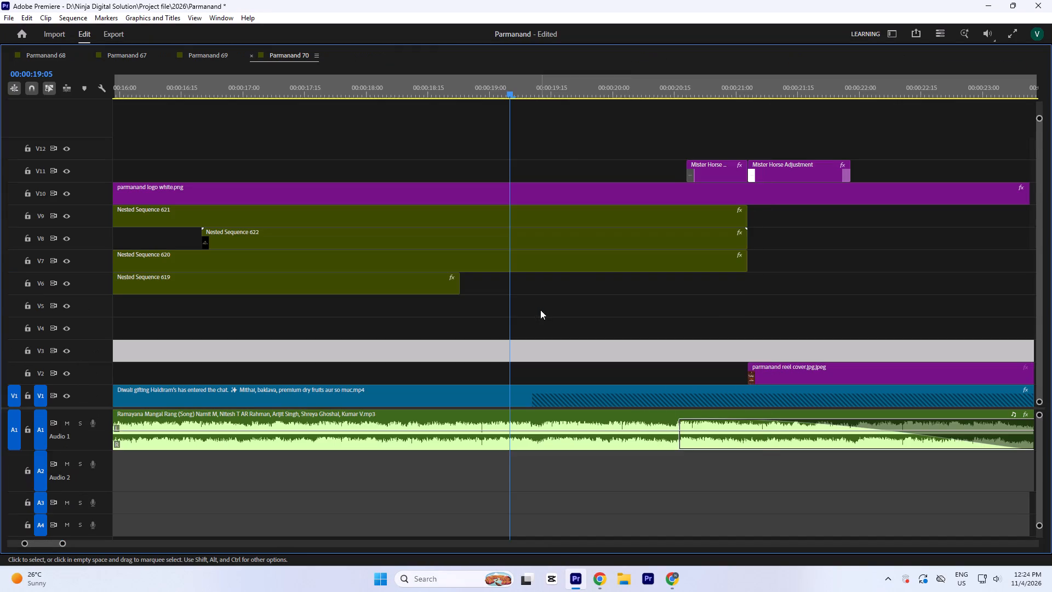
{"action": "left_click", "coordinate": [588, 237]}
{"action": "key", "text": "grave"}
{"action": "left_click_drag", "start_coordinate": [584, 130], "coordinate": [609, 136]}
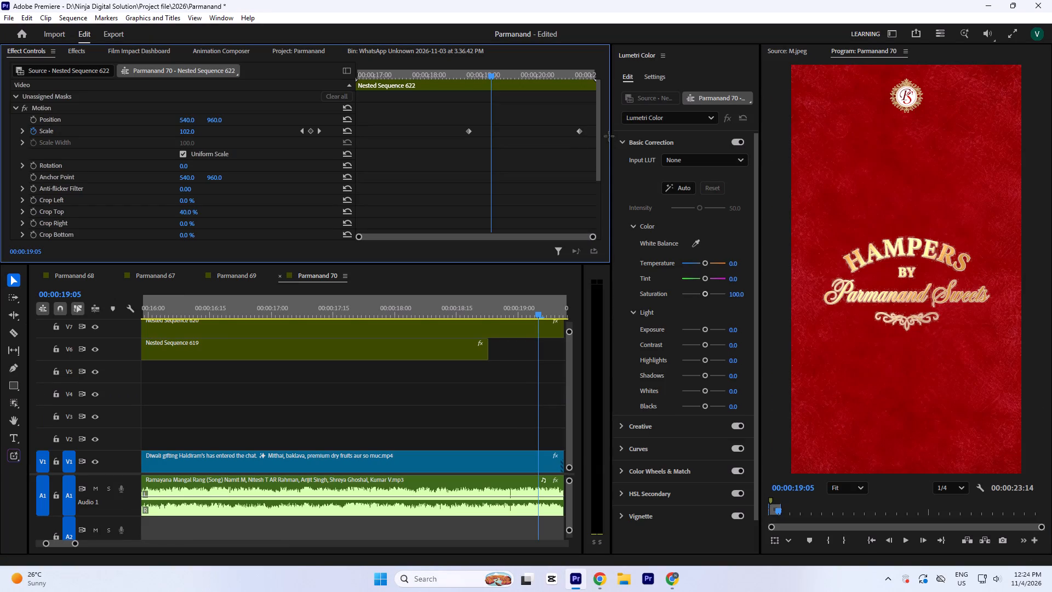
{"action": "left_click_drag", "start_coordinate": [609, 136], "coordinate": [610, 138]}
{"action": "left_click_drag", "start_coordinate": [579, 131], "coordinate": [626, 146]}
{"action": "left_click", "coordinate": [550, 152]}
{"action": "key", "text": "minus"}
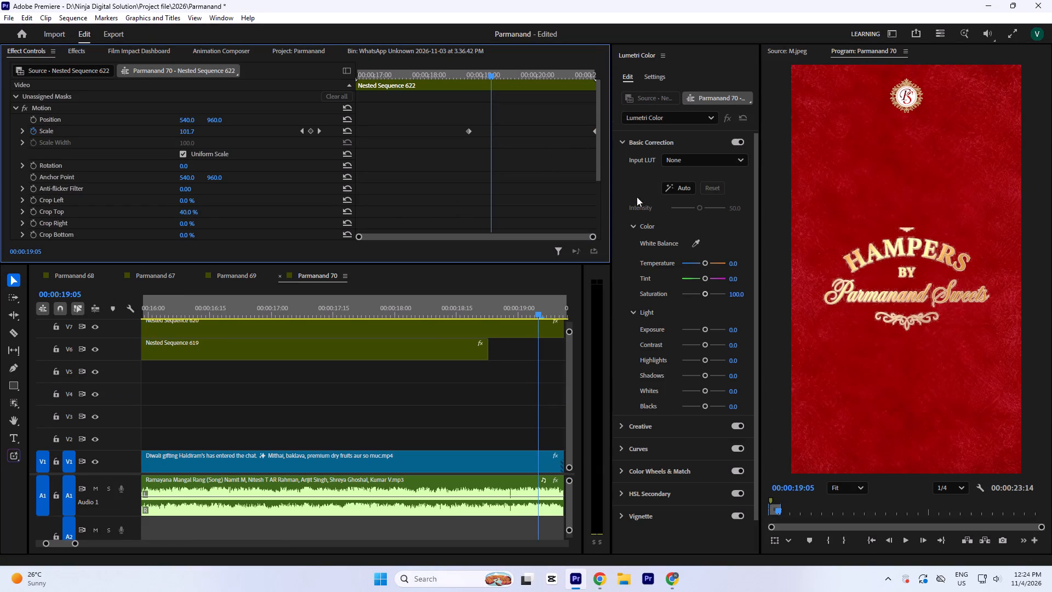
{"action": "key", "text": "minus"}
Set the nested lettering's Crop Top to 42% and save the project.
{"action": "left_click", "coordinate": [189, 212]}
{"action": "key", "text": "Up"}
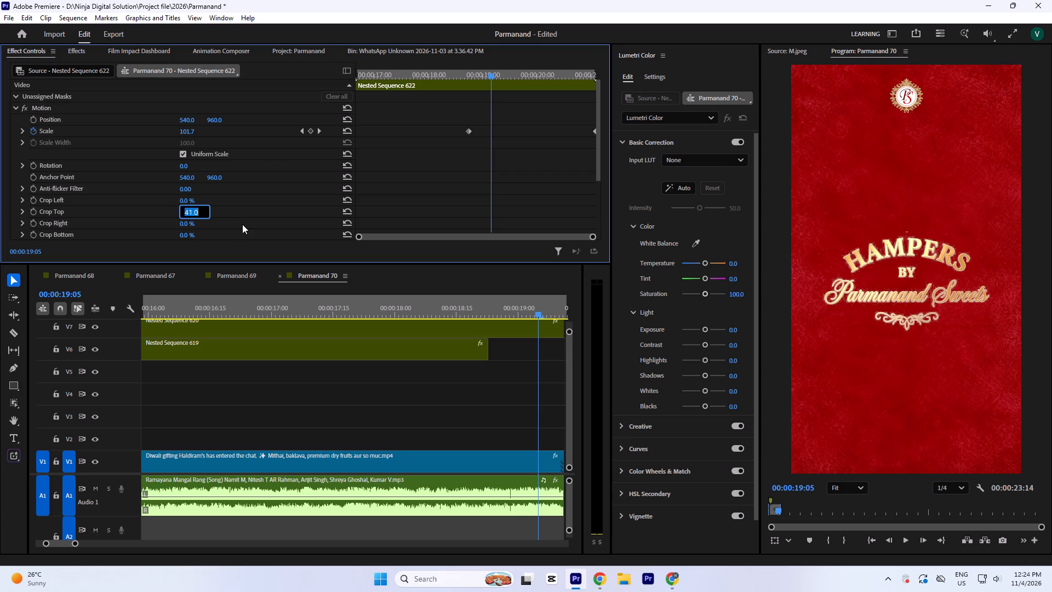
{"action": "key", "text": "Up"}
{"action": "left_click", "coordinate": [261, 192]}
{"action": "left_click", "coordinate": [492, 413]}
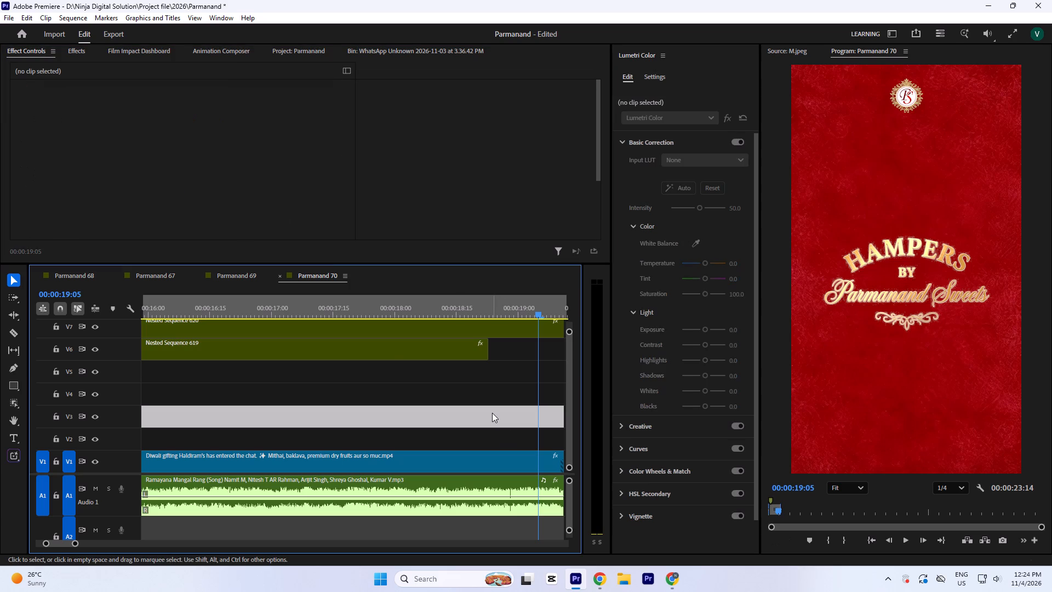
{"action": "key", "text": "ctrl+s"}
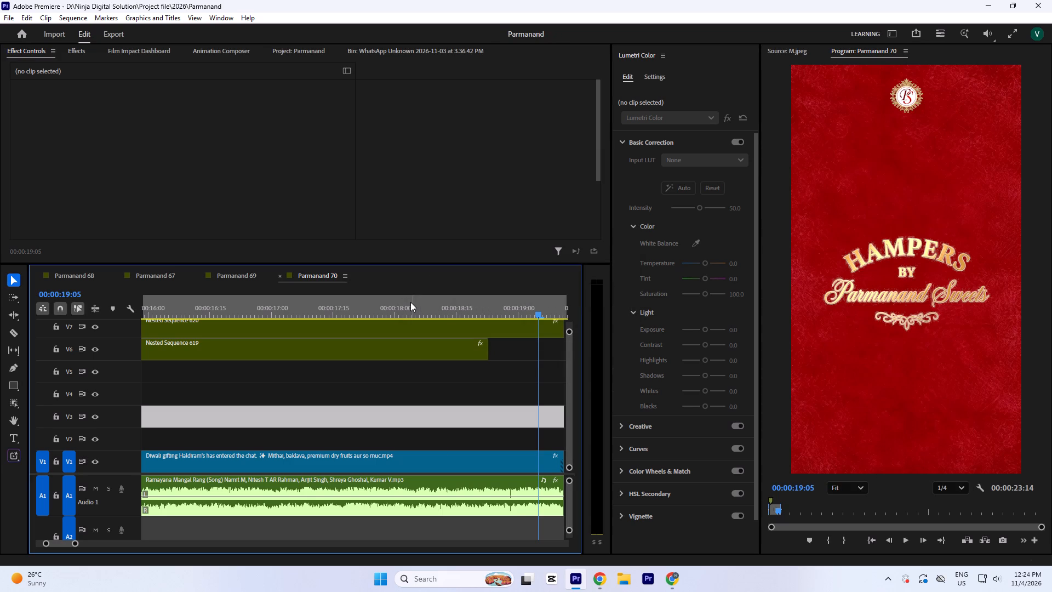
Play the growing lettering from 00:00:19:05, and play the opening of the sequence from the start.
{"action": "key", "text": "space"}
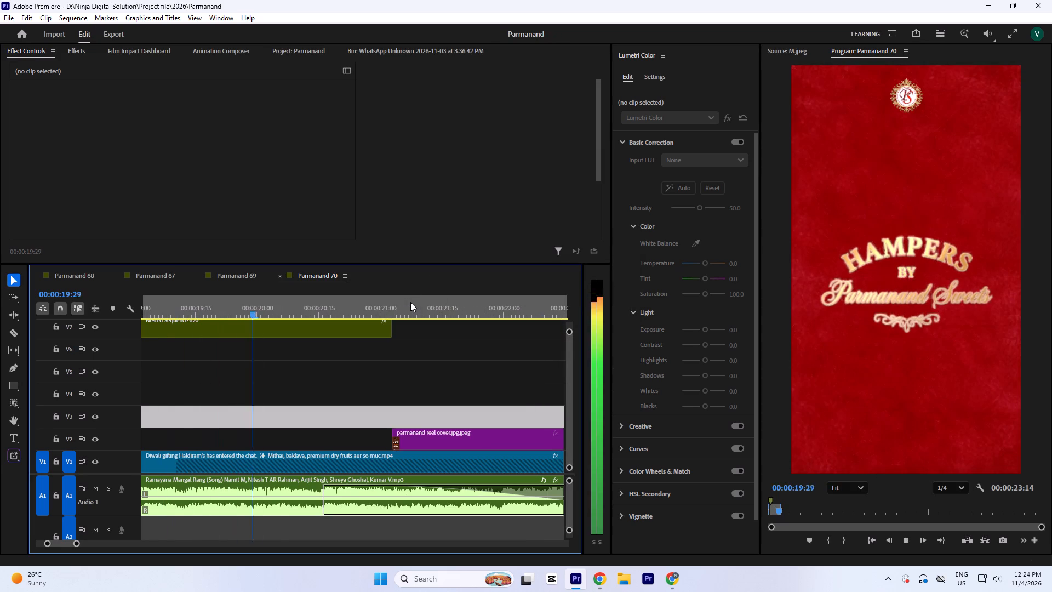
{"action": "key", "text": "space"}
{"action": "key", "text": "Return"}
{"action": "type", "text": "---"}
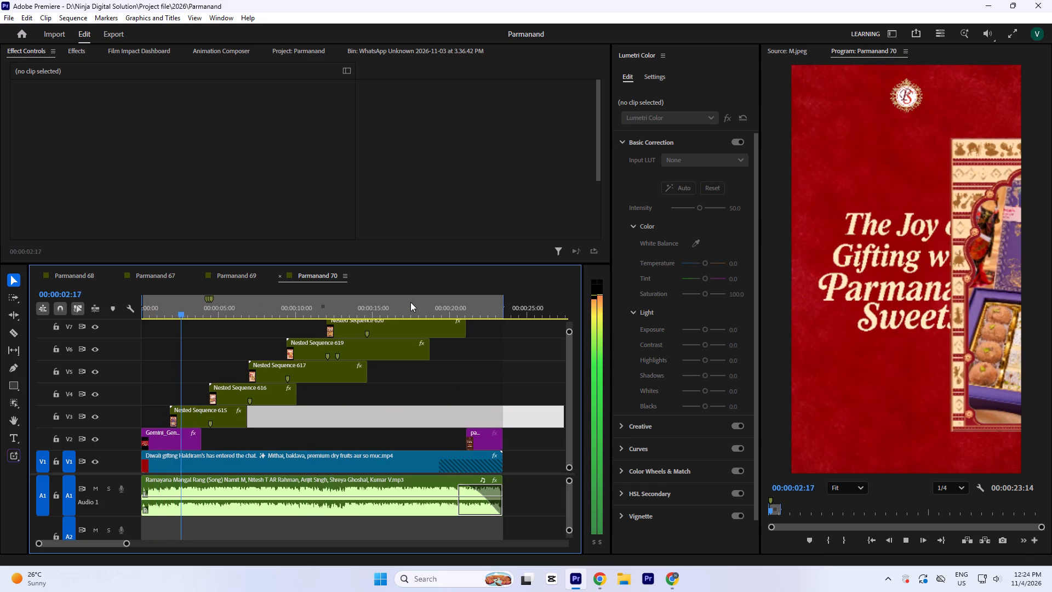
{"action": "key", "text": "space"}
Enlarge the parmanand logo white.png on V10 to a scale of 29 and set its vertical position to 182.
{"action": "key", "text": "grave"}
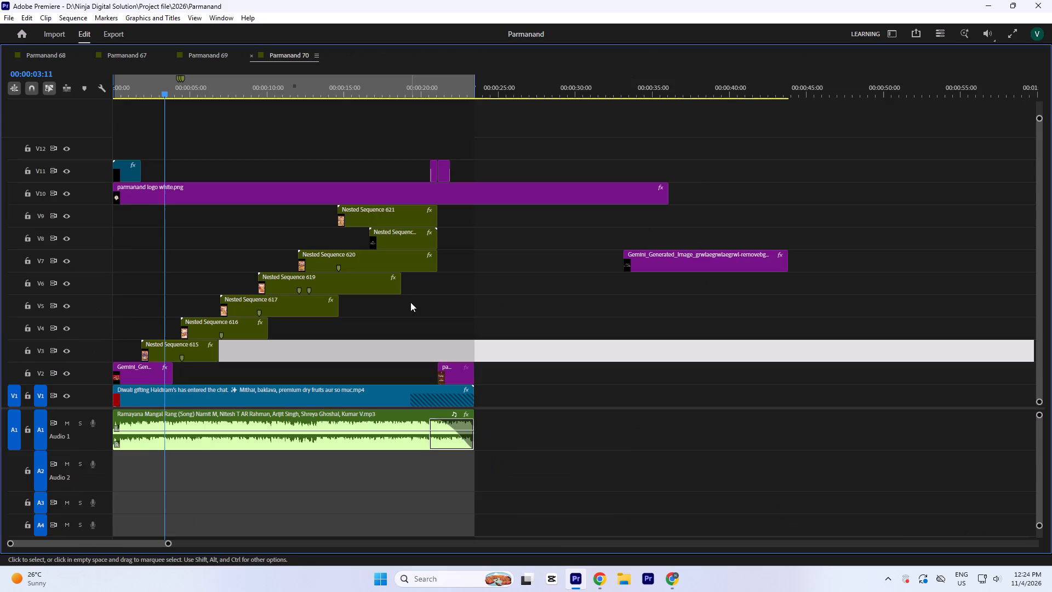
{"action": "left_click", "coordinate": [225, 193]}
{"action": "key", "text": "grave"}
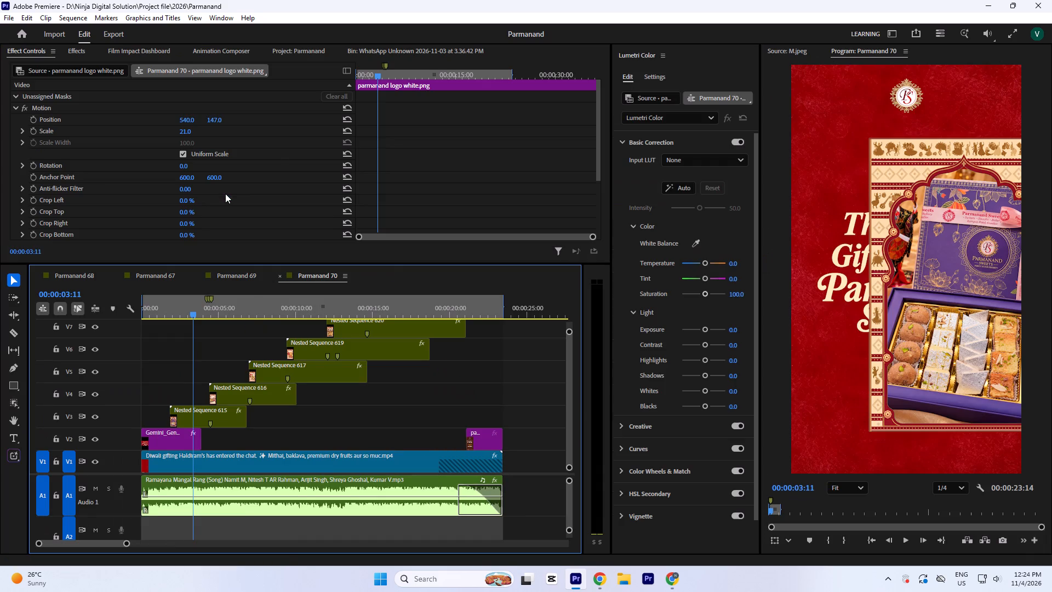
{"action": "left_click", "coordinate": [183, 132]}
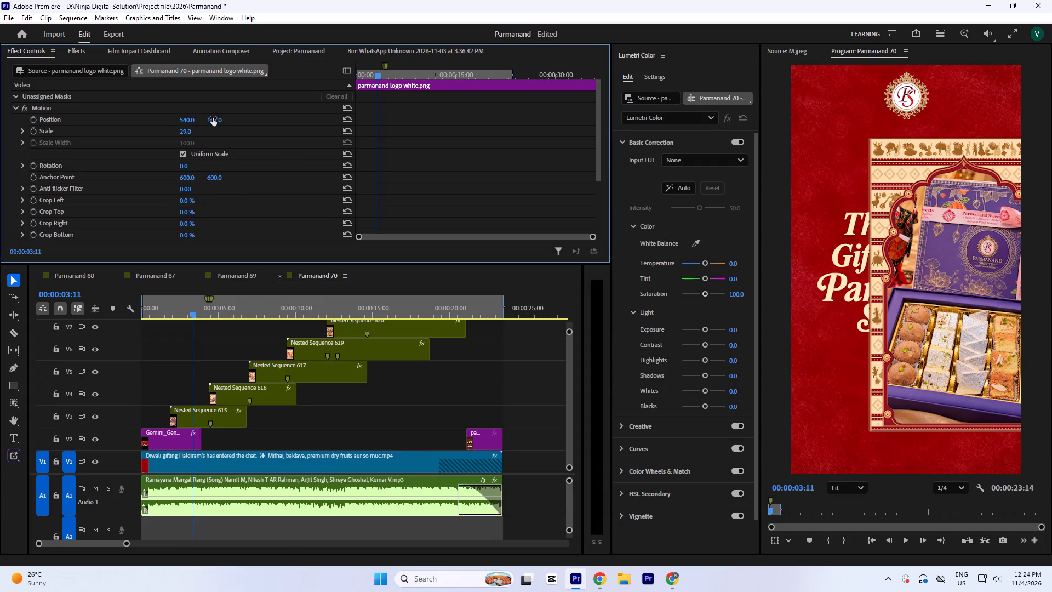
{"action": "left_click_drag", "start_coordinate": [215, 118], "coordinate": [213, 99]}
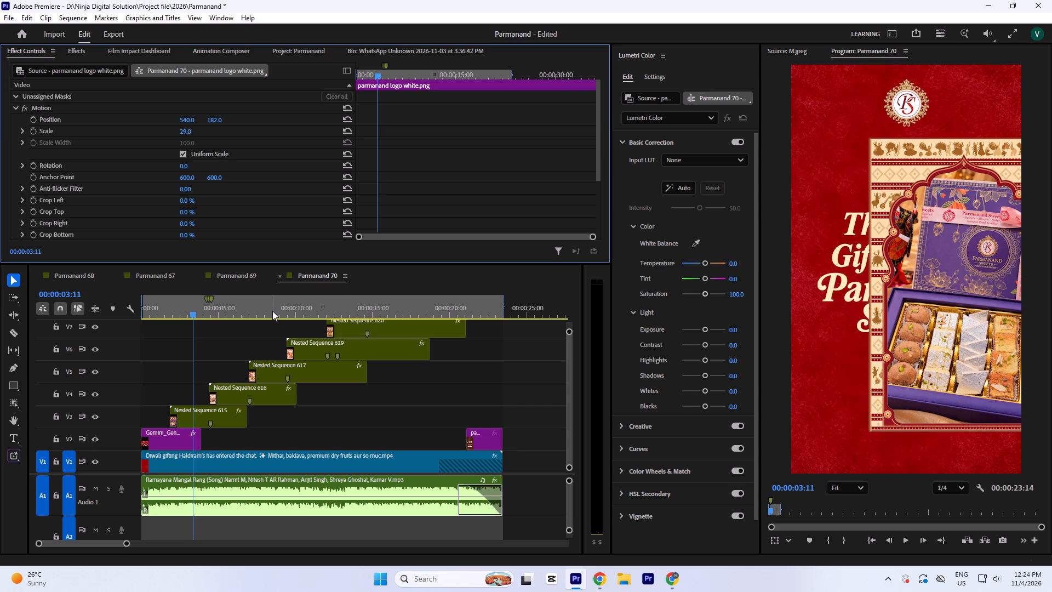
Trim the end of the parmanand logo white.png clip on V10 back to where Nested Sequence 621 ends, and save the project.
{"action": "left_click", "coordinate": [418, 300]}
{"action": "key", "text": "grave"}
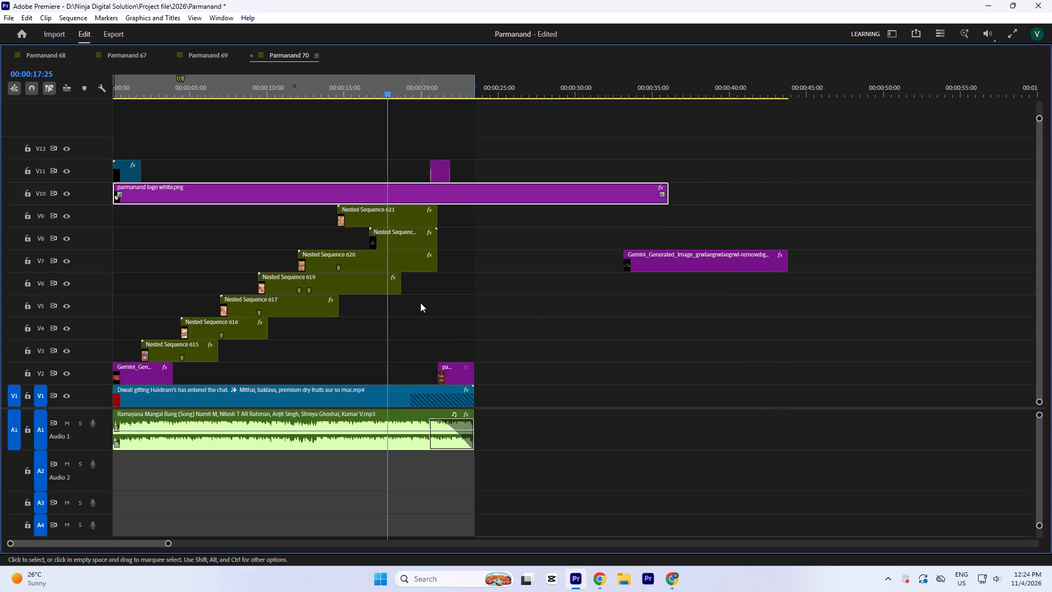
{"action": "left_click_drag", "start_coordinate": [678, 200], "coordinate": [673, 200]}
{"action": "left_click_drag", "start_coordinate": [672, 200], "coordinate": [656, 200]}
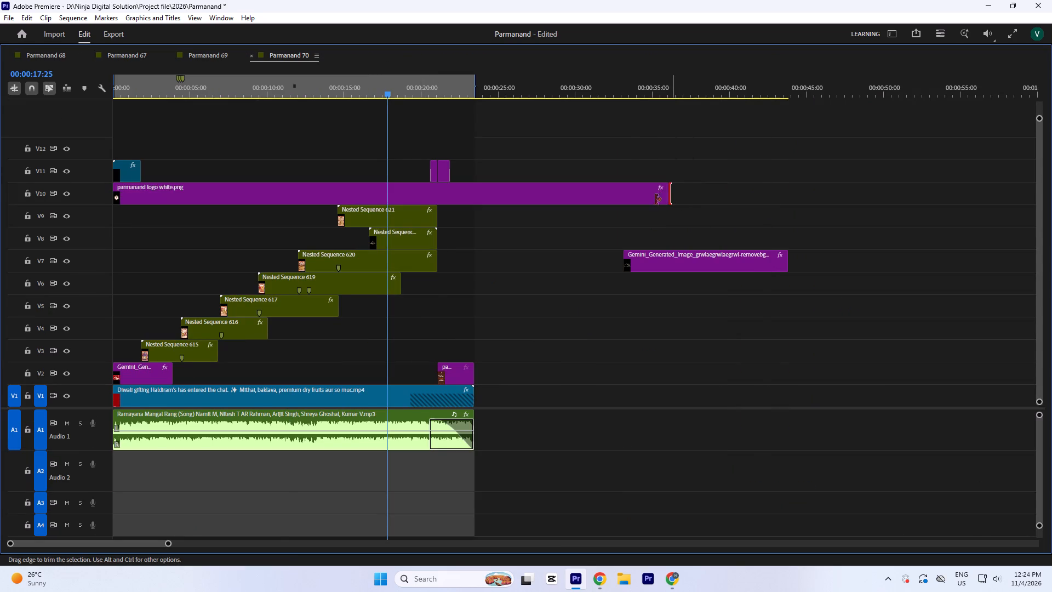
{"action": "left_click_drag", "start_coordinate": [656, 200], "coordinate": [443, 208]}
{"action": "left_click", "coordinate": [422, 83]}
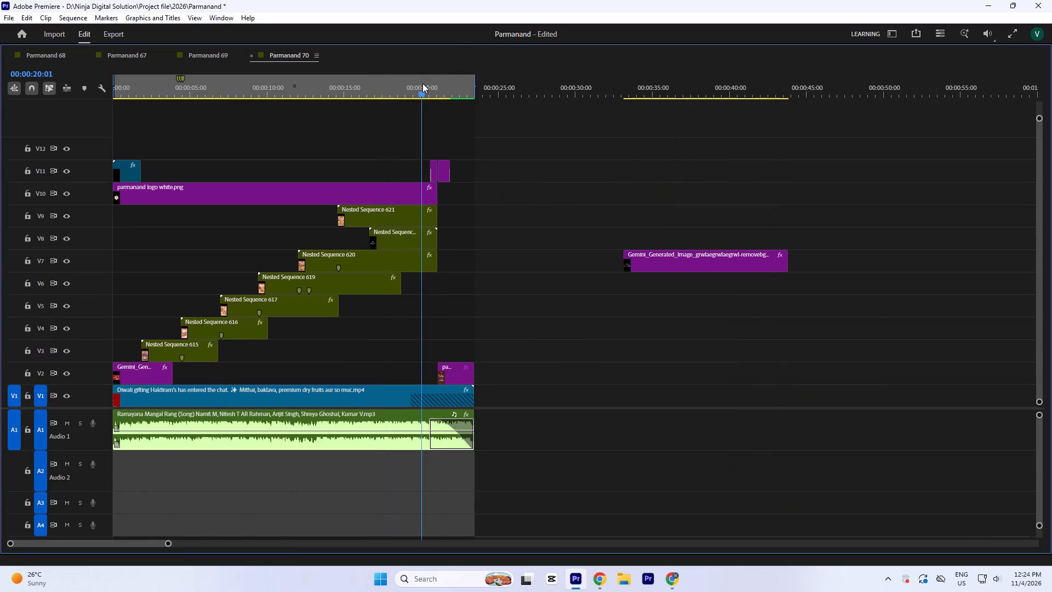
{"action": "key", "text": "grave"}
{"action": "key", "text": "ctrl+s"}
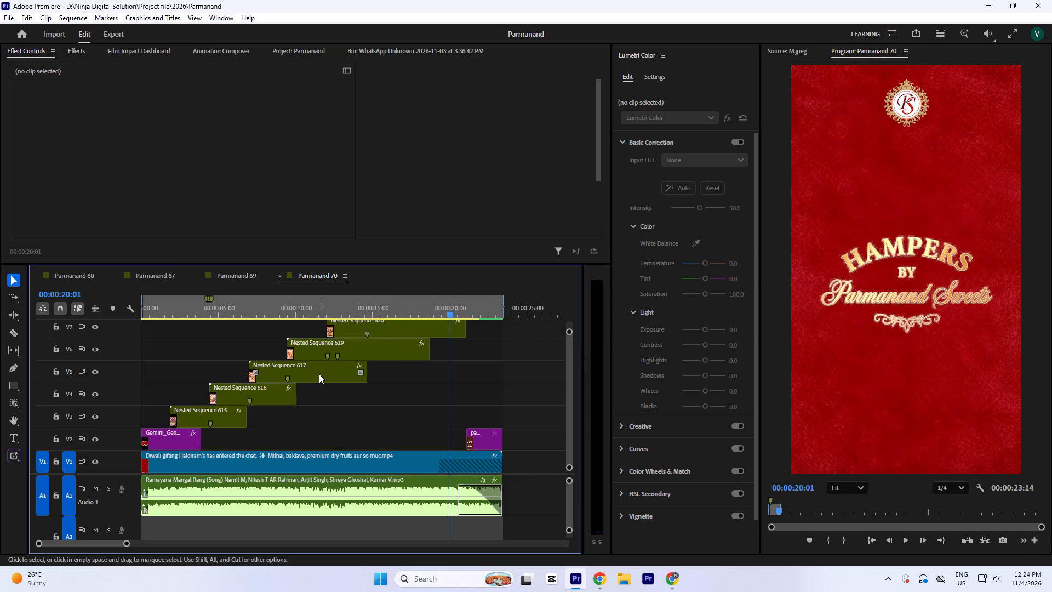
Play the Parmanand 70 sequence from the start to review the logo over the hamper frames.
{"action": "left_click_drag", "start_coordinate": [270, 303], "coordinate": [0, 336]}
{"action": "key", "text": "space"}
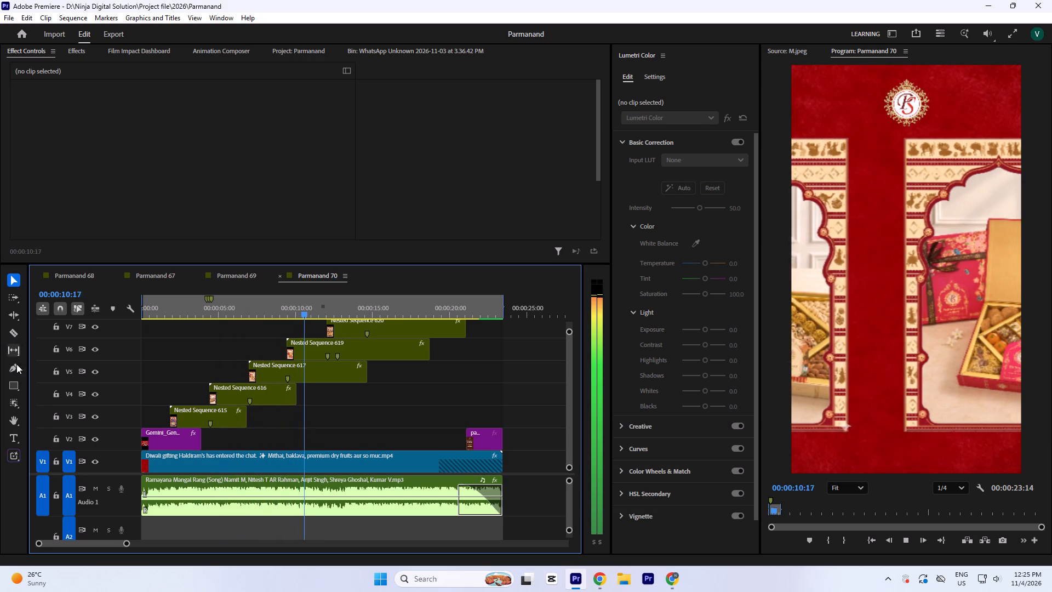
Reduce the V10 parmanand logo's scale to 26, set its vertical position to 176, and save the project.
{"action": "left_click", "coordinate": [325, 307]}
{"action": "key", "text": "grave"}
{"action": "left_click", "coordinate": [284, 196]}
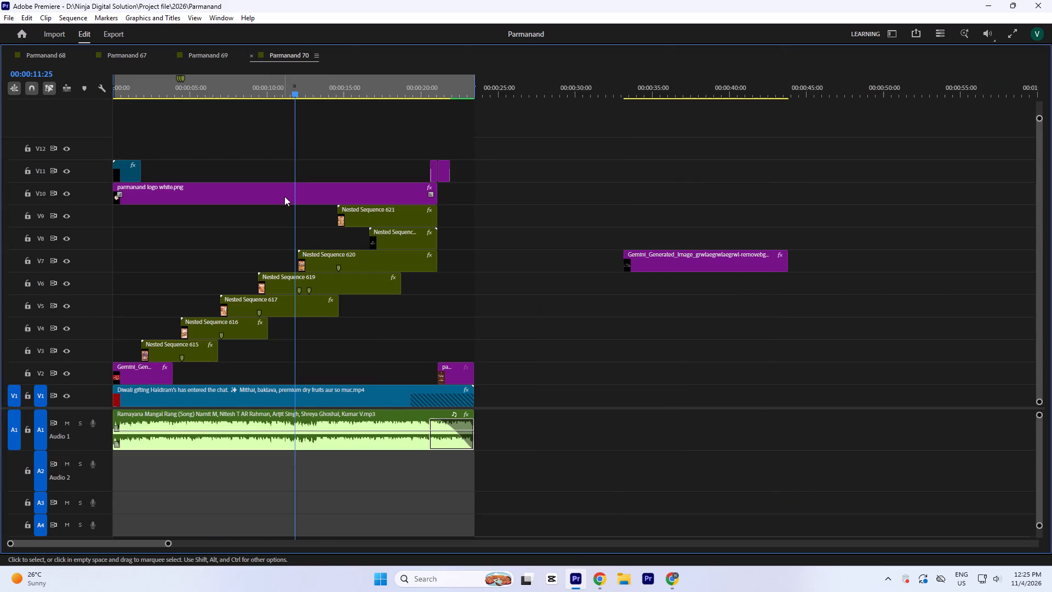
{"action": "key", "text": "grave"}
{"action": "left_click", "coordinate": [190, 130]}
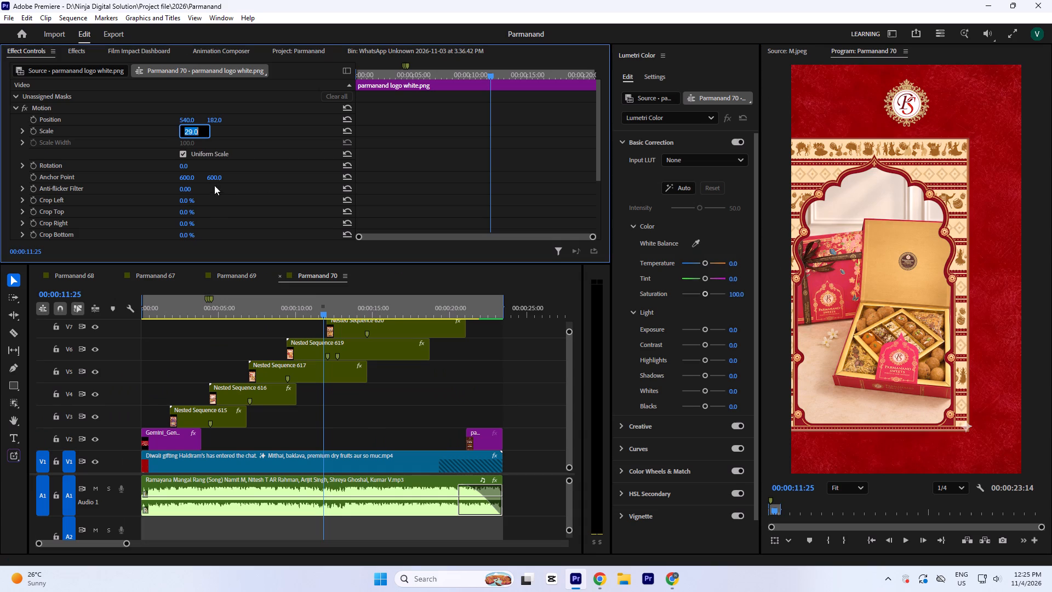
{"action": "key", "text": "Down"}
{"action": "key", "text": "Down"}
{"action": "key", "text": "Down"}
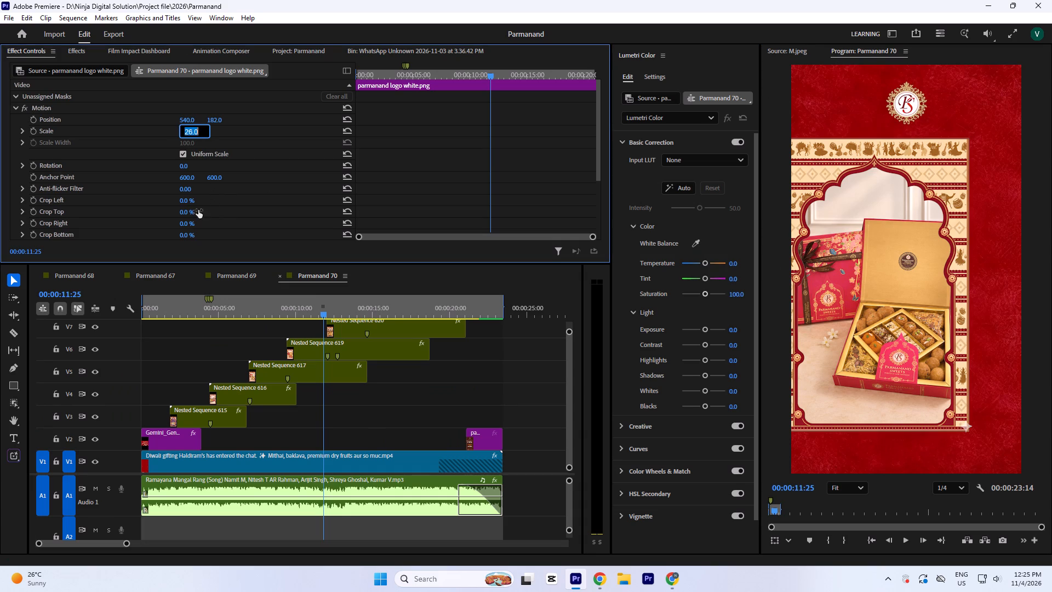
{"action": "left_click", "coordinate": [459, 172]}
{"action": "left_click", "coordinate": [212, 123]}
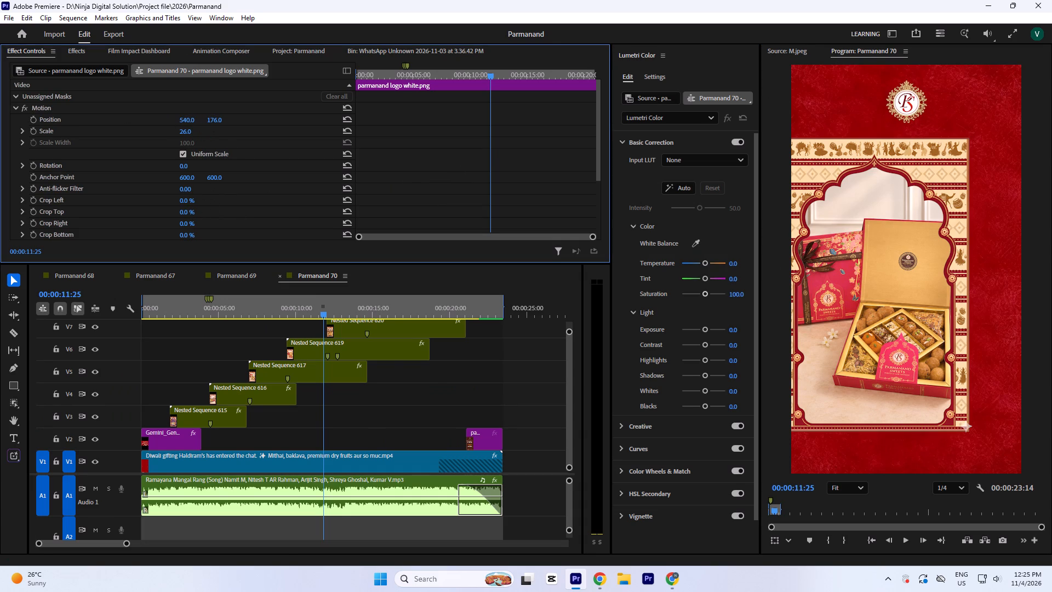
{"action": "left_click", "coordinate": [435, 382]}
{"action": "key", "text": "ctrl+s"}
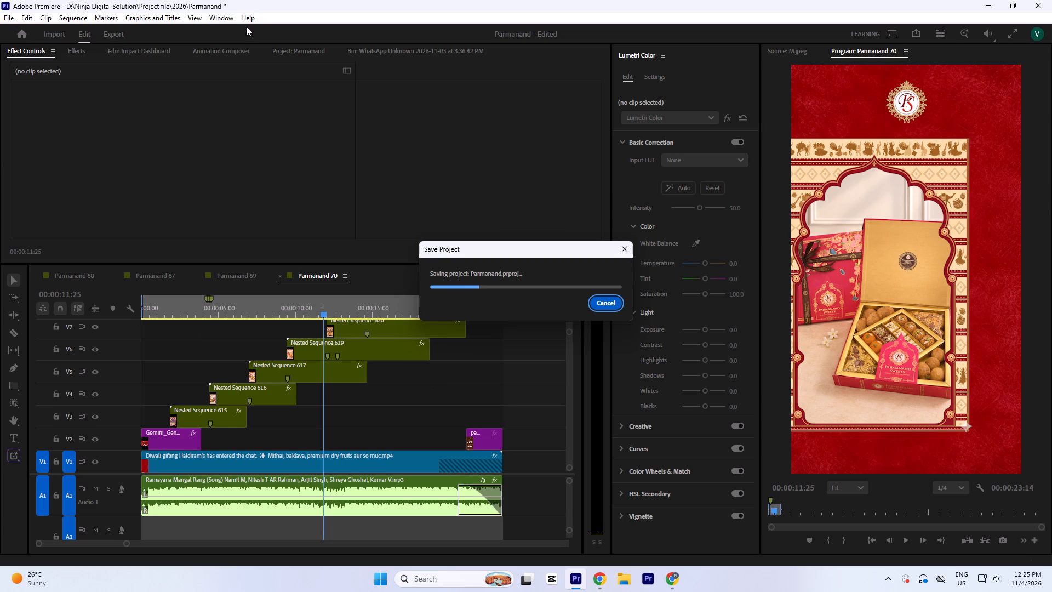
Render the Parmanand 70 sequence from In to Out for smooth playback, and save the project.
{"action": "left_click", "coordinate": [78, 20]}
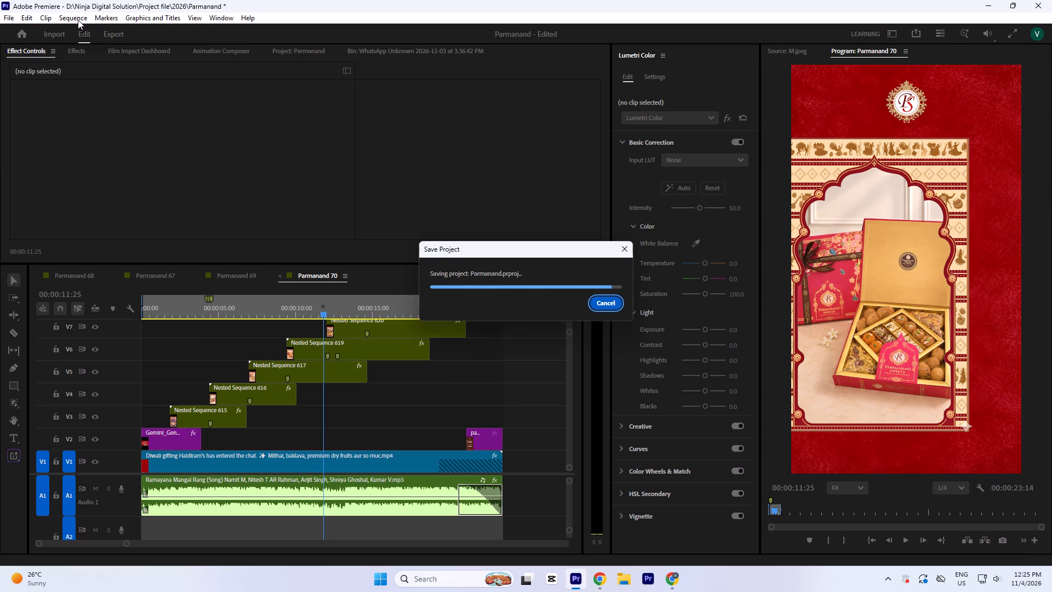
{"action": "left_click", "coordinate": [76, 19]}
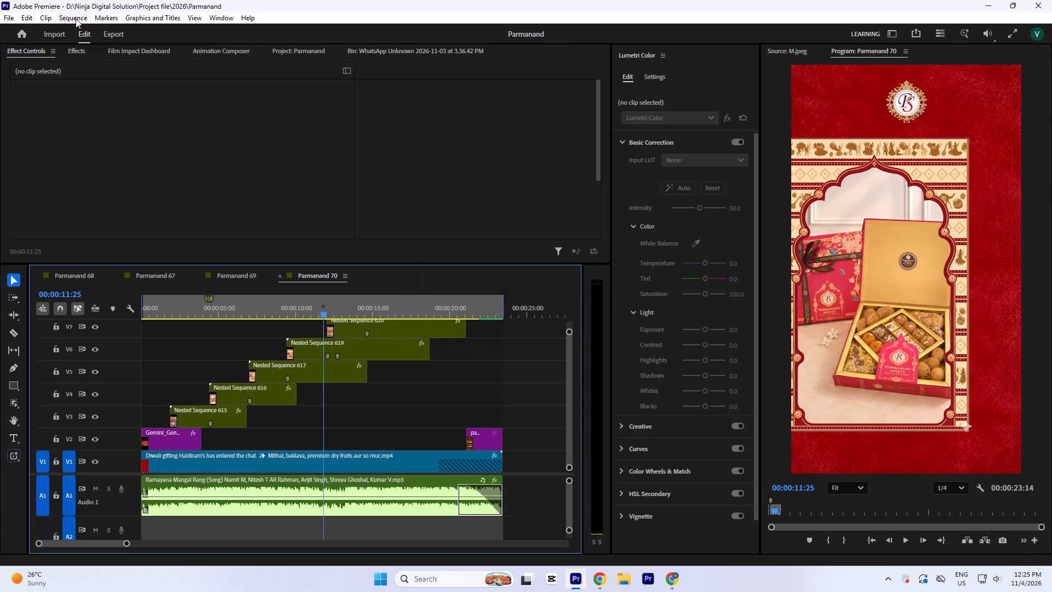
{"action": "left_click", "coordinate": [76, 19]}
{"action": "left_click", "coordinate": [112, 62]}
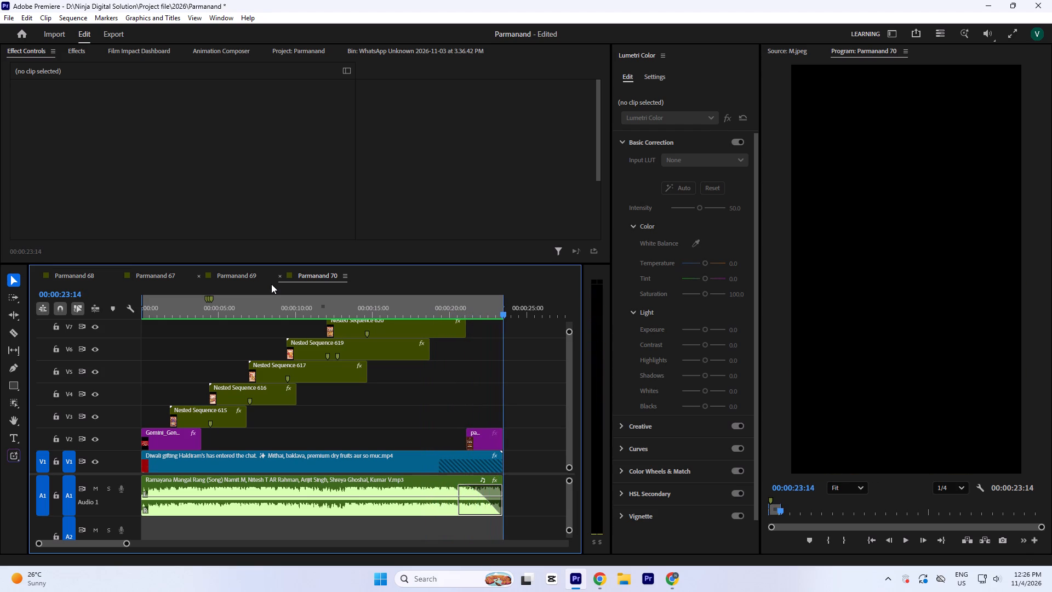
{"action": "key", "text": "Return"}
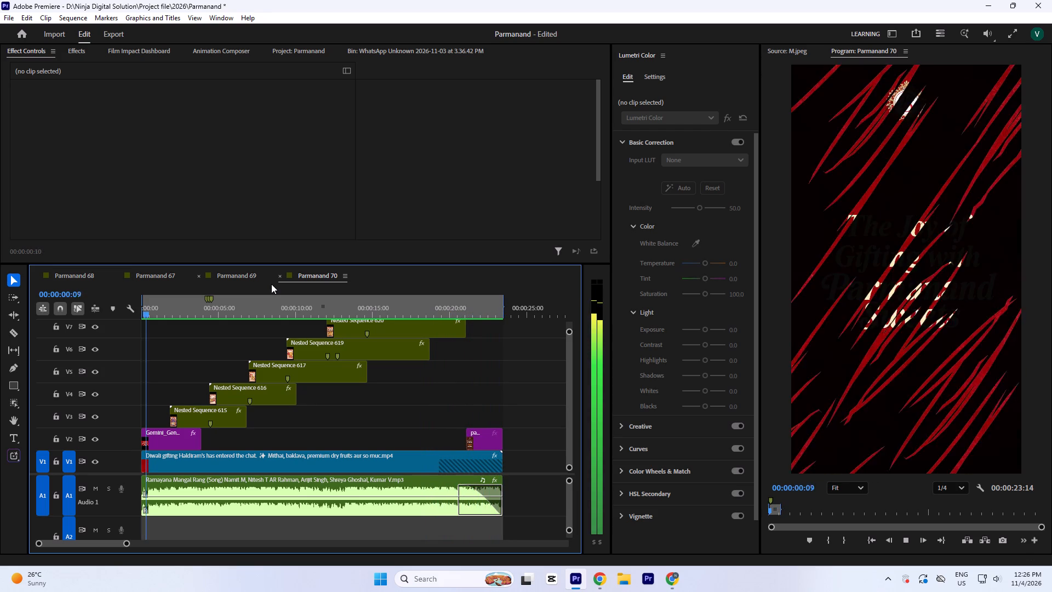
{"action": "key", "text": "ctrl+s"}
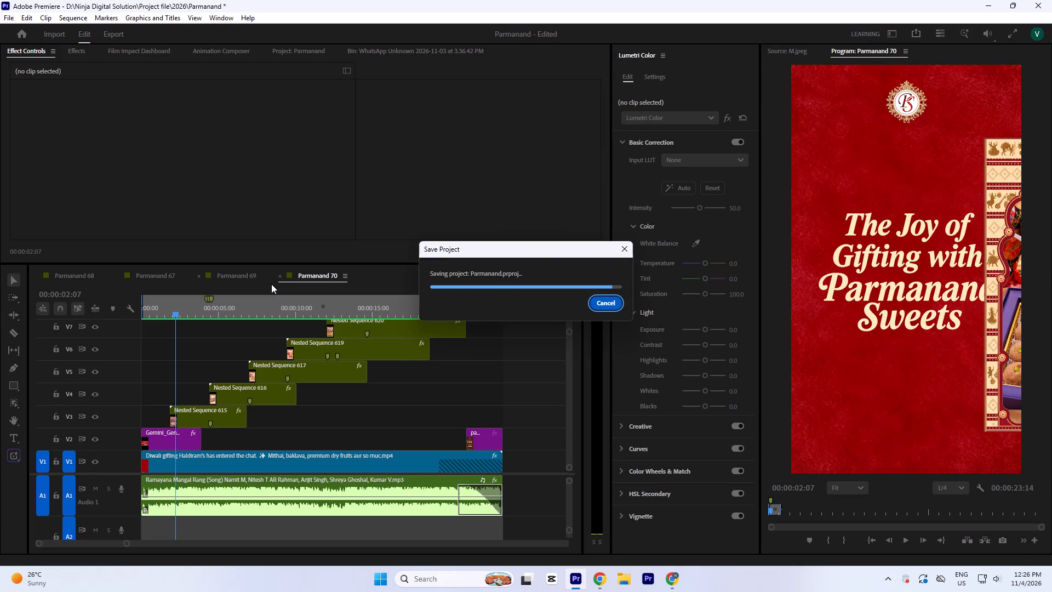
Set up the Parmanand 70.mp4 H.264 export with video settings matched to the source, and check the encoding and bitrate settings.
{"action": "key", "text": "ctrl+m"}
{"action": "left_click", "coordinate": [387, 301]}
{"action": "key", "text": "ctrl+m"}
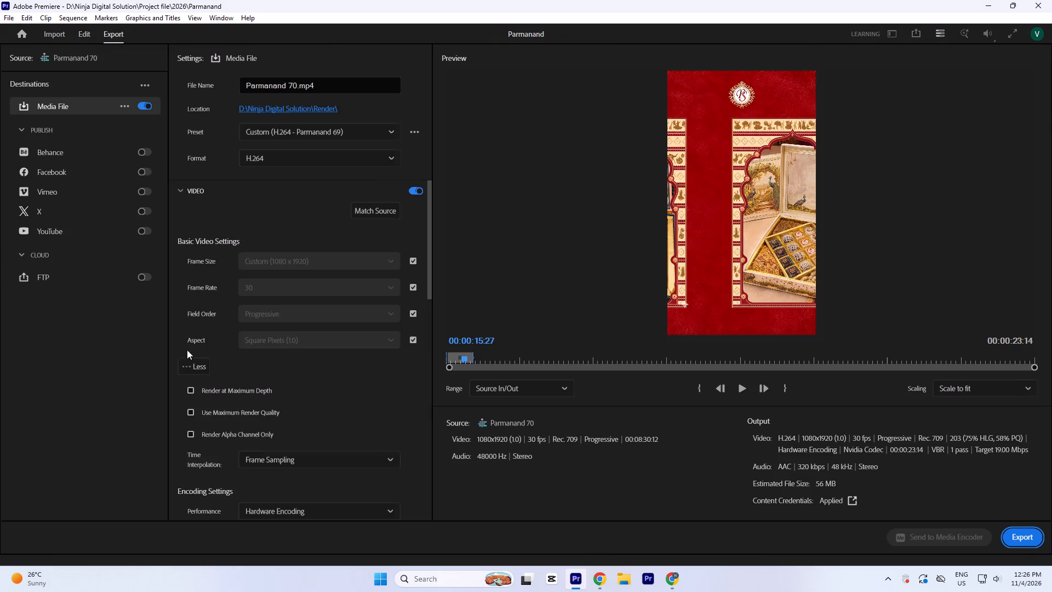
{"action": "scroll", "coordinate": [199, 421], "scroll_direction": "down", "scroll_amount": 20}
{"action": "scroll", "coordinate": [199, 421], "scroll_direction": "down", "scroll_amount": 20}
{"action": "scroll", "coordinate": [199, 421], "scroll_direction": "down", "scroll_amount": 7}
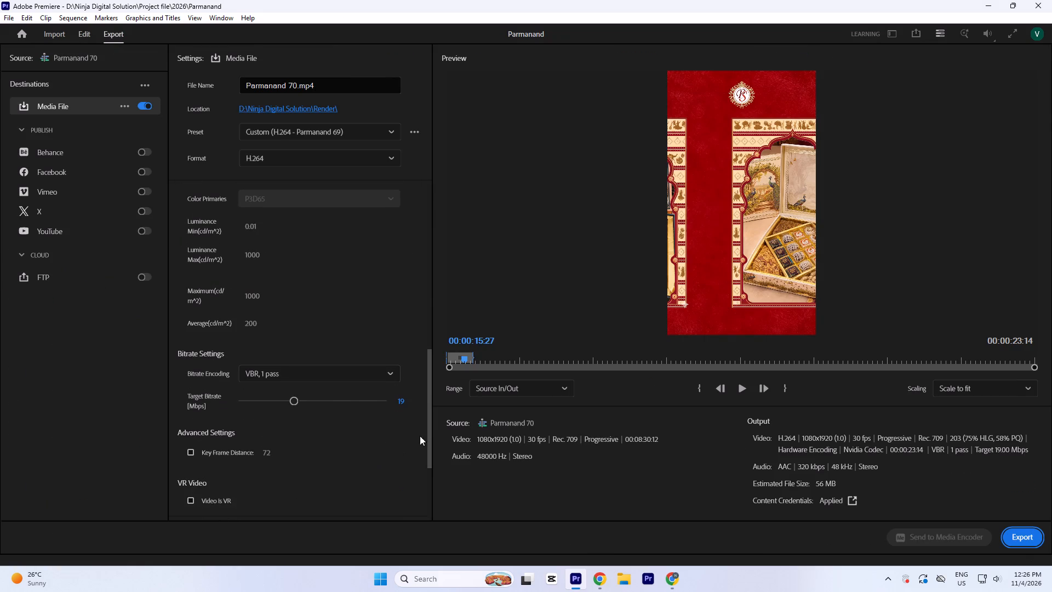
{"action": "scroll", "coordinate": [202, 281], "scroll_direction": "up", "scroll_amount": 11}
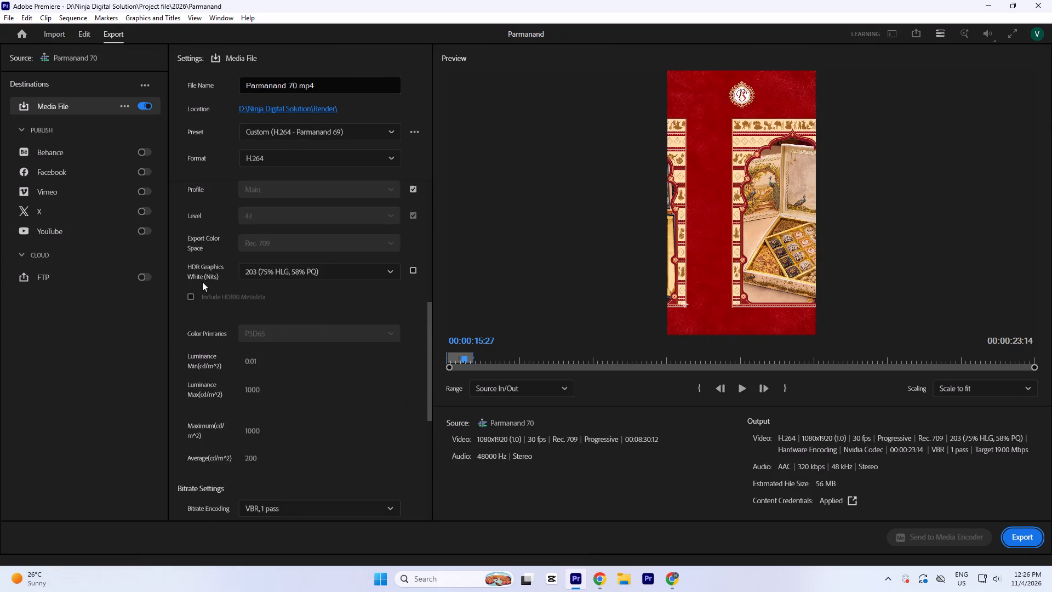
{"action": "scroll", "coordinate": [202, 282], "scroll_direction": "up", "scroll_amount": 20}
{"action": "scroll", "coordinate": [202, 282], "scroll_direction": "up", "scroll_amount": 20}
{"action": "scroll", "coordinate": [202, 282], "scroll_direction": "up", "scroll_amount": 4}
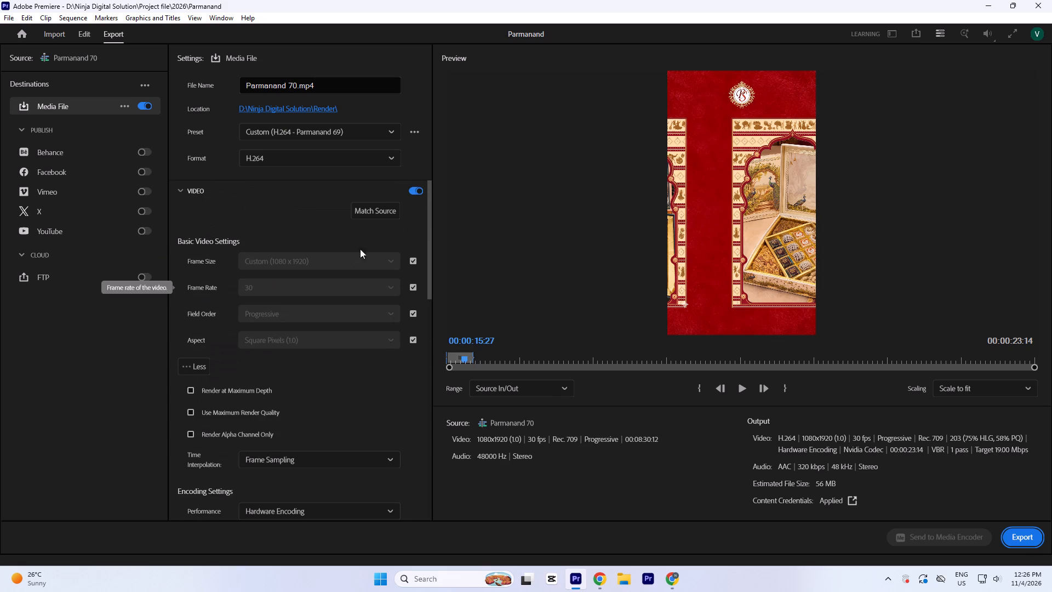
{"action": "left_click", "coordinate": [386, 211]}
{"action": "scroll", "coordinate": [198, 365], "scroll_direction": "down", "scroll_amount": 20}
{"action": "scroll", "coordinate": [198, 365], "scroll_direction": "down", "scroll_amount": 10}
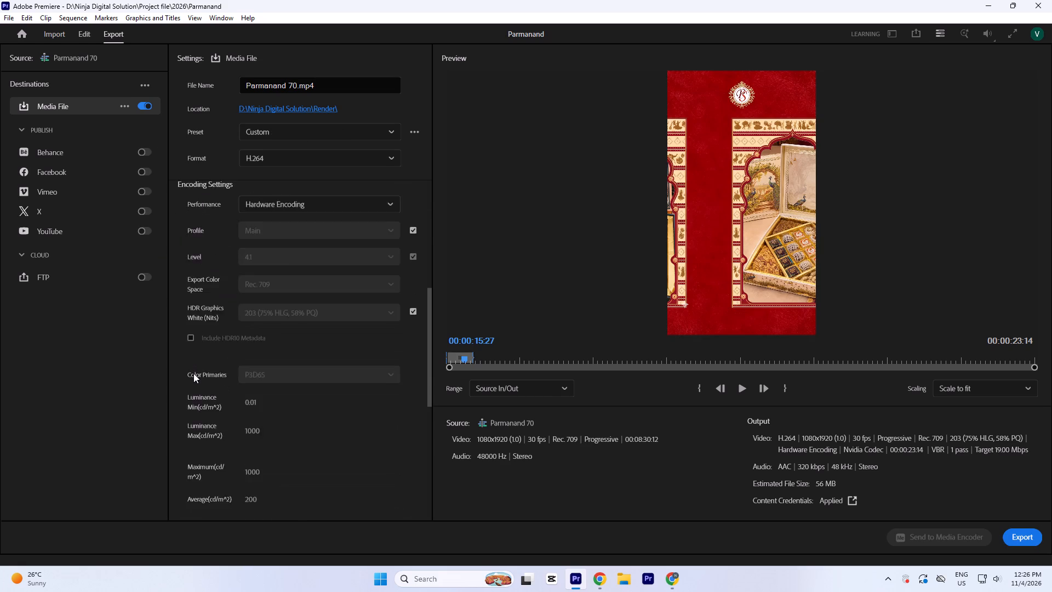
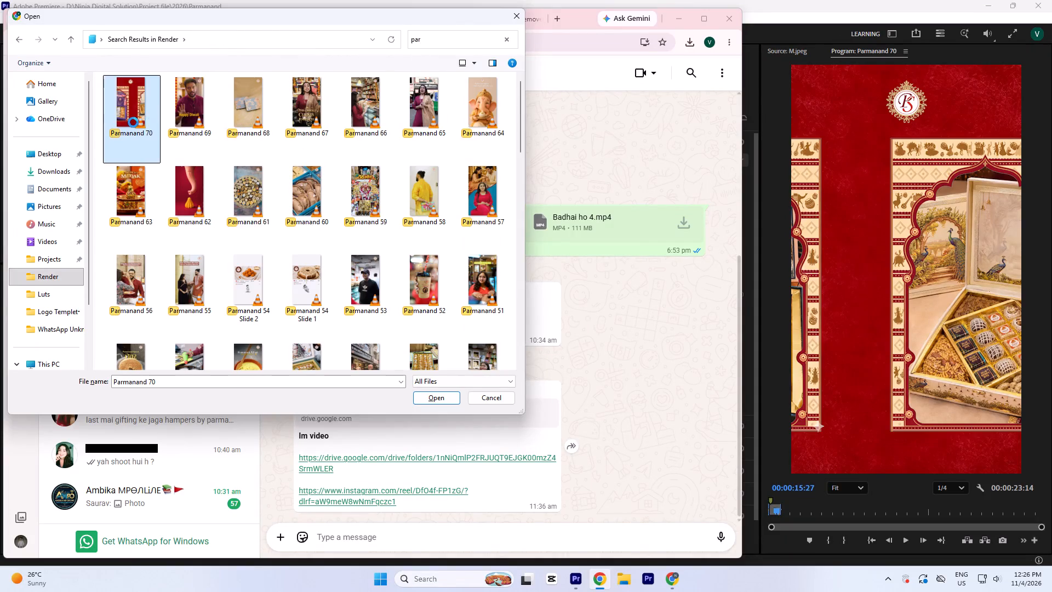
Open the rendered Parmanand 70 video from the file dialog in VLC and review its playback, pausing and resuming it.
{"action": "left_click", "coordinate": [171, 139]}
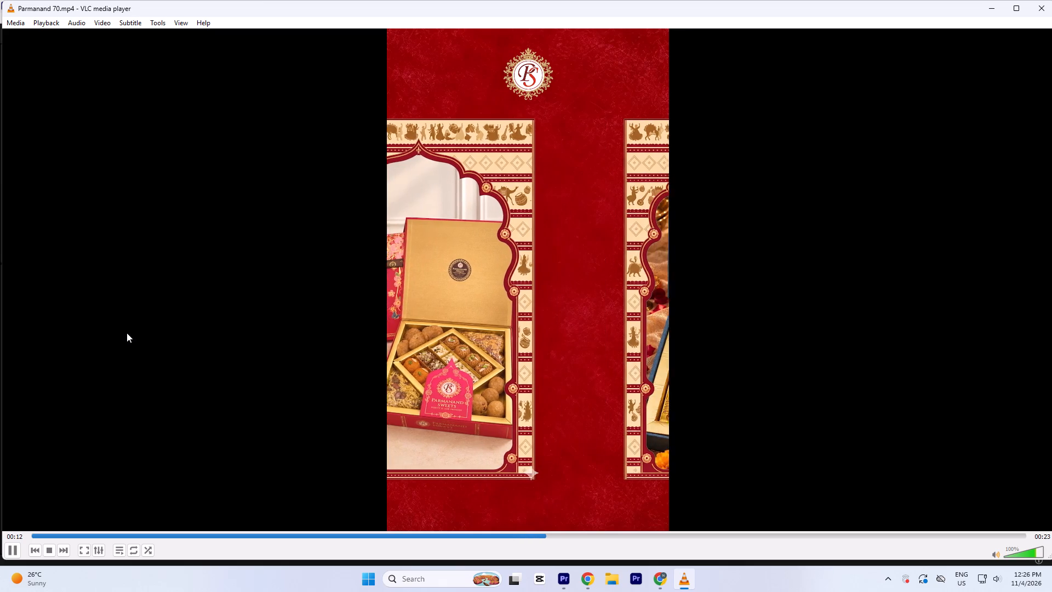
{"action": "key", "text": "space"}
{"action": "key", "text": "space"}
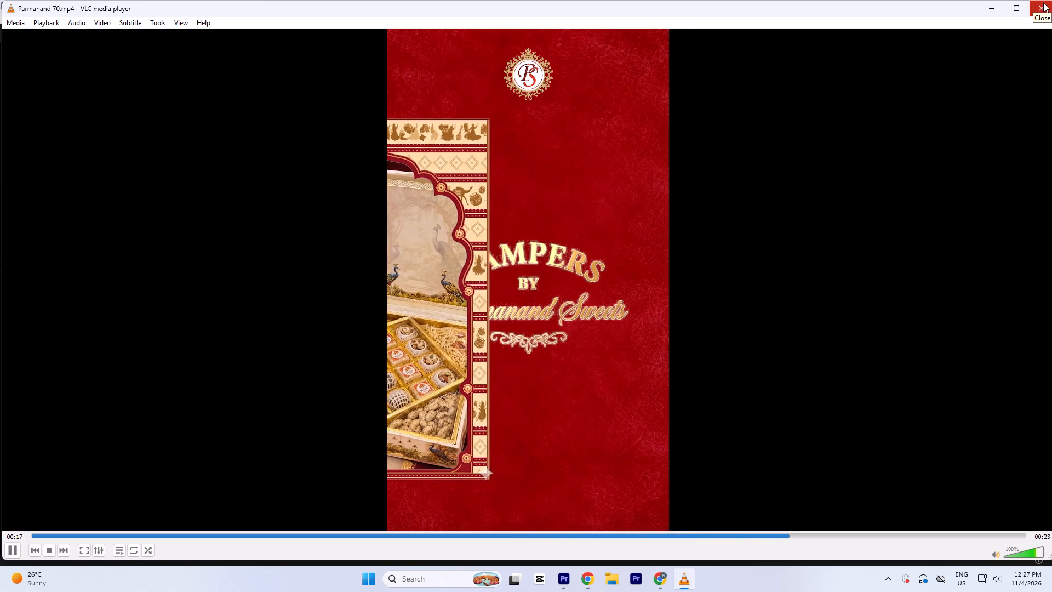
Close the VLC playback of the exported Parmanand 70.mp4.
{"action": "left_click", "coordinate": [1043, 3]}
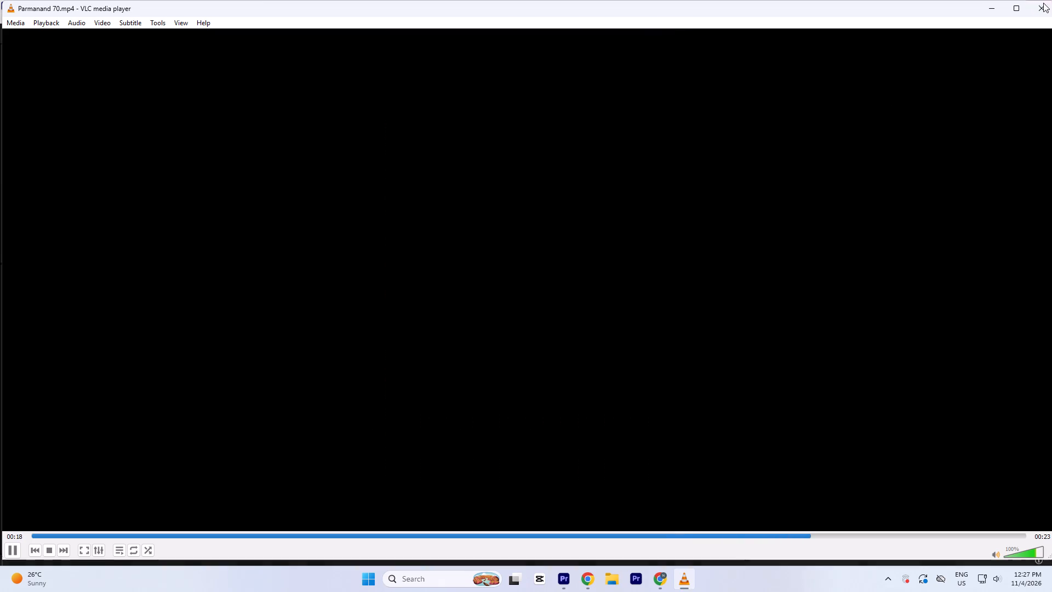